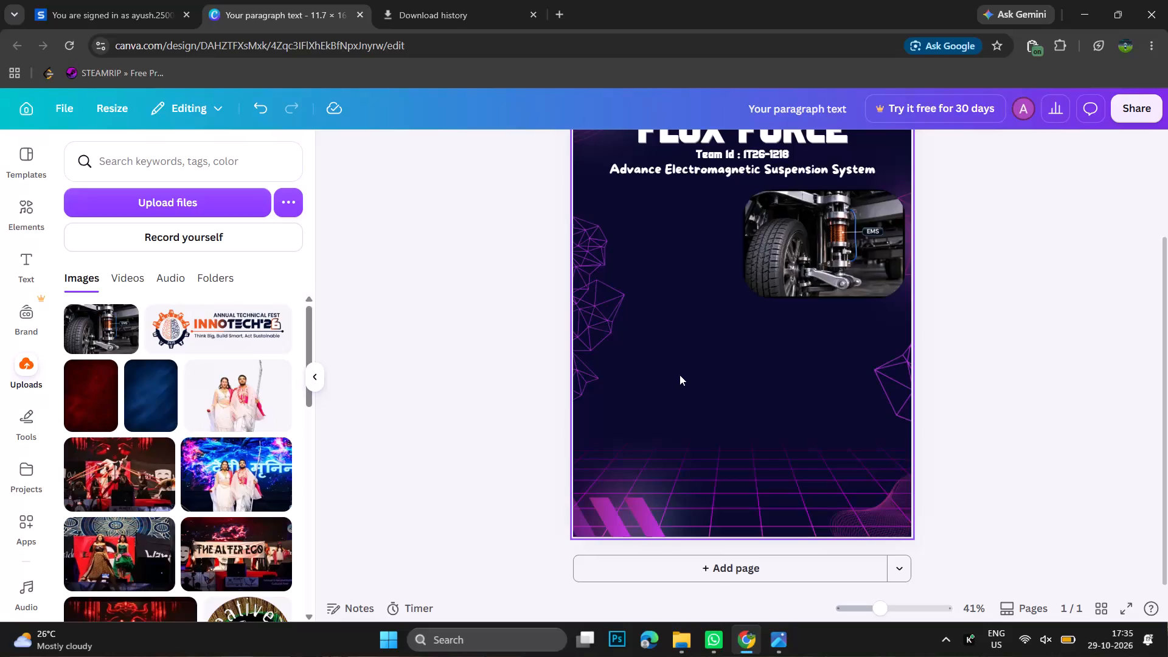
Apply the Glow shadow effect to the wheel suspension photo and open the glow's settings.
{"action": "left_click", "coordinate": [832, 219]}
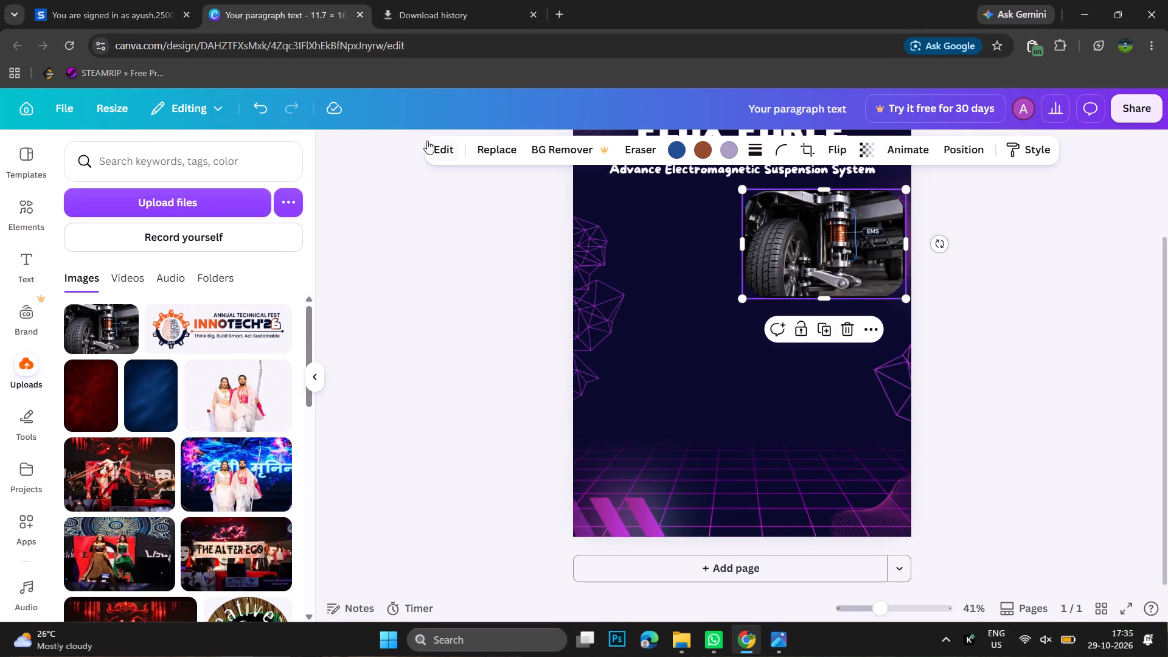
{"action": "left_click", "coordinate": [434, 148]}
{"action": "scroll", "coordinate": [180, 394], "scroll_direction": "down", "scroll_amount": 2}
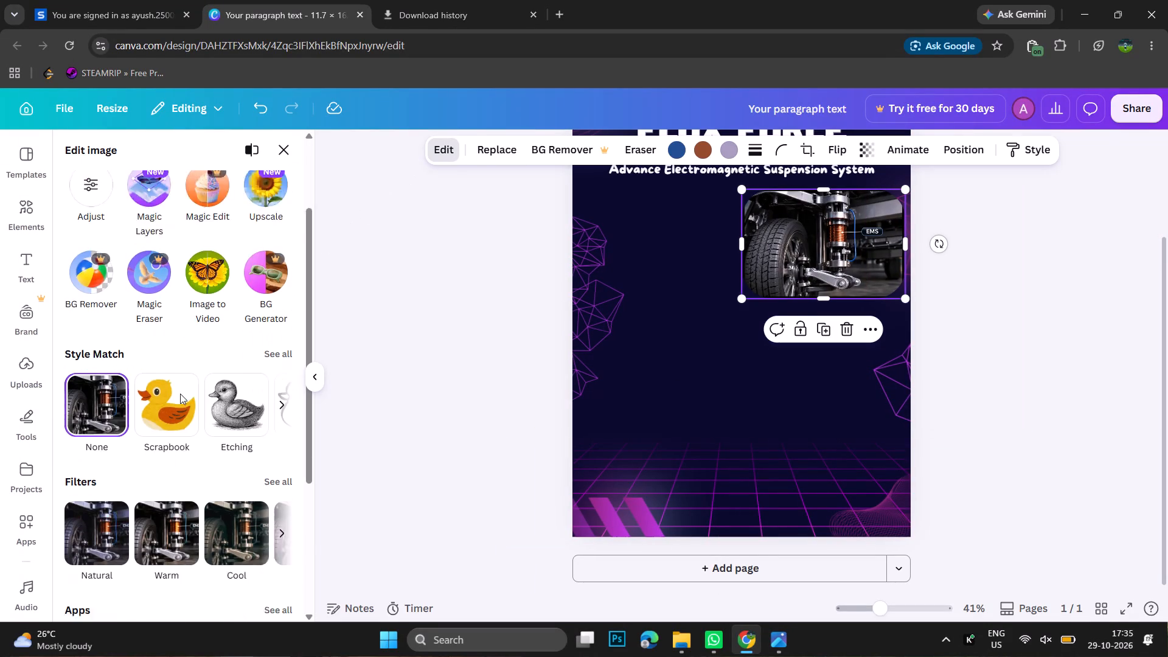
{"action": "scroll", "coordinate": [180, 394], "scroll_direction": "down", "scroll_amount": 6}
{"action": "scroll", "coordinate": [204, 555], "scroll_direction": "left", "scroll_amount": 6}
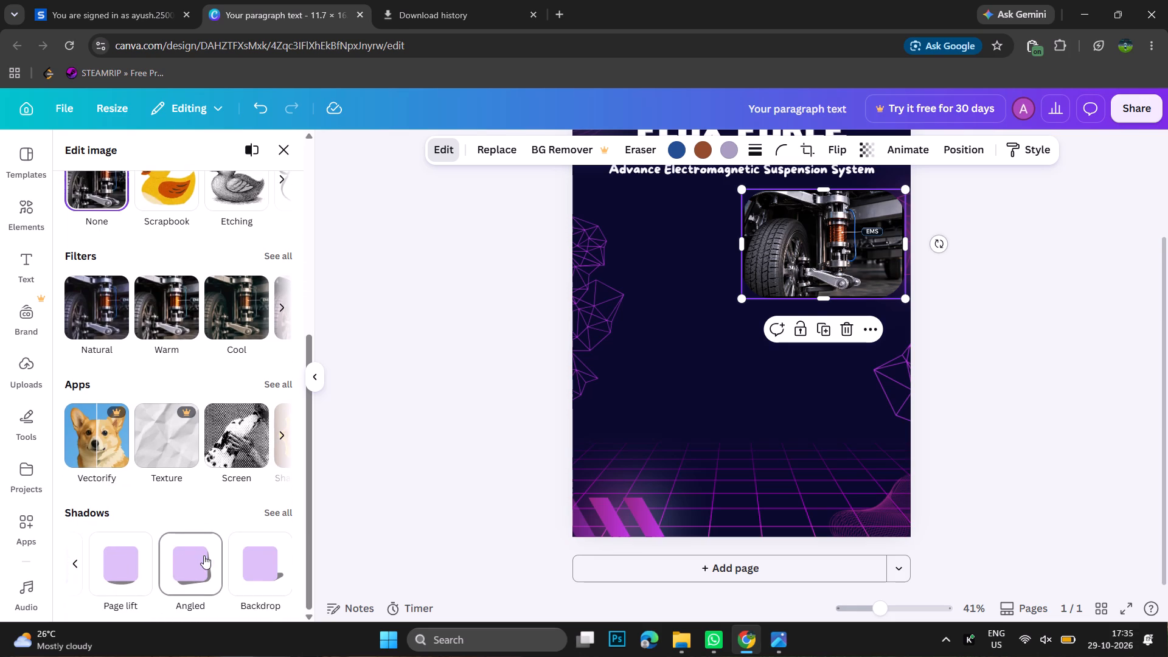
{"action": "scroll", "coordinate": [204, 555], "scroll_direction": "left", "scroll_amount": 1}
{"action": "scroll", "coordinate": [204, 555], "scroll_direction": "right", "scroll_amount": 4}
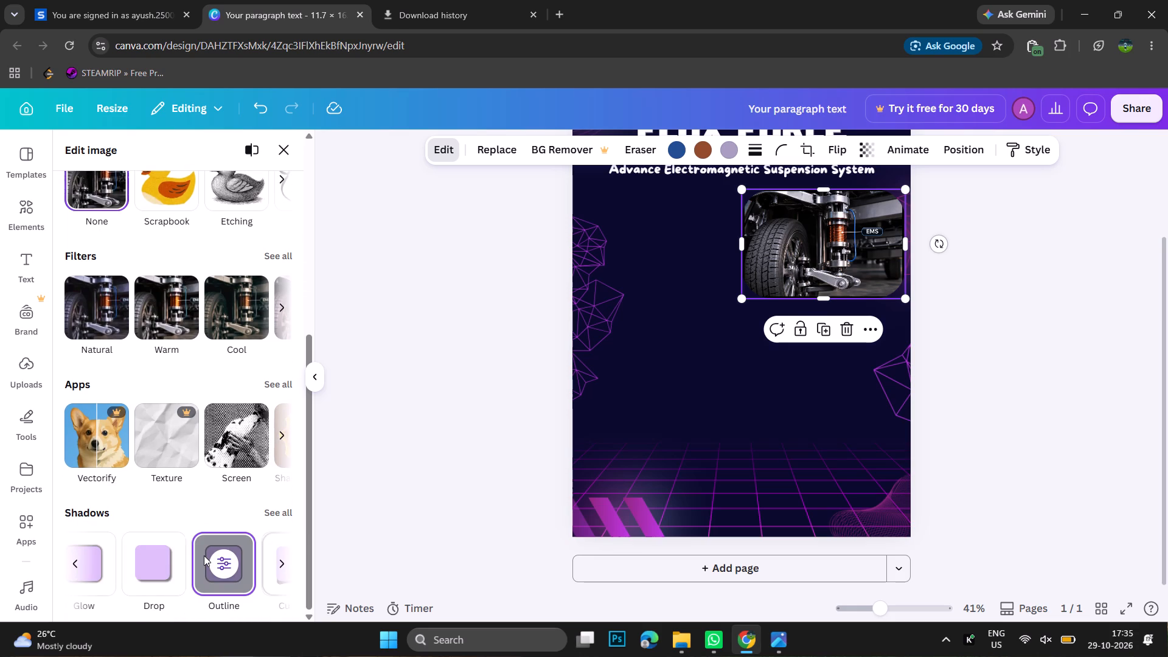
{"action": "scroll", "coordinate": [204, 555], "scroll_direction": "right", "scroll_amount": 1}
{"action": "left_click", "coordinate": [152, 558]}
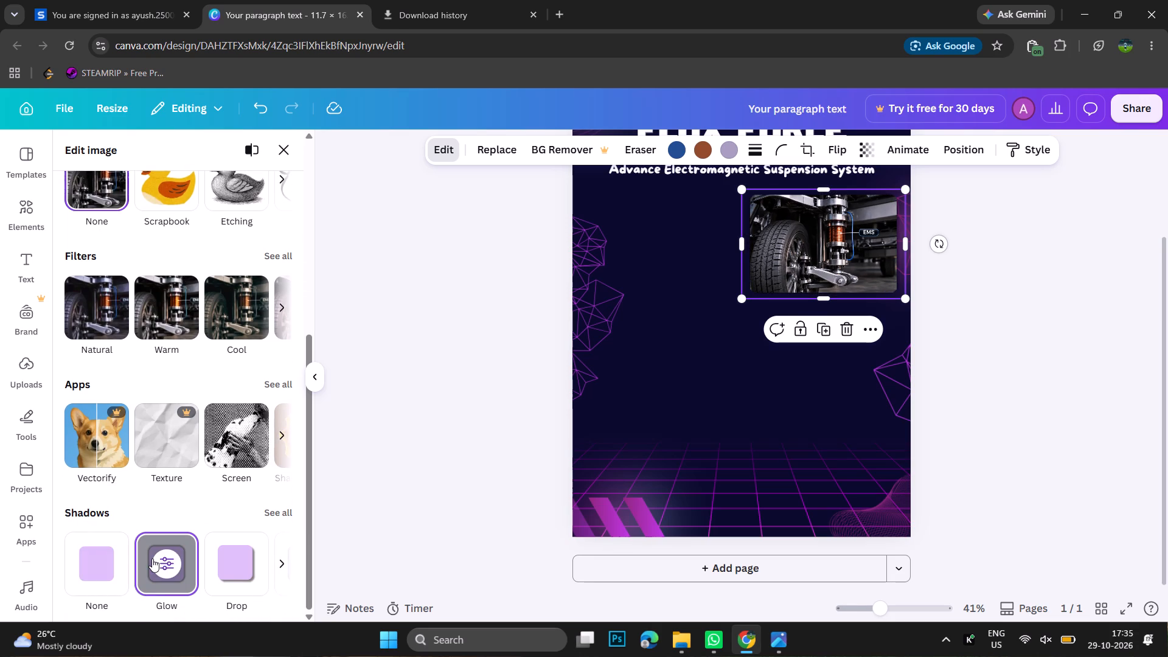
{"action": "scroll", "coordinate": [176, 568], "scroll_direction": "down", "scroll_amount": 2}
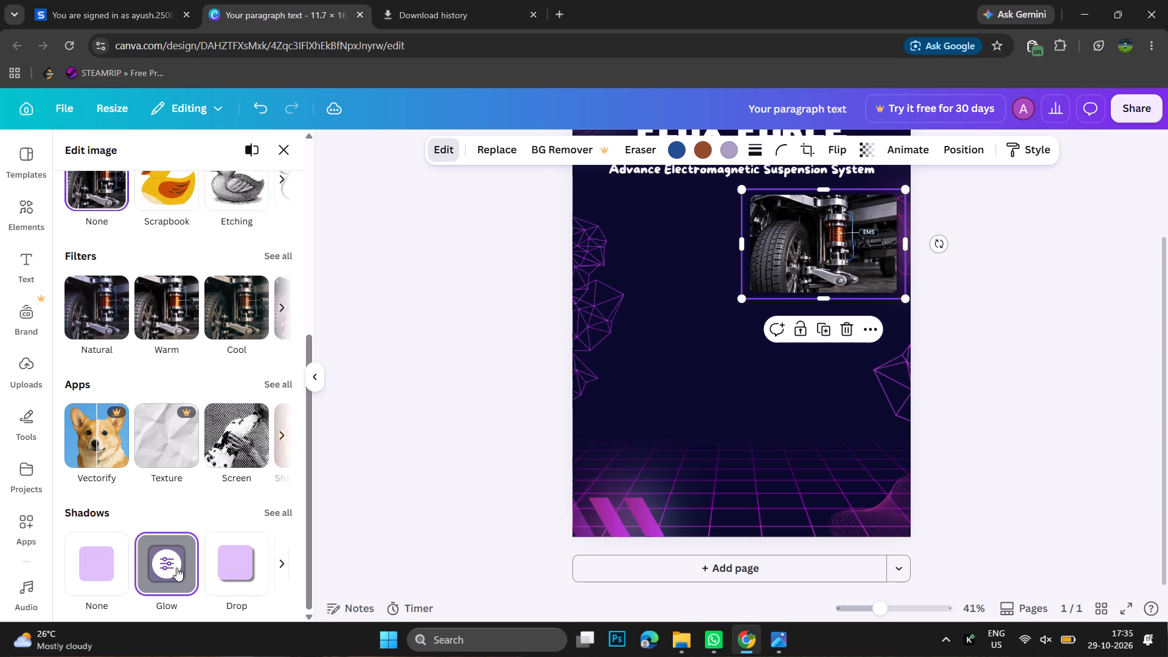
{"action": "scroll", "coordinate": [176, 568], "scroll_direction": "down", "scroll_amount": 1}
{"action": "left_click", "coordinate": [169, 560]}
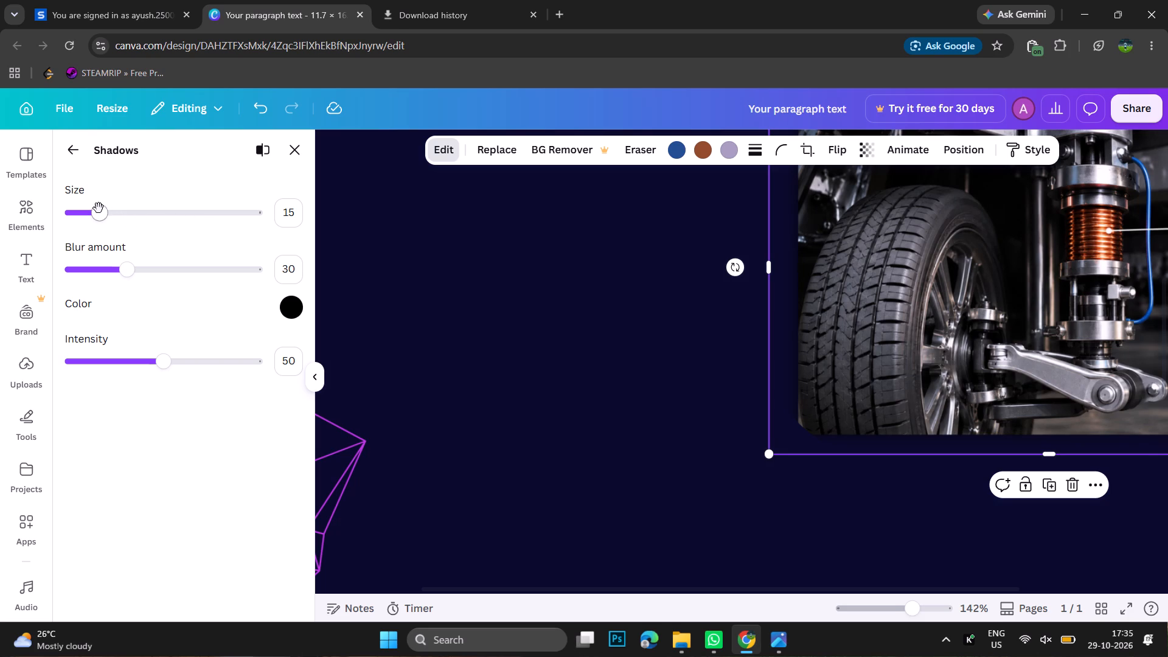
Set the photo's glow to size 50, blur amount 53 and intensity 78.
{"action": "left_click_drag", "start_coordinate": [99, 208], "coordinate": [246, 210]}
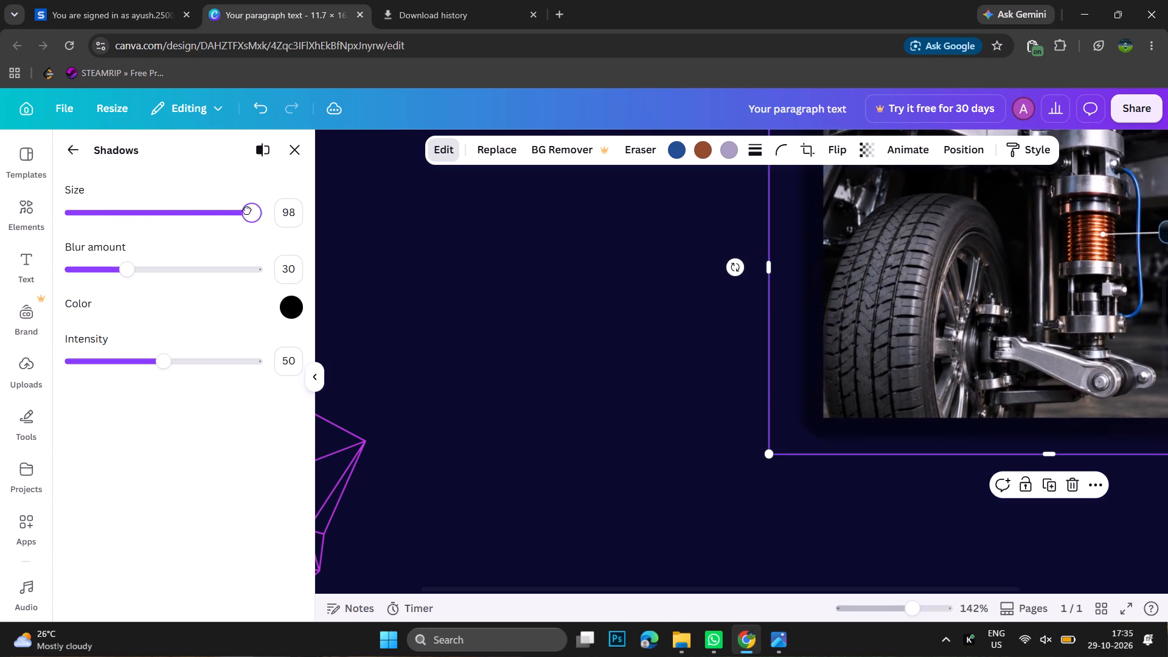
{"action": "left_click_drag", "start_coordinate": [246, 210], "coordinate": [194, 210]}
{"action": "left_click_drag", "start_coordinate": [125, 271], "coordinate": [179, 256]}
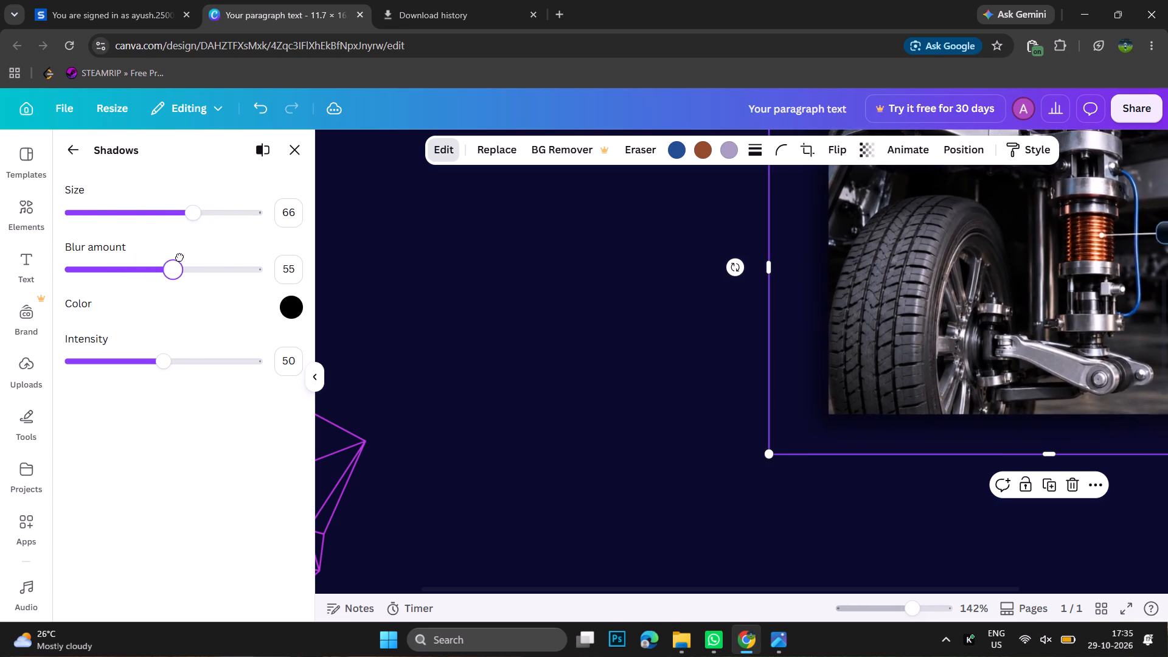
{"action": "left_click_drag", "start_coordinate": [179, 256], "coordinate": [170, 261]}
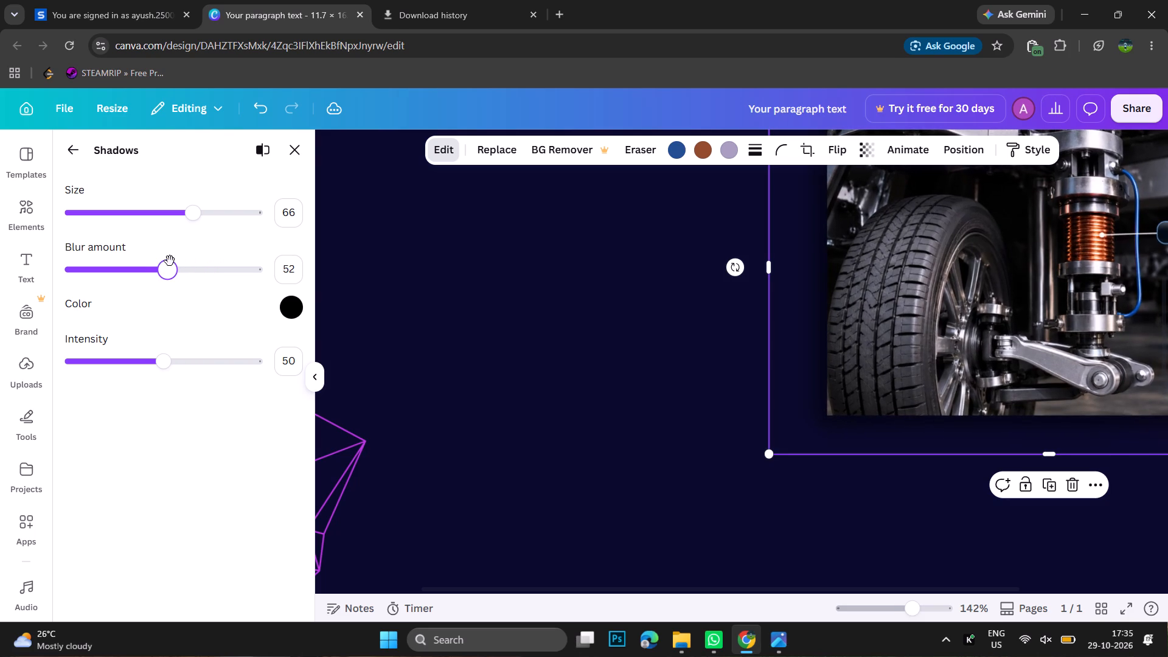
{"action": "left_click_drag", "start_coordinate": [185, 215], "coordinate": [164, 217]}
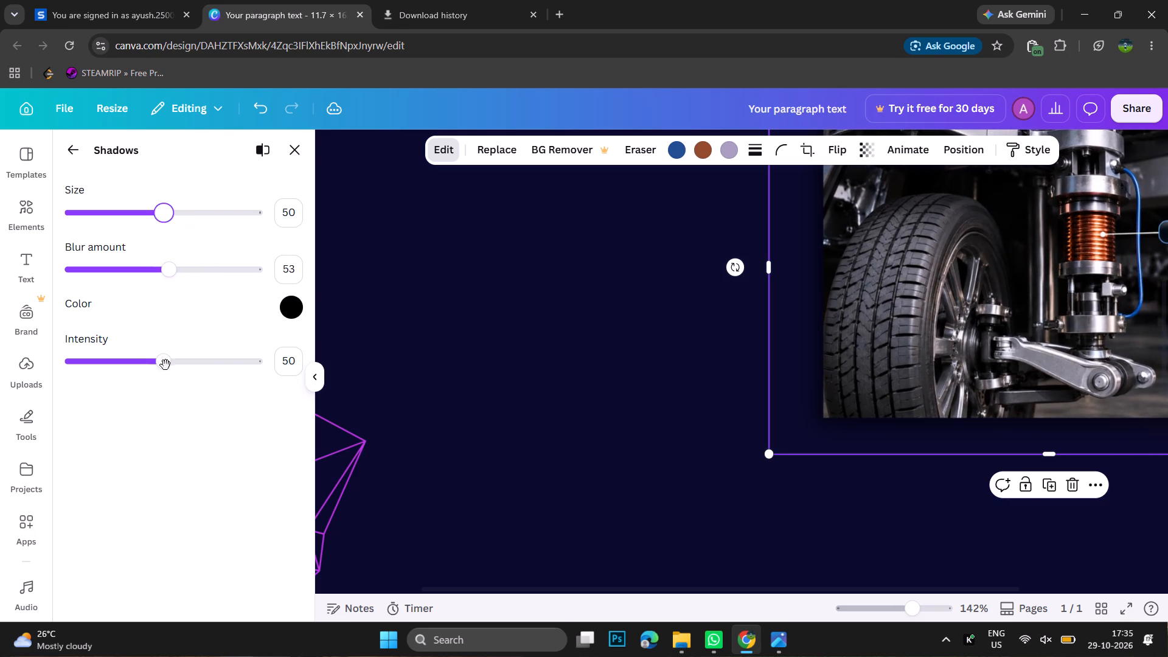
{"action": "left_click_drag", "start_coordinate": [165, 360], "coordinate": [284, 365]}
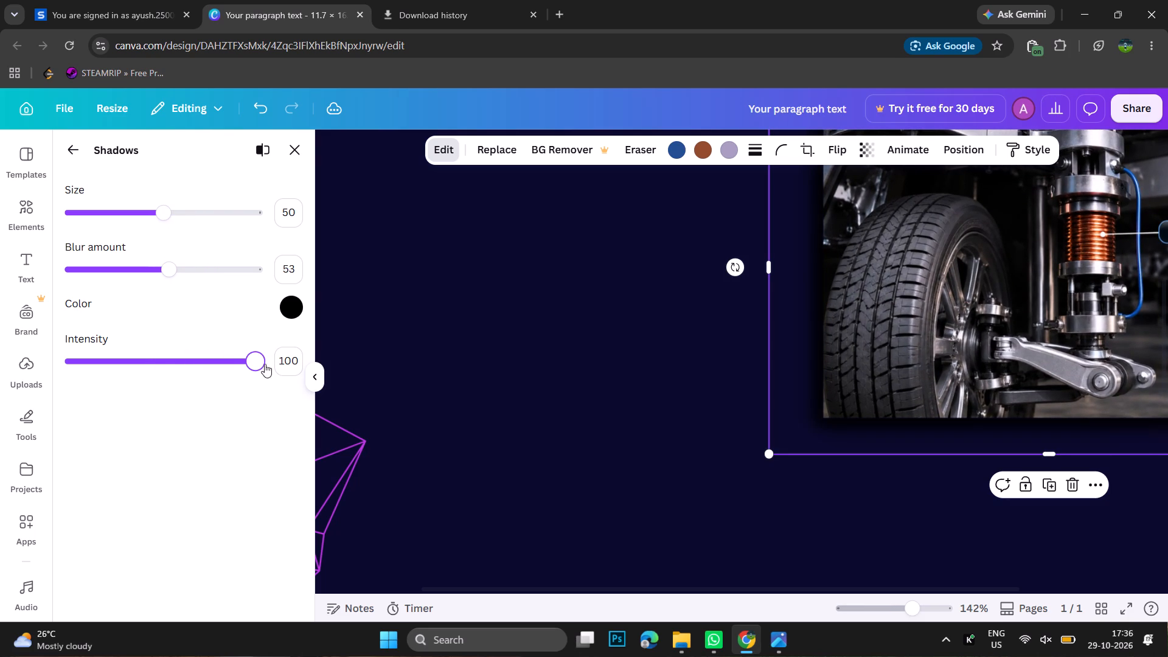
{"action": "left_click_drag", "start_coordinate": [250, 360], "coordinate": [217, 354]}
Change the glow colour to purple #A731CD by sampling a line of the background's polygon wireframe.
{"action": "left_click", "coordinate": [286, 307]}
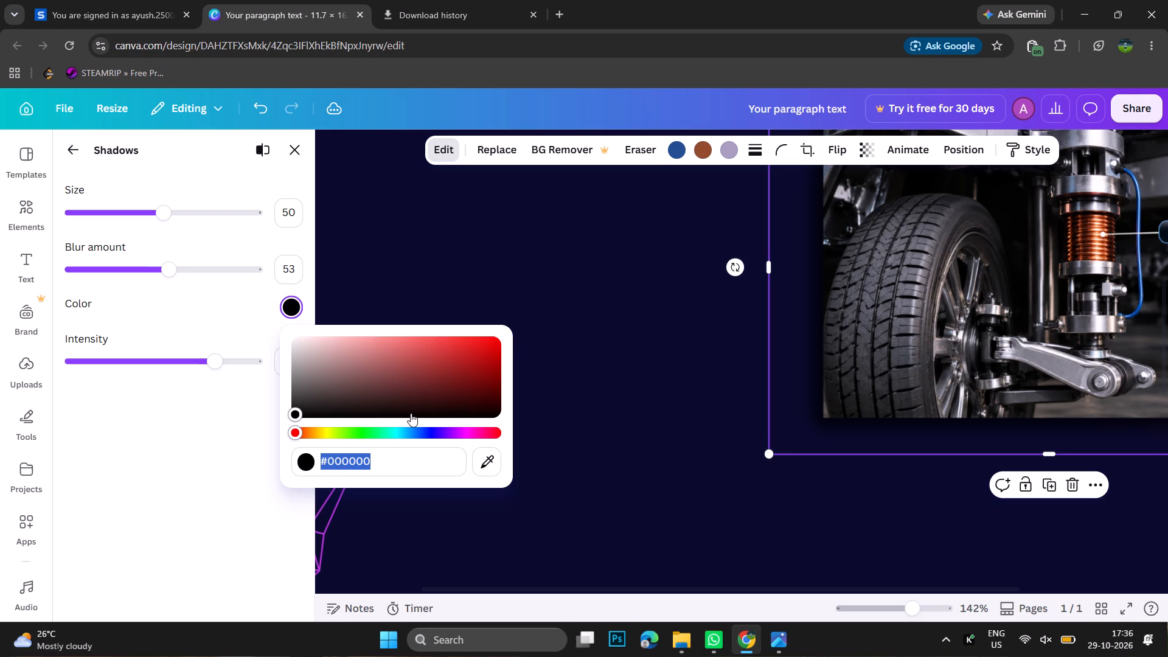
{"action": "left_click", "coordinate": [493, 466]}
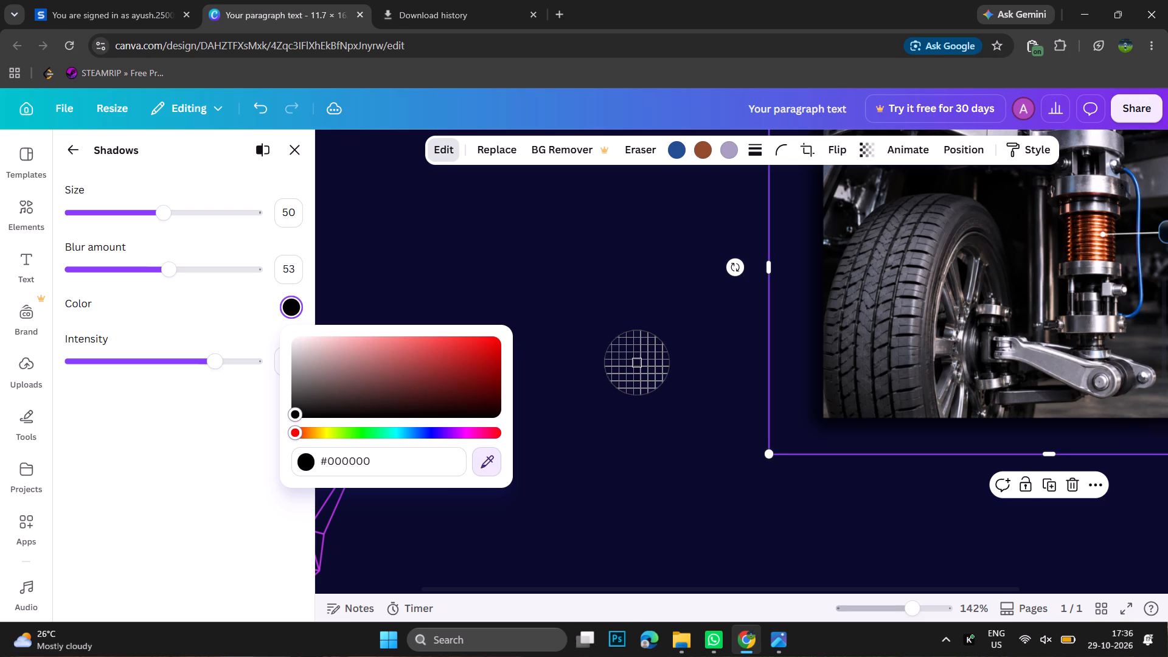
{"action": "left_click", "coordinate": [636, 363]}
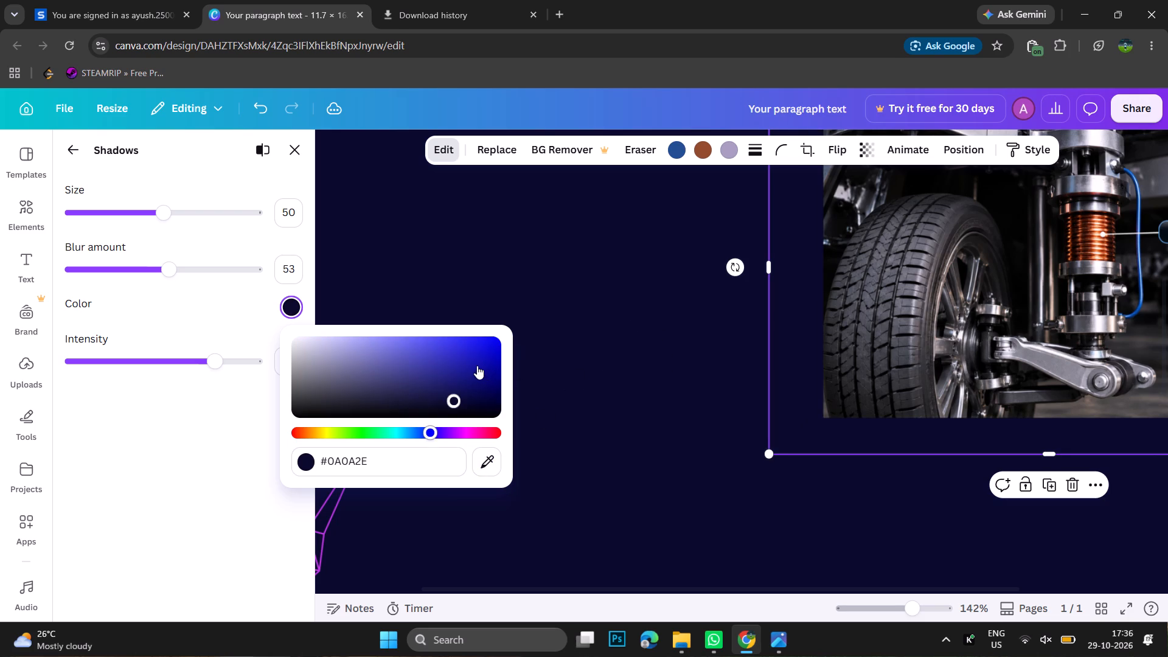
{"action": "left_click", "coordinate": [488, 457]}
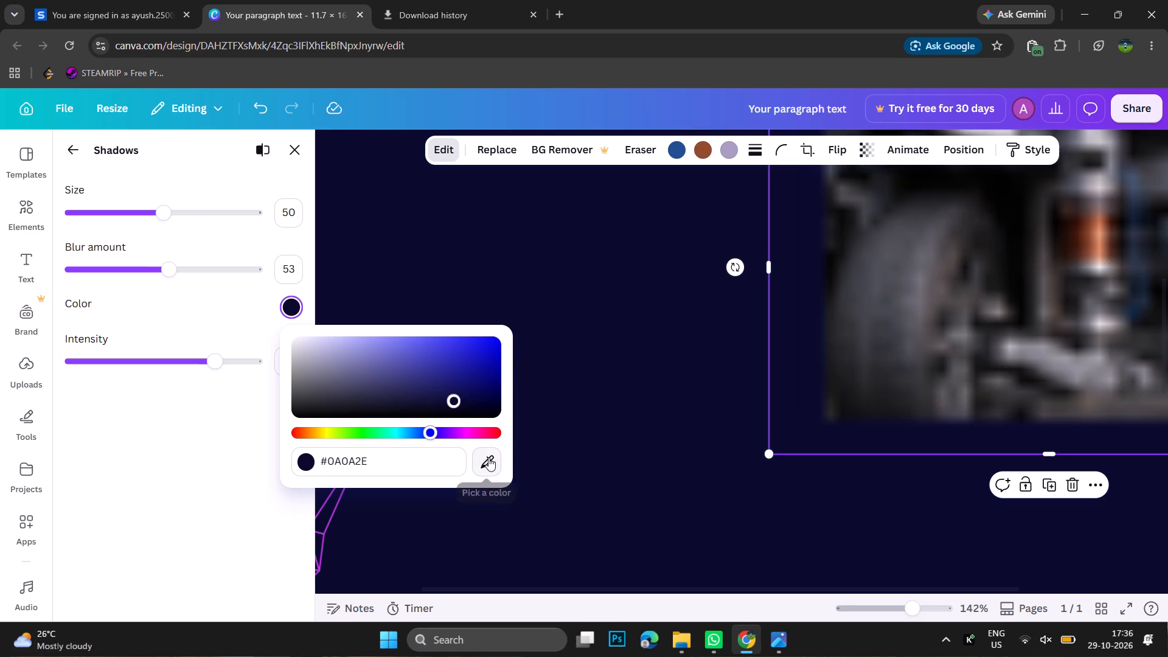
{"action": "left_click", "coordinate": [327, 526]}
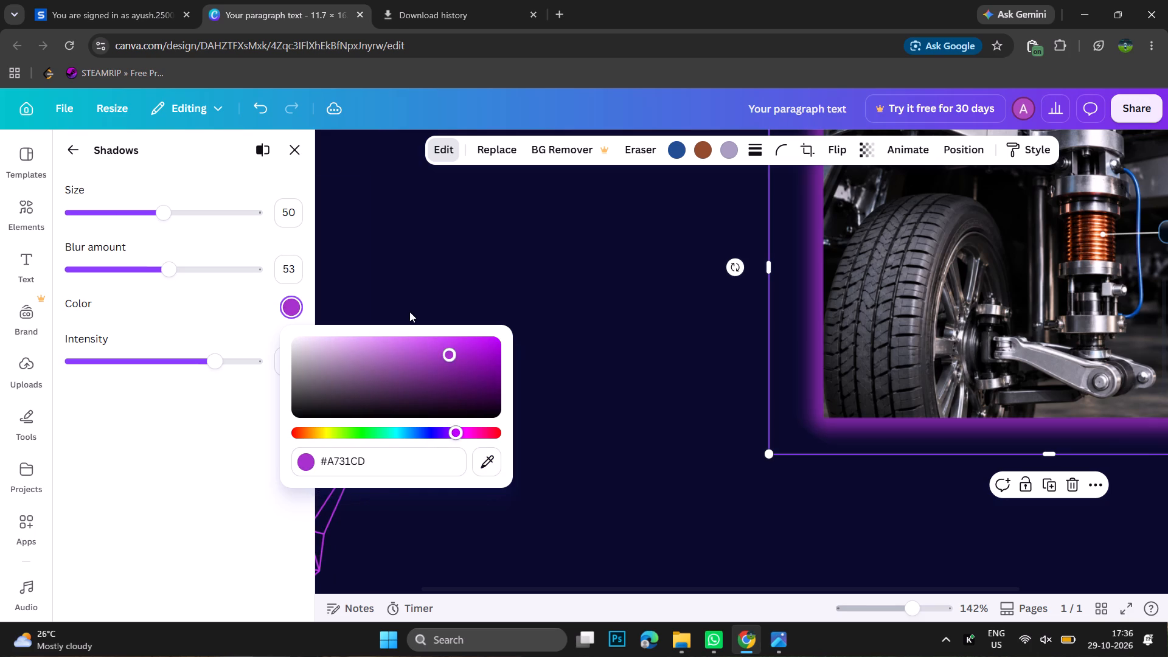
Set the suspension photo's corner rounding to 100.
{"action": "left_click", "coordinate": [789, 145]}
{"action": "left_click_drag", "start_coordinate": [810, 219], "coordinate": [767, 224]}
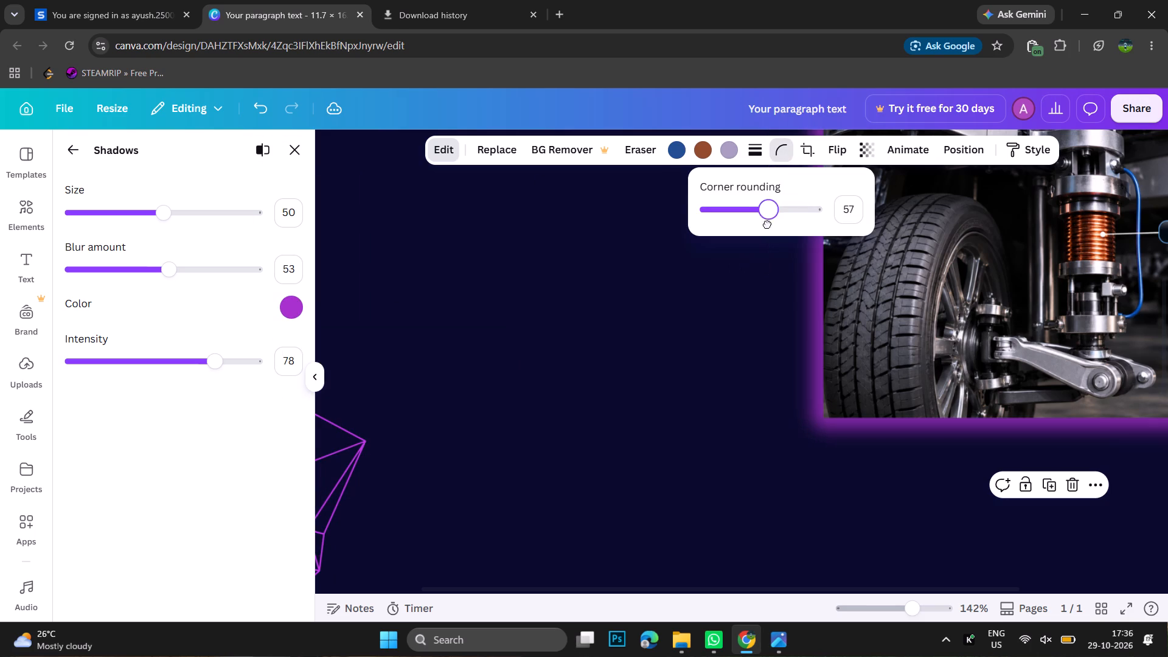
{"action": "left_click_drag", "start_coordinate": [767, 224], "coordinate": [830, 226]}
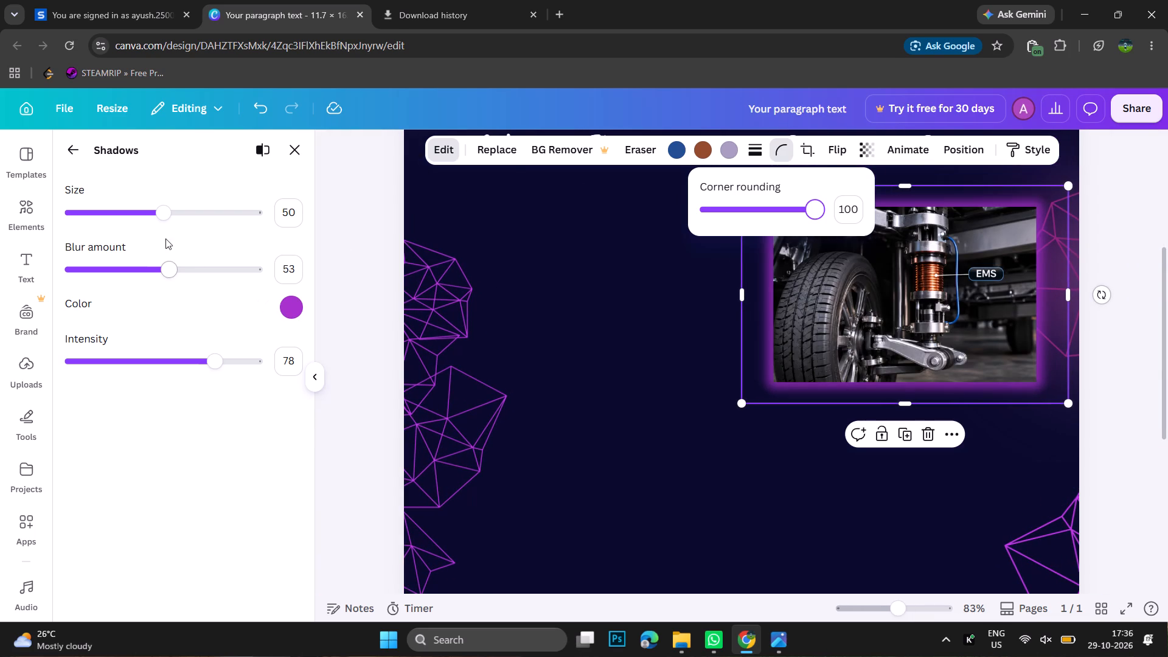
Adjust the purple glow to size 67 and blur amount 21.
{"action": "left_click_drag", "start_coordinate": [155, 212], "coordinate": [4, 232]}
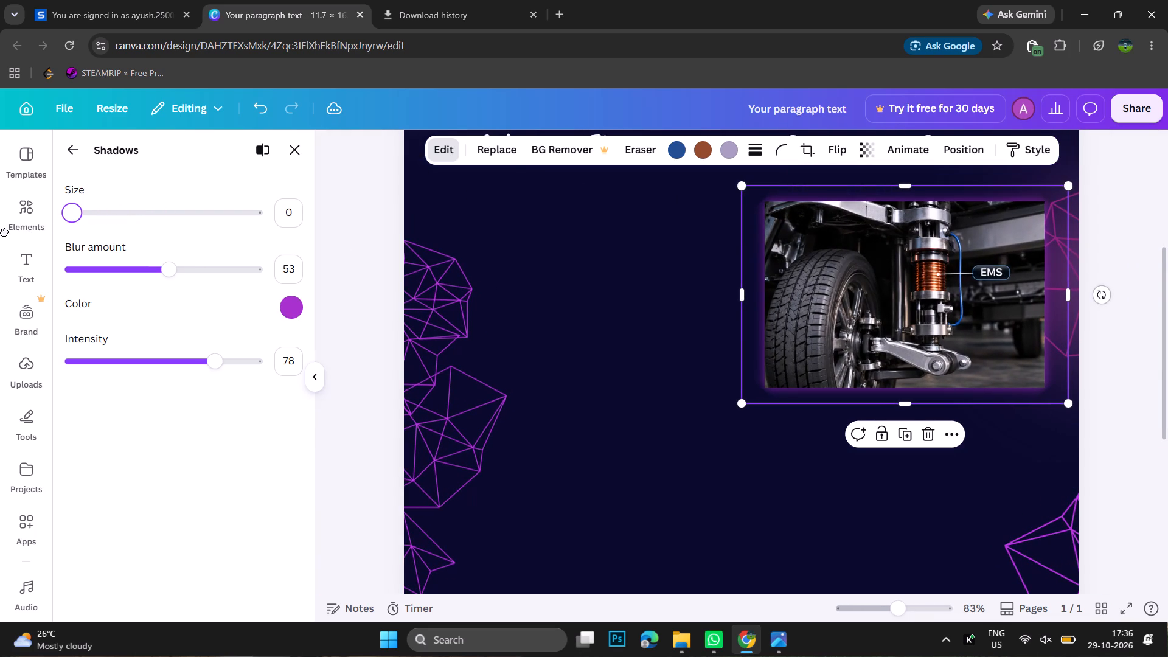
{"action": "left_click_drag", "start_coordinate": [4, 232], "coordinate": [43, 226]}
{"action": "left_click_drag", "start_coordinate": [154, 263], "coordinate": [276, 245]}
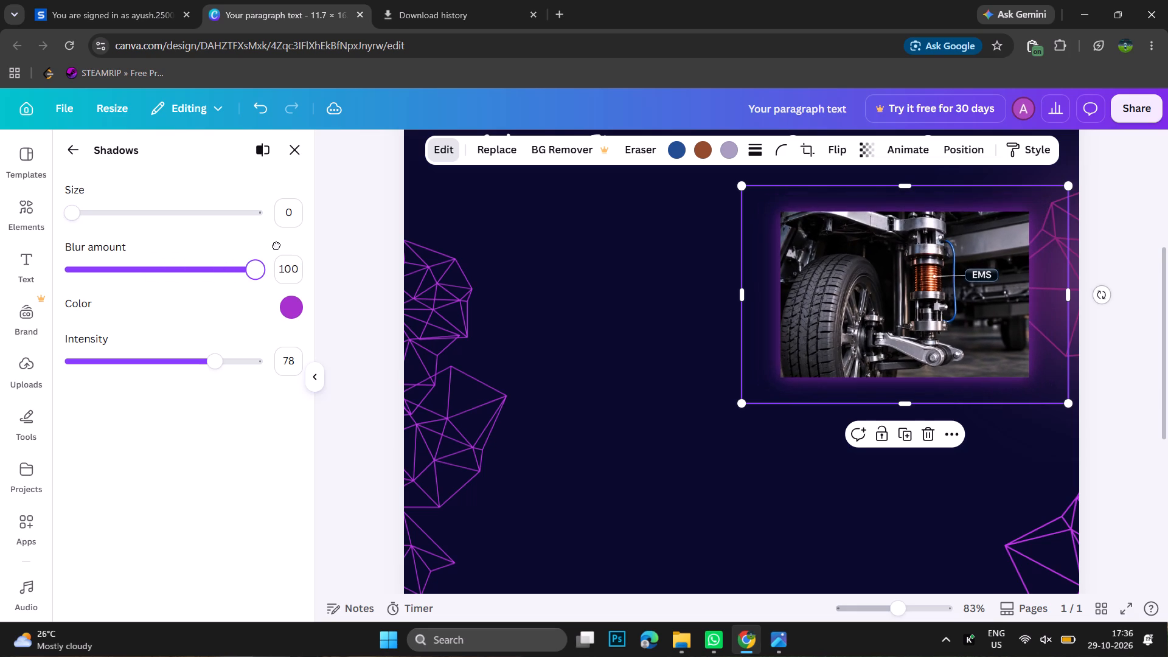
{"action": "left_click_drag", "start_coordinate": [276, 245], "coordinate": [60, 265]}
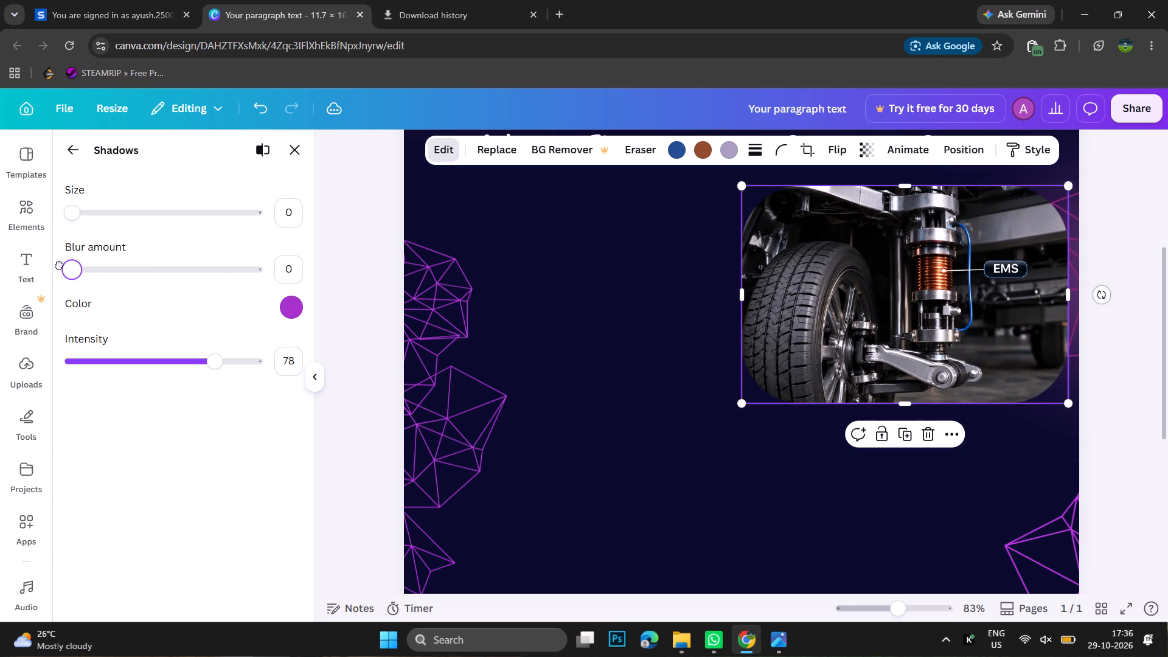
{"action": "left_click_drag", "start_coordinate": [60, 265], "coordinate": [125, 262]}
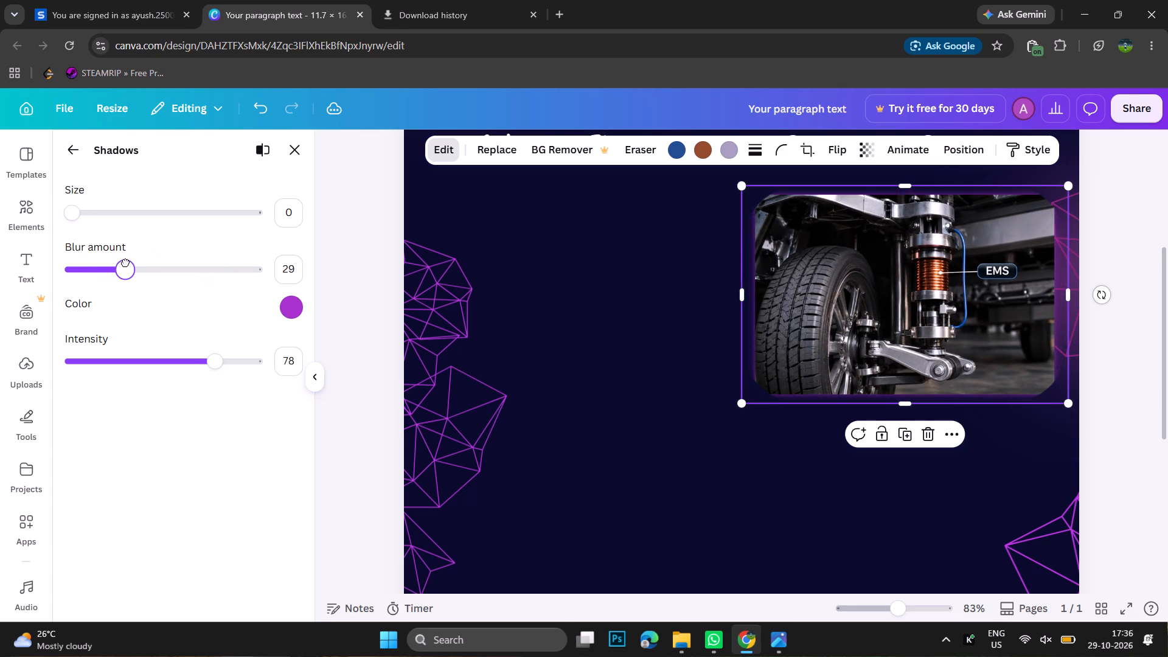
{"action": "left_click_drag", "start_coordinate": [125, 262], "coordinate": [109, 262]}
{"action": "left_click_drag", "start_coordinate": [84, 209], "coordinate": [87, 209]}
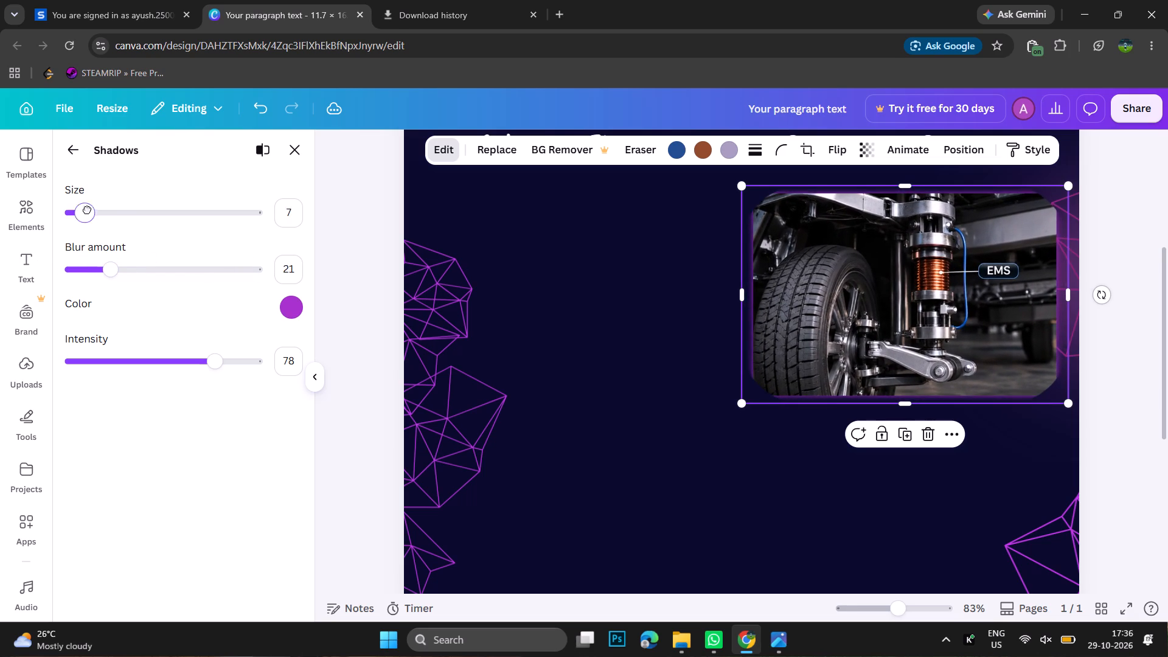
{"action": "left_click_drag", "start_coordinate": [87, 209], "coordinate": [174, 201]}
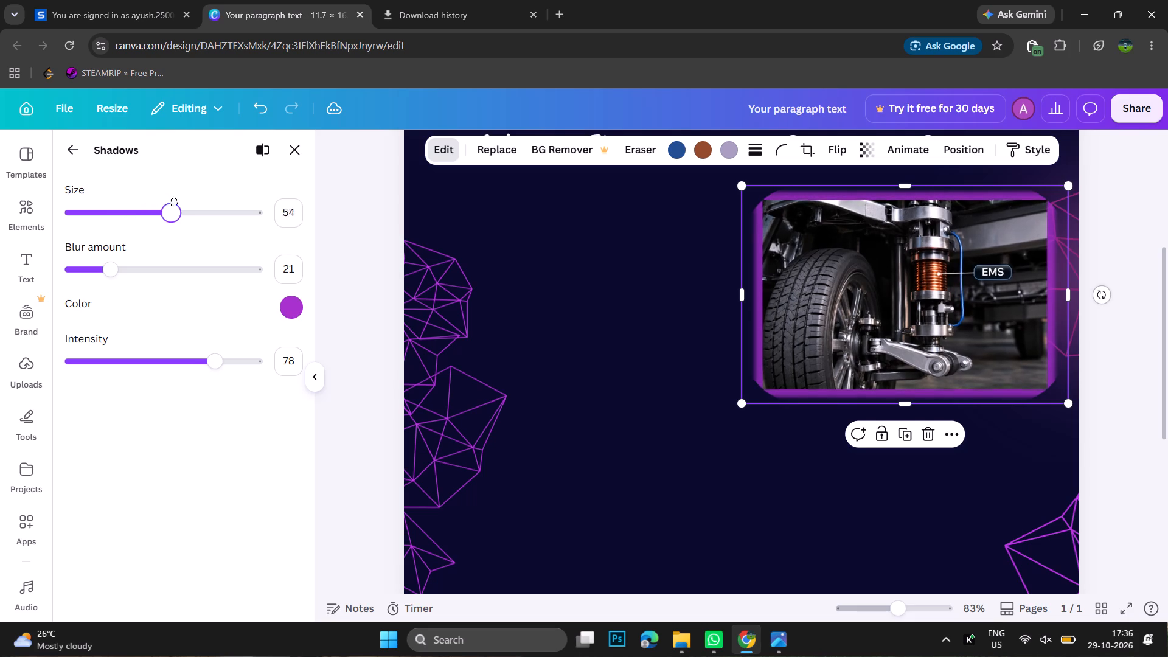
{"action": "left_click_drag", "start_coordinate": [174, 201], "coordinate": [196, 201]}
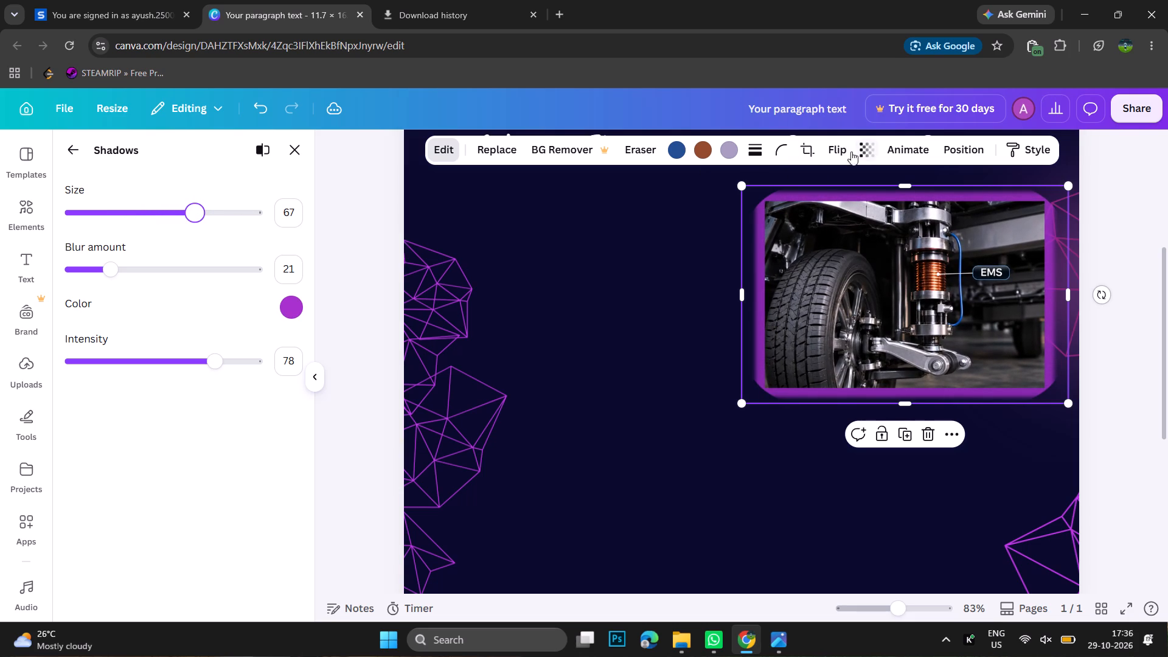
Set the suspension photo's corner rounding to 0.
{"action": "left_click", "coordinate": [787, 152]}
{"action": "left_click_drag", "start_coordinate": [751, 204], "coordinate": [673, 214]}
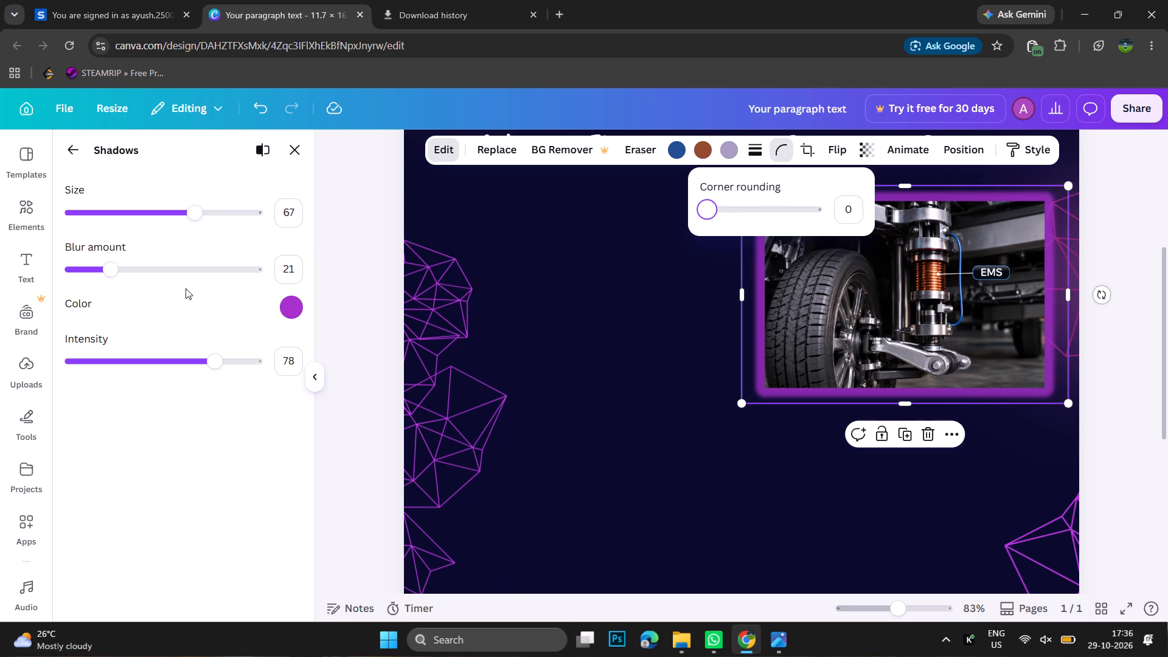
Refine the photo's glow to size 54, blur amount 4 and intensity 69.
{"action": "left_click", "coordinate": [175, 214]}
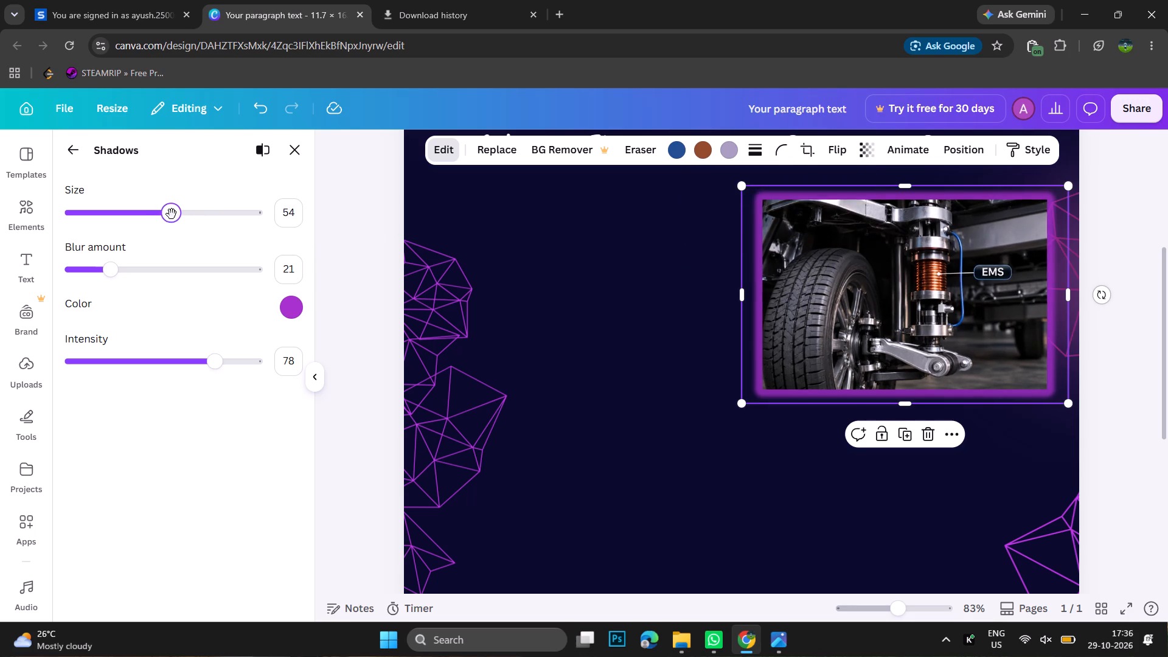
{"action": "left_click_drag", "start_coordinate": [214, 358], "coordinate": [252, 352]}
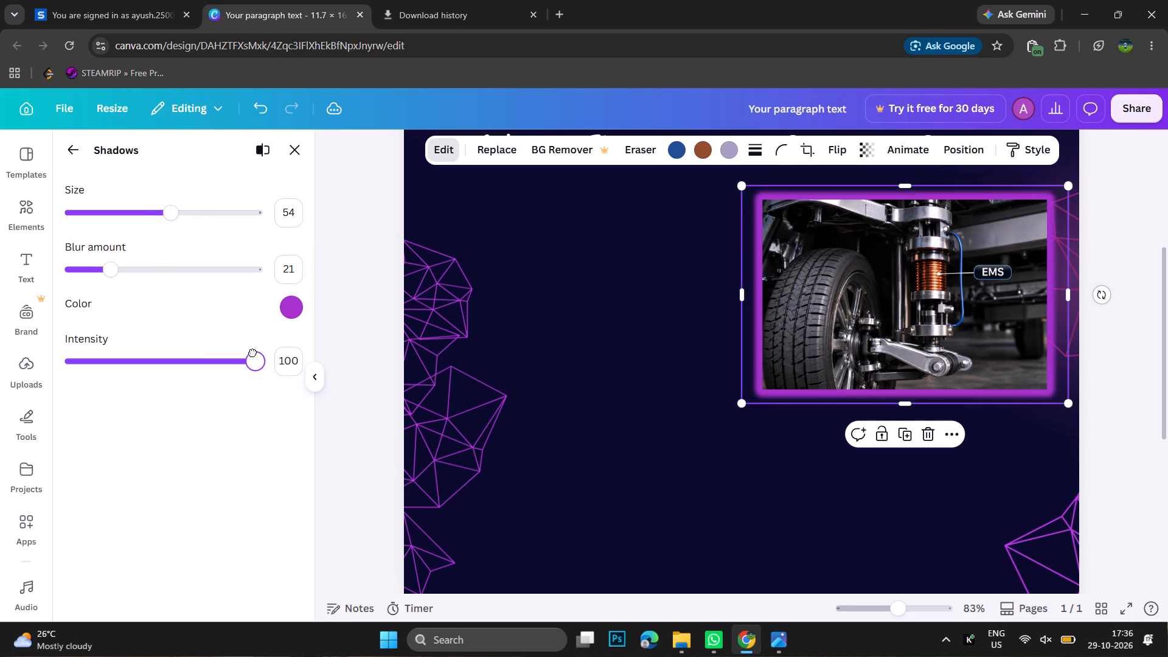
{"action": "left_click_drag", "start_coordinate": [252, 352], "coordinate": [185, 358]}
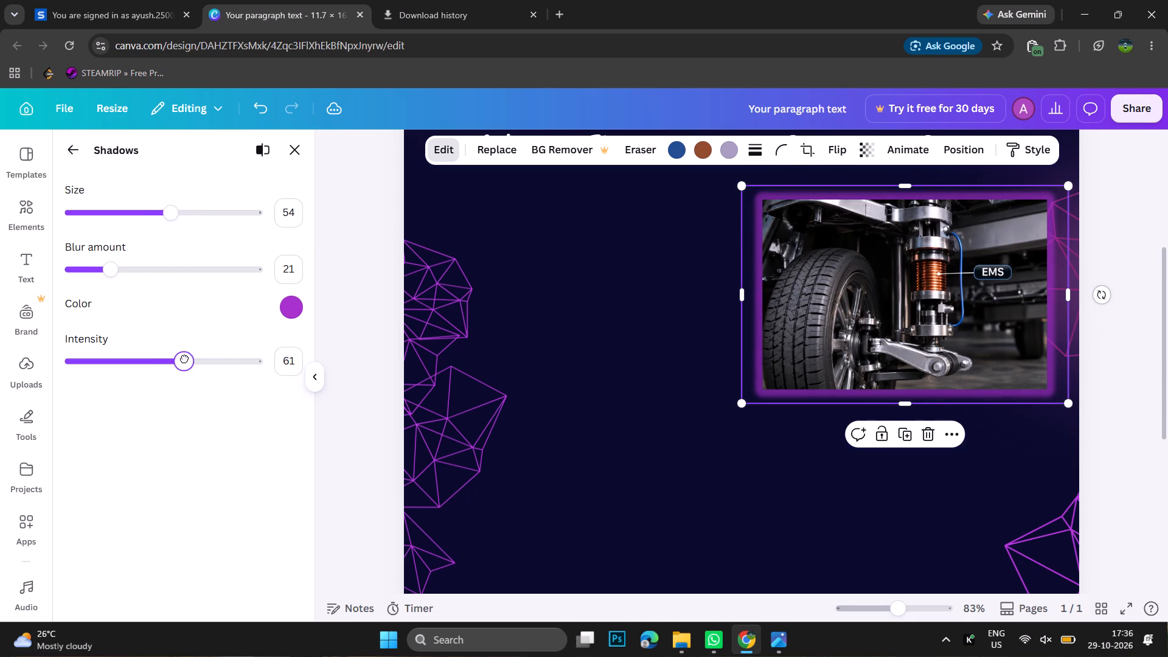
{"action": "left_click_drag", "start_coordinate": [185, 358], "coordinate": [179, 360]}
{"action": "left_click_drag", "start_coordinate": [108, 270], "coordinate": [123, 268]}
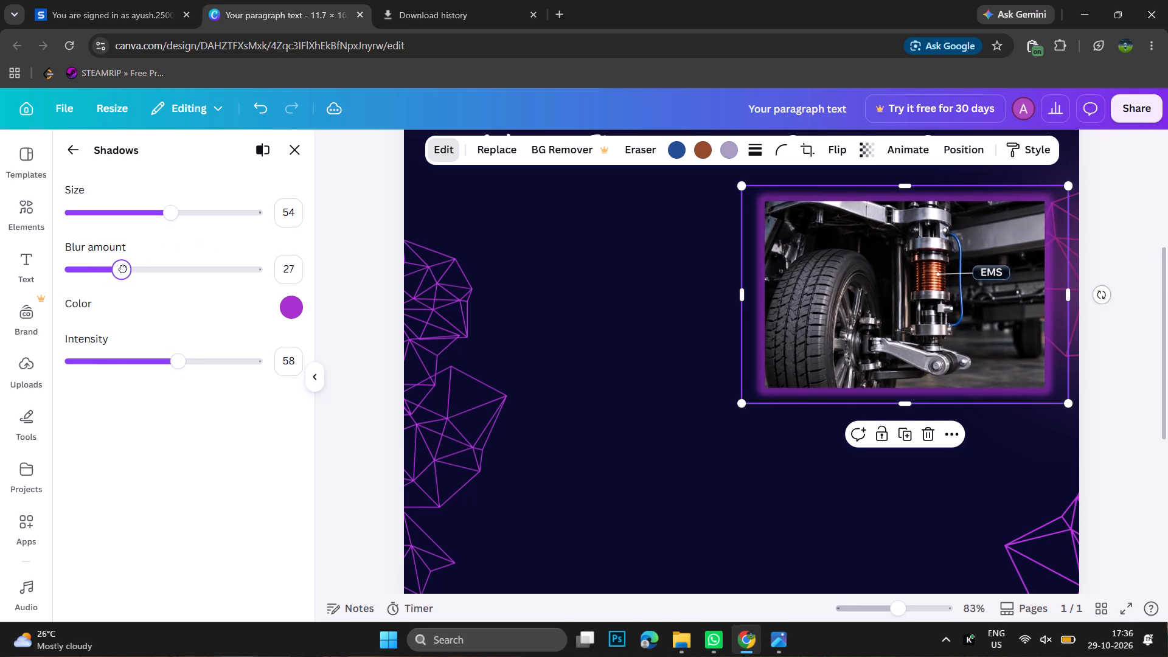
{"action": "left_click_drag", "start_coordinate": [123, 268], "coordinate": [78, 268]}
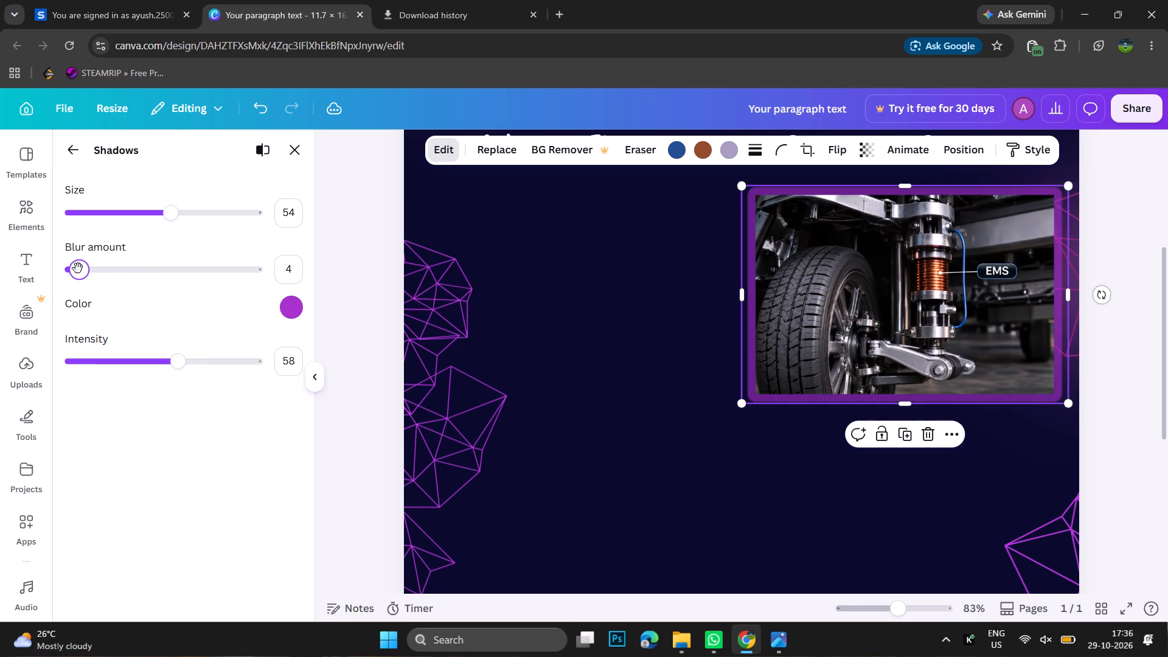
{"action": "left_click_drag", "start_coordinate": [183, 359], "coordinate": [202, 358]}
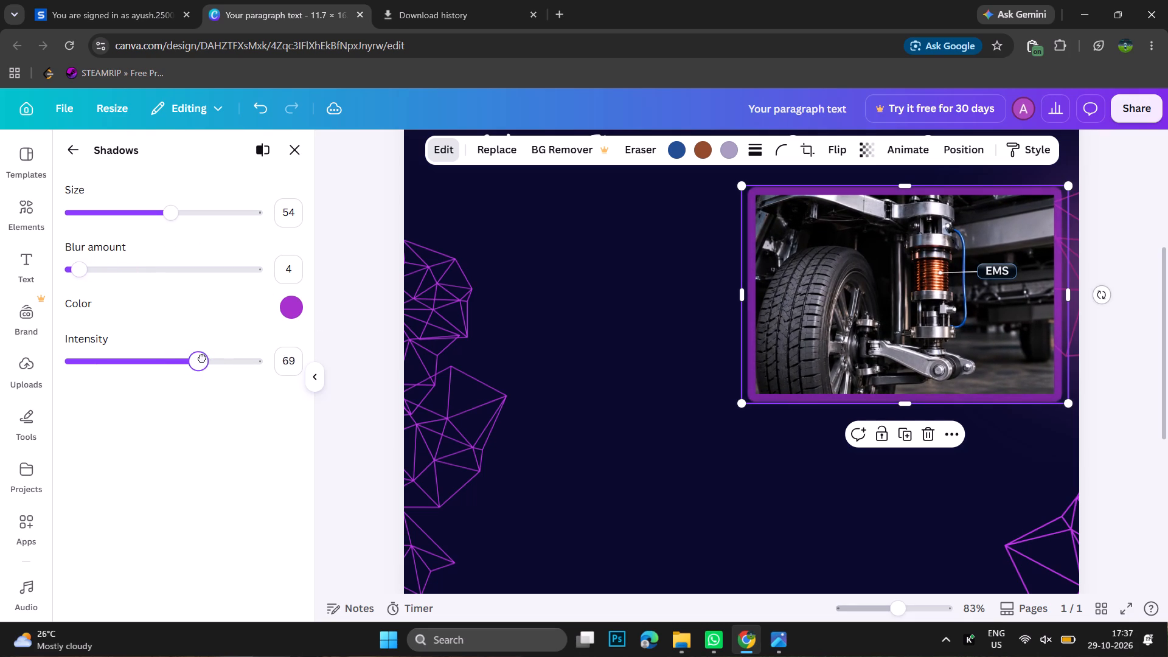
Lower the suspension photo's glow intensity to 37.
{"action": "left_click_drag", "start_coordinate": [202, 358], "coordinate": [139, 361]}
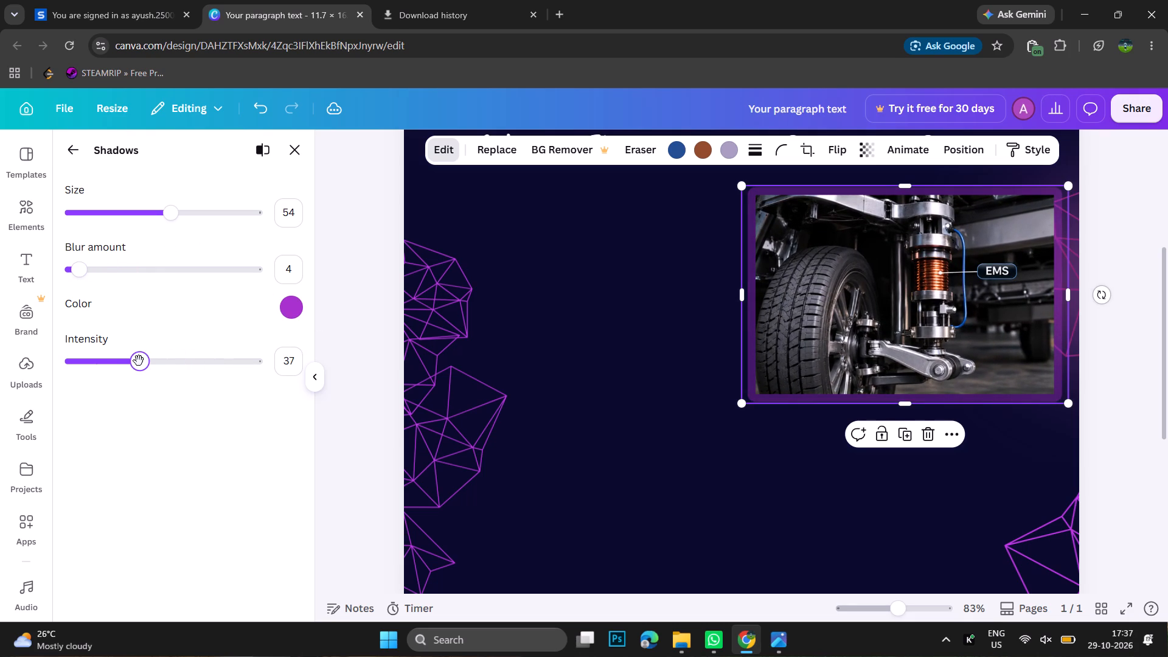
{"action": "left_click", "coordinate": [333, 280]}
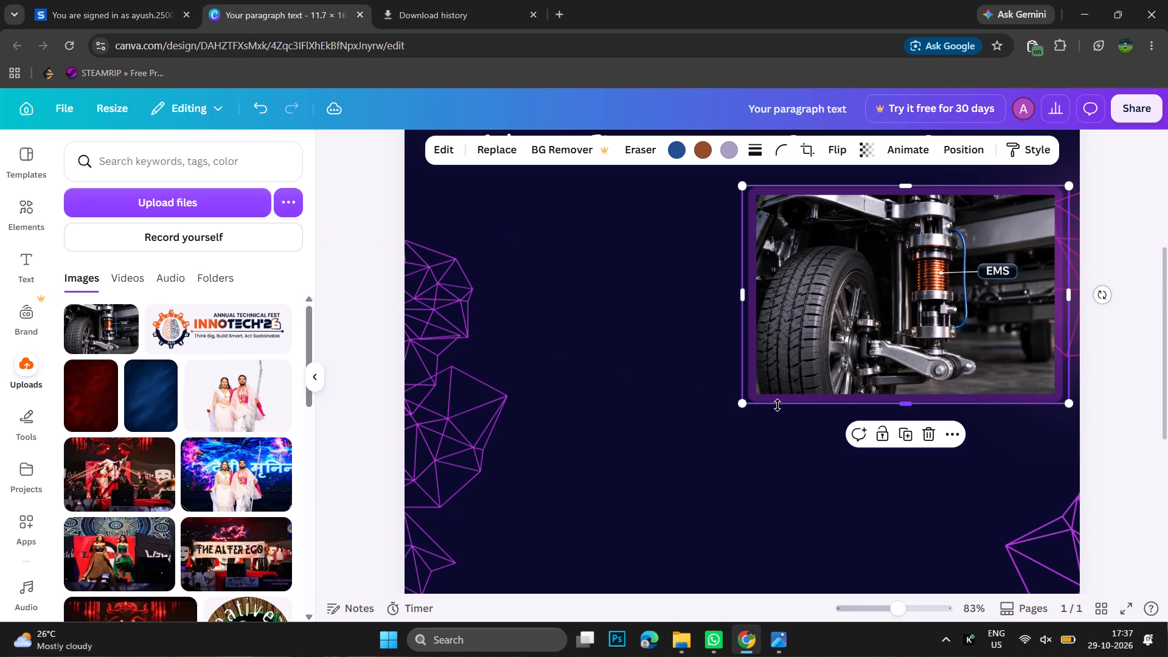
Move the suspension photo slightly inward from the poster's right edge and a little closer to the subtitle.
{"action": "scroll", "coordinate": [832, 448], "scroll_direction": "up", "scroll_amount": 1}
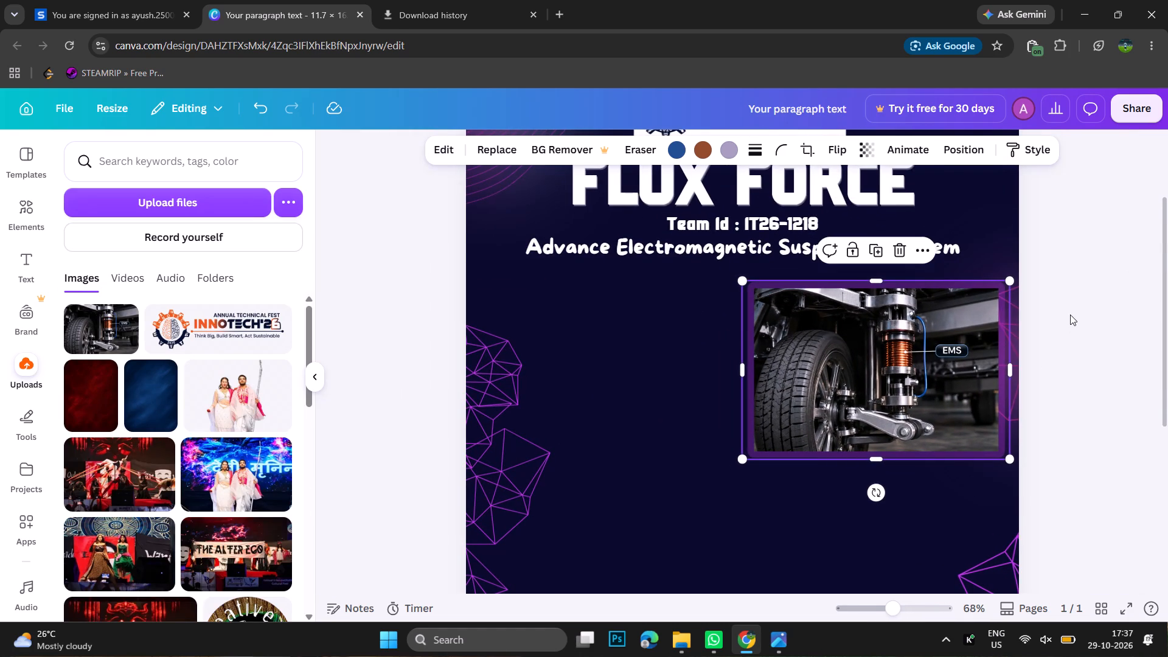
{"action": "left_click", "coordinate": [1070, 315]}
{"action": "left_click_drag", "start_coordinate": [944, 355], "coordinate": [927, 355]}
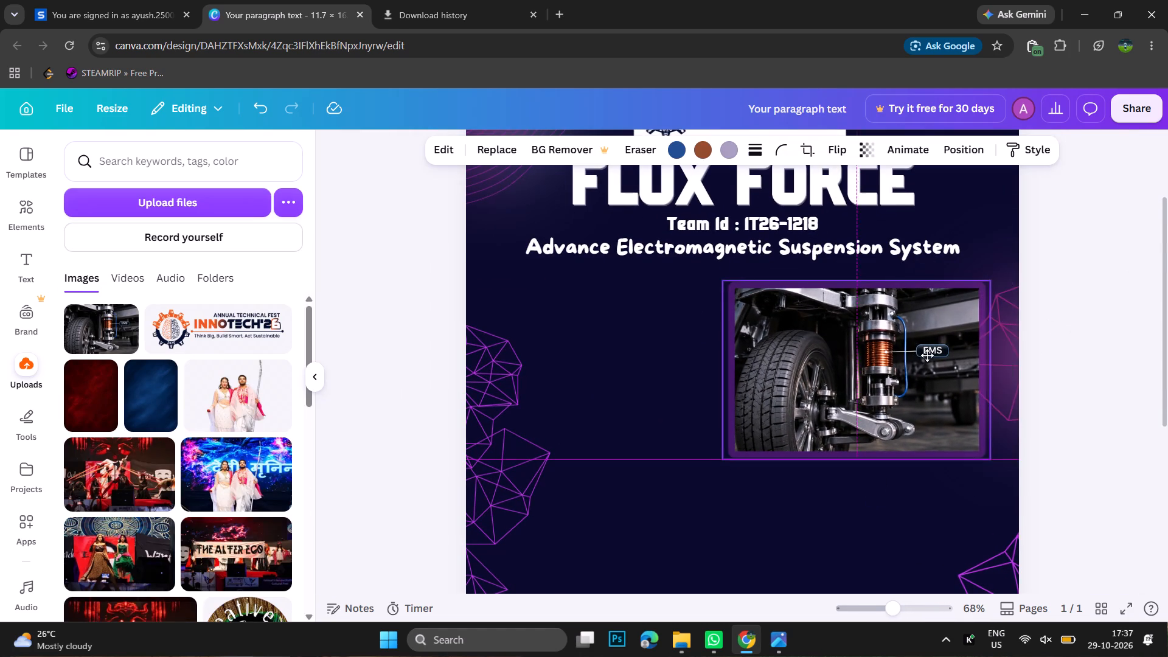
{"action": "left_click_drag", "start_coordinate": [927, 355], "coordinate": [932, 350]}
{"action": "left_click", "coordinate": [1049, 318]}
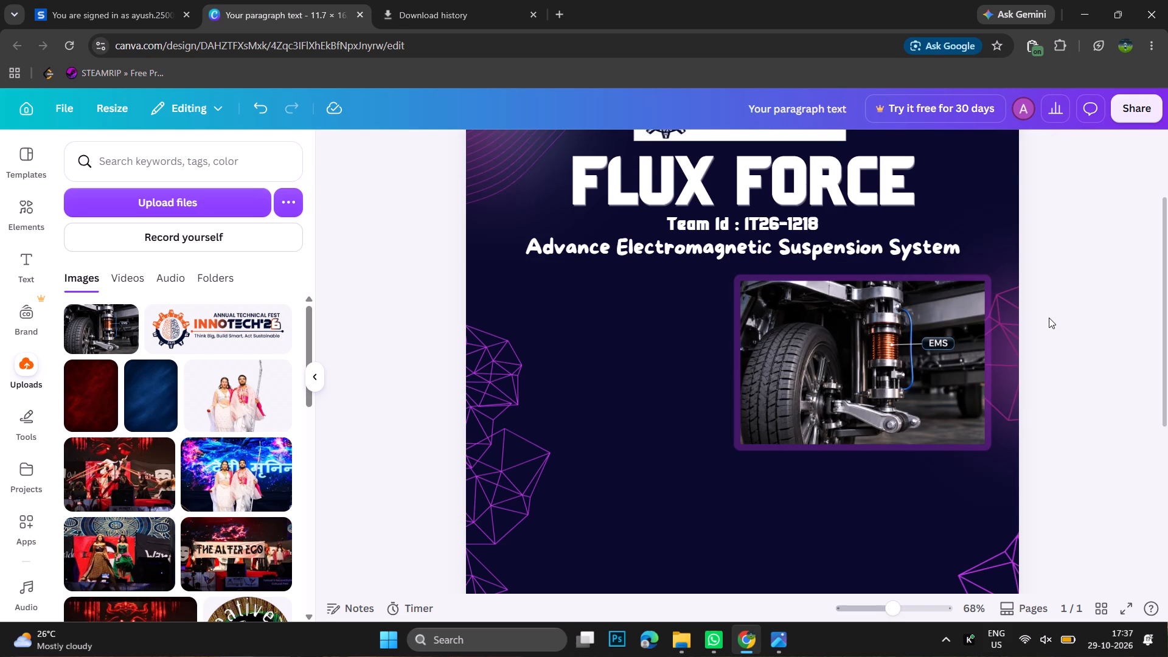
{"action": "left_click", "coordinate": [950, 365]}
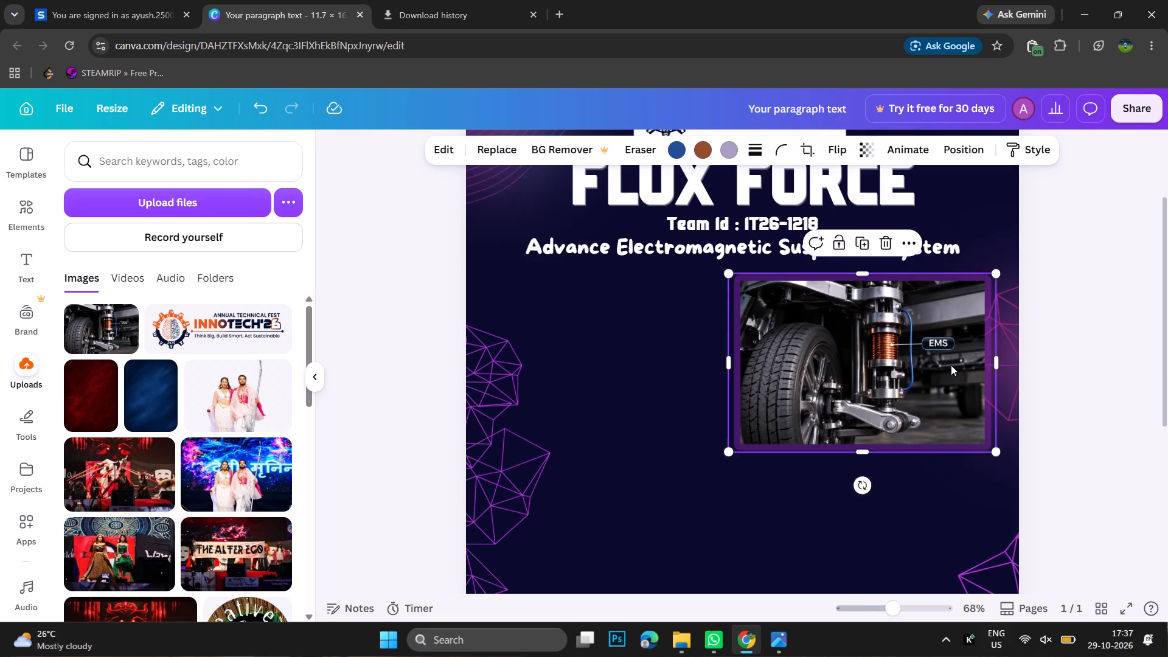
{"action": "left_click", "coordinate": [1125, 347]}
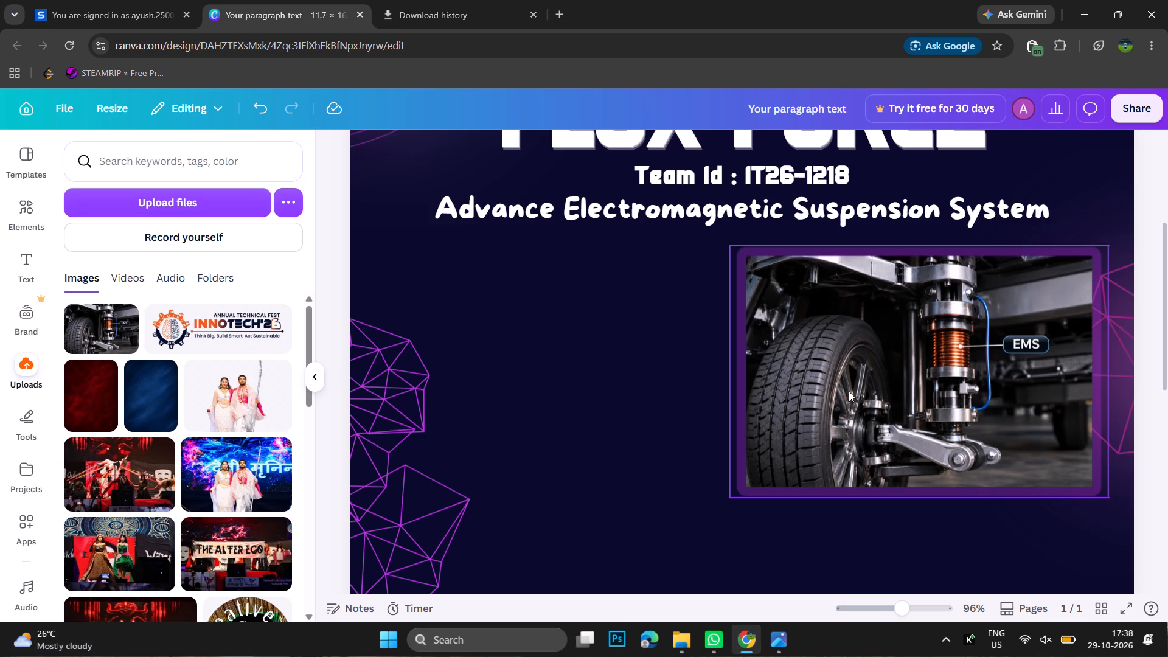
Open ChatGPT in a new browser tab and close the download history tab.
{"action": "left_click", "coordinate": [562, 9]}
{"action": "left_click", "coordinate": [536, 18]}
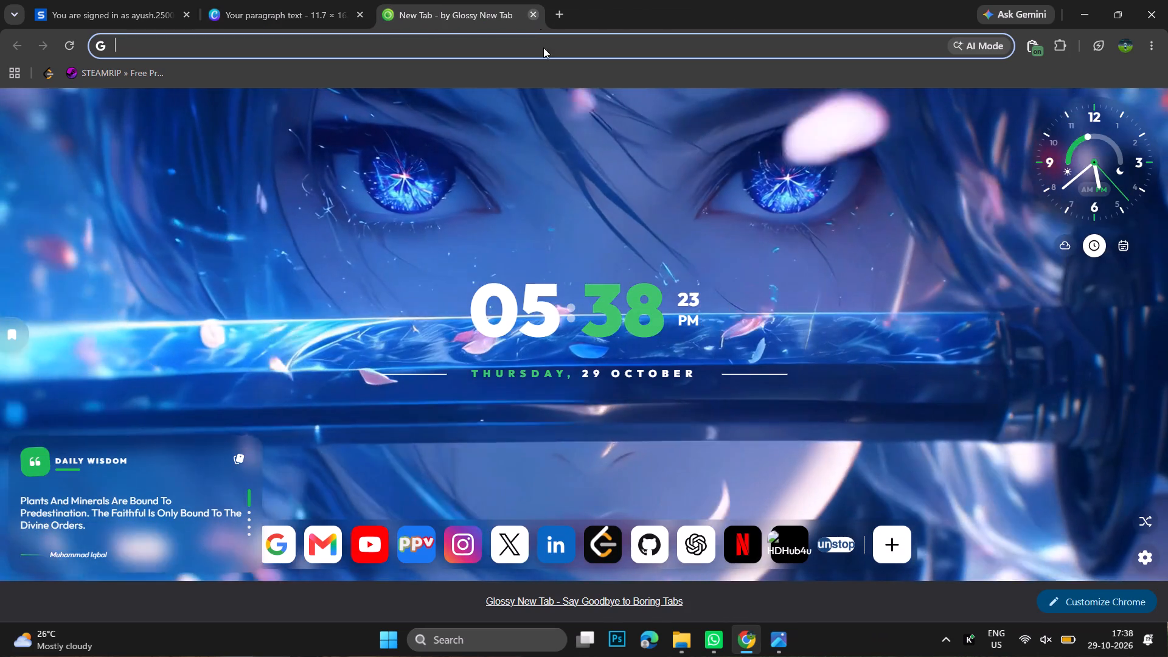
{"action": "left_click", "coordinate": [693, 550]}
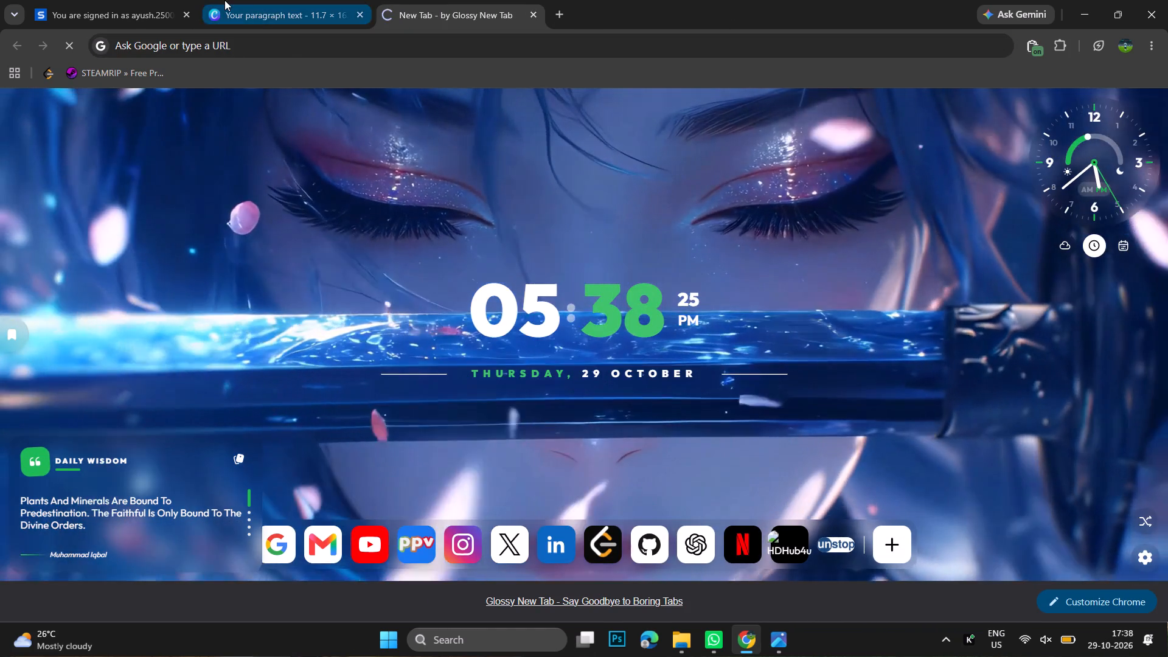
{"action": "left_click", "coordinate": [224, 0]}
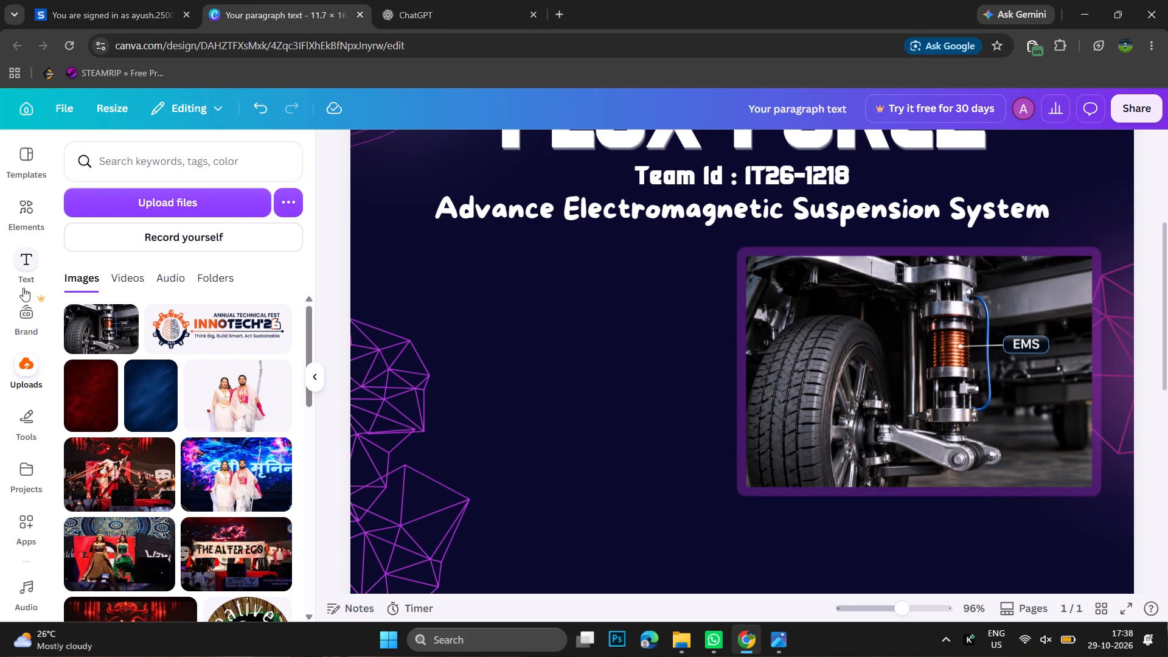
{"action": "left_click", "coordinate": [23, 271]}
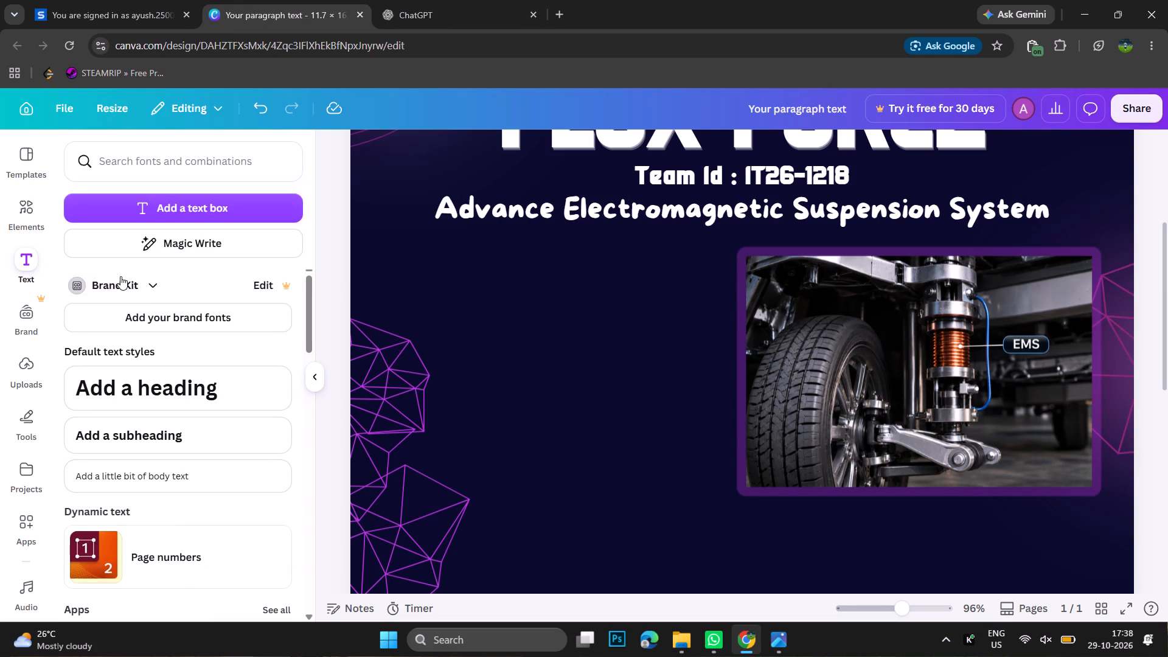
{"action": "left_click", "coordinate": [153, 208]}
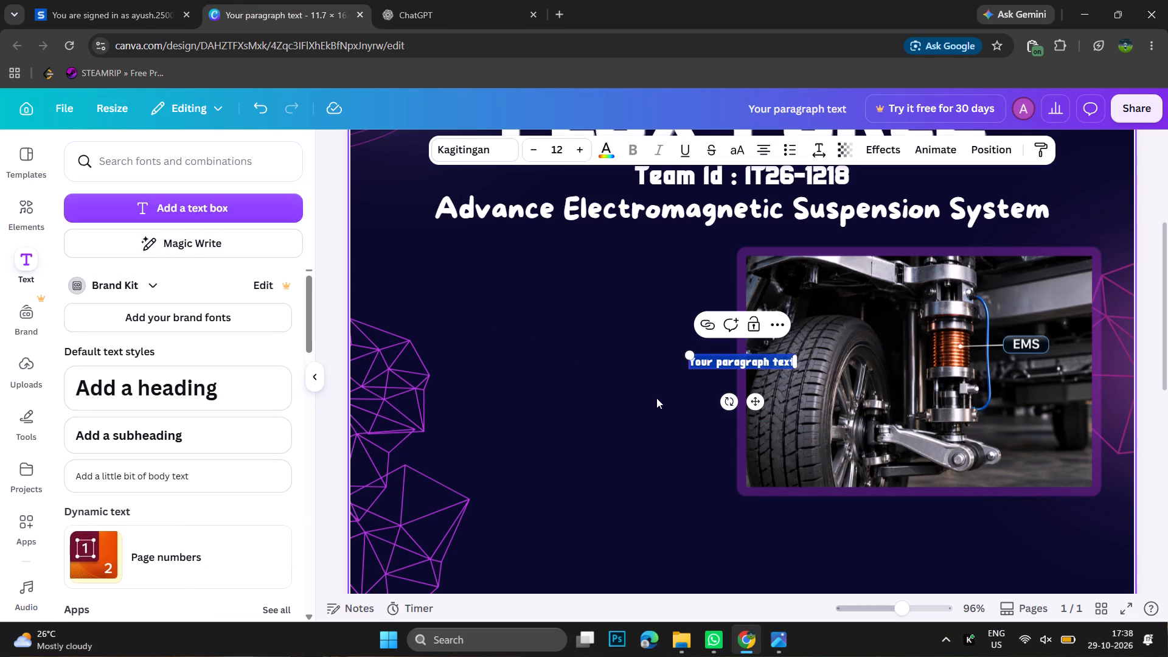
{"action": "left_click_drag", "start_coordinate": [729, 360], "coordinate": [667, 334]}
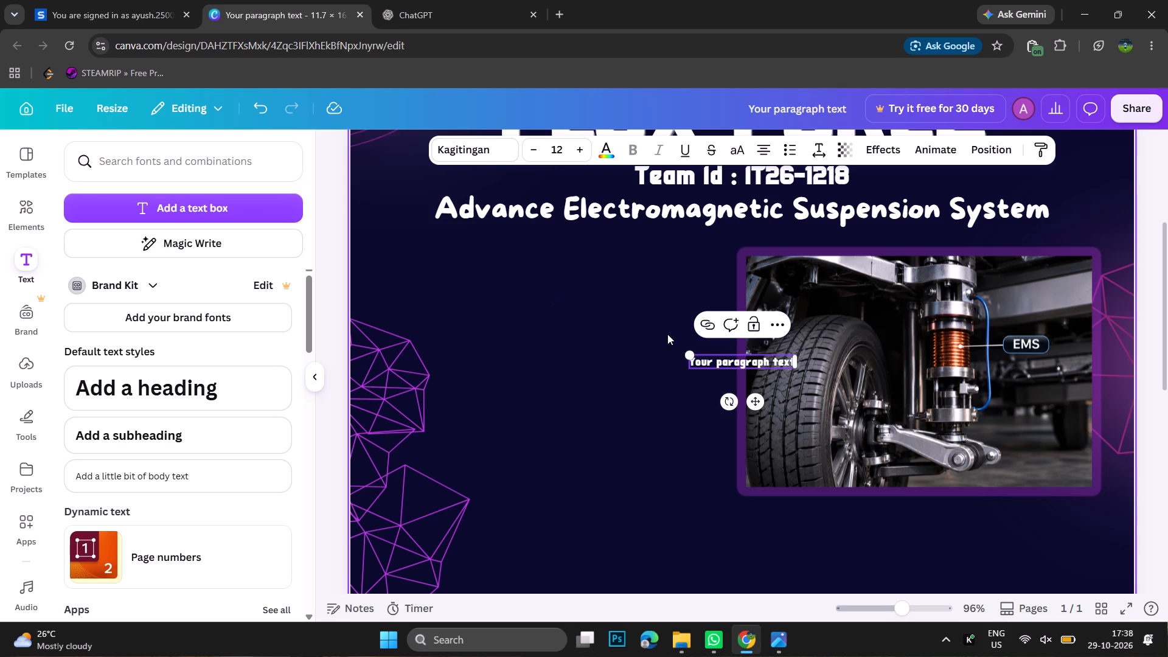
{"action": "left_click_drag", "start_coordinate": [667, 334], "coordinate": [754, 405]}
{"action": "left_click_drag", "start_coordinate": [754, 405], "coordinate": [541, 301]}
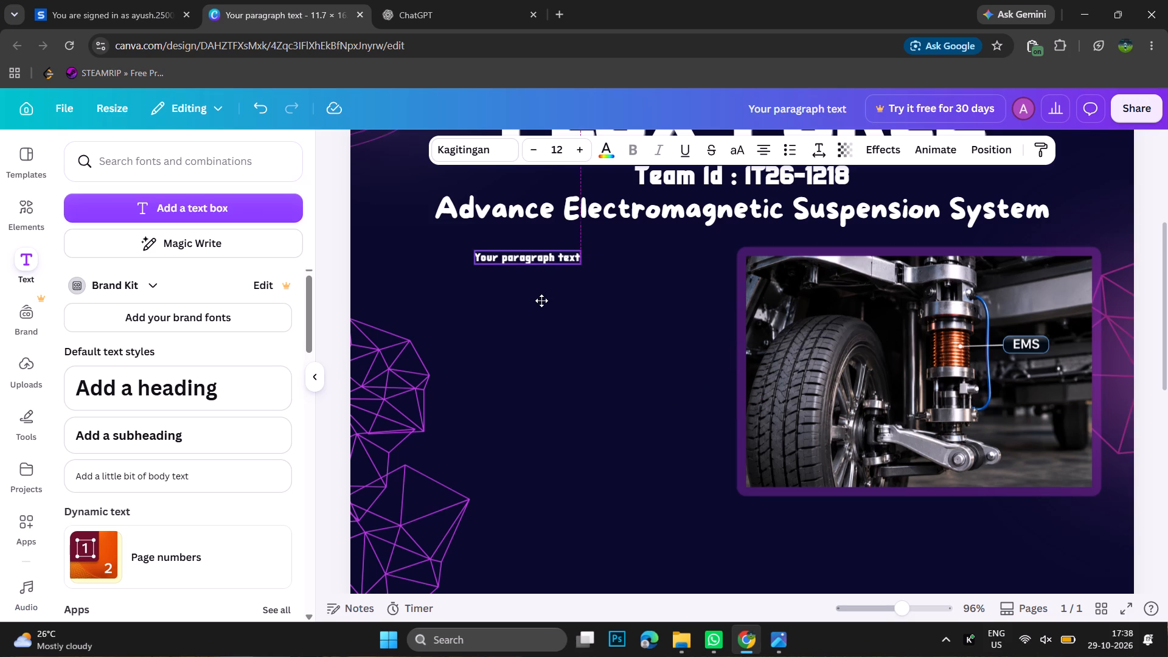
{"action": "left_click_drag", "start_coordinate": [541, 301], "coordinate": [541, 301]}
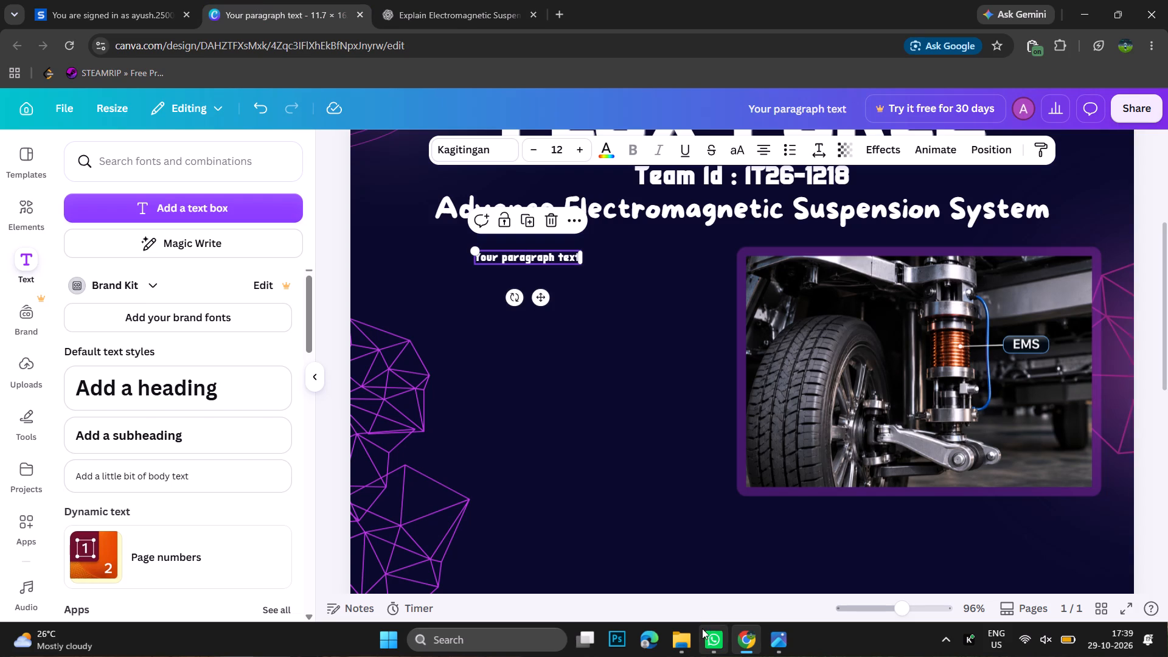
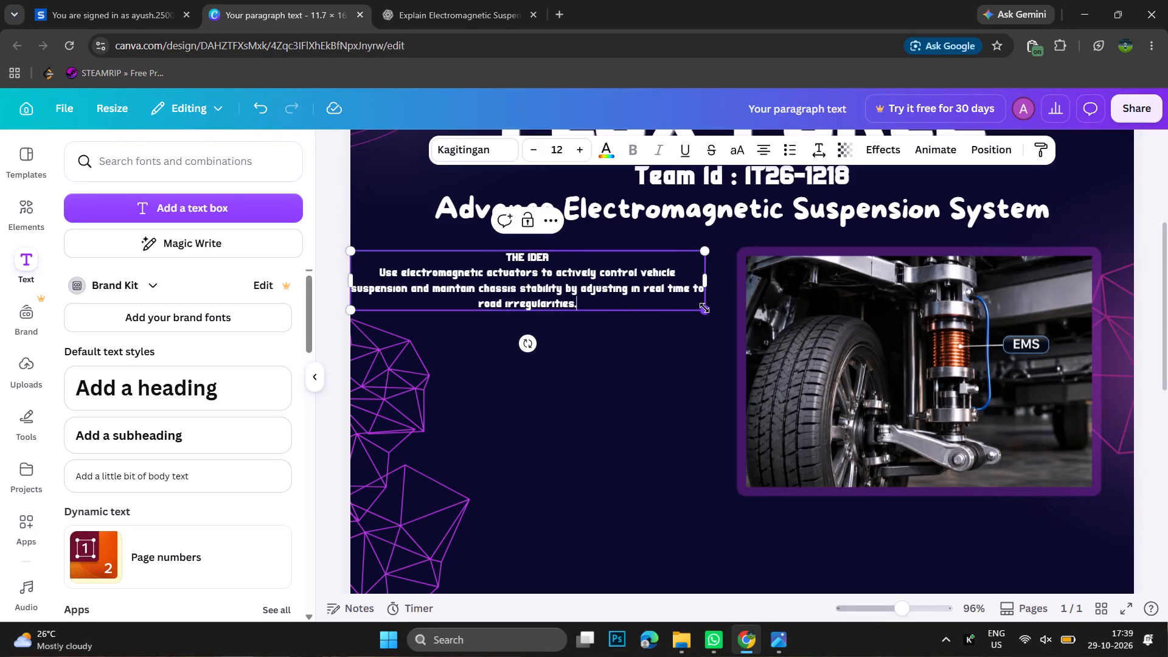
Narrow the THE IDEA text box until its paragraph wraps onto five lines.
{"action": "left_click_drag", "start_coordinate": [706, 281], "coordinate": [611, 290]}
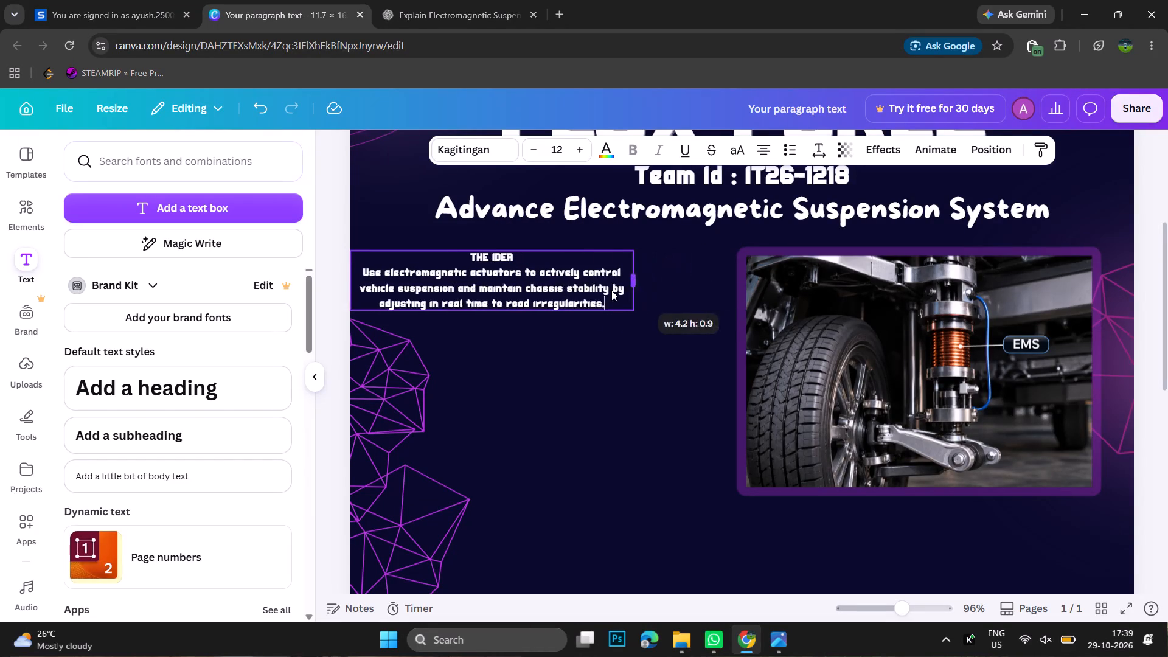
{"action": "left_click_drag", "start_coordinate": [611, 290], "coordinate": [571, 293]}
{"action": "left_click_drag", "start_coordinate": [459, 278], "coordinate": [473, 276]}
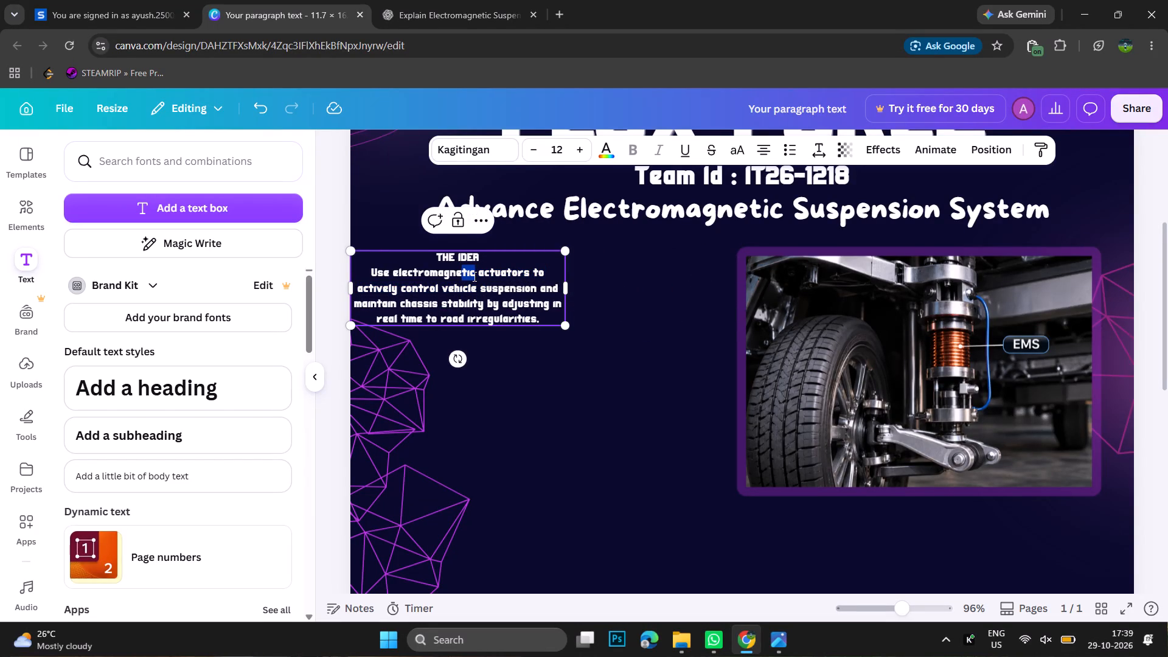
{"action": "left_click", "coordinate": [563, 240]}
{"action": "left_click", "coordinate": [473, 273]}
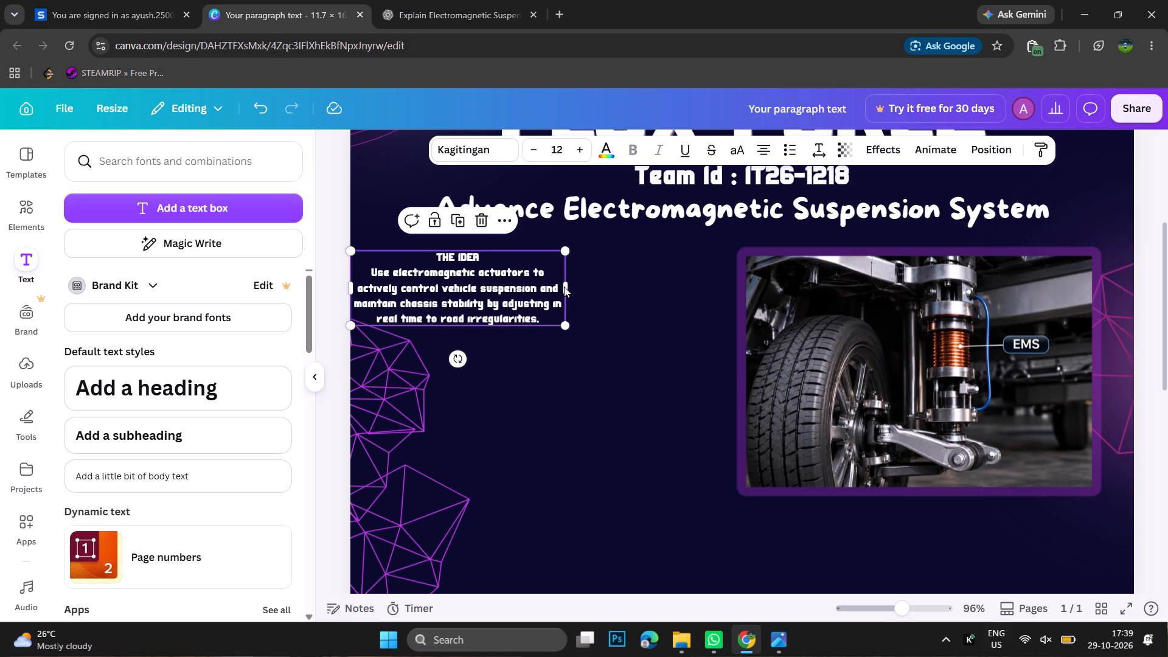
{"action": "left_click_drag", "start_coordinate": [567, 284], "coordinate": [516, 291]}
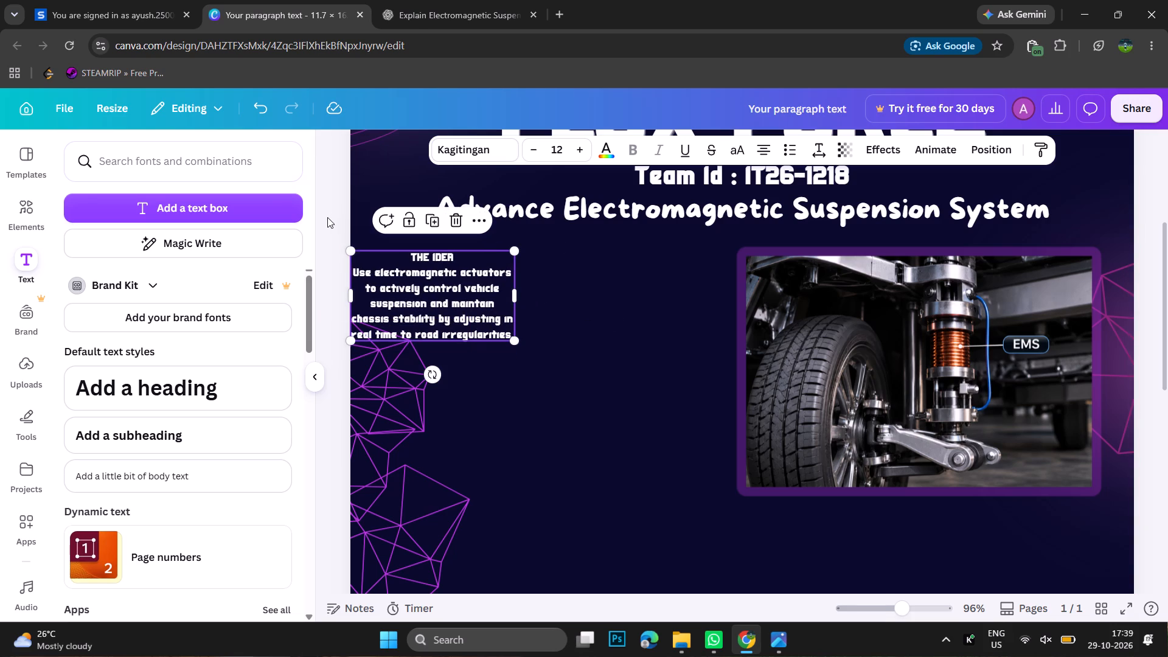
Move the THE IDEA text box away from the poster's edge to just beneath the subtitle, with its top level with the suspension photo.
{"action": "key", "text": "alt+Right"}
{"action": "key", "text": "alt+Right"}
{"action": "key", "text": "alt+Right"}
{"action": "key", "text": "alt+Right"}
{"action": "key", "text": "alt+Right"}
{"action": "key", "text": "alt+Right"}
{"action": "key", "text": "alt+Right"}
{"action": "key", "text": "alt+Right"}
{"action": "key", "text": "alt+Right"}
{"action": "key", "text": "alt+Right"}
{"action": "key", "text": "alt+Right"}
{"action": "key", "text": "alt+Right"}
{"action": "key", "text": "alt+Right"}
{"action": "key", "text": "alt+Right"}
{"action": "key", "text": "alt+Right"}
{"action": "key", "text": "alt+Right"}
{"action": "key", "text": "alt+Right"}
{"action": "key", "text": "alt+Right"}
{"action": "key", "text": "alt+Right"}
{"action": "key", "text": "alt+Right"}
{"action": "key", "text": "alt+Right"}
{"action": "key", "text": "alt+Right"}
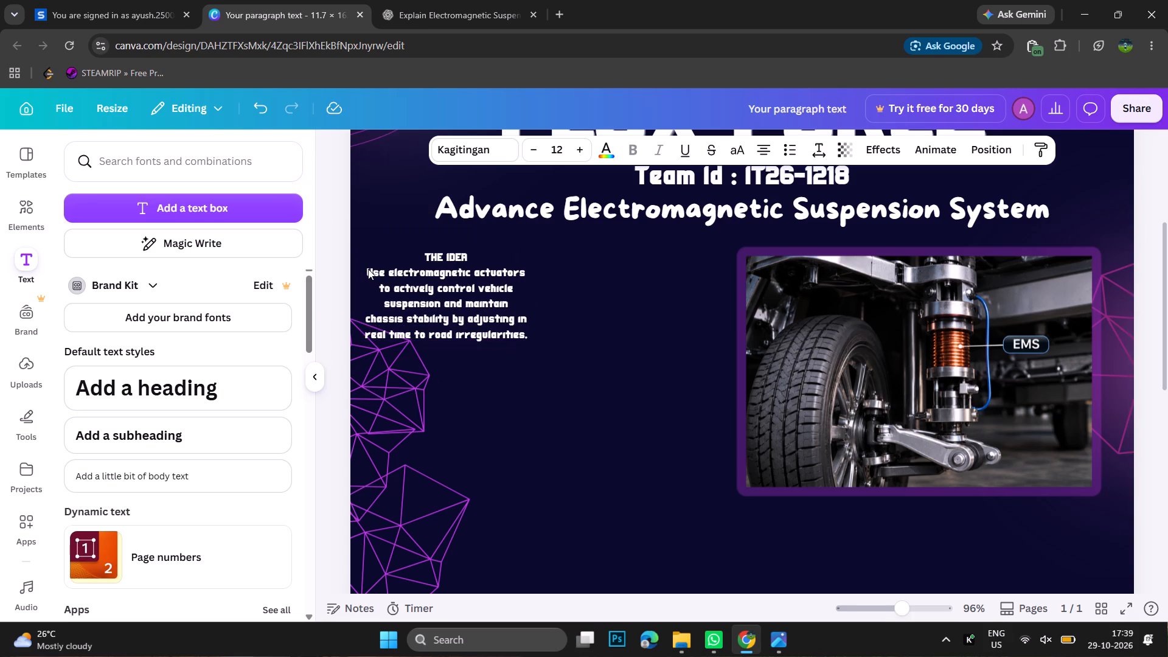
{"action": "key", "text": "alt+Down"}
{"action": "key", "text": "alt+Down"}
{"action": "key", "text": "alt+Down"}
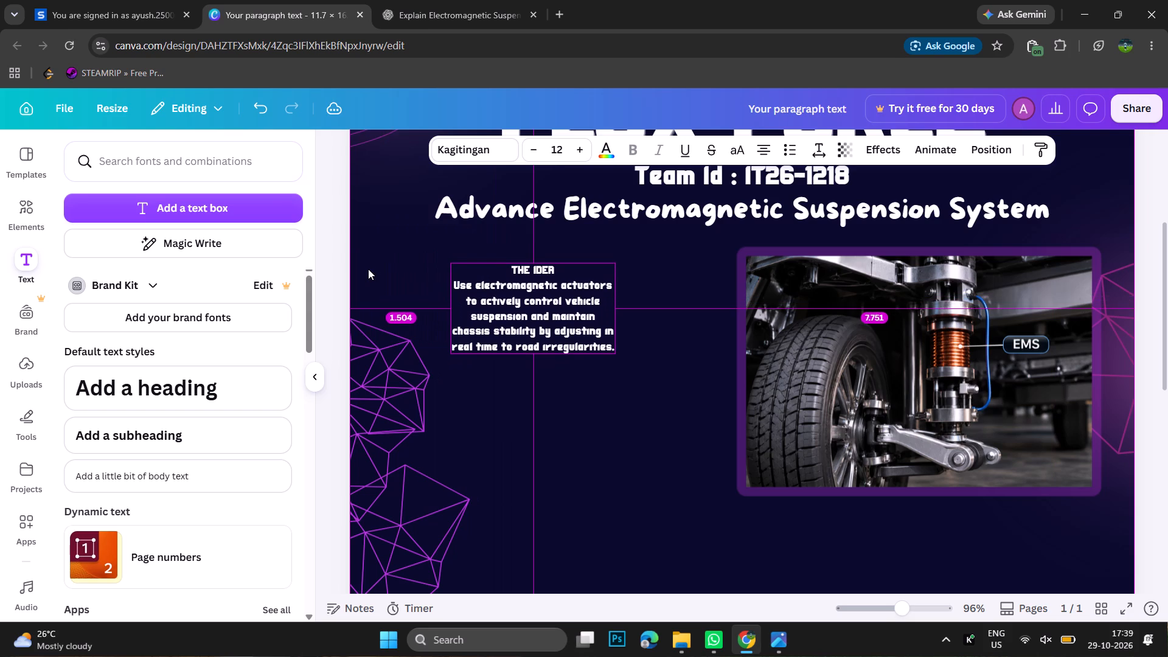
{"action": "key", "text": "alt+Right"}
{"action": "key", "text": "alt+Right"}
{"action": "key", "text": "alt+Right"}
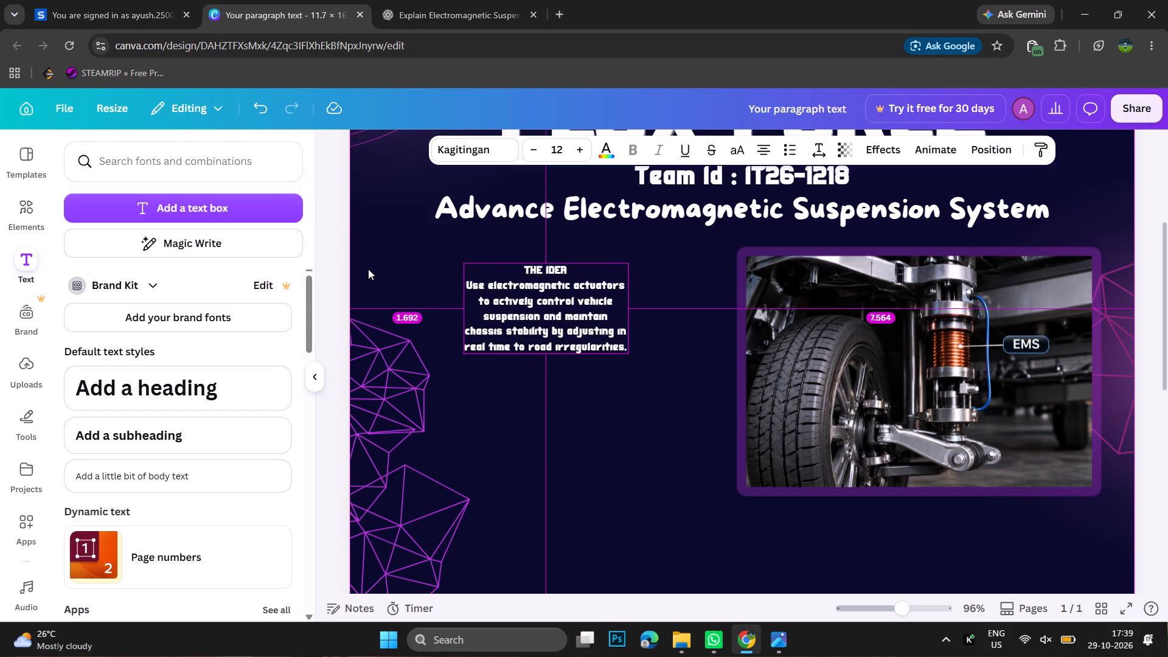
{"action": "left_click_drag", "start_coordinate": [574, 272], "coordinate": [554, 269]}
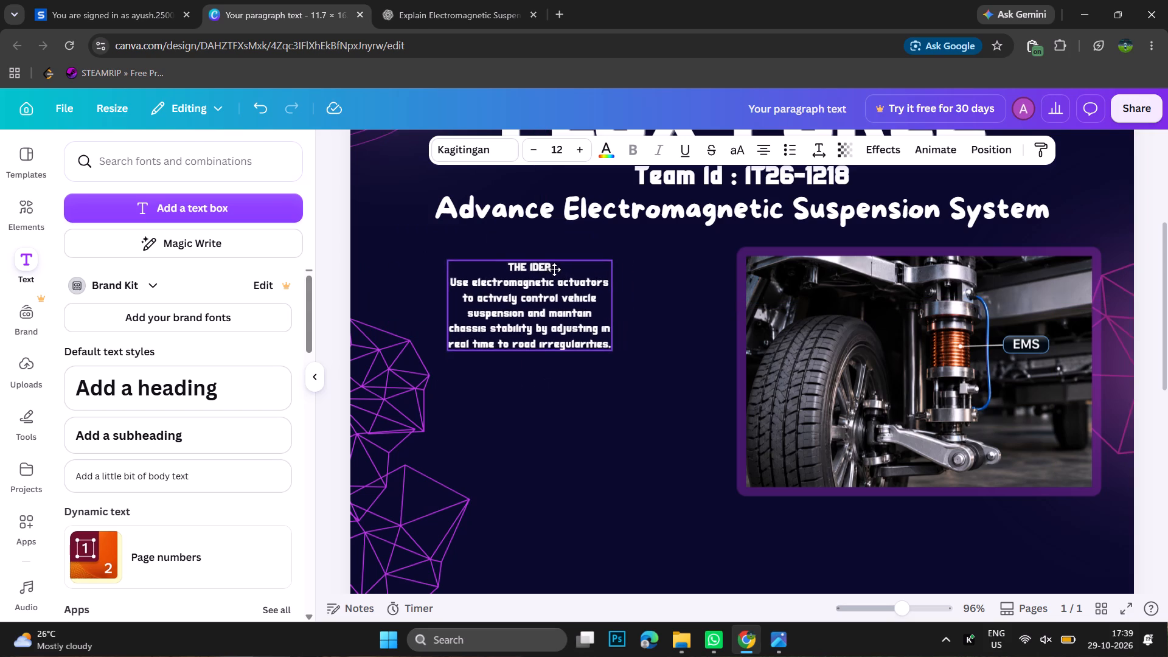
{"action": "left_click_drag", "start_coordinate": [554, 269], "coordinate": [580, 269]}
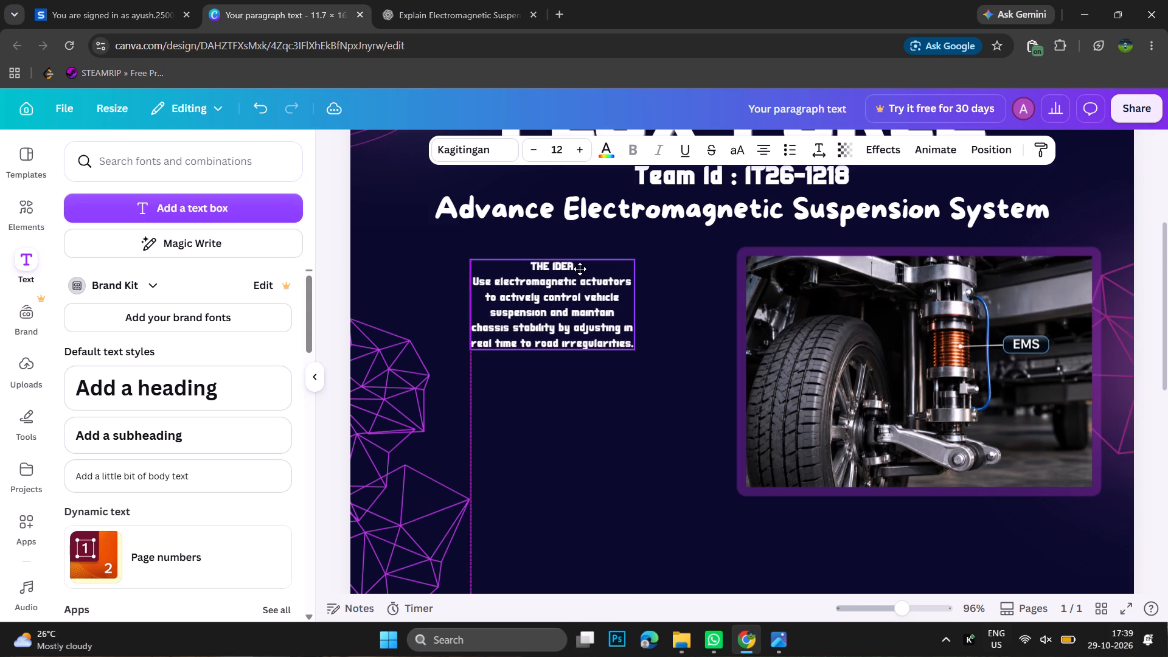
{"action": "left_click_drag", "start_coordinate": [580, 269], "coordinate": [603, 257]}
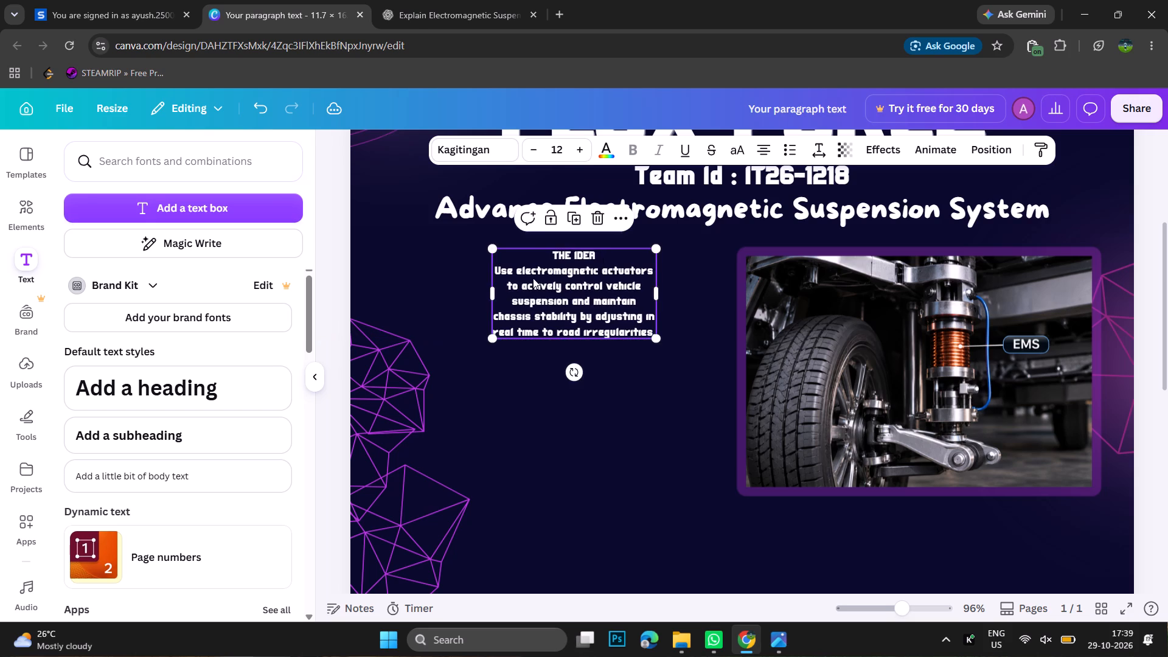
Widen the THE IDEA text box on both sides so it fills the space between the poster's edge and the suspension photo.
{"action": "left_click_drag", "start_coordinate": [490, 291], "coordinate": [391, 304]}
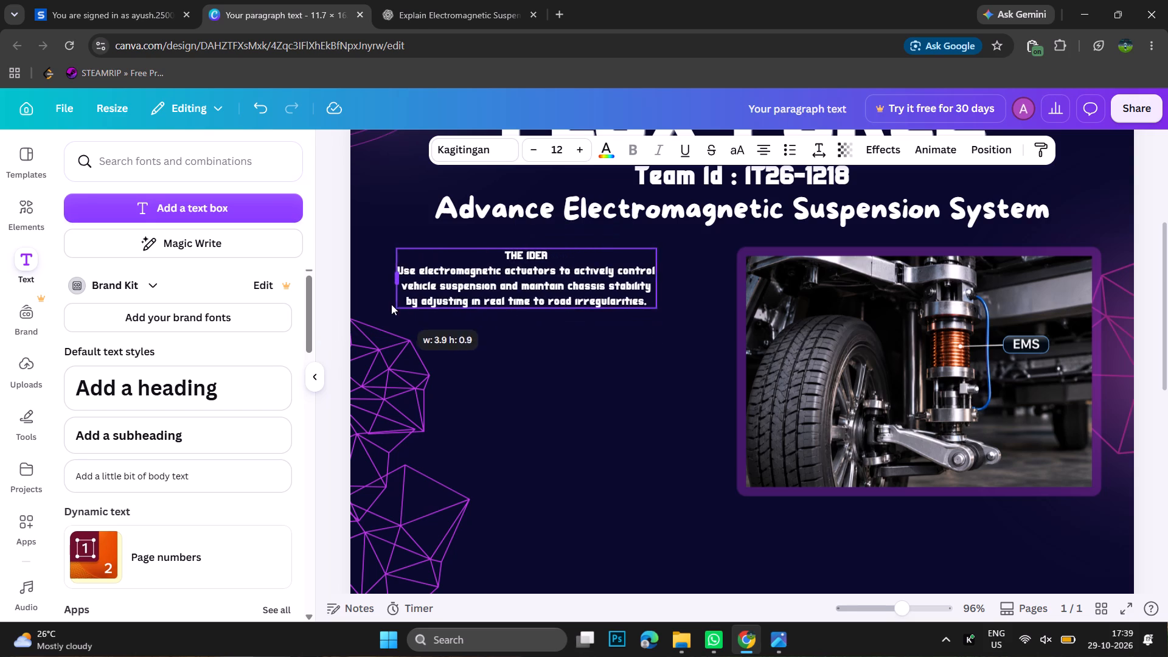
{"action": "left_click_drag", "start_coordinate": [391, 304], "coordinate": [389, 305]}
{"action": "left_click_drag", "start_coordinate": [659, 277], "coordinate": [683, 277]}
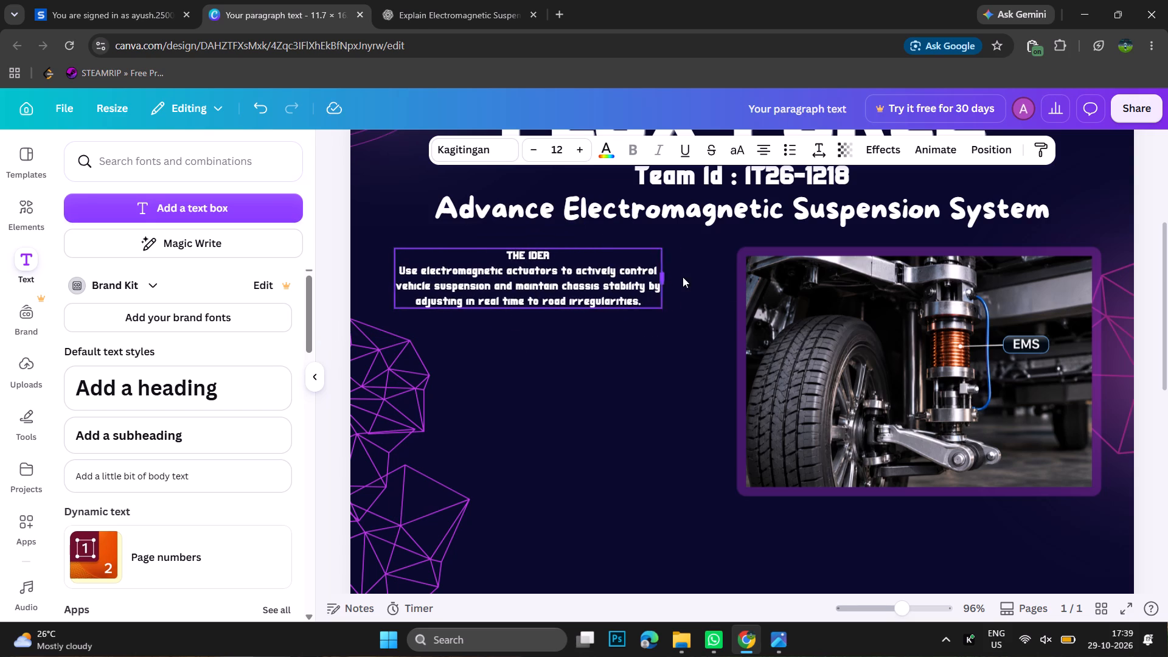
{"action": "left_click_drag", "start_coordinate": [683, 277], "coordinate": [725, 290]}
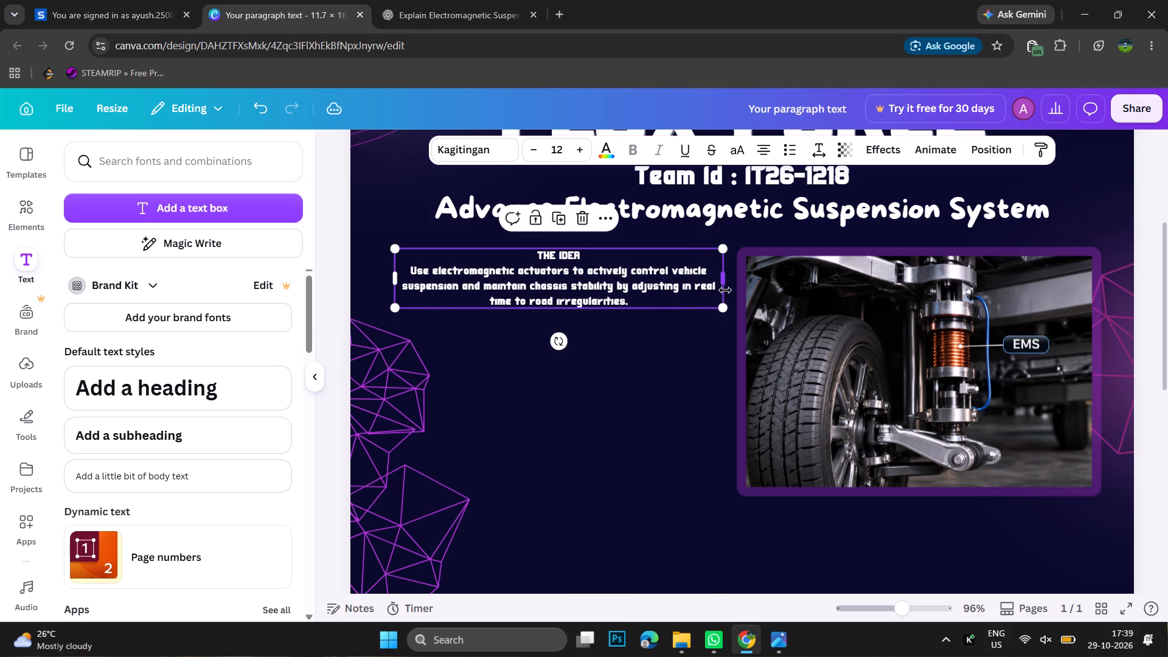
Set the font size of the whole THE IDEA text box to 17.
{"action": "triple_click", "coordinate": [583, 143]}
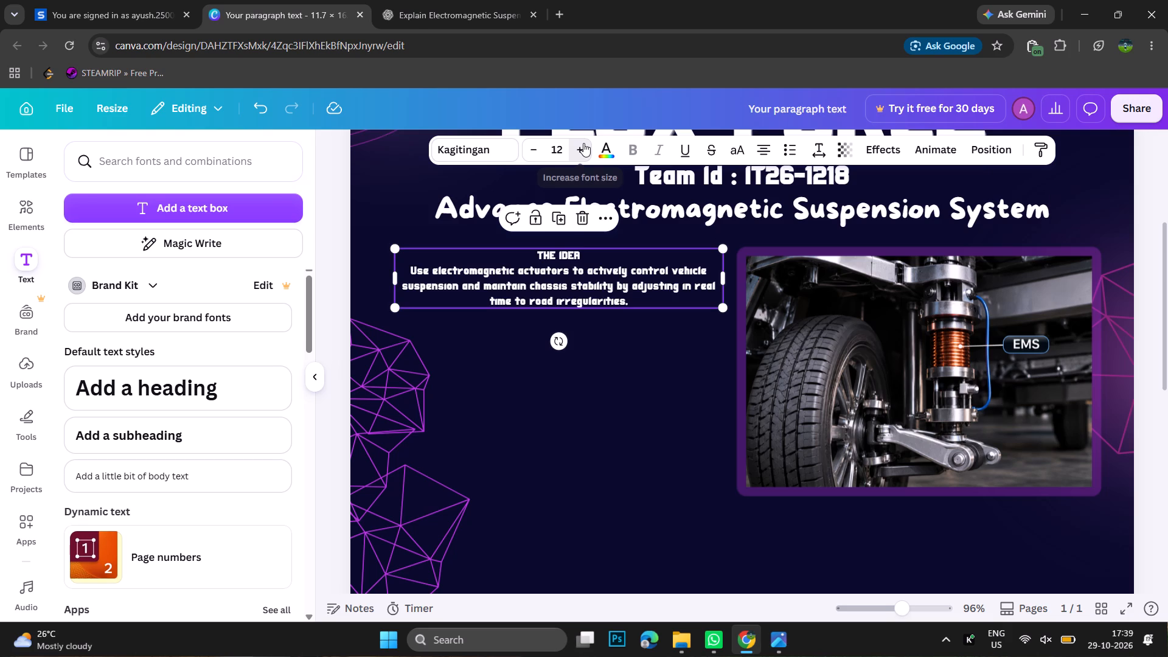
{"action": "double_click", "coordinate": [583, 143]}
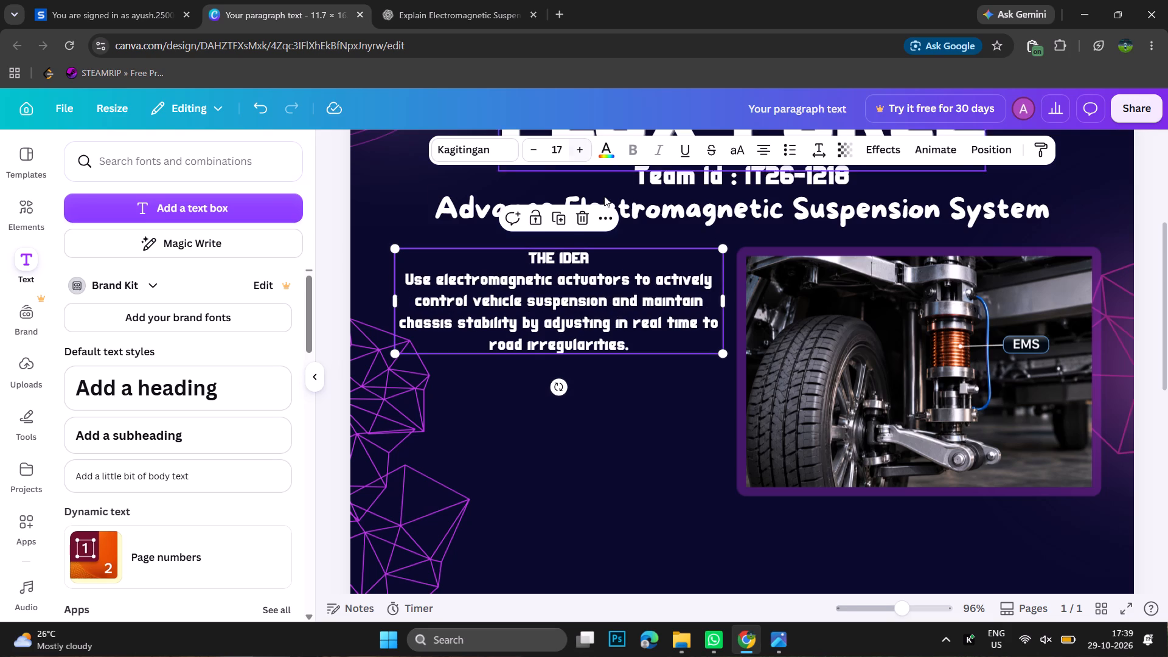
Set only the heading line "THE IDEA" in the text box to font size 20.
{"action": "left_click", "coordinate": [594, 259]}
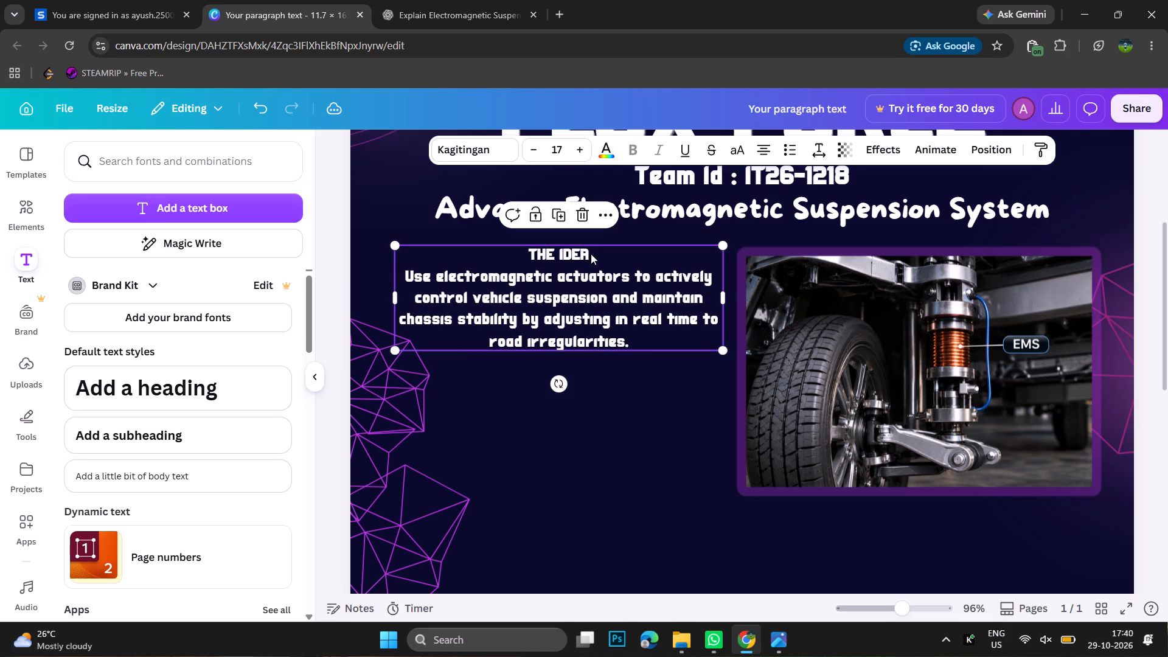
{"action": "left_click", "coordinate": [591, 254]}
{"action": "left_click_drag", "start_coordinate": [591, 254], "coordinate": [529, 263]}
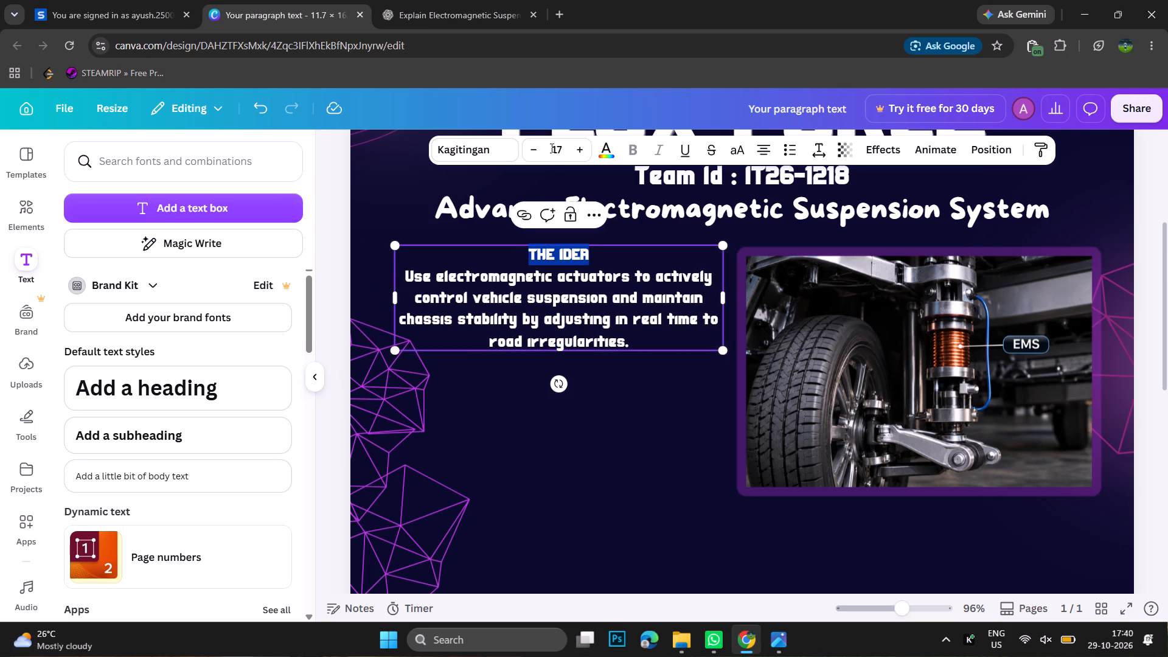
{"action": "left_click", "coordinate": [580, 147]}
{"action": "triple_click", "coordinate": [580, 147]}
{"action": "triple_click", "coordinate": [580, 147]}
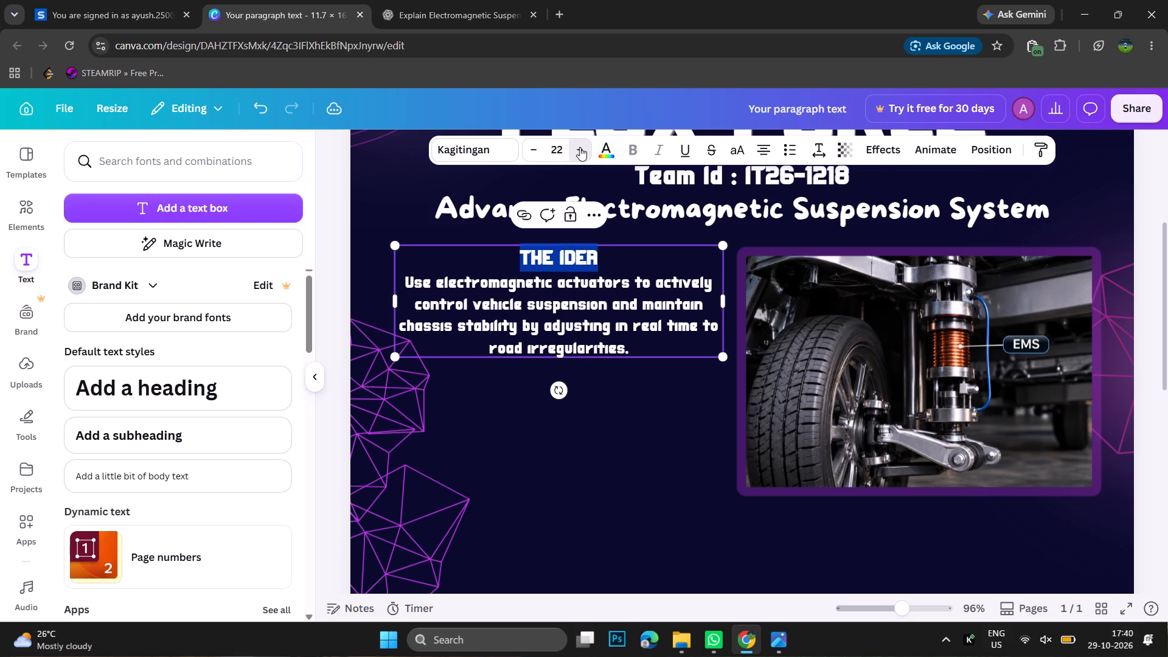
{"action": "double_click", "coordinate": [580, 147]}
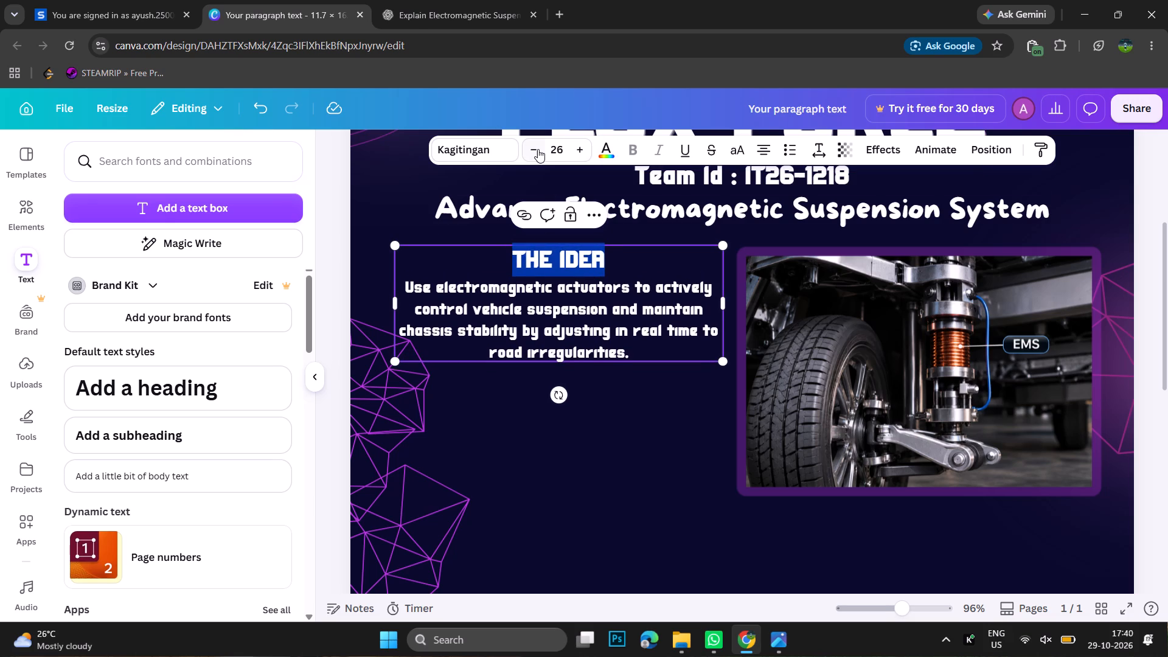
{"action": "double_click", "coordinate": [538, 149]}
{"action": "left_click", "coordinate": [538, 149]}
{"action": "left_click", "coordinate": [538, 149]}
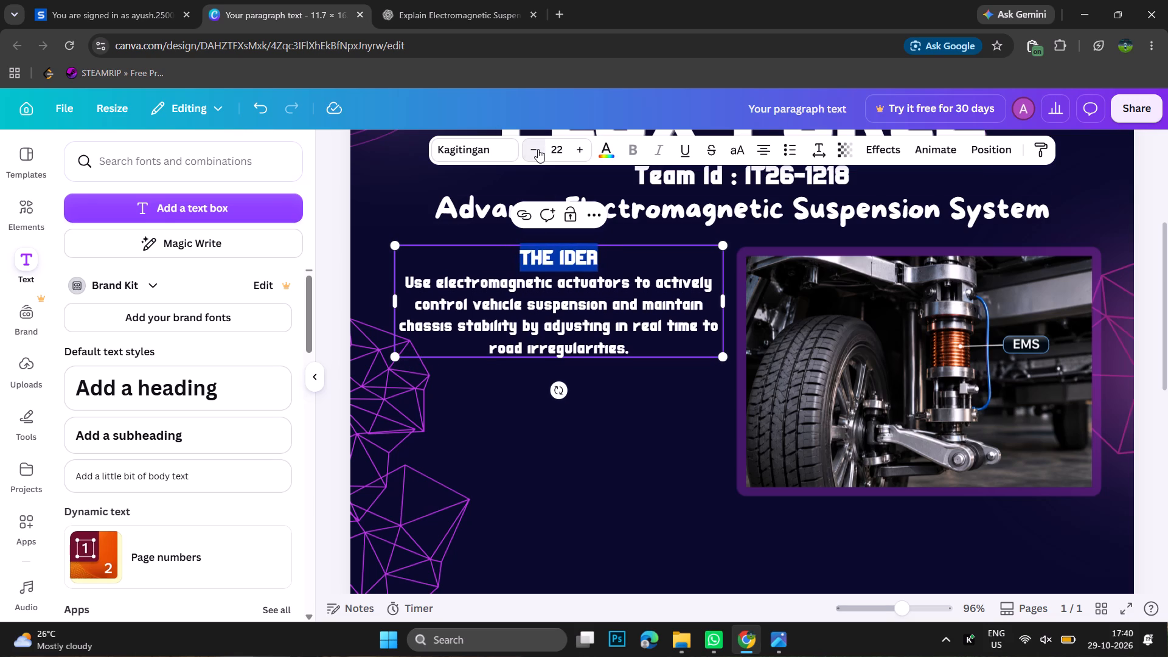
{"action": "double_click", "coordinate": [538, 149]}
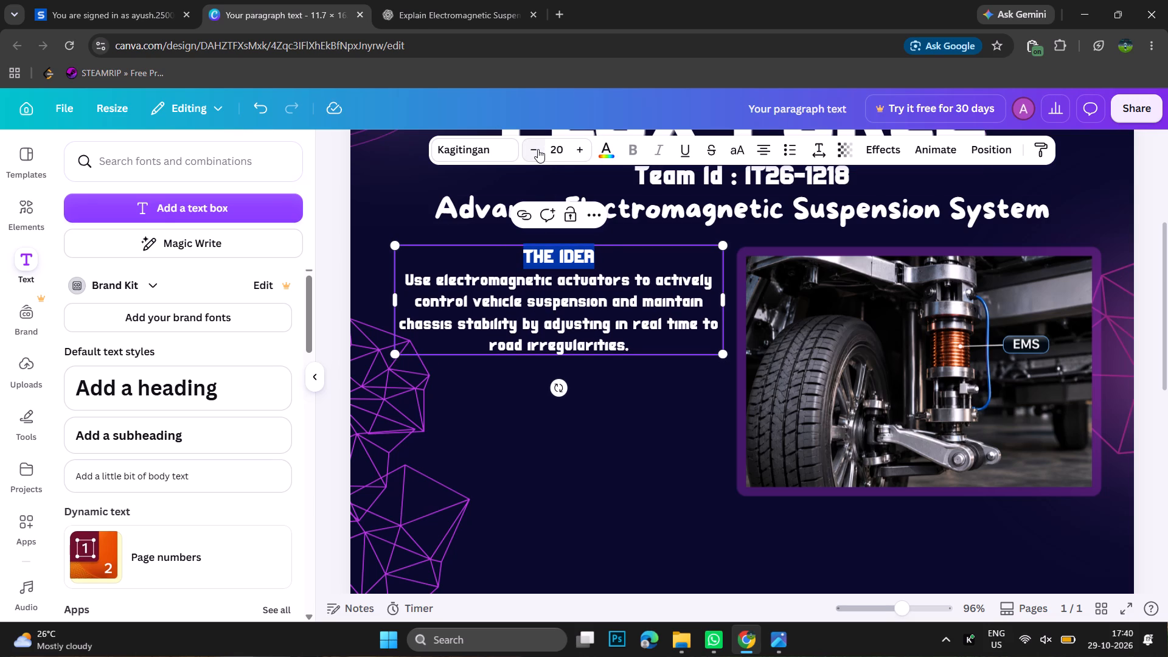
Set the description paragraph under the THE IDEA heading to font size 16.
{"action": "left_click_drag", "start_coordinate": [407, 280], "coordinate": [661, 341]}
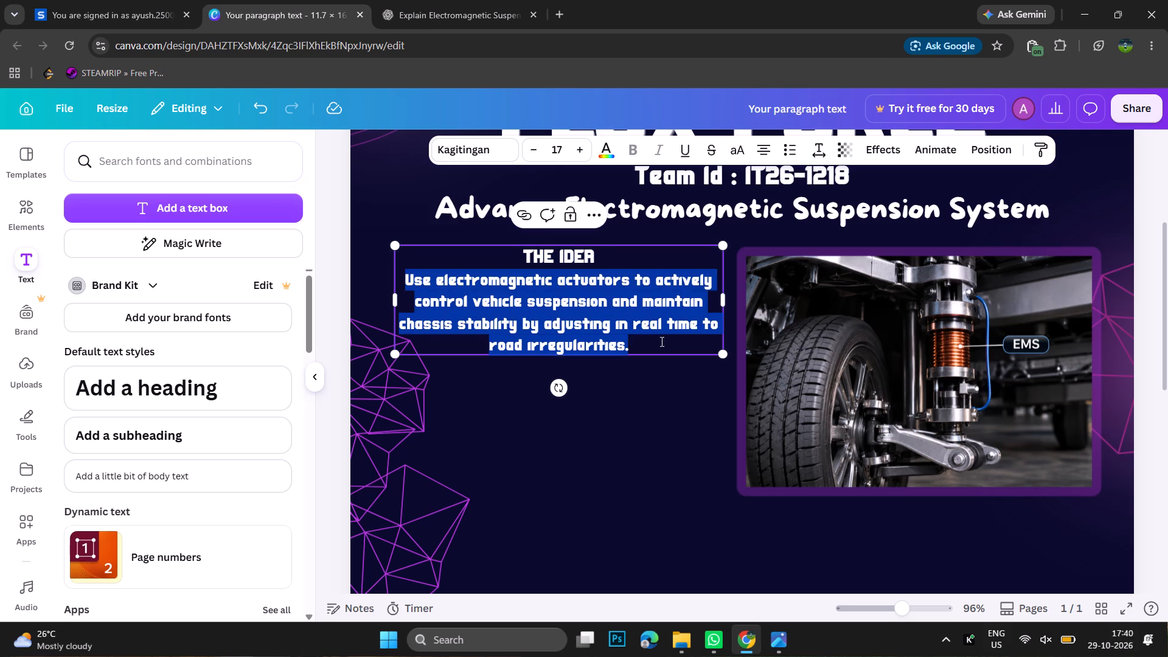
{"action": "left_click", "coordinate": [534, 148]}
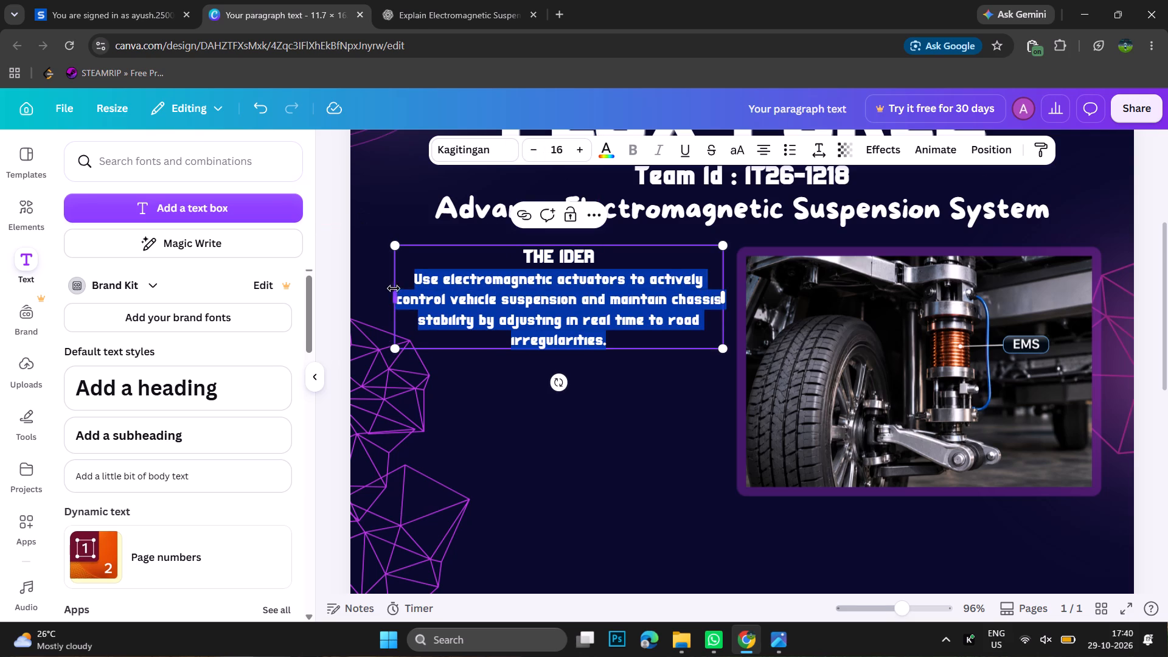
Narrow the THE IDEA text box slightly from its outer side, to about 4.8 wide, and deselect it.
{"action": "left_click_drag", "start_coordinate": [396, 296], "coordinate": [441, 302]}
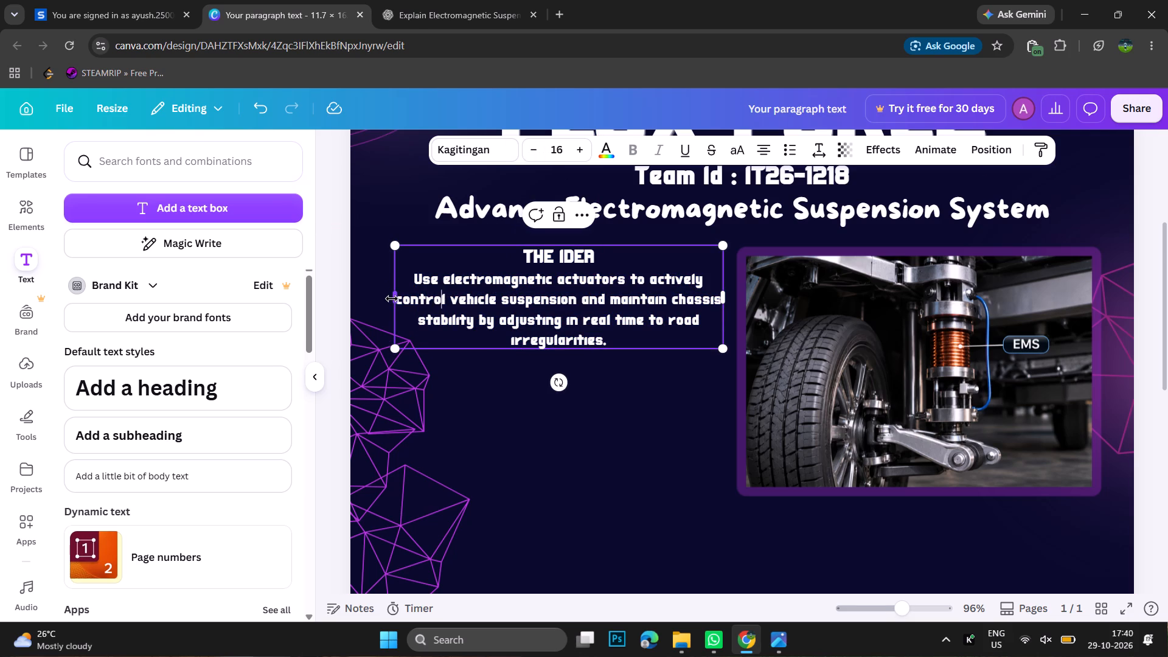
{"action": "left_click_drag", "start_coordinate": [392, 299], "coordinate": [400, 297]}
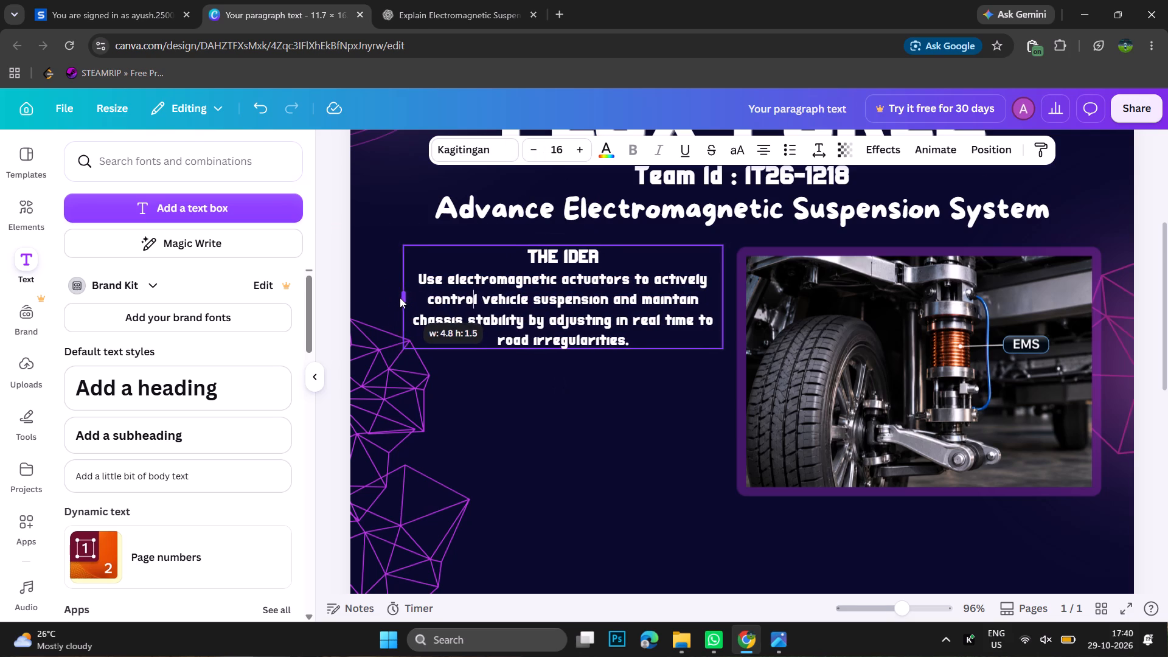
{"action": "left_click_drag", "start_coordinate": [400, 297], "coordinate": [397, 298]}
{"action": "left_click", "coordinate": [334, 274]}
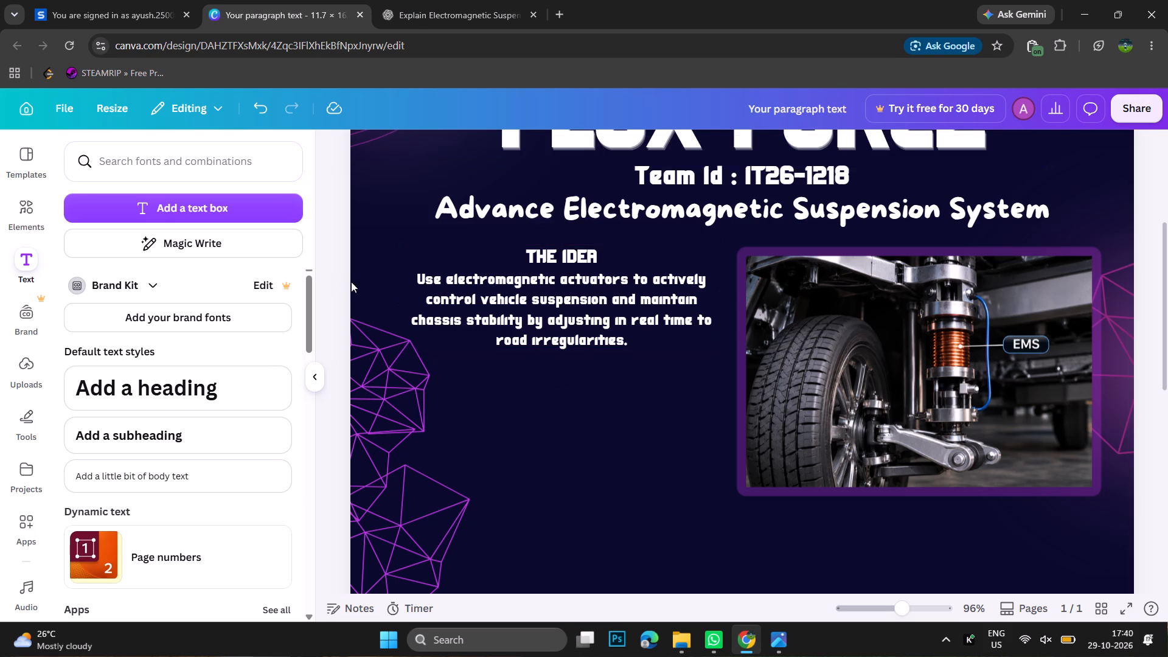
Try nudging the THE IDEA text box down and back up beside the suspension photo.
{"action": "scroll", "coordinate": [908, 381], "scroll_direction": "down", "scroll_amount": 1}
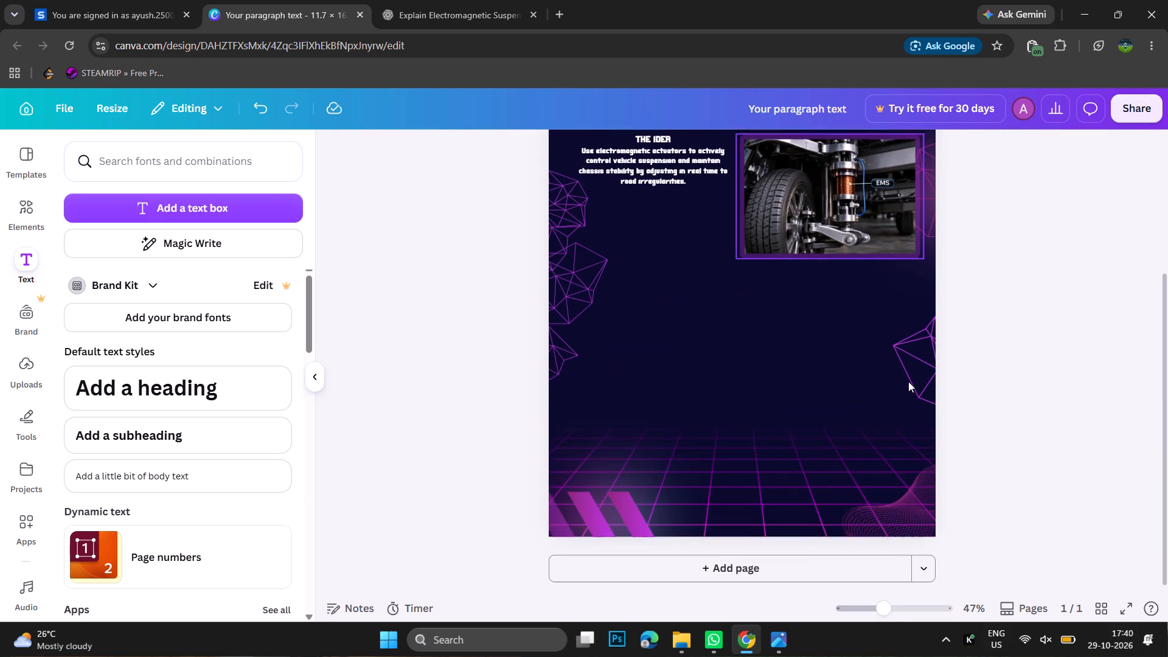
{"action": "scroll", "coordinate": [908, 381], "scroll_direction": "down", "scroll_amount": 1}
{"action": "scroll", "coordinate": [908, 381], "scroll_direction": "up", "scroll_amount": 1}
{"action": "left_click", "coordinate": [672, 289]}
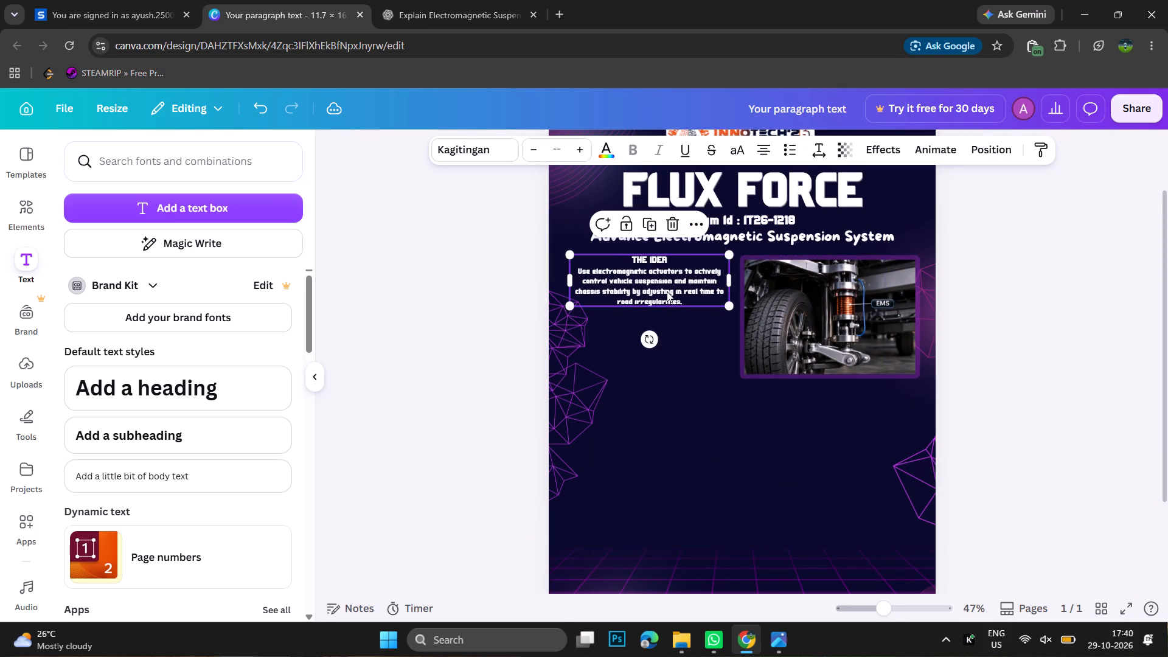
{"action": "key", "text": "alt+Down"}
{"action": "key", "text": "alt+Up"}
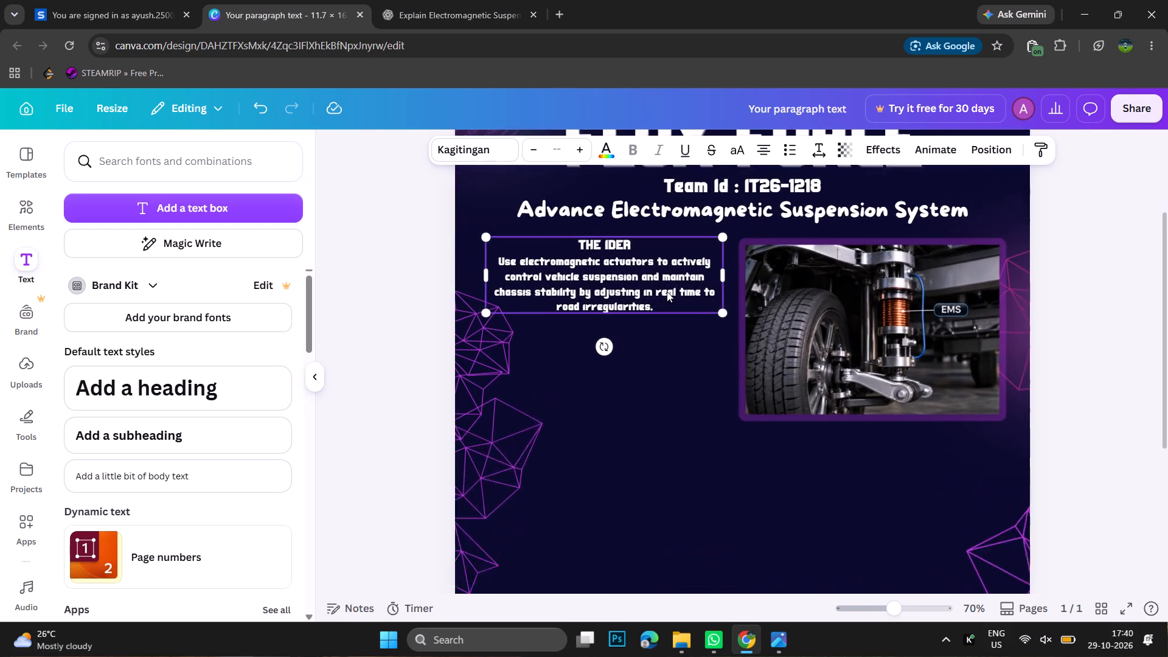
Try the fonts Canva Sans, Give You Glory, TC Milo and Arimo on the whole THE IDEA text box, then choose Montserrat.
{"action": "left_click", "coordinate": [499, 150]}
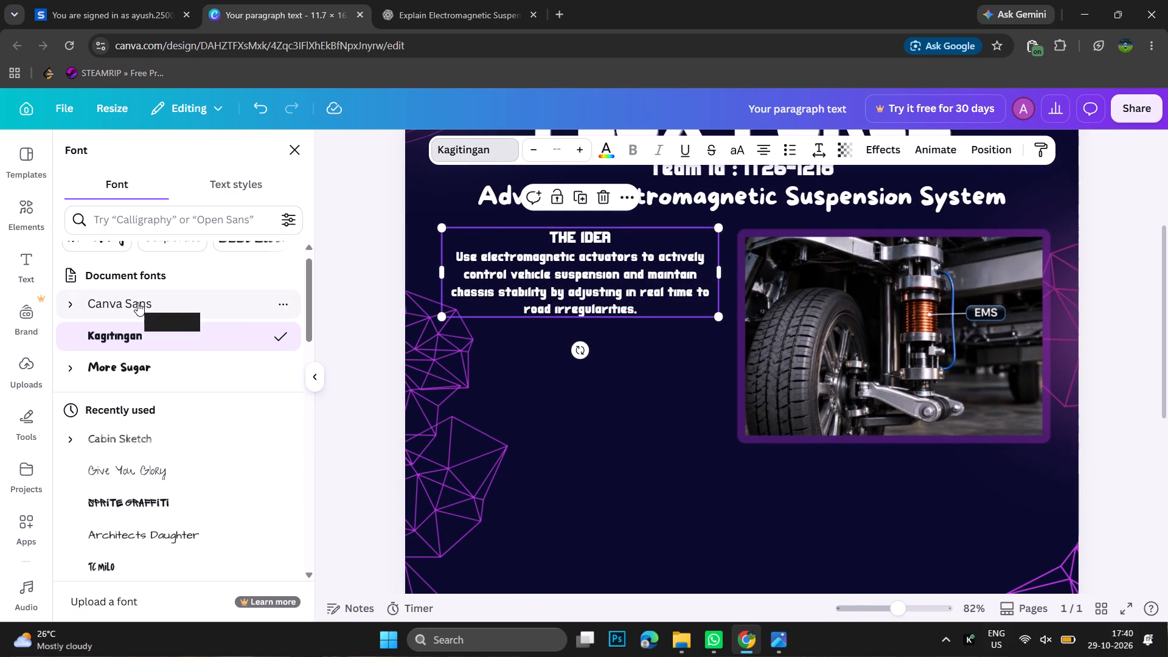
{"action": "left_click", "coordinate": [137, 302]}
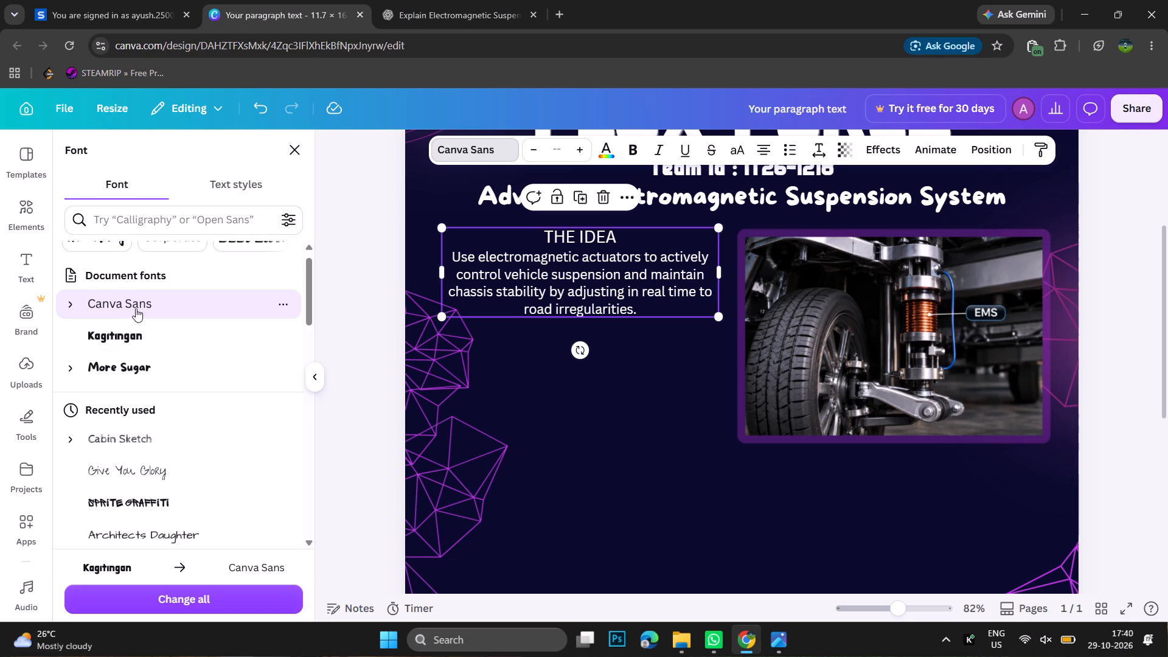
{"action": "left_click", "coordinate": [130, 467]}
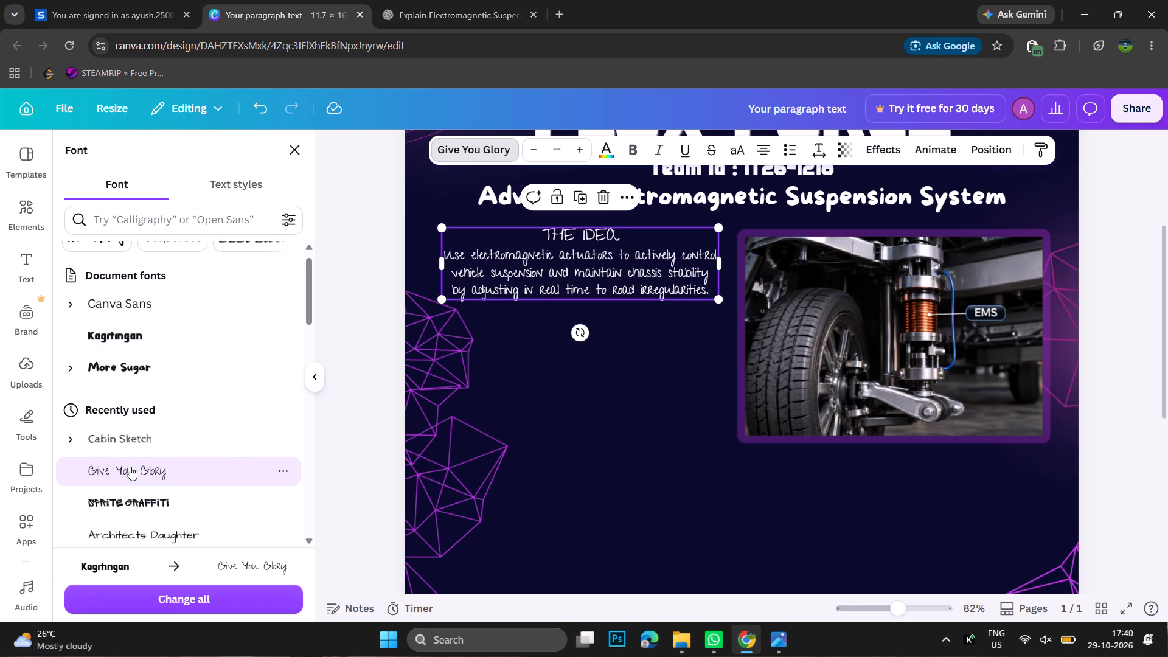
{"action": "left_click", "coordinate": [124, 469]}
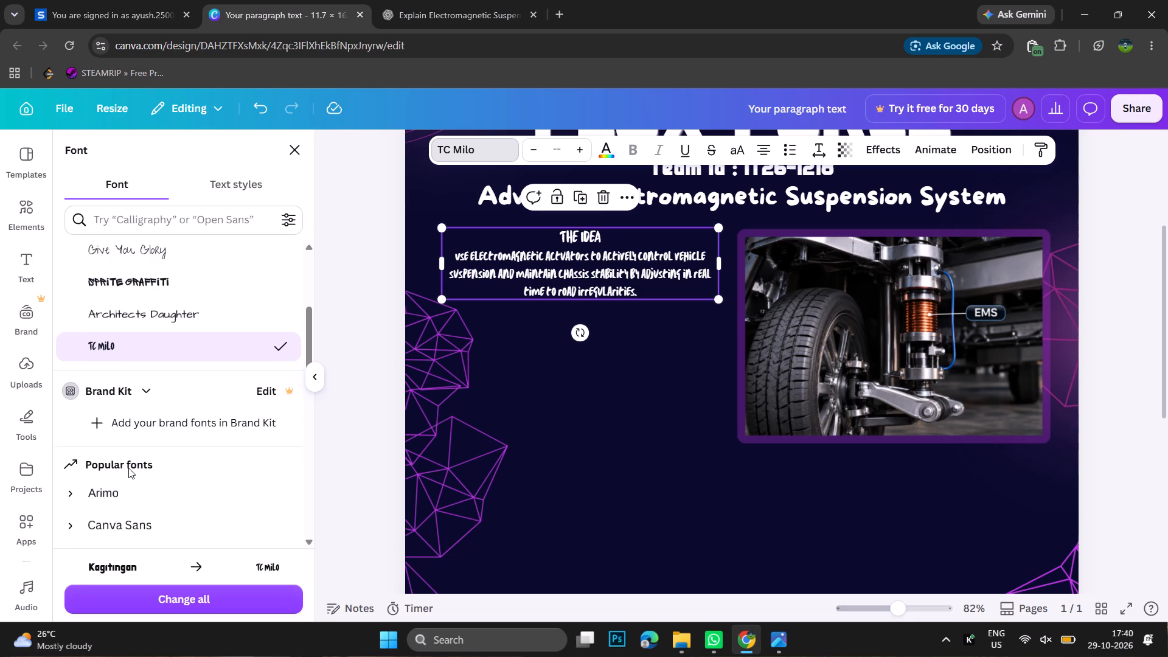
{"action": "left_click", "coordinate": [120, 469]}
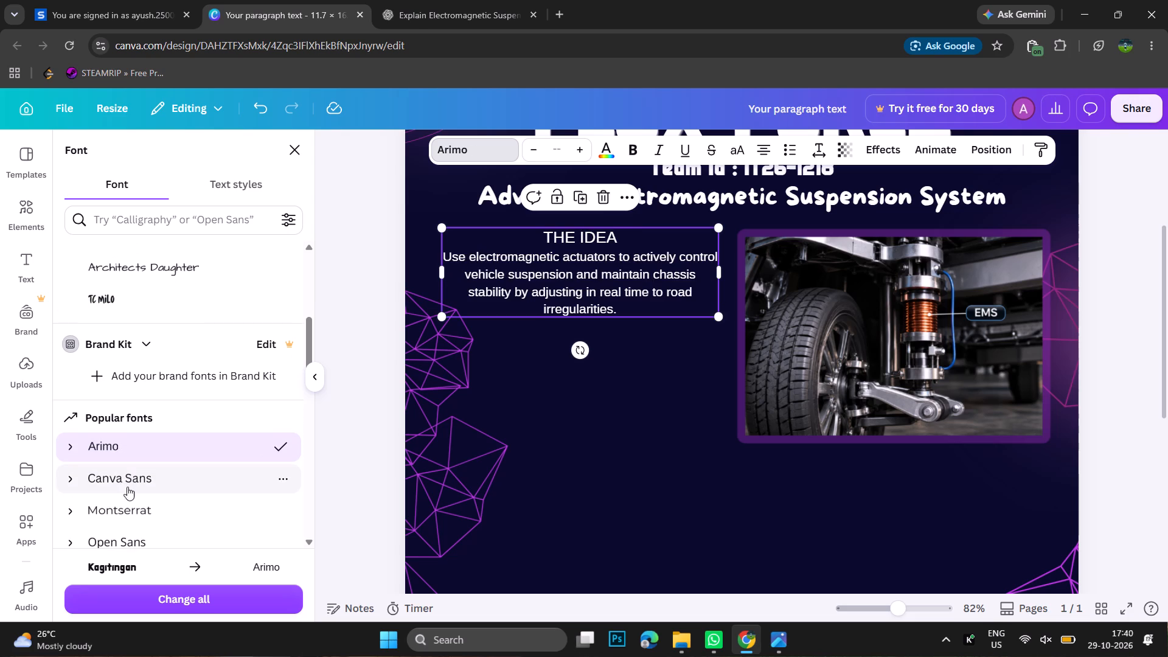
{"action": "left_click", "coordinate": [124, 513]}
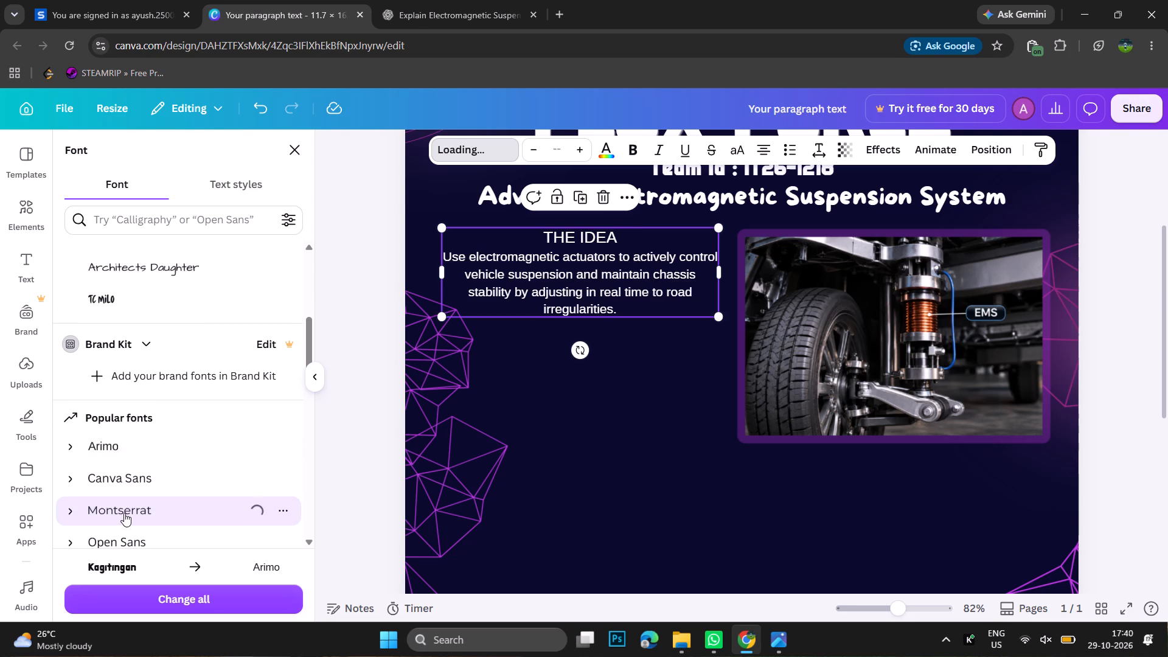
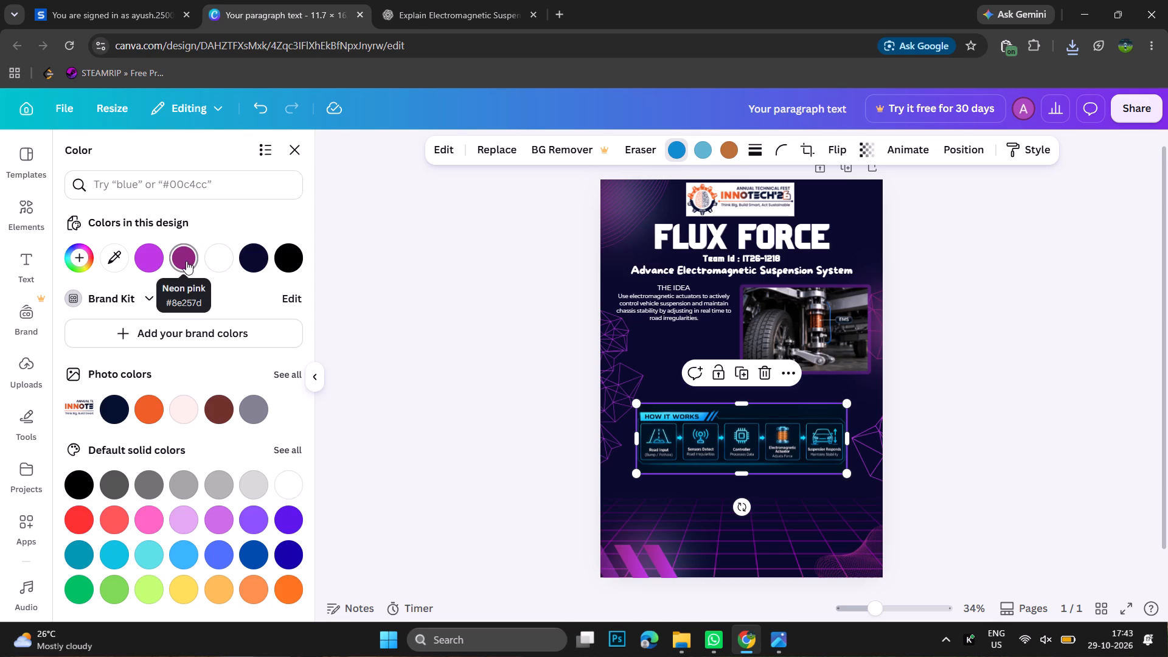
{"action": "left_click", "coordinate": [186, 260]}
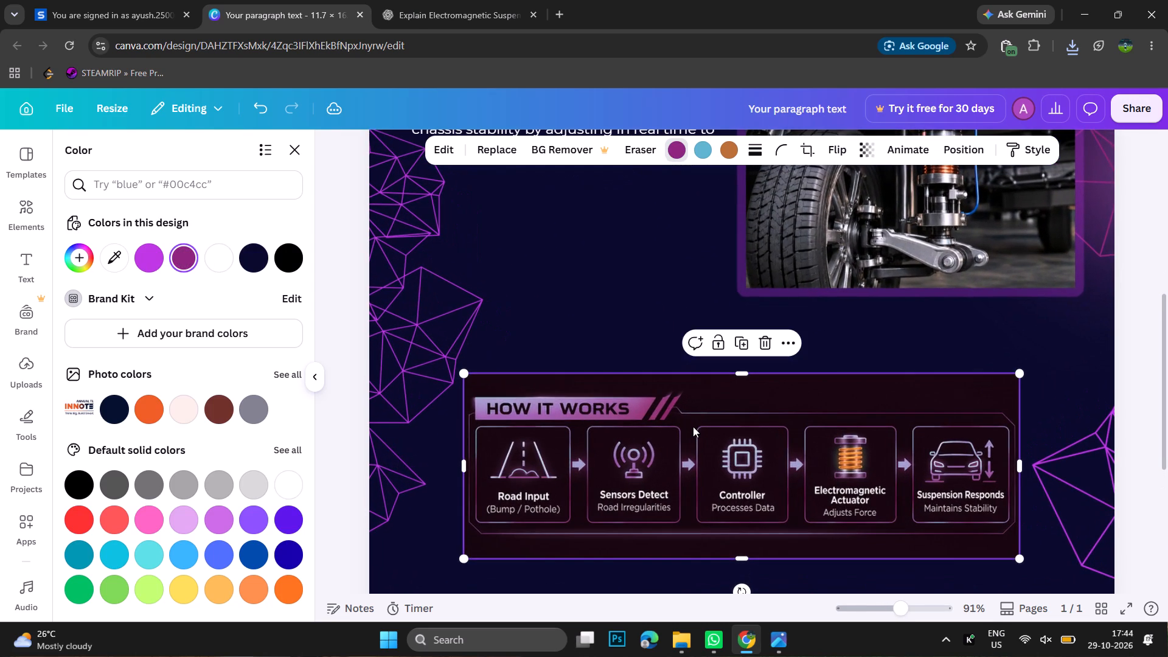
{"action": "left_click", "coordinate": [148, 256]}
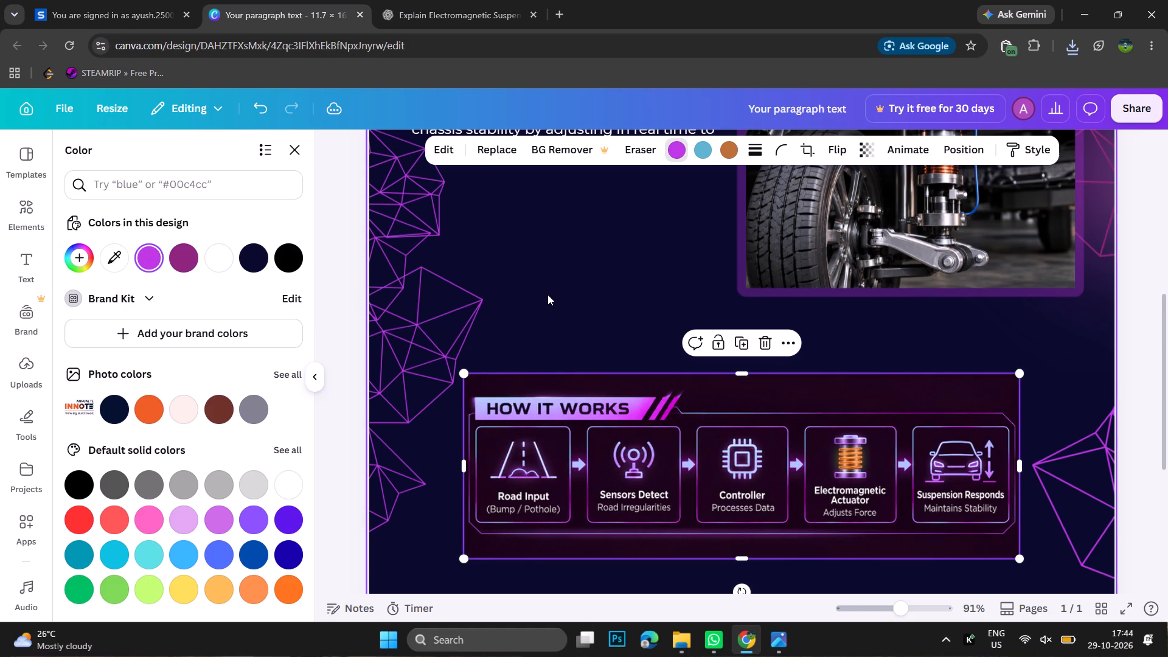
Move the HOW IT WORKS flowchart down to the grid's upper edge and widen it slightly on both sides.
{"action": "scroll", "coordinate": [547, 294], "scroll_direction": "down", "scroll_amount": 1}
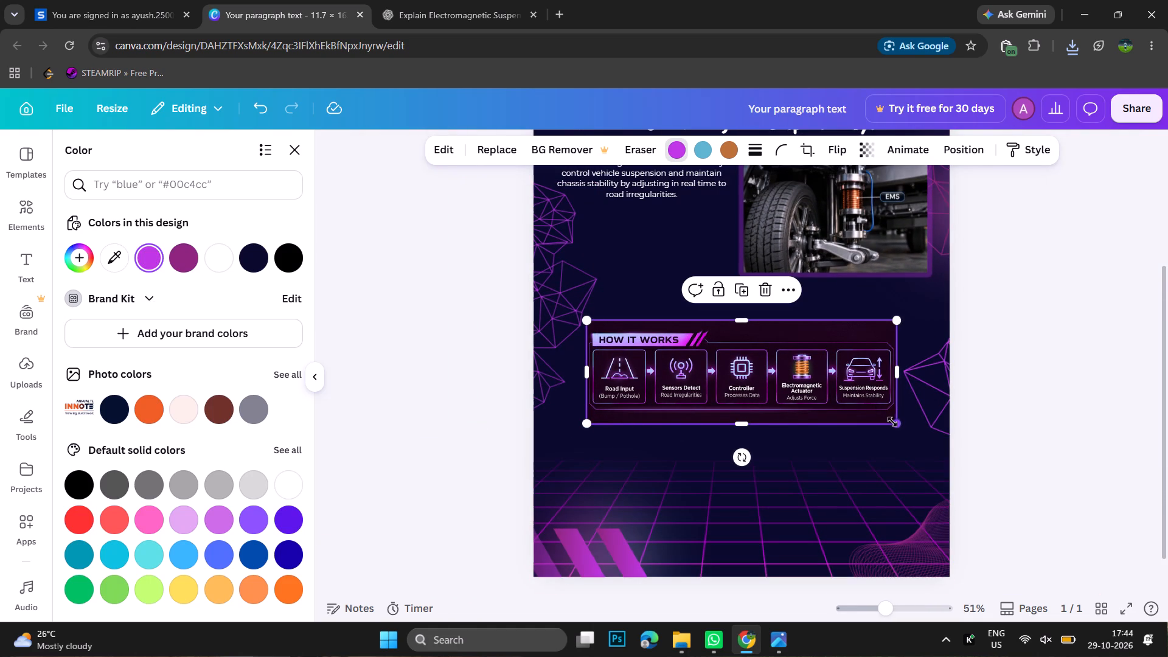
{"action": "left_click_drag", "start_coordinate": [762, 361], "coordinate": [754, 405]}
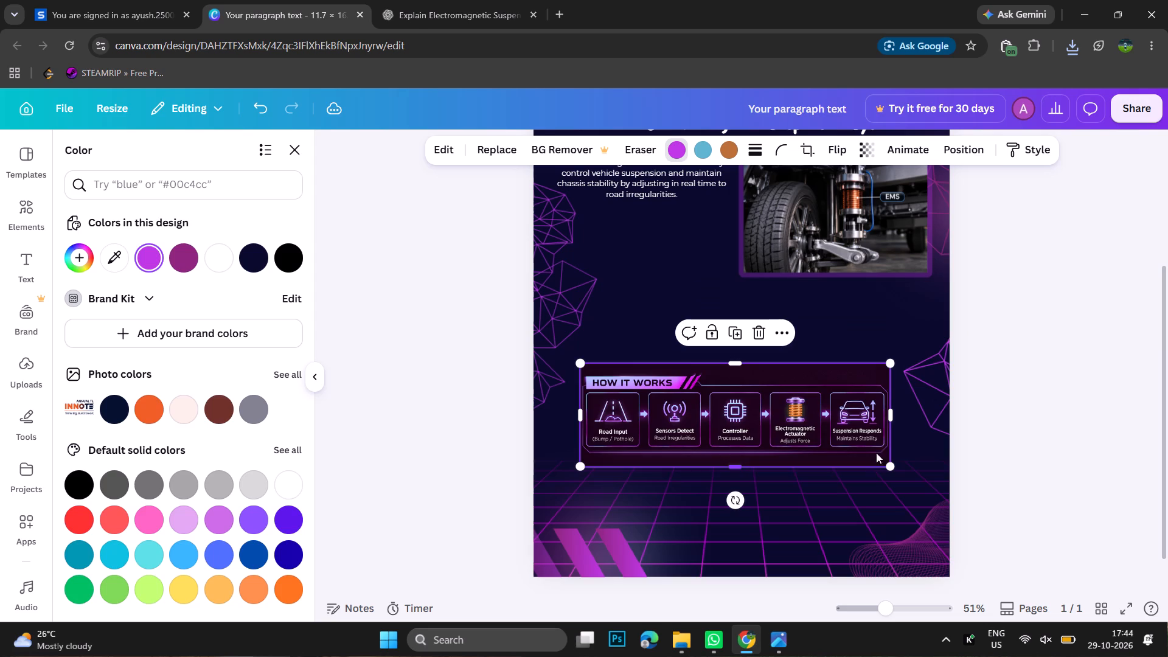
{"action": "left_click_drag", "start_coordinate": [887, 420], "coordinate": [913, 415]}
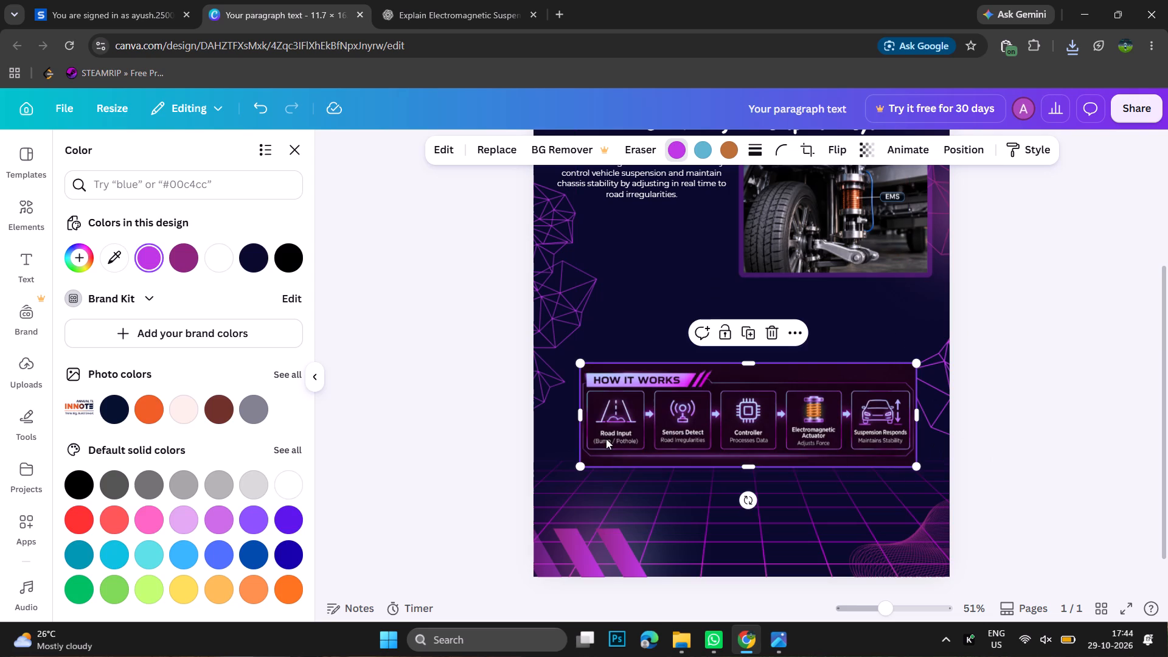
{"action": "left_click_drag", "start_coordinate": [583, 420], "coordinate": [576, 419]}
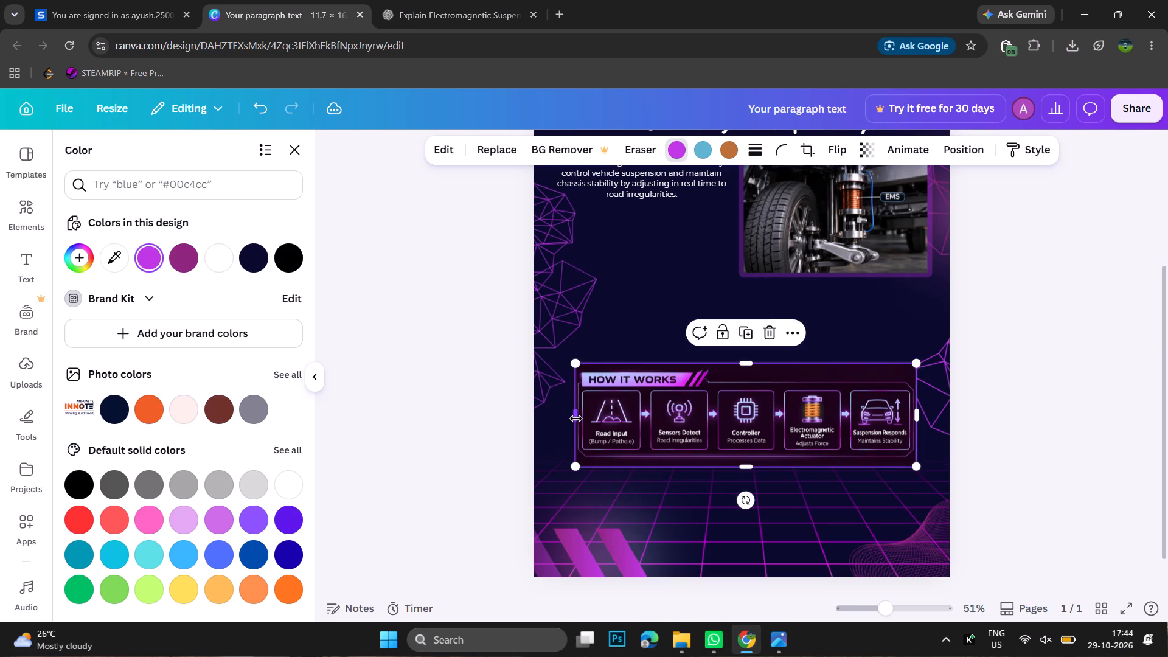
Shift the HOW IT WORKS flowchart slightly left to centre it across the poster.
{"action": "left_click", "coordinate": [463, 427]}
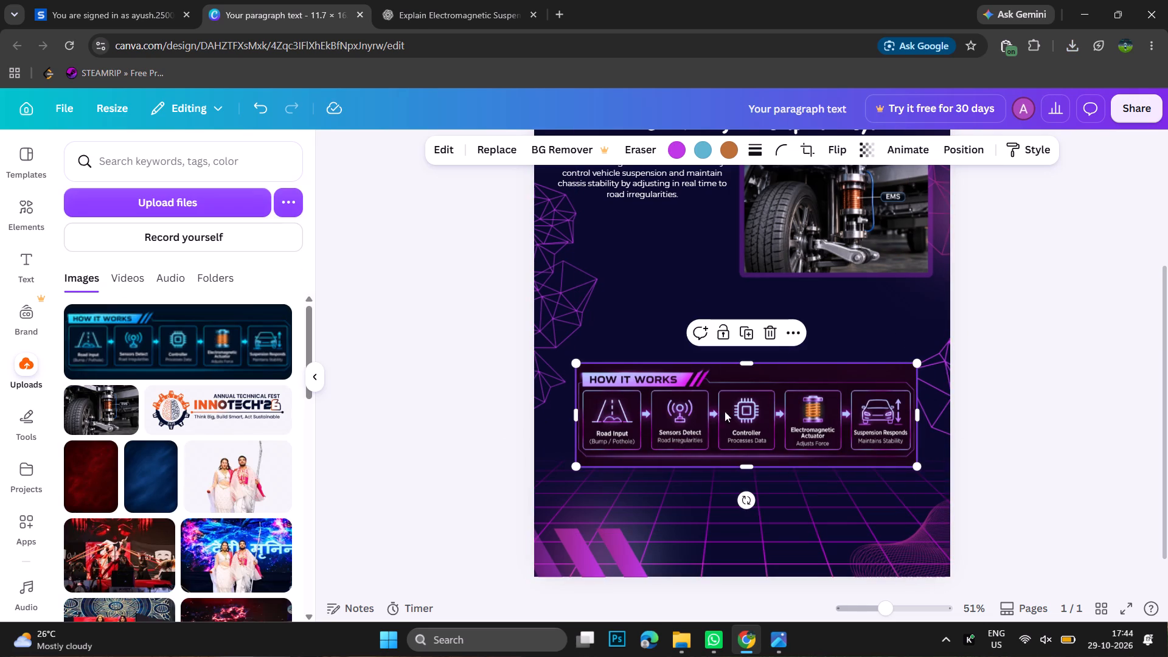
{"action": "left_click", "coordinate": [1071, 409]}
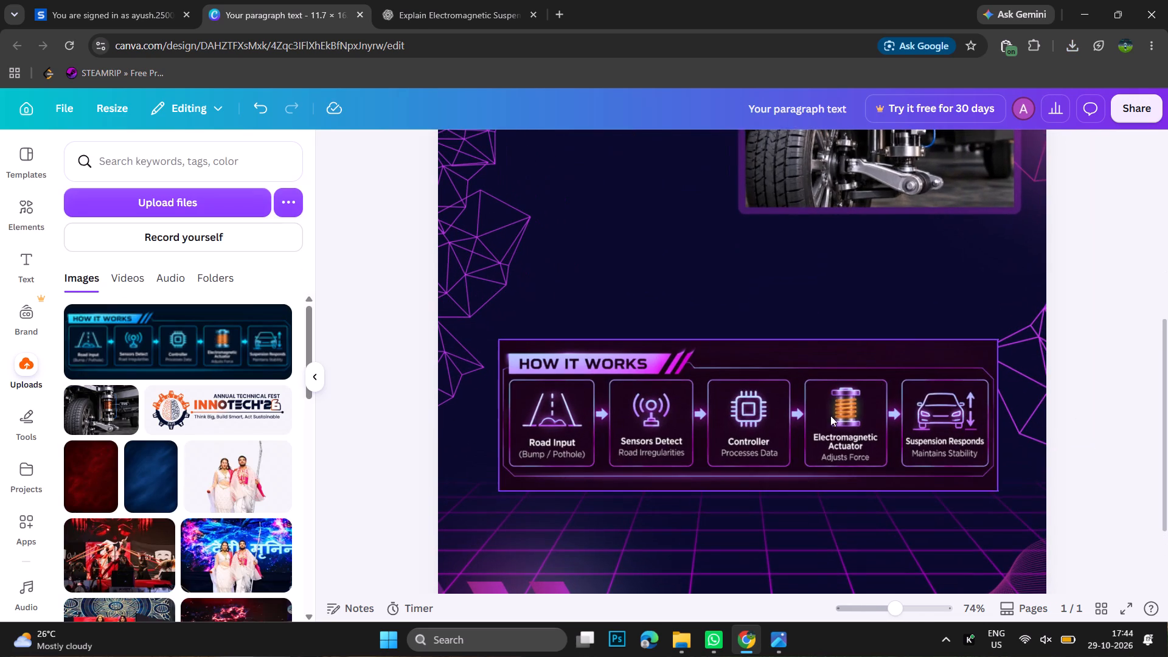
{"action": "left_click_drag", "start_coordinate": [821, 419], "coordinate": [808, 418]}
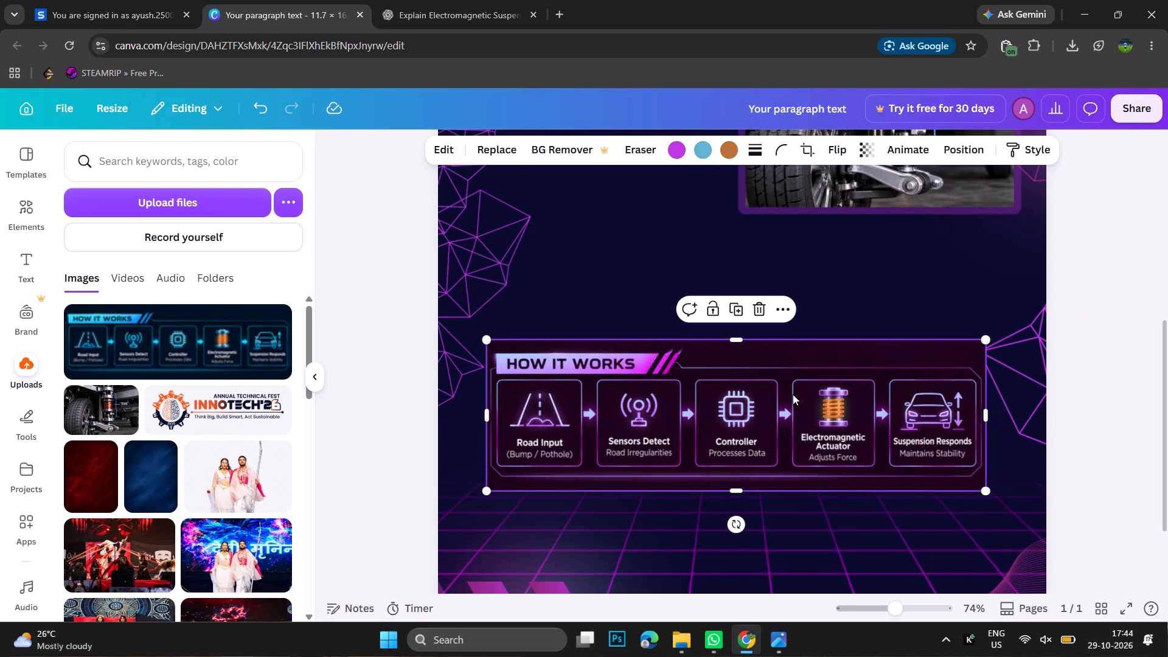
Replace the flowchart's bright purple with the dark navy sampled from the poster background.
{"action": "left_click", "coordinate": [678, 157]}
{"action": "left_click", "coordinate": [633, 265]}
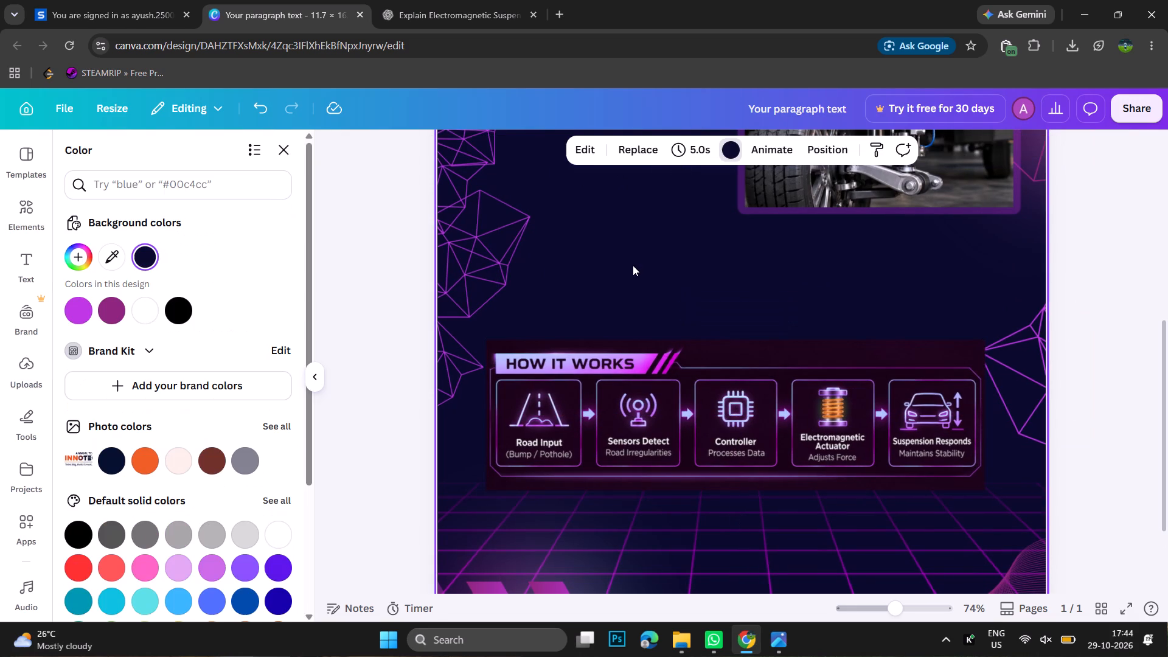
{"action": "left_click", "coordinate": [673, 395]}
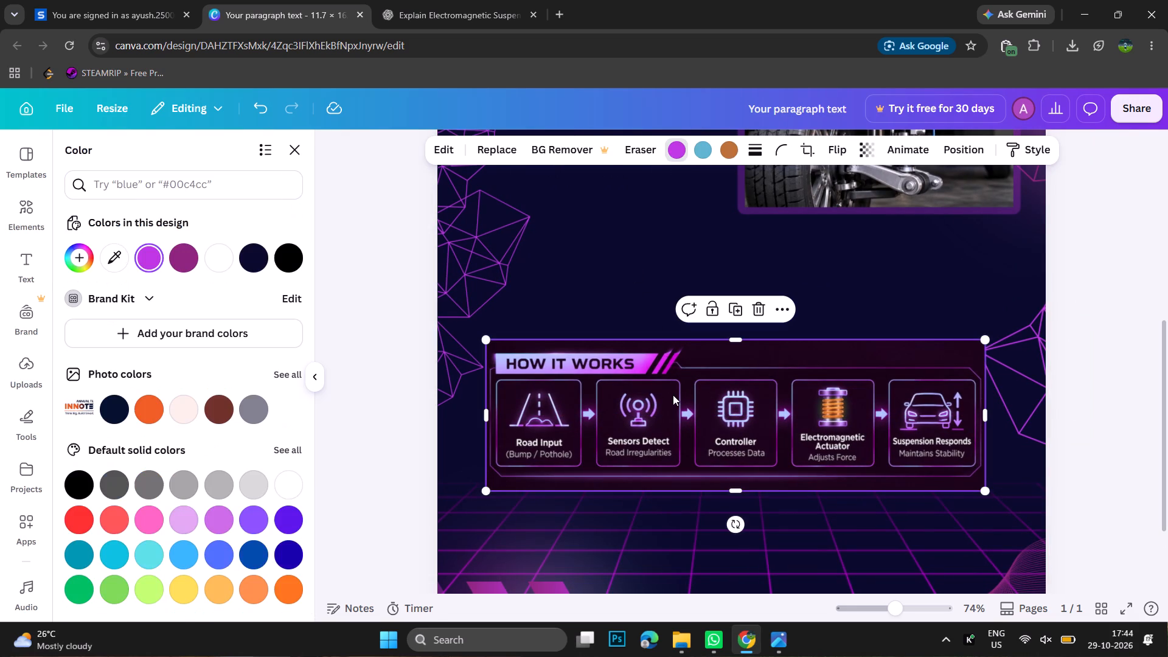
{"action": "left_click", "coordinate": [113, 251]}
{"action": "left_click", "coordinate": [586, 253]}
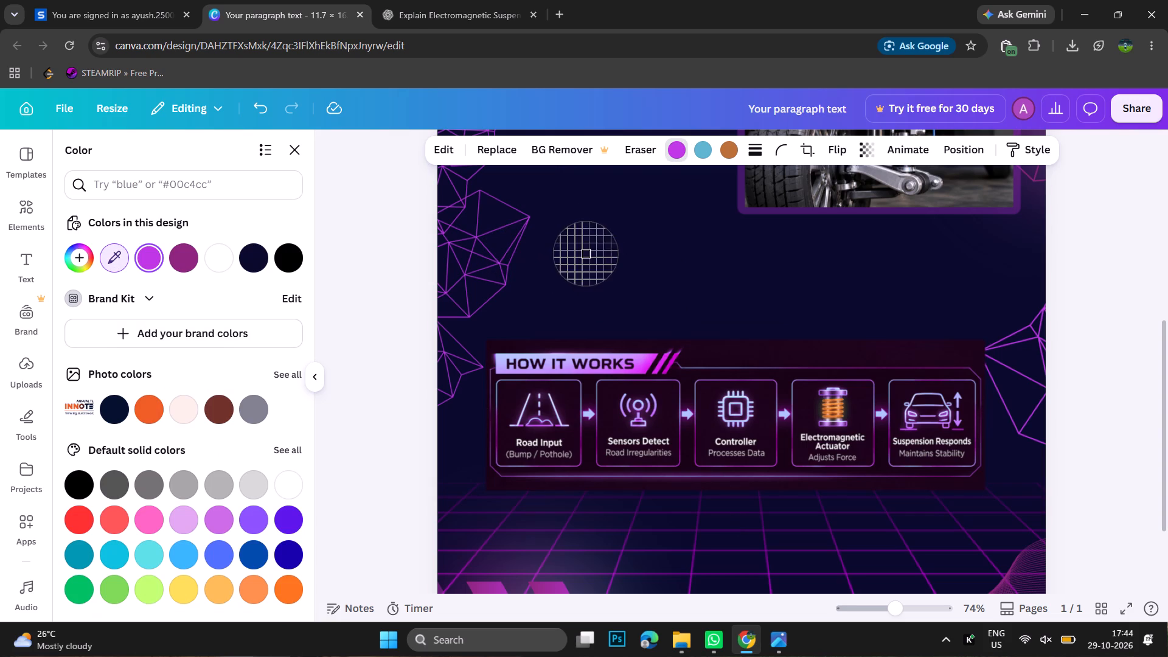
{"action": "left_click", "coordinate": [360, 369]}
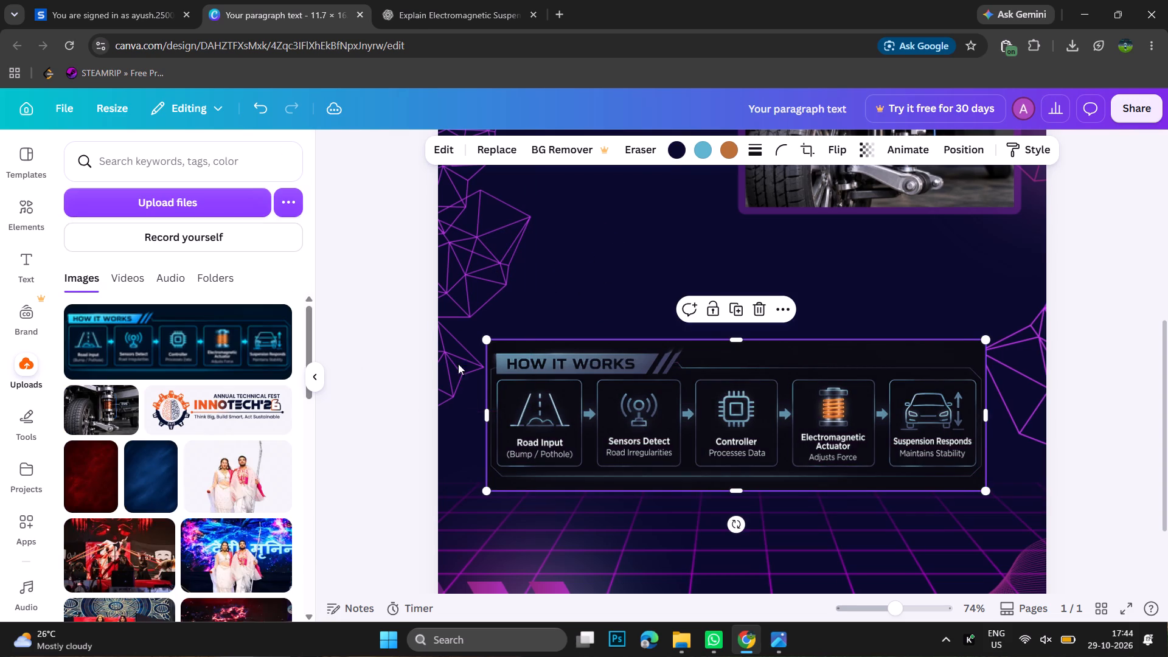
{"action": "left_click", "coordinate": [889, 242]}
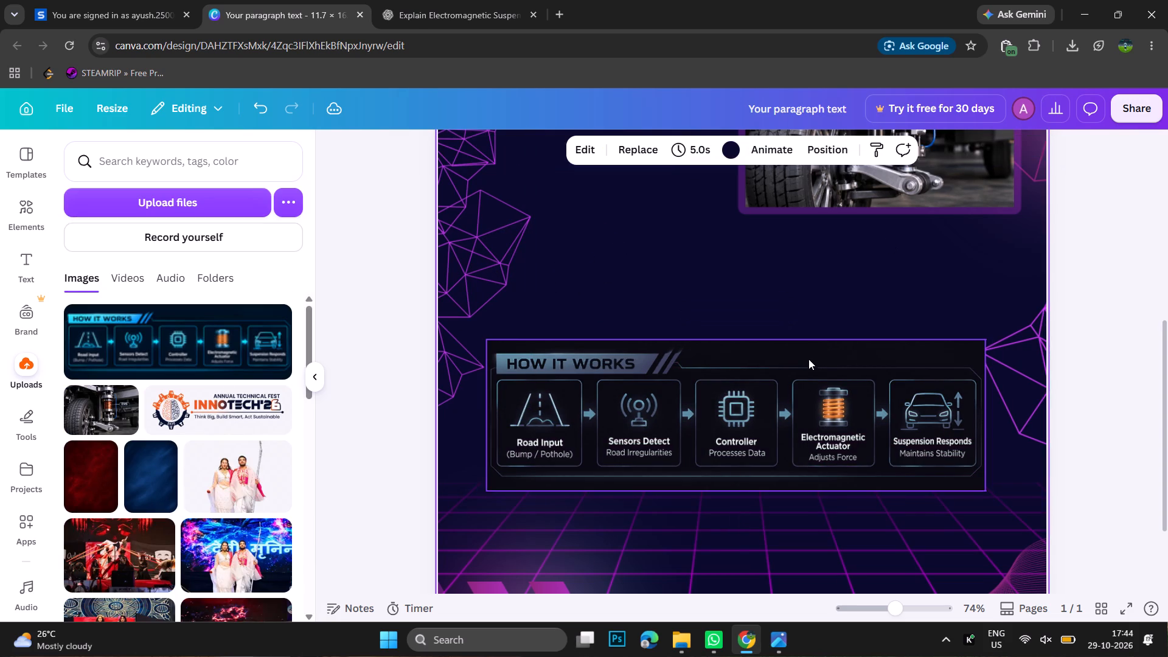
Replace the flowchart's dark navy colour with dark purple #63187b sampled from the poster's grid above the slanted stripes.
{"action": "left_click", "coordinate": [804, 356]}
{"action": "left_click", "coordinate": [690, 147]}
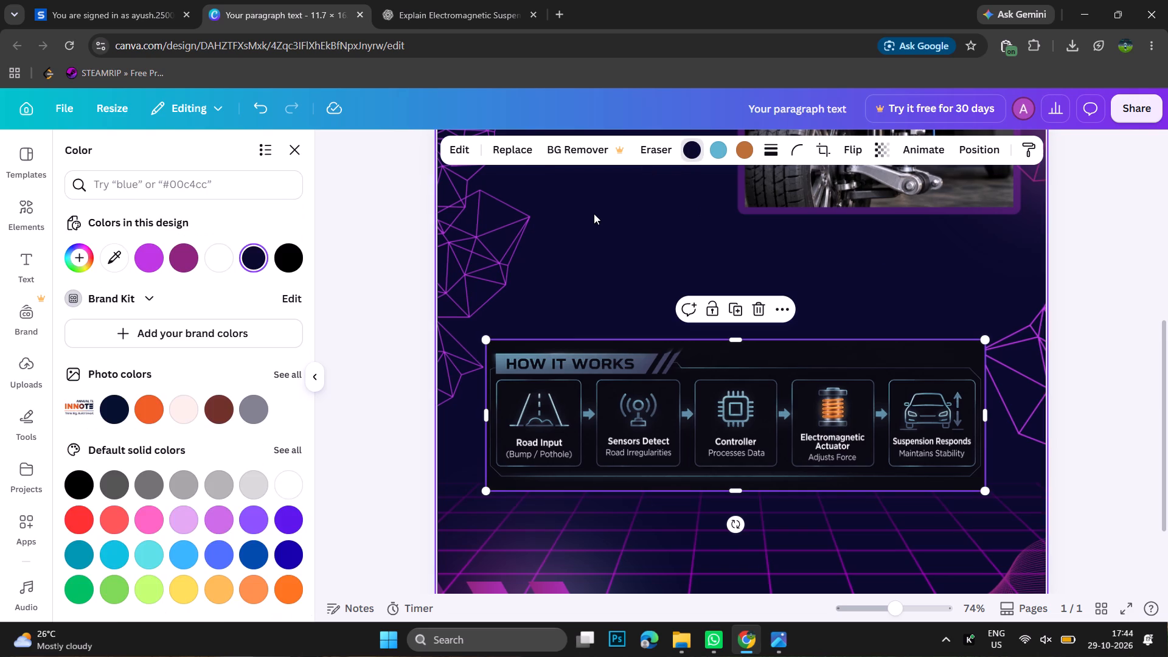
{"action": "scroll", "coordinate": [565, 397], "scroll_direction": "down", "scroll_amount": 1}
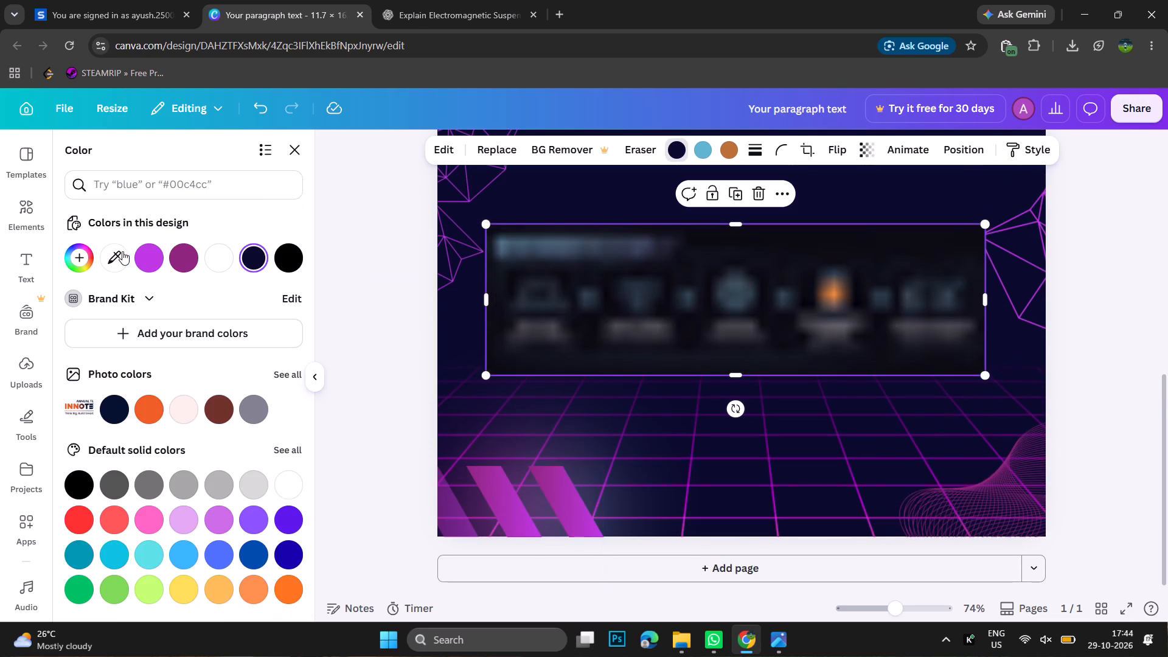
{"action": "left_click", "coordinate": [121, 257]}
{"action": "scroll", "coordinate": [526, 437], "scroll_direction": "right", "scroll_amount": 1}
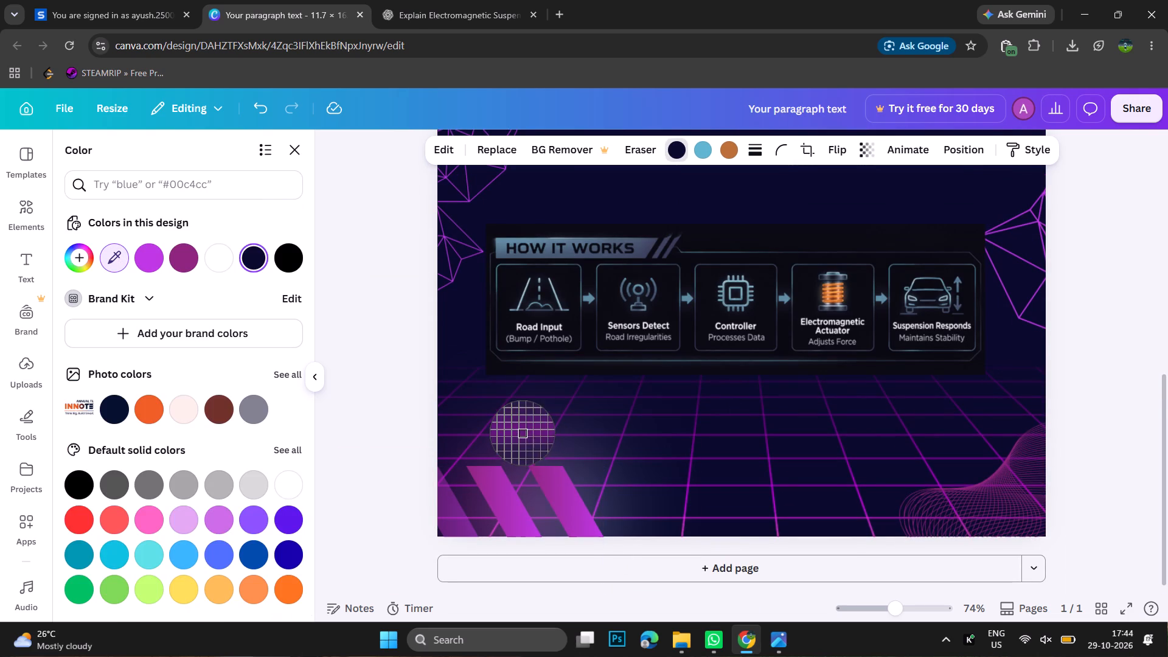
{"action": "scroll", "coordinate": [523, 433], "scroll_direction": "right", "scroll_amount": 1}
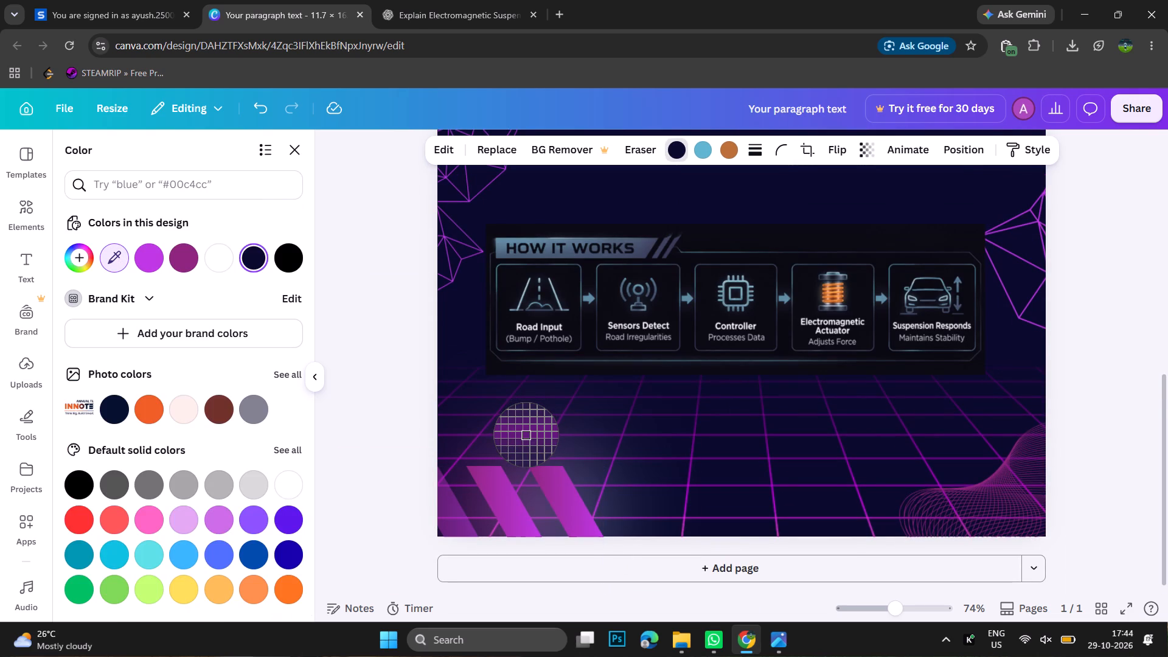
{"action": "scroll", "coordinate": [526, 435], "scroll_direction": "right", "scroll_amount": 1}
{"action": "left_click", "coordinate": [526, 434]}
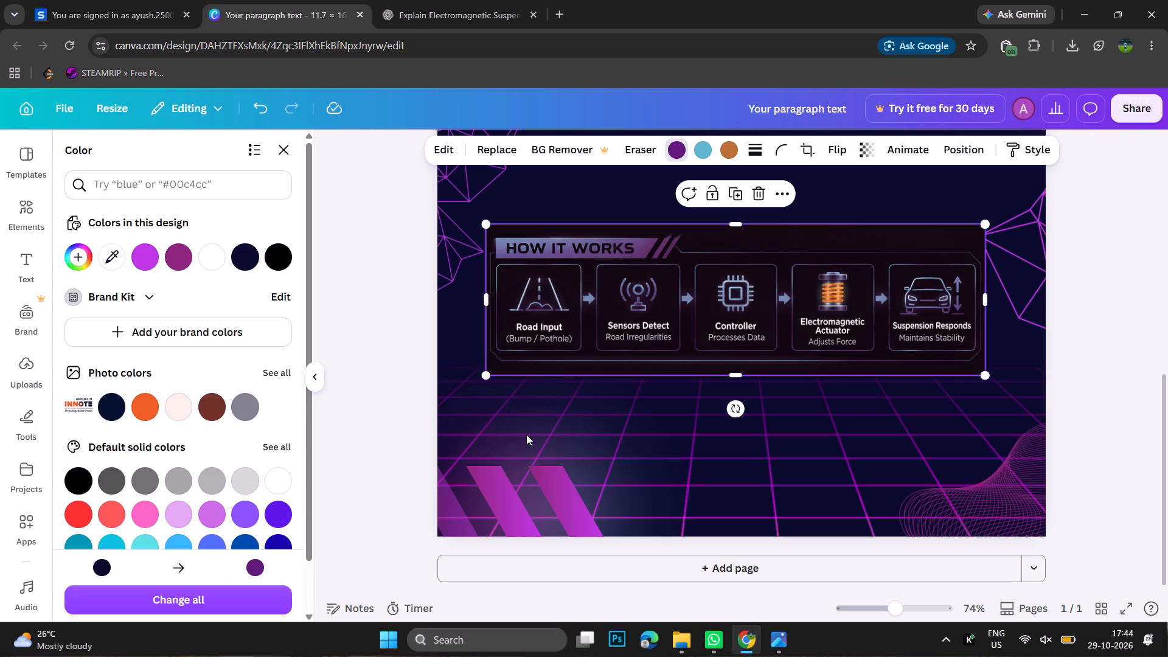
{"action": "left_click", "coordinate": [359, 355]}
{"action": "left_click", "coordinate": [419, 397]}
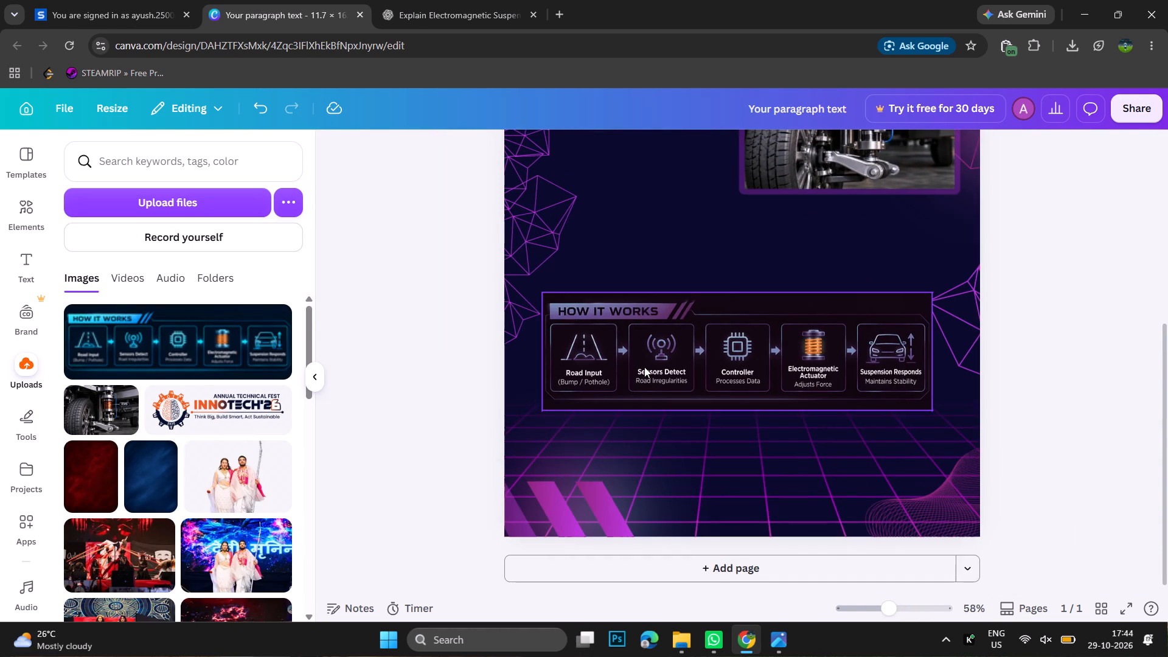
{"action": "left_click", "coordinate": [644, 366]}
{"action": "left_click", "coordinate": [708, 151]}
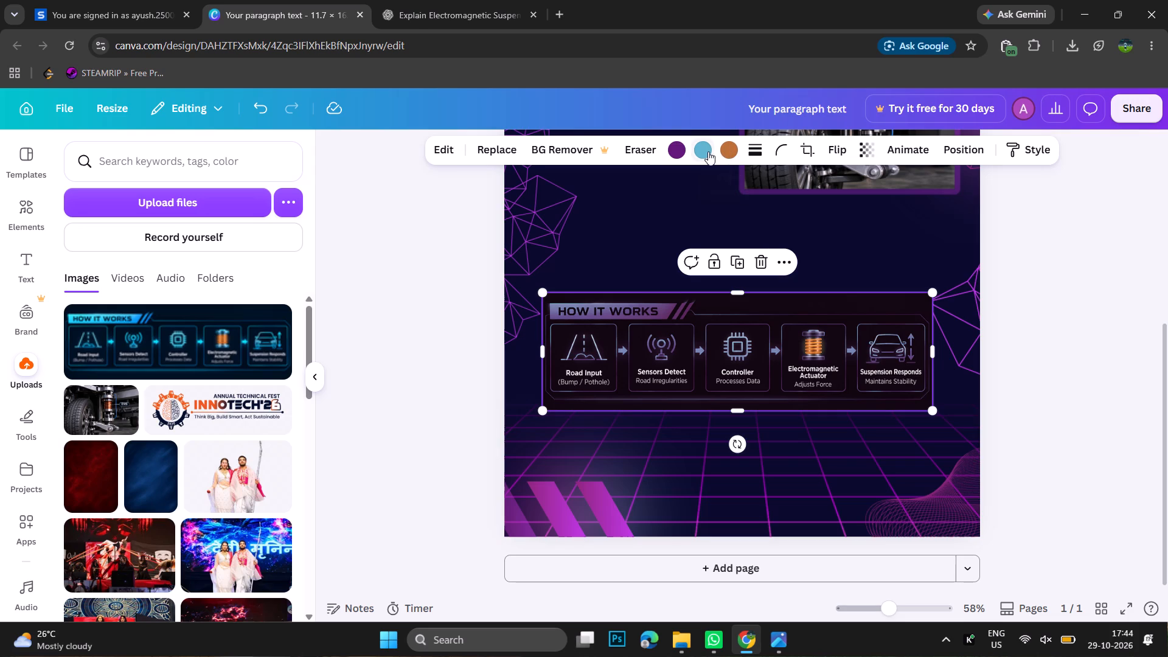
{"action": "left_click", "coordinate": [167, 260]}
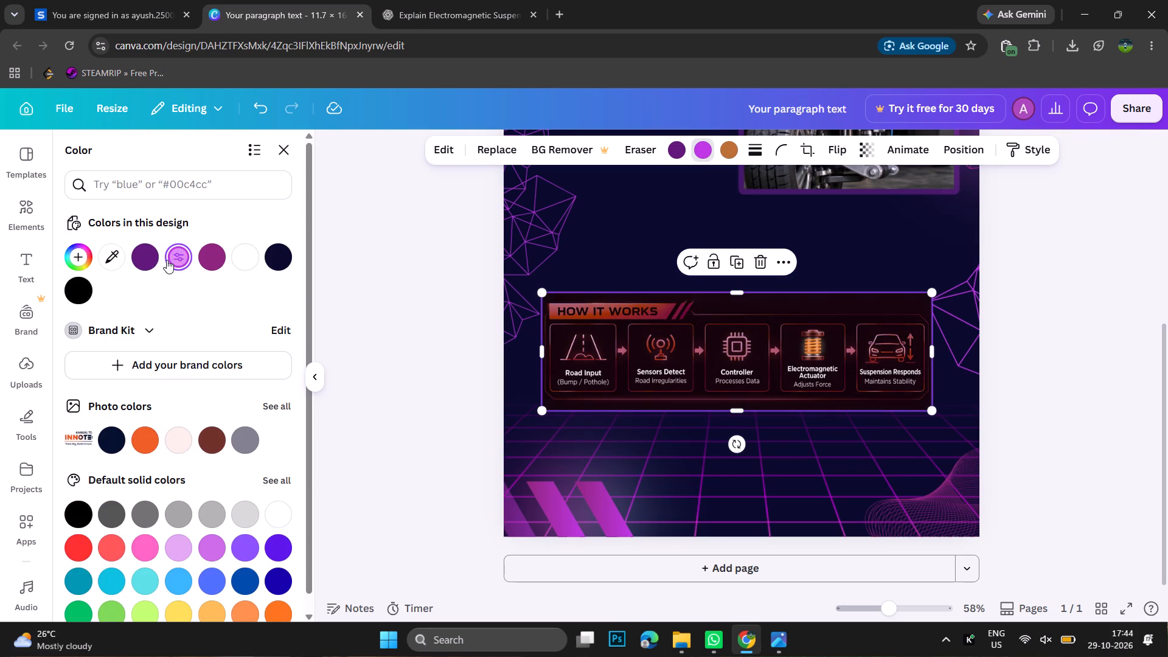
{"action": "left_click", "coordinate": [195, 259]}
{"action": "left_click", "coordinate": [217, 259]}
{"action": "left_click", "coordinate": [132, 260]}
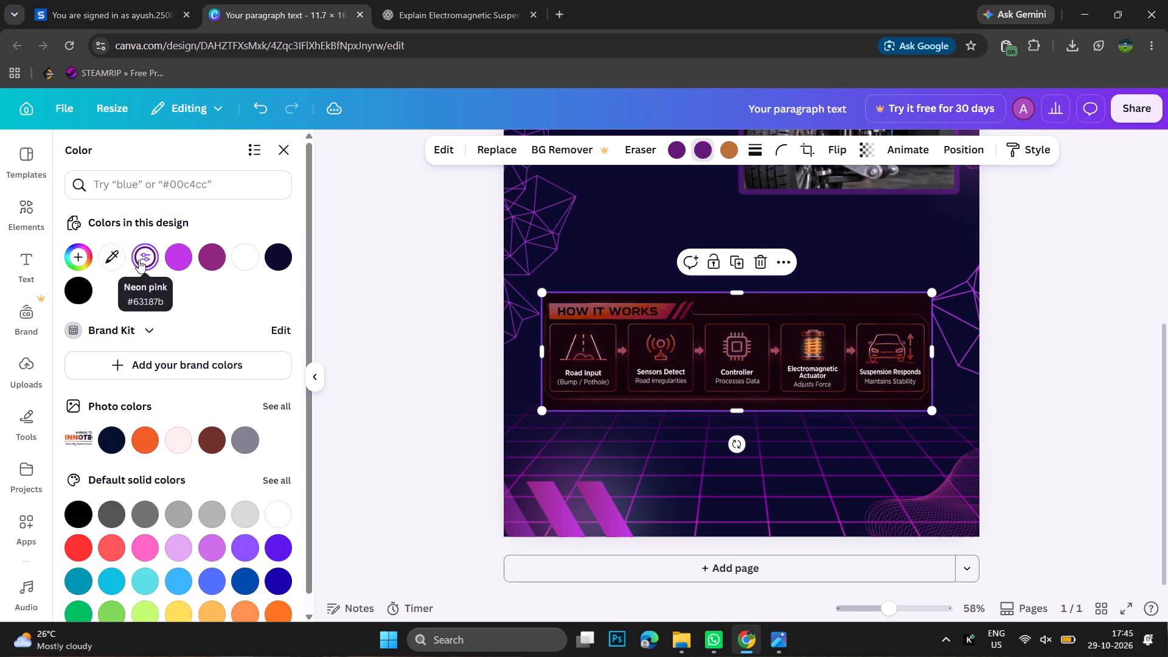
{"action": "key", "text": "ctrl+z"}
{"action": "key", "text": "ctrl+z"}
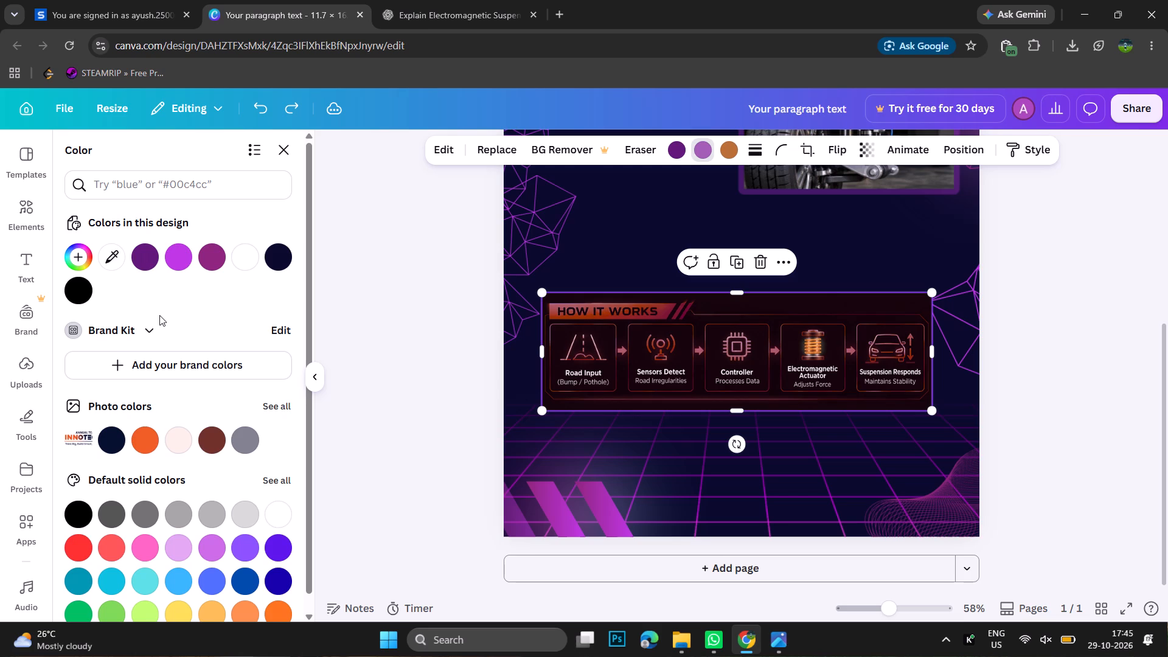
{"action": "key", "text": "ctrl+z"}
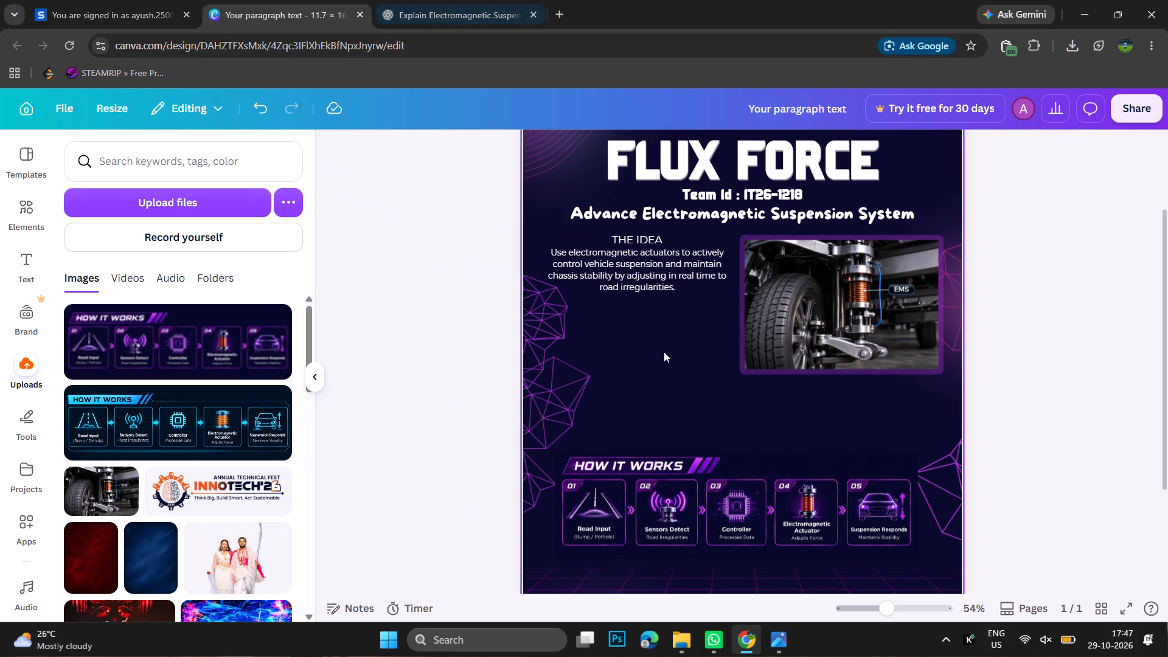
Shrink the framed suspension photo slightly and reposition it beside THE IDEA text, with its top near the heading's level.
{"action": "left_click", "coordinate": [895, 305]}
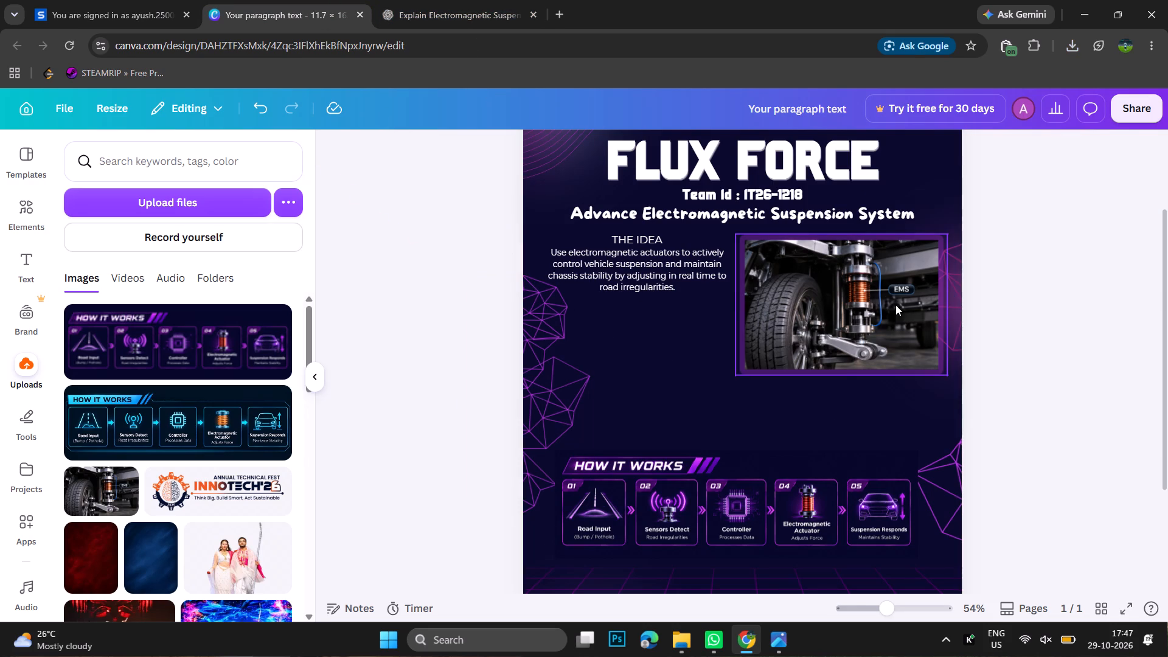
{"action": "left_click_drag", "start_coordinate": [945, 235], "coordinate": [932, 245]}
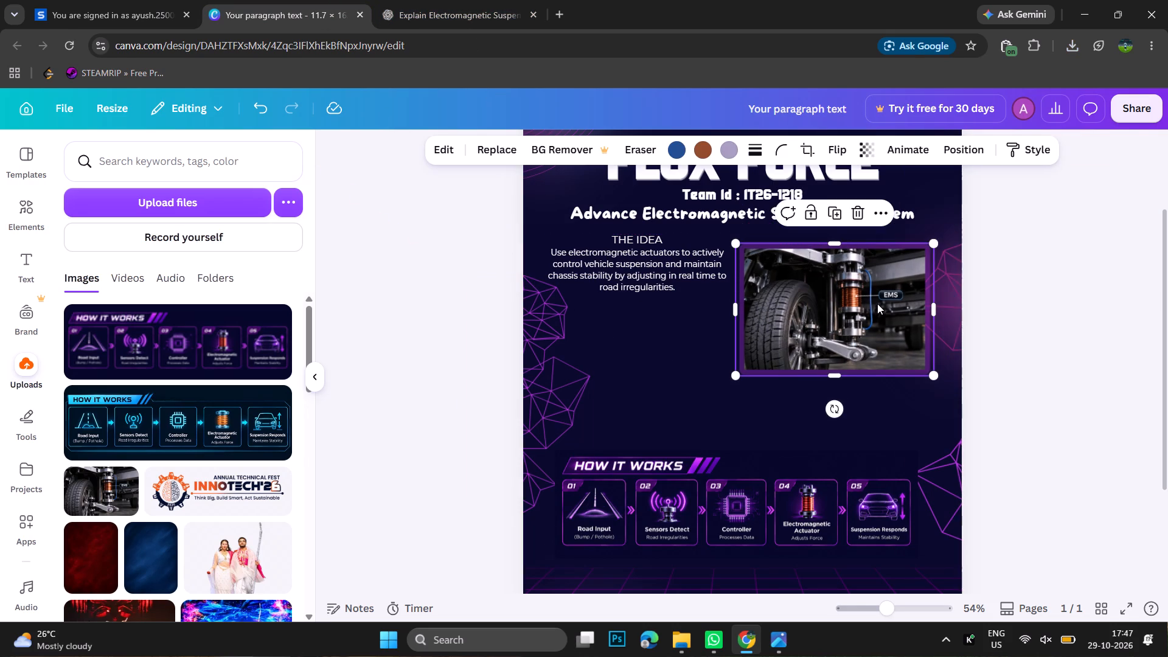
{"action": "left_click_drag", "start_coordinate": [877, 304], "coordinate": [885, 297]}
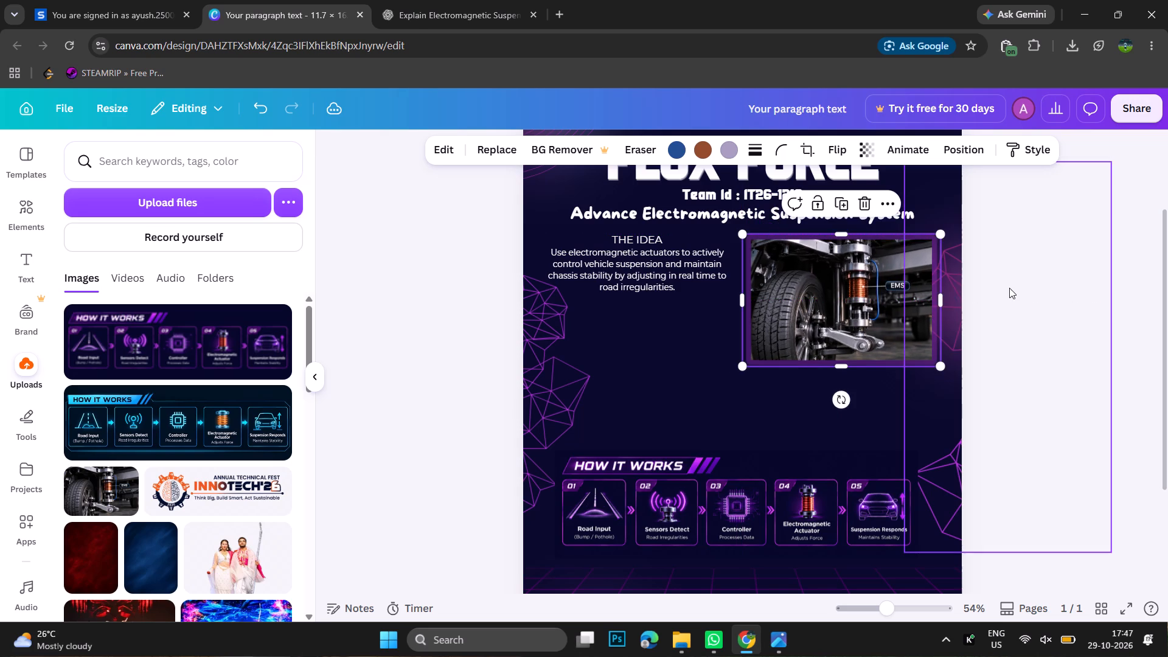
{"action": "left_click", "coordinate": [1009, 288]}
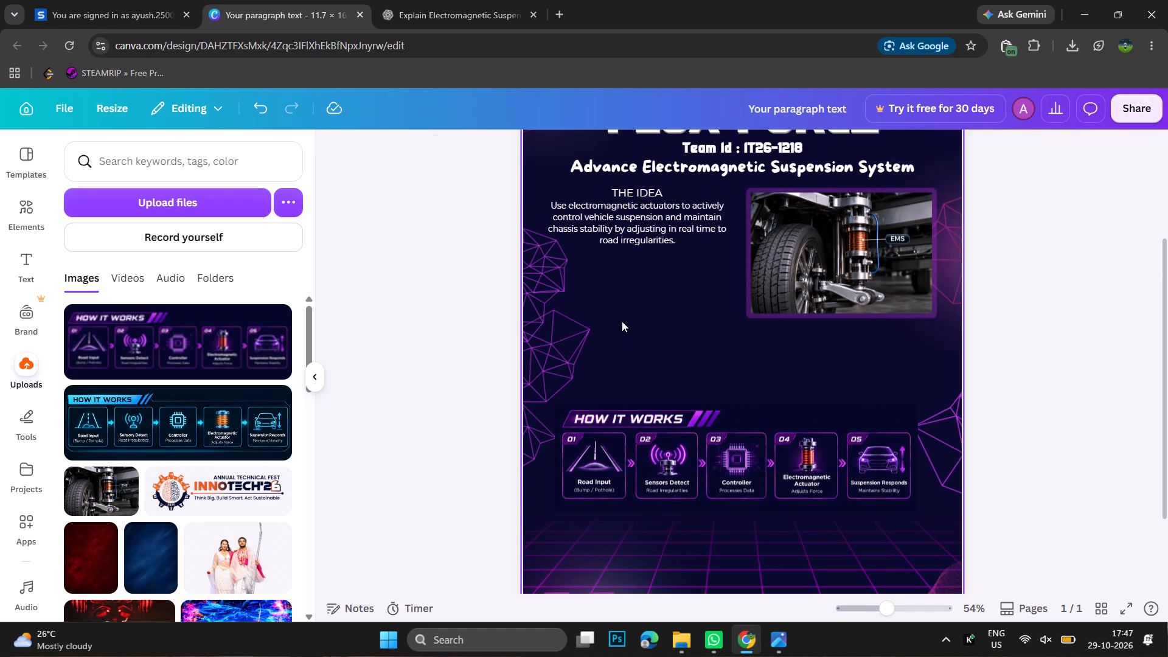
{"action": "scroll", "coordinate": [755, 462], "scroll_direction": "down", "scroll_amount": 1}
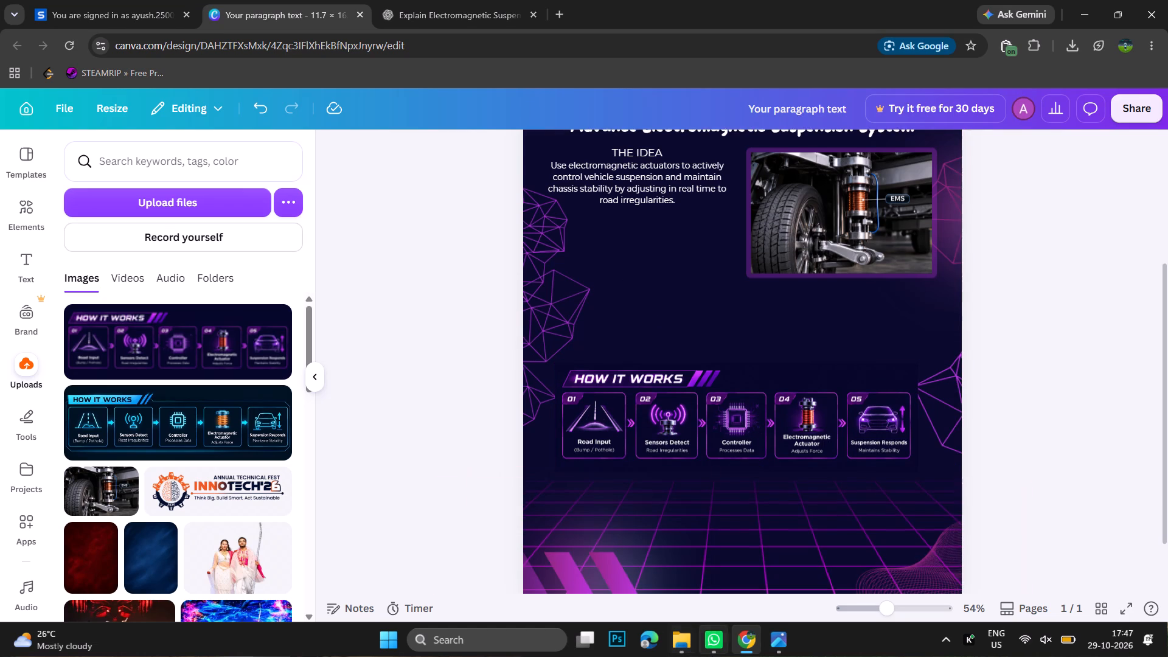
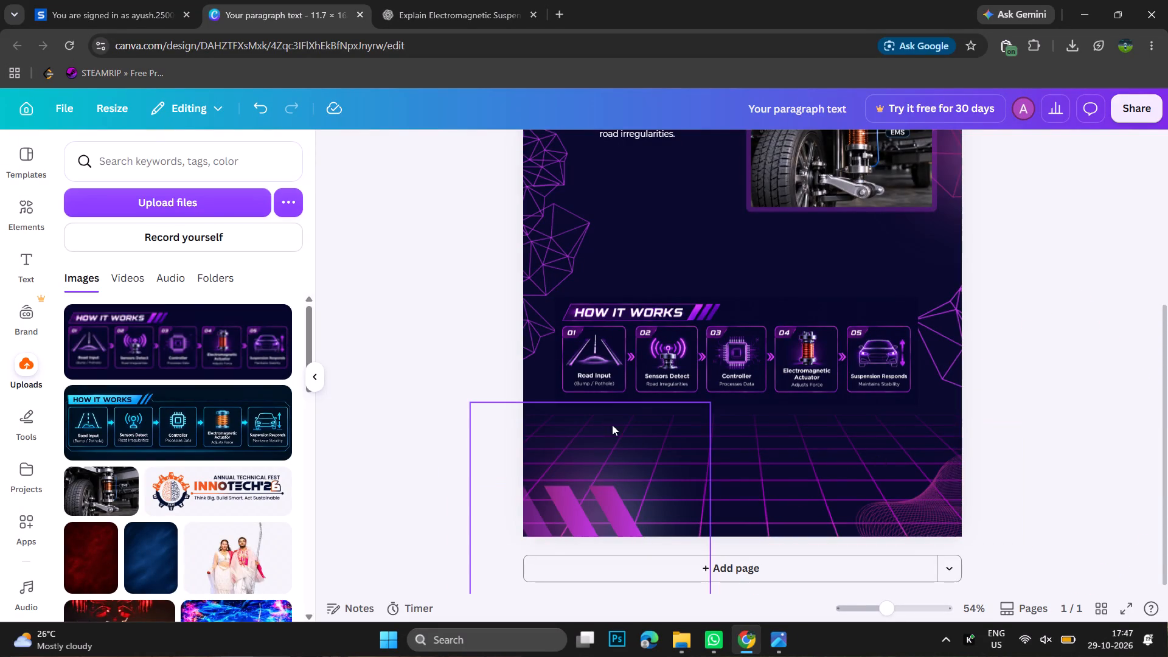
Add a new text box and place it on the purple grid below the HOW IT WORKS flowchart.
{"action": "left_click", "coordinate": [13, 268]}
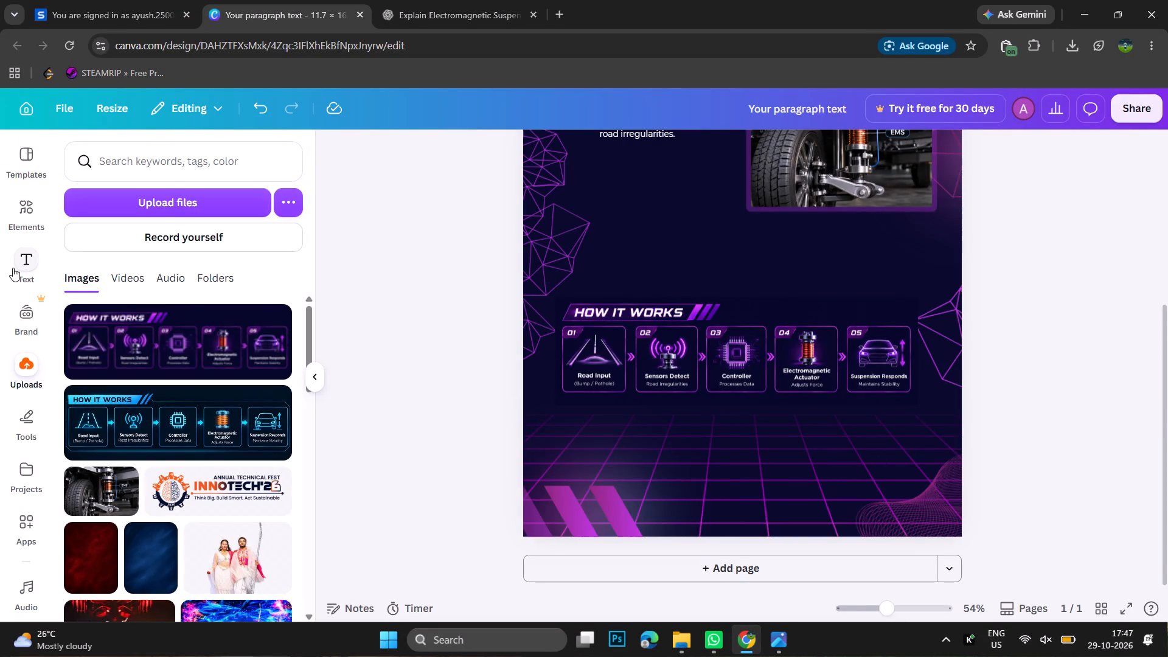
{"action": "left_click", "coordinate": [174, 205]}
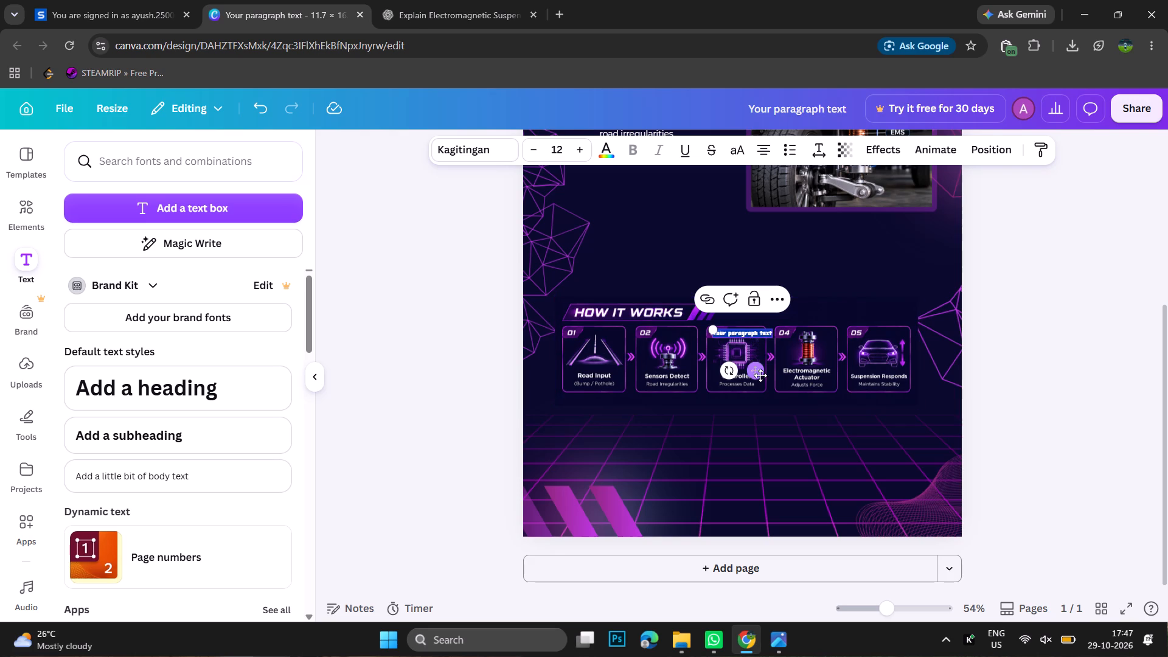
{"action": "left_click_drag", "start_coordinate": [760, 377], "coordinate": [748, 499]}
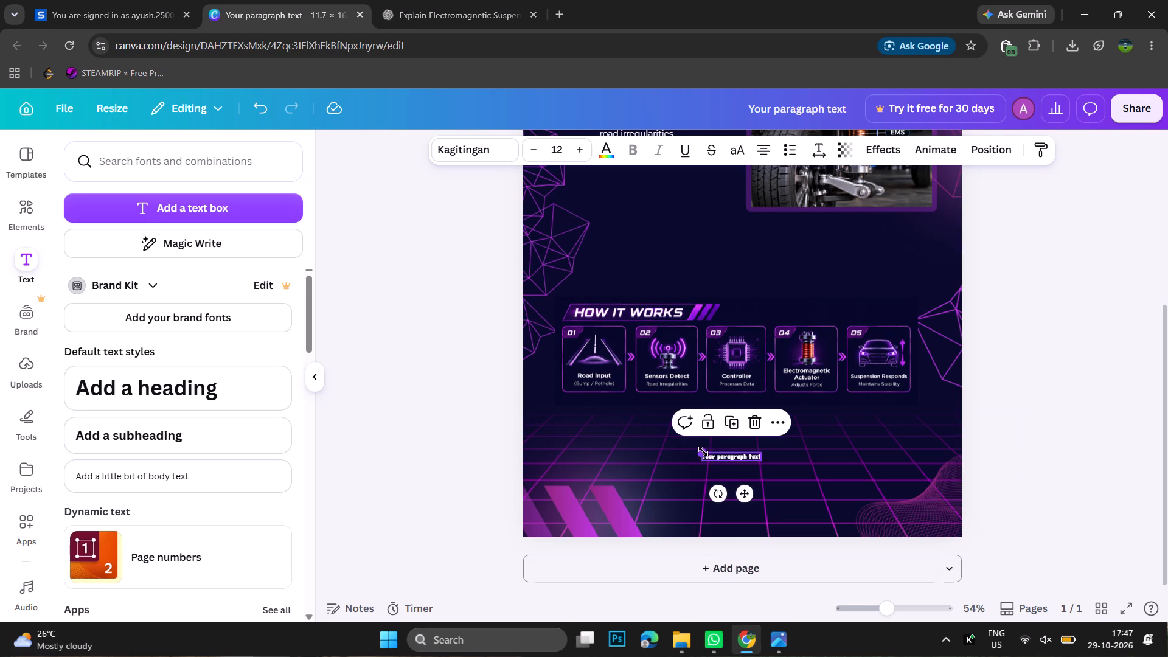
Enlarge the new text box on the purple grid to about font size 67 and replace its placeholder text with Team Members.
{"action": "left_click_drag", "start_coordinate": [703, 451], "coordinate": [574, 384]}
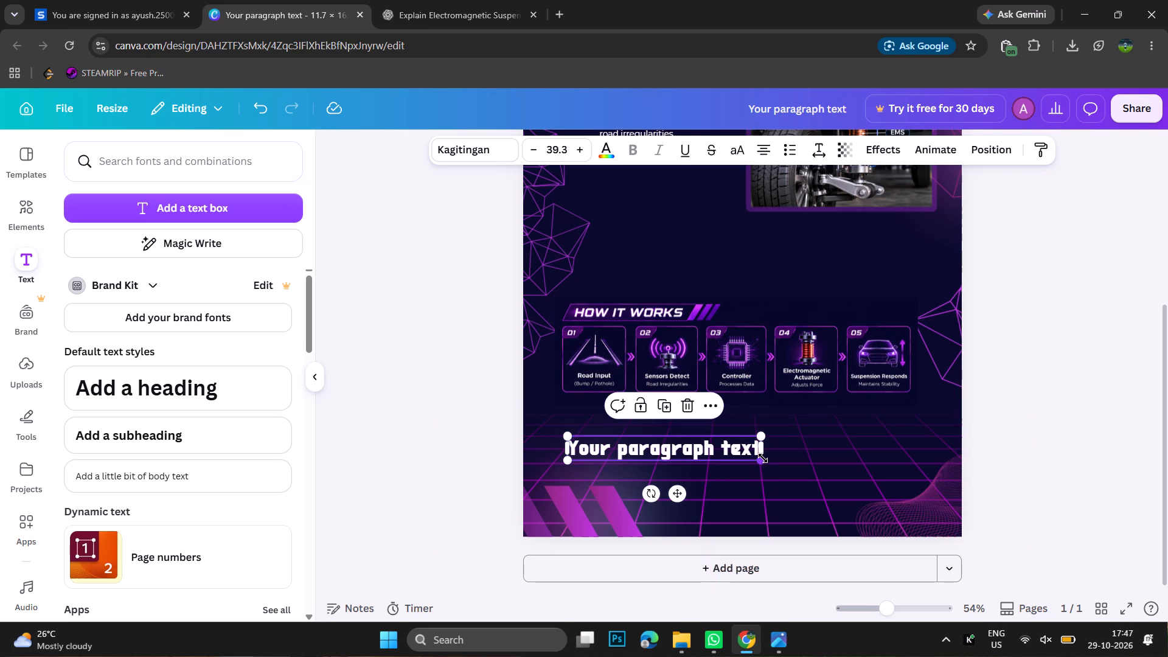
{"action": "left_click_drag", "start_coordinate": [763, 458], "coordinate": [898, 492]}
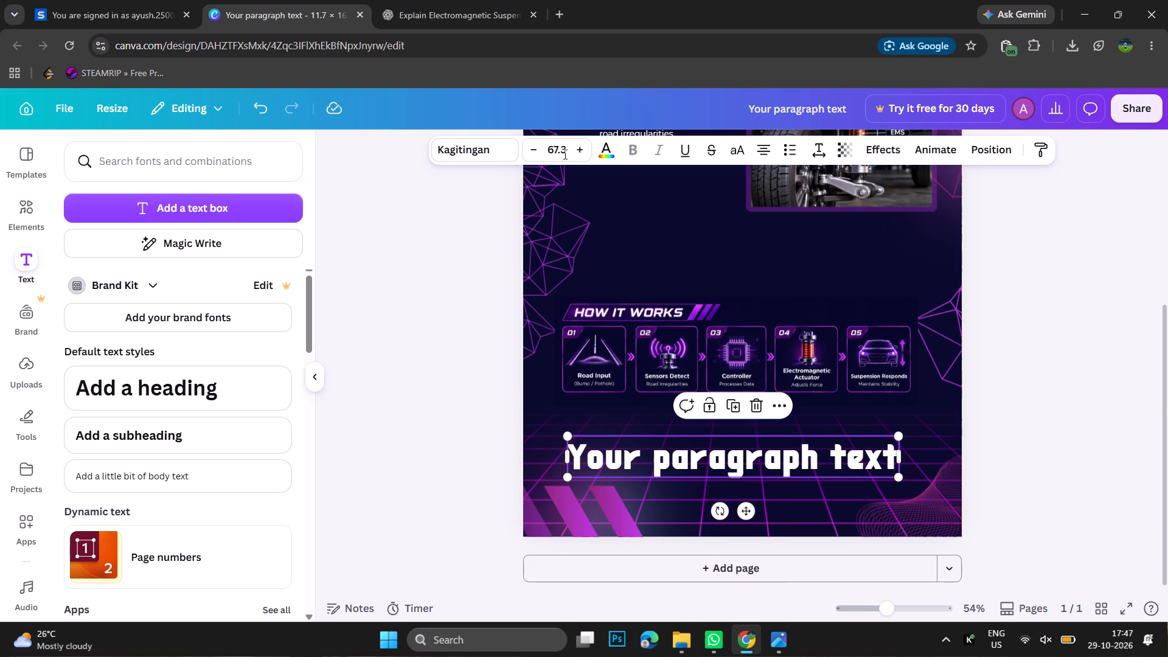
{"action": "left_click", "coordinate": [774, 459]}
{"action": "key", "text": "ctrl+a"}
{"action": "key", "text": "BackSpace"}
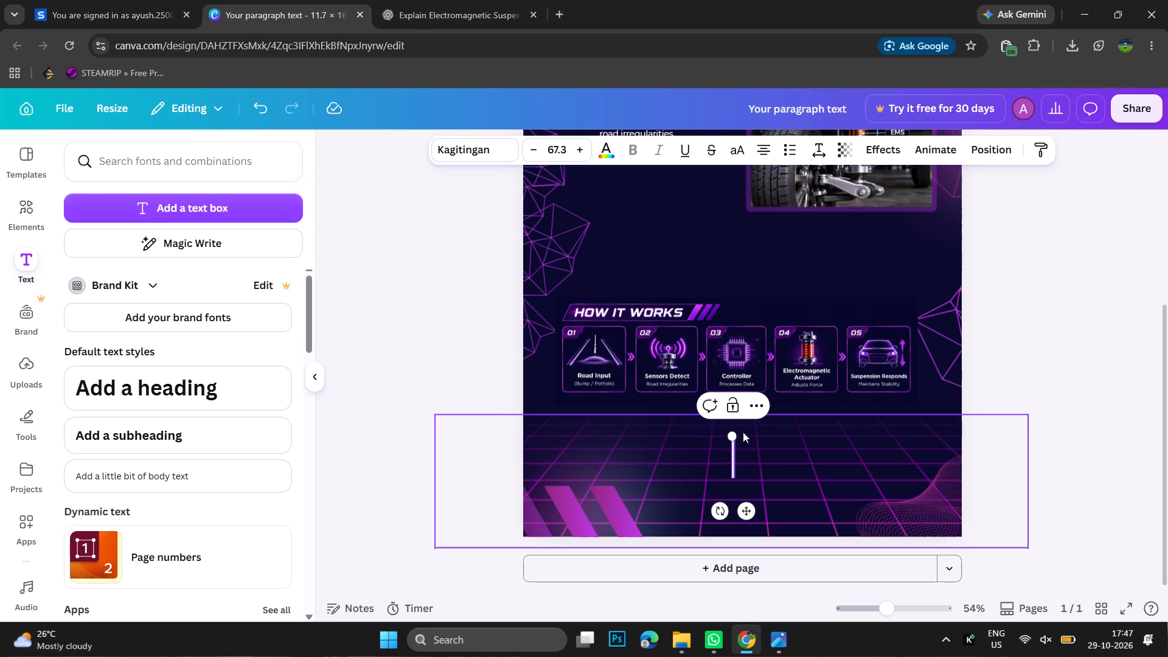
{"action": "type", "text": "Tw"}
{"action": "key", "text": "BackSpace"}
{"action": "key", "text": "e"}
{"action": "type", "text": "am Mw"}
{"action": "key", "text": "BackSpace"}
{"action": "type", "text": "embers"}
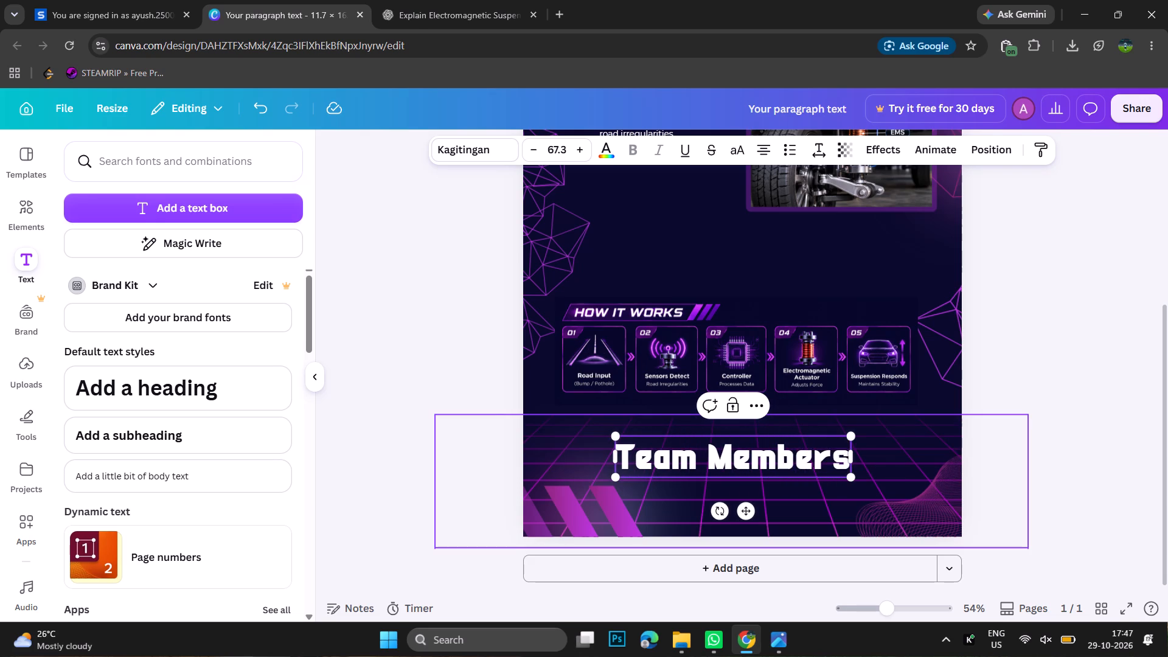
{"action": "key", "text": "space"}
Add the first team member's full name and the second member's first name on separate lines below the Team Members heading.
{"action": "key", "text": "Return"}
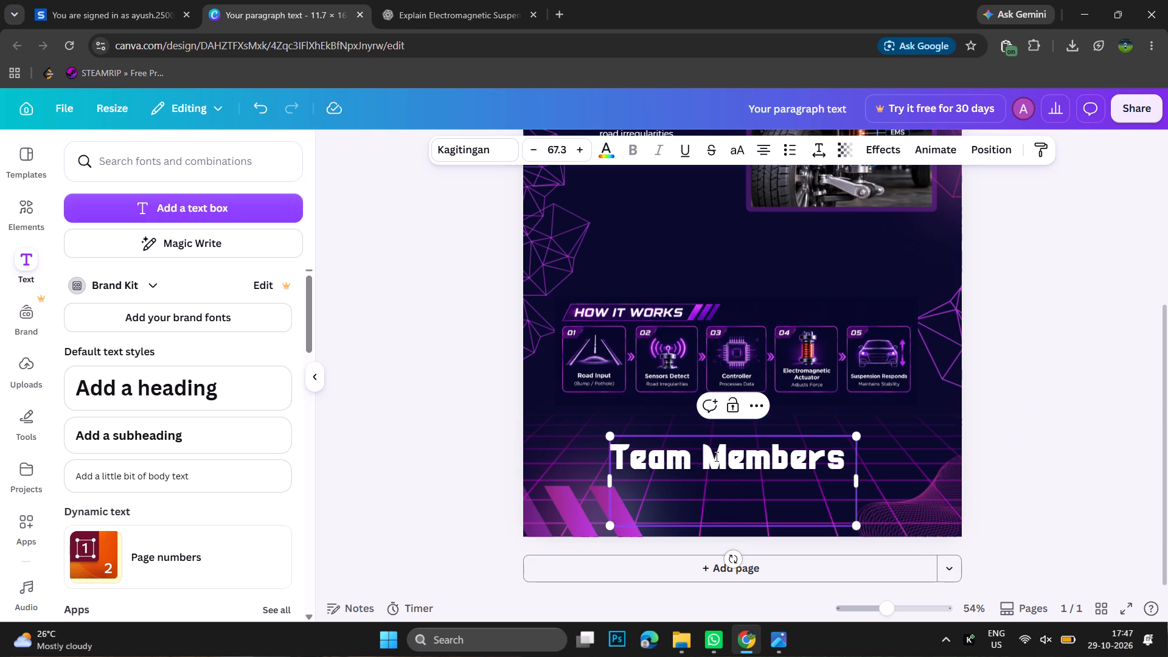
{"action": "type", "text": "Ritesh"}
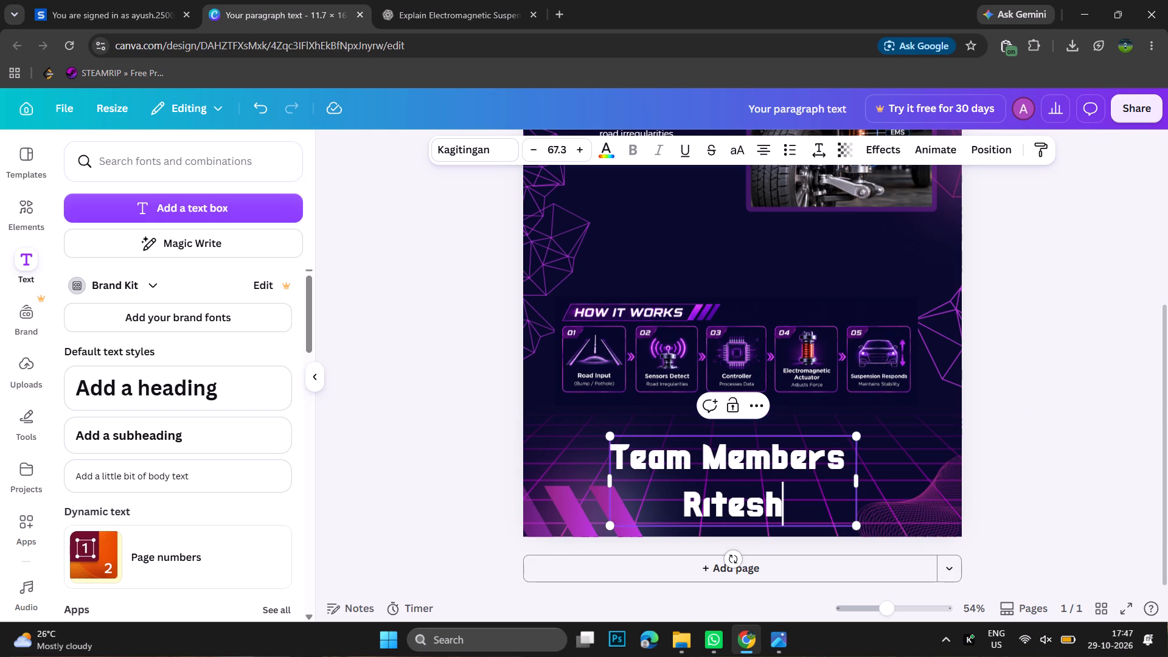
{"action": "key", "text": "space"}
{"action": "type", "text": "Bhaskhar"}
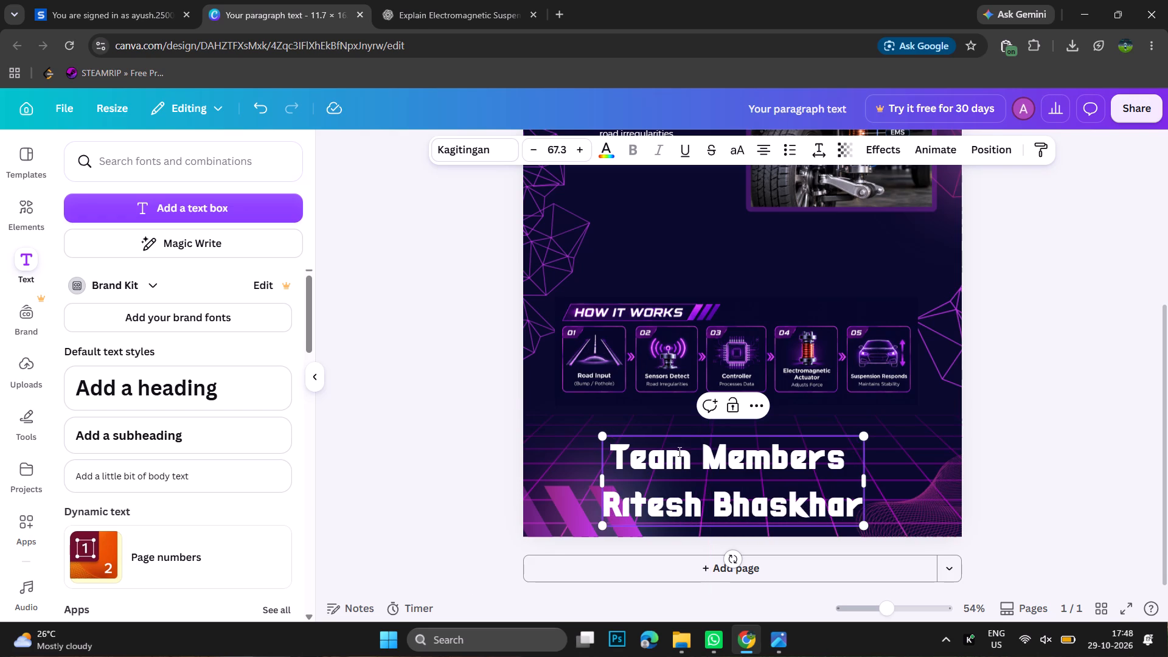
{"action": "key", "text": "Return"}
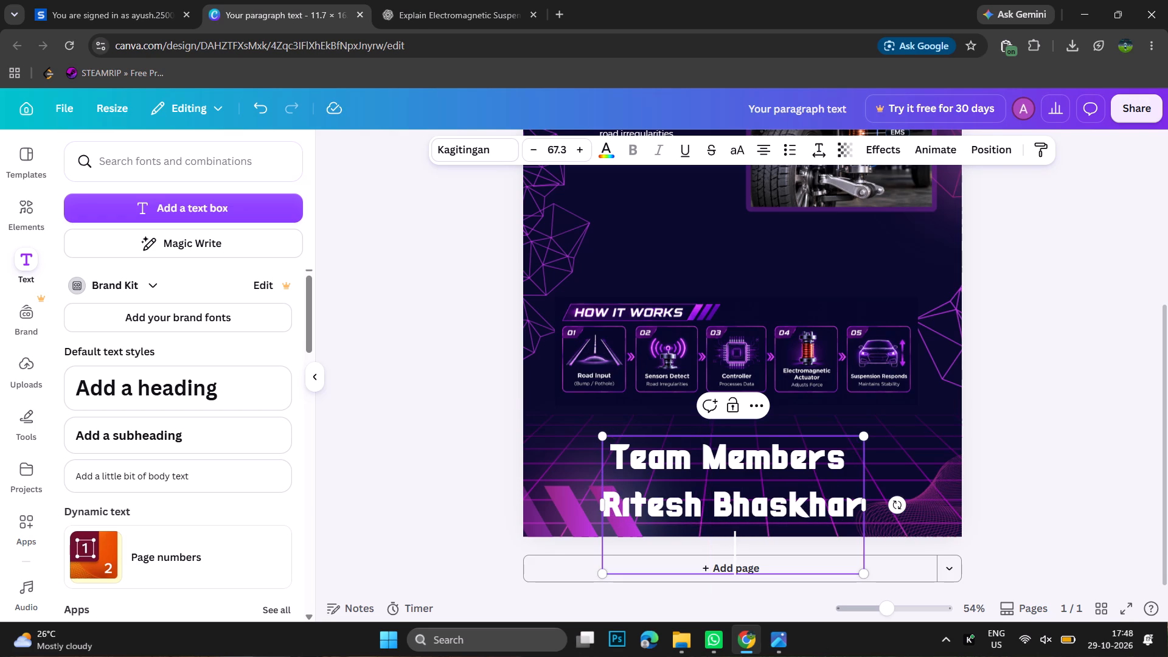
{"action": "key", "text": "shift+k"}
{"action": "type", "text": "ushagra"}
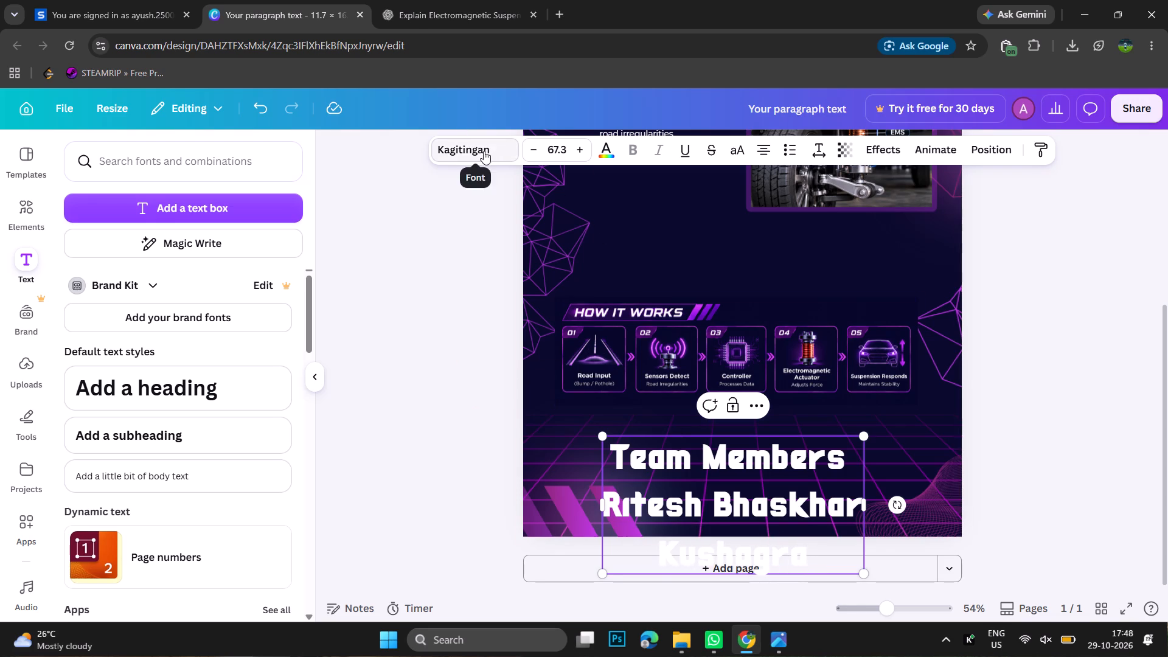
Set the font size of the entire Team Members text block to 18.
{"action": "triple_click", "coordinate": [535, 151]}
{"action": "triple_click", "coordinate": [535, 151]}
{"action": "triple_click", "coordinate": [535, 151]}
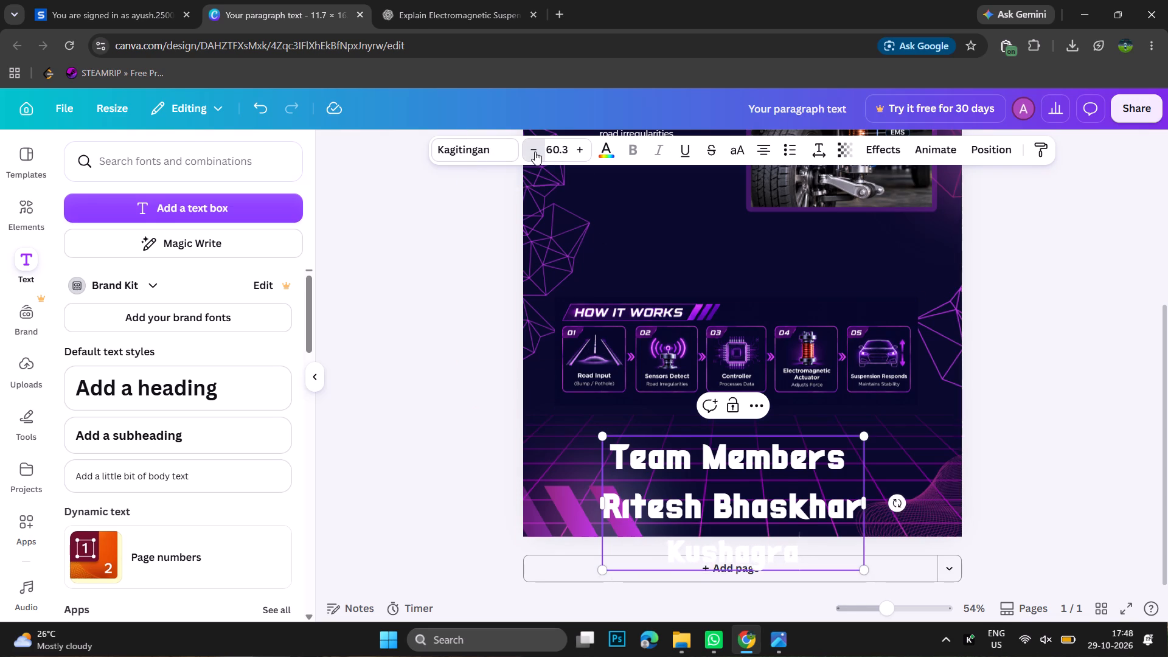
{"action": "left_click", "coordinate": [535, 151]}
{"action": "left_click", "coordinate": [551, 147]}
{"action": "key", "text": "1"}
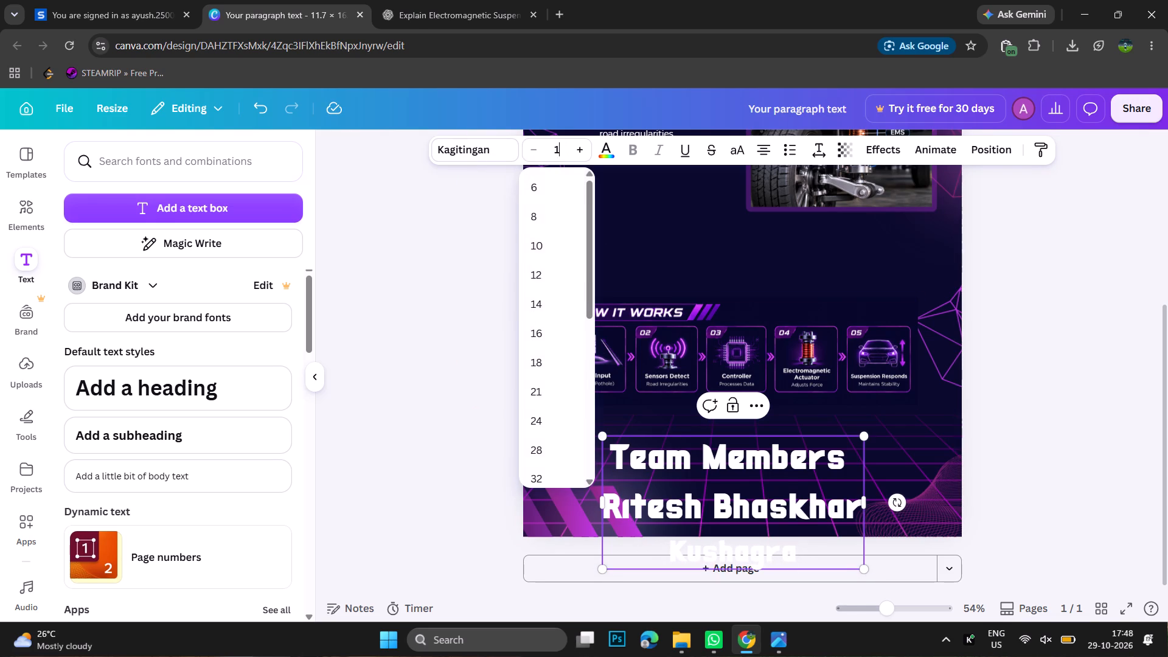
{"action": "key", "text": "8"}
{"action": "key", "text": "Return"}
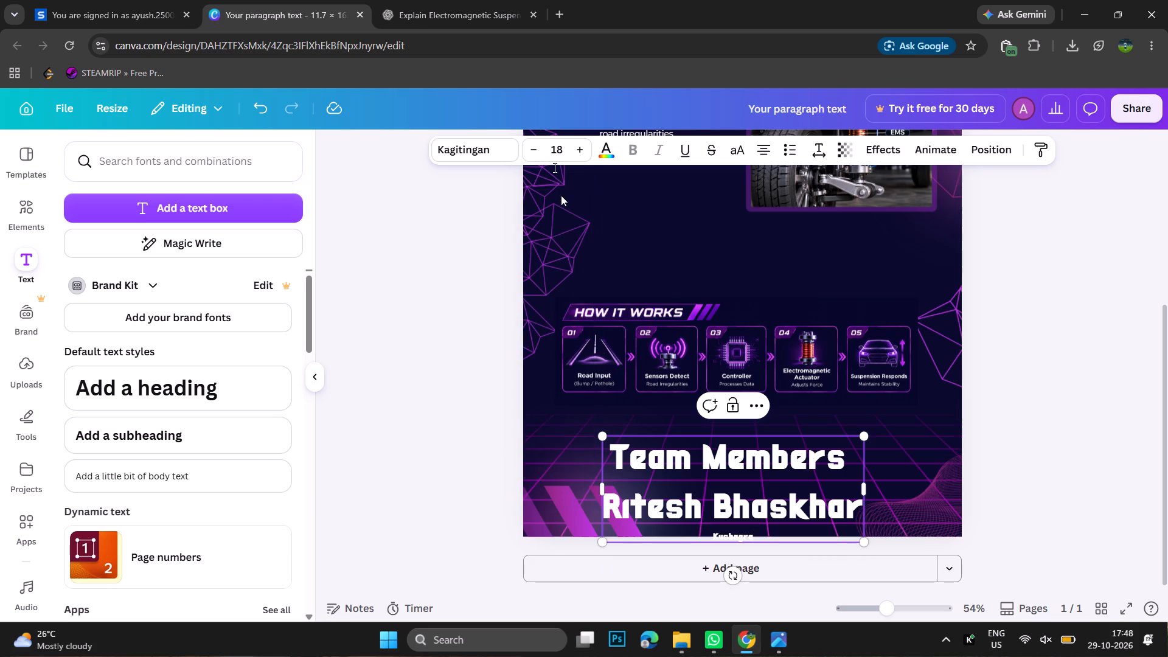
{"action": "key", "text": "ctrl+a"}
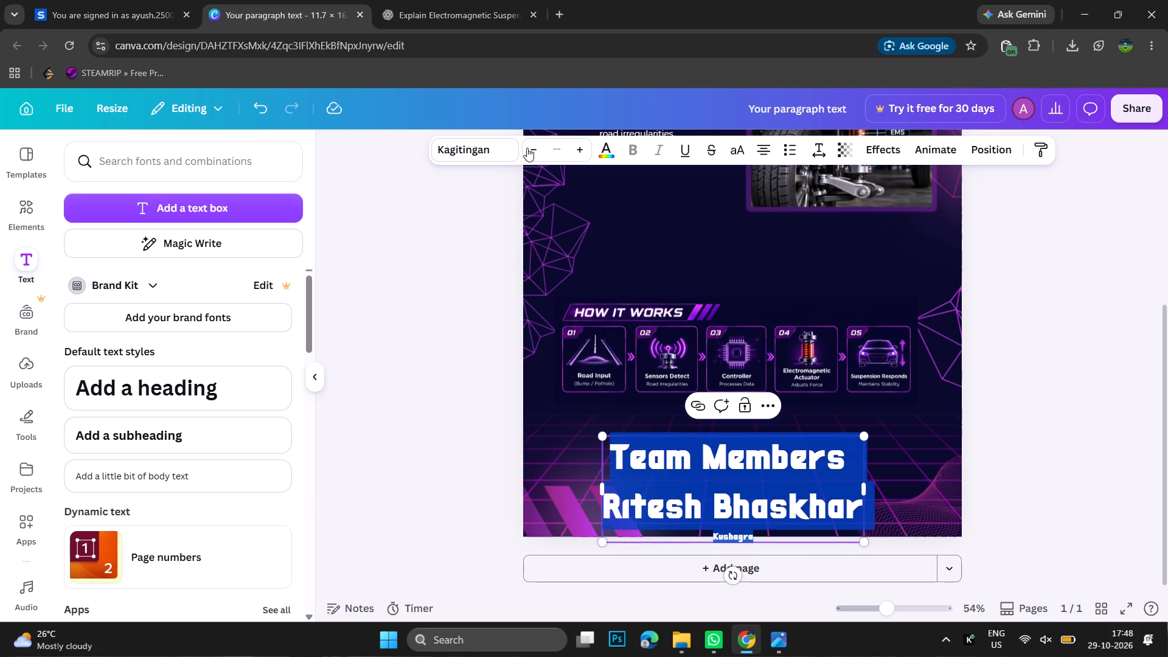
{"action": "left_click", "coordinate": [563, 150]}
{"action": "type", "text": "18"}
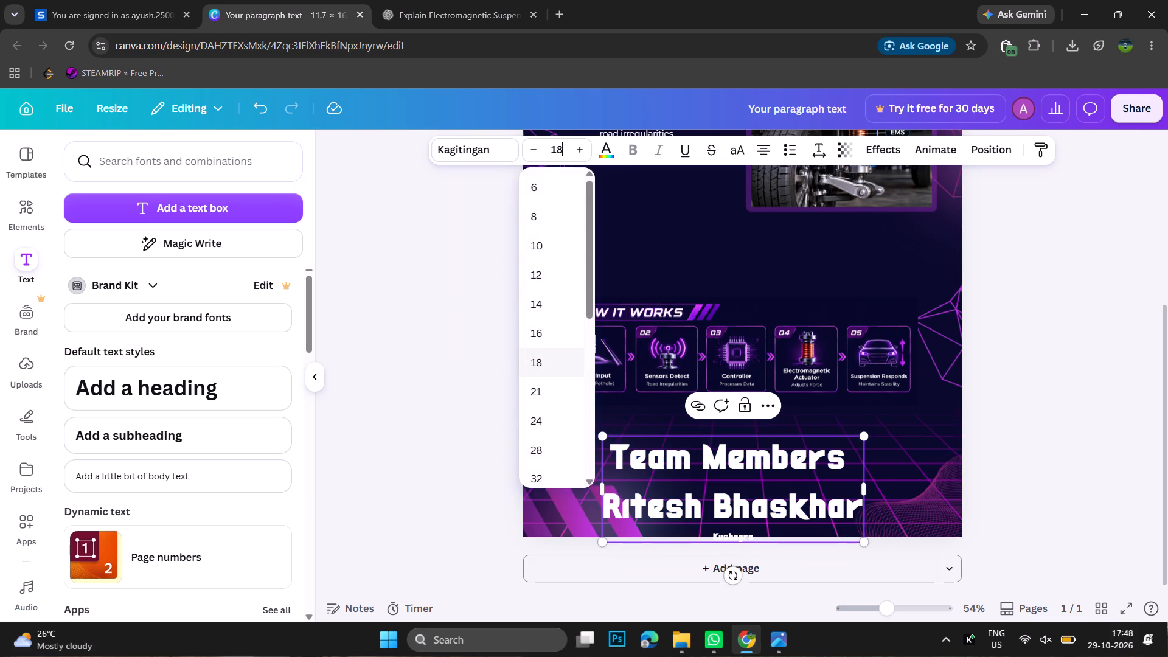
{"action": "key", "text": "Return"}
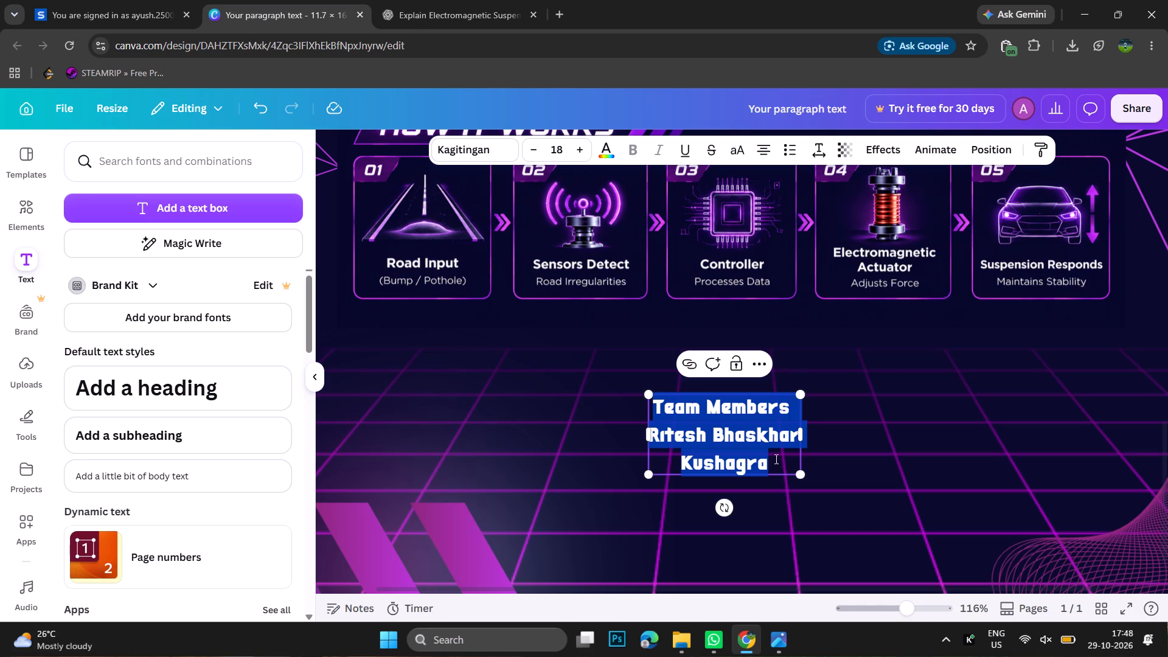
Complete the second member's name with the surname and add the third and fourth team members' names on their own lines.
{"action": "left_click", "coordinate": [775, 459]}
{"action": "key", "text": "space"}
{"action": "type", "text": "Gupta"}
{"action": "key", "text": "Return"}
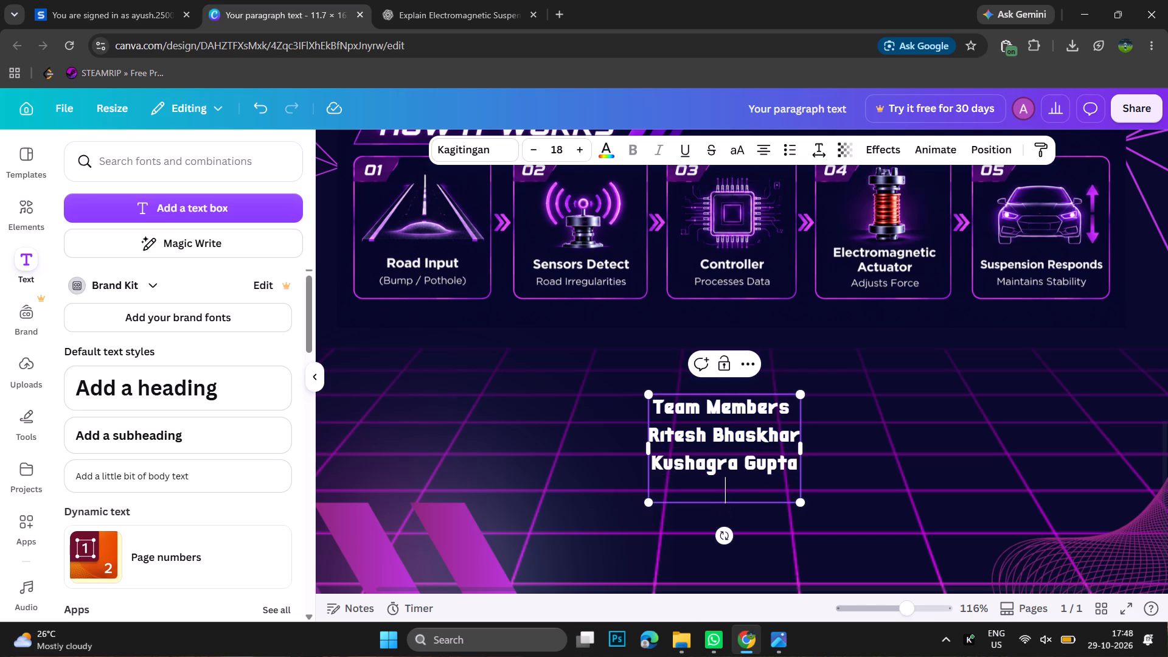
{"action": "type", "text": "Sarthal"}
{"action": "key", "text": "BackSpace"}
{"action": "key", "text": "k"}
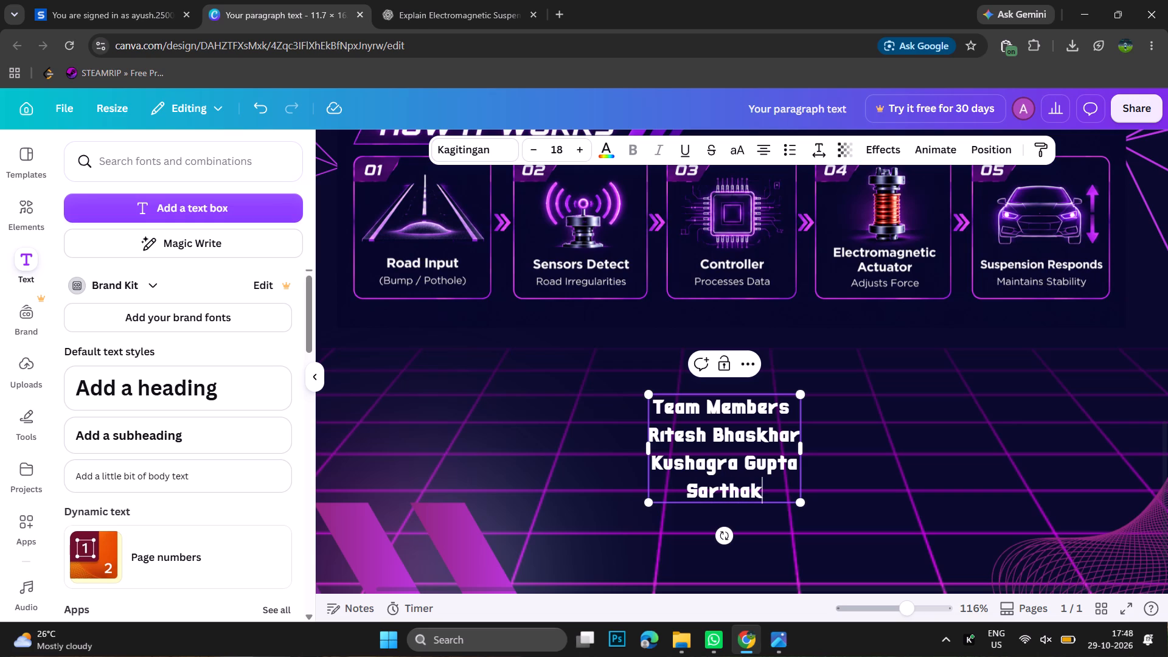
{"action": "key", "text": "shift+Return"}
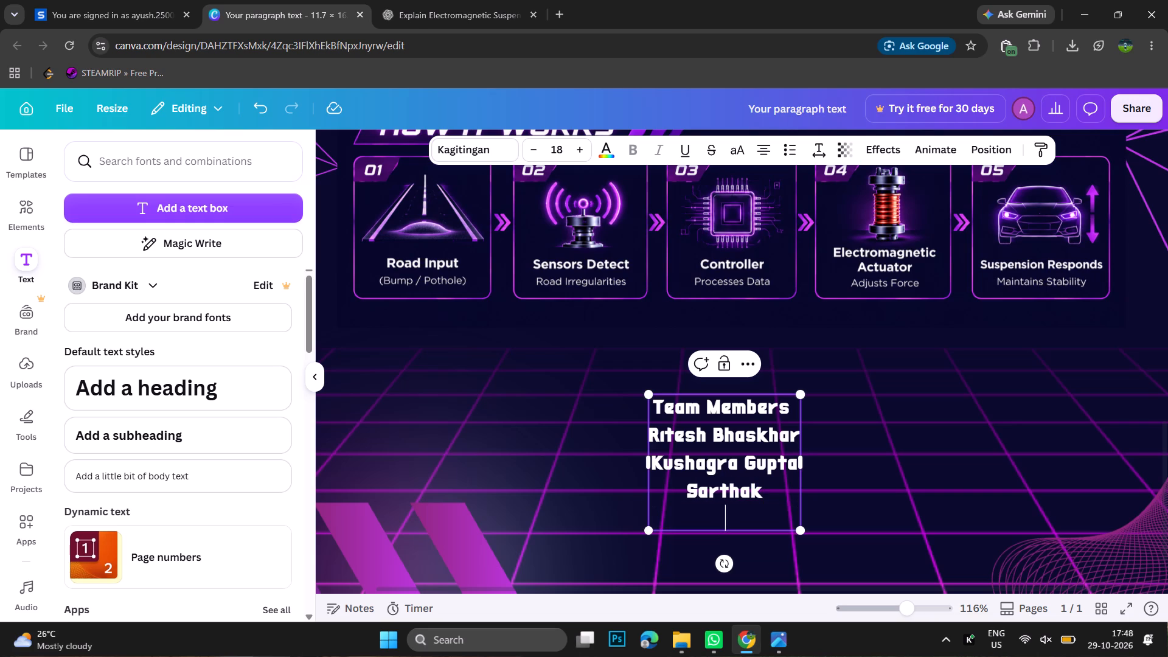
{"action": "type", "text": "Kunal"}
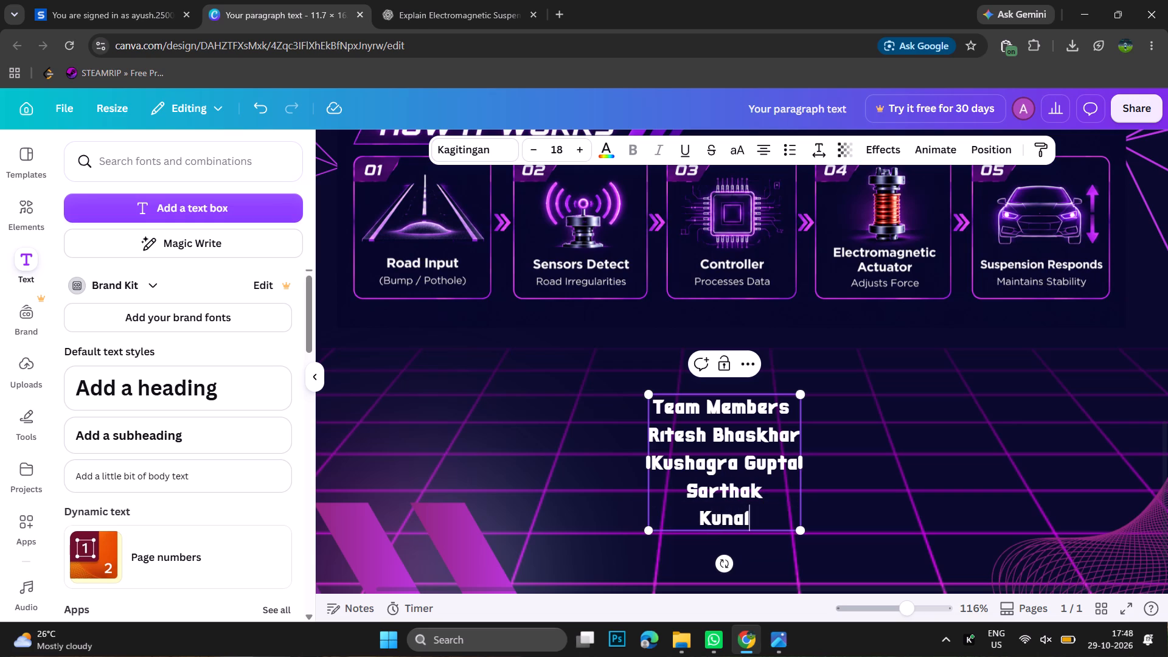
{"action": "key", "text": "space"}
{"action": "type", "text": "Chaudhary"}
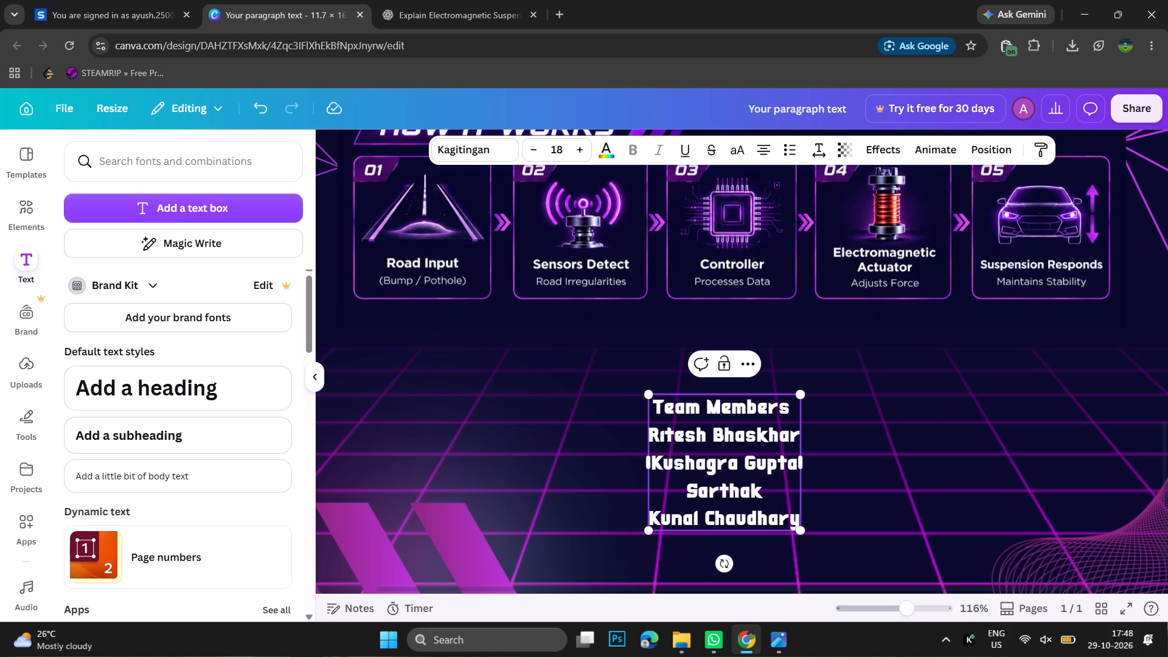
{"action": "left_click_drag", "start_coordinate": [763, 492], "coordinate": [698, 496]}
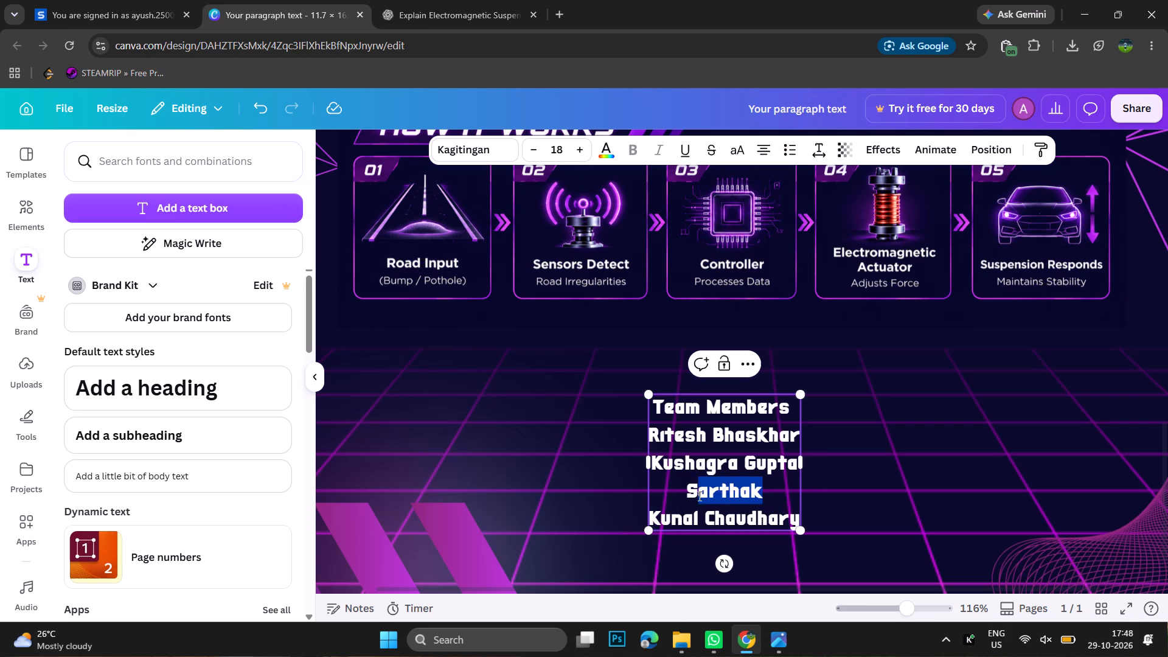
{"action": "left_click_drag", "start_coordinate": [698, 496], "coordinate": [687, 495]}
{"action": "key", "text": "ctrl+c"}
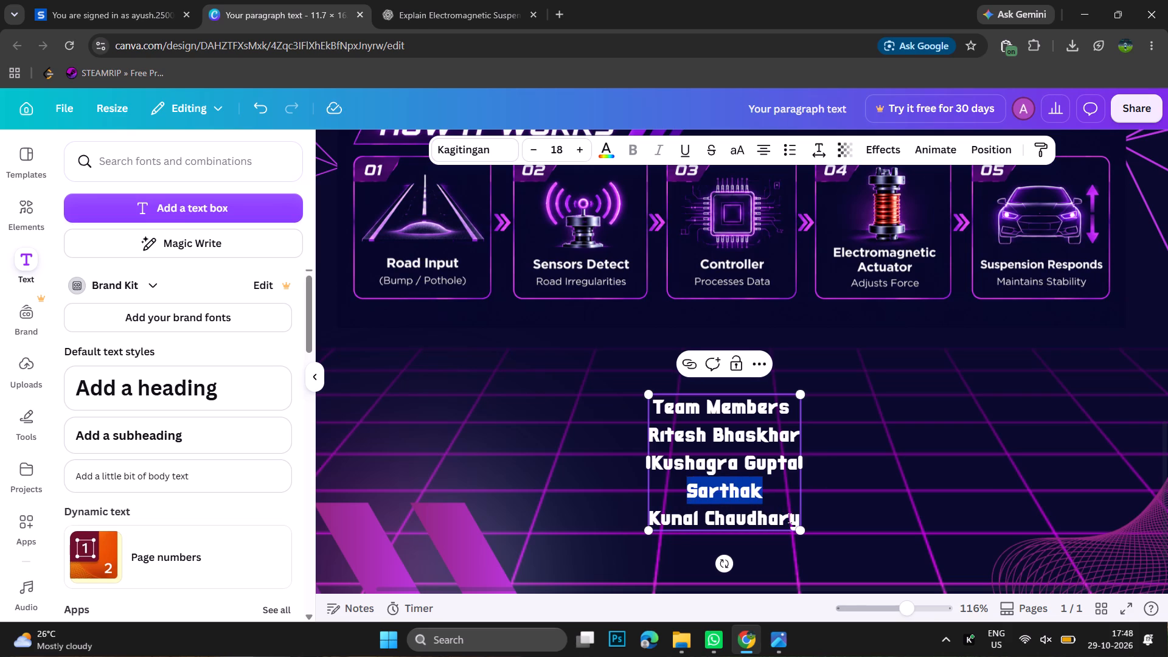
{"action": "left_click", "coordinate": [794, 520]}
{"action": "left_click", "coordinate": [780, 506]}
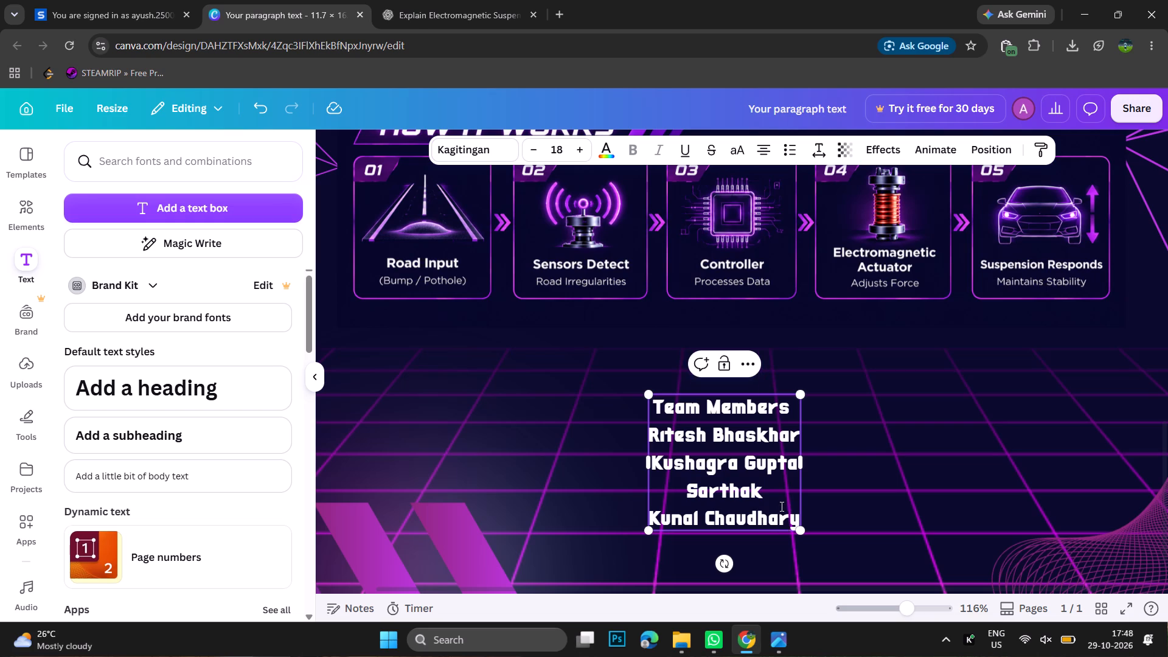
{"action": "key", "text": "Up"}
{"action": "key", "text": "BackSpace"}
{"action": "key", "text": "BackSpace"}
{"action": "key", "text": "BackSpace"}
{"action": "key", "text": "BackSpace"}
{"action": "key", "text": "BackSpace"}
{"action": "key", "text": "BackSpace"}
{"action": "key", "text": "BackSpace"}
{"action": "key", "text": "BackSpace"}
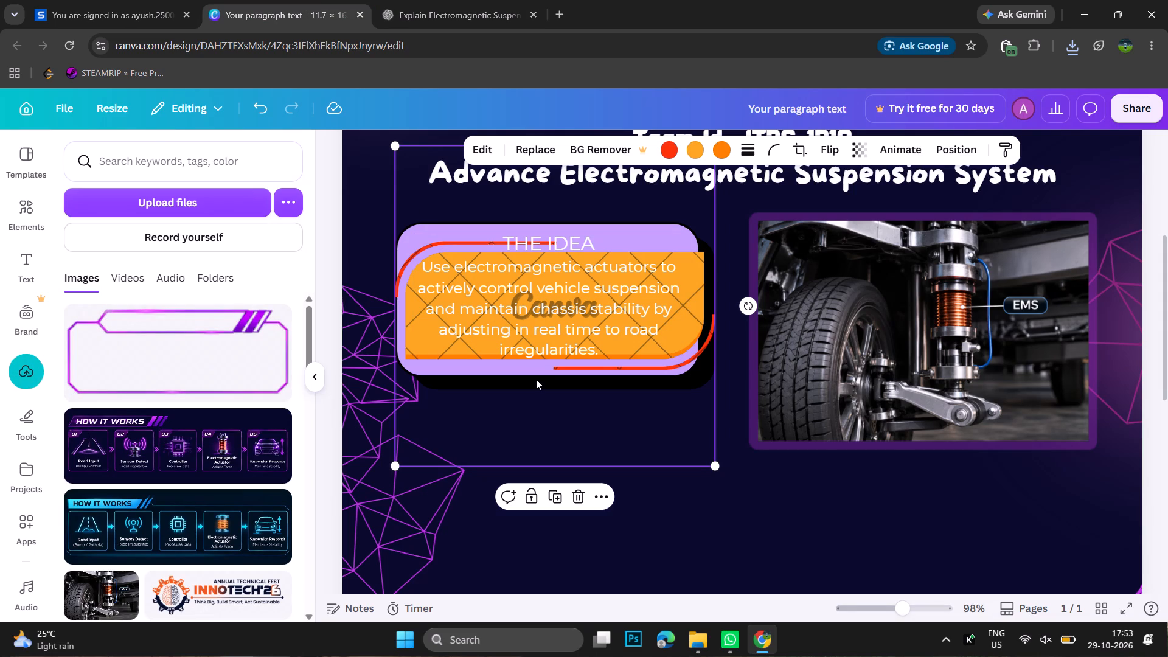
{"action": "left_click", "coordinate": [171, 358]}
{"action": "left_click_drag", "start_coordinate": [666, 478], "coordinate": [564, 375]}
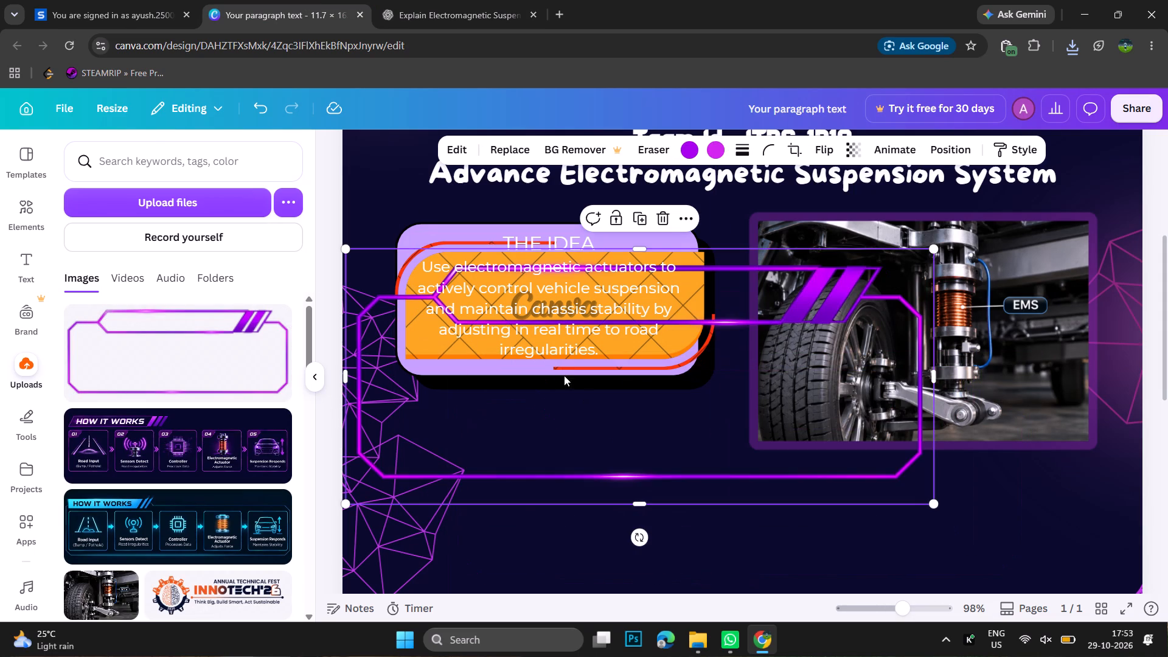
{"action": "left_click", "coordinate": [933, 372]}
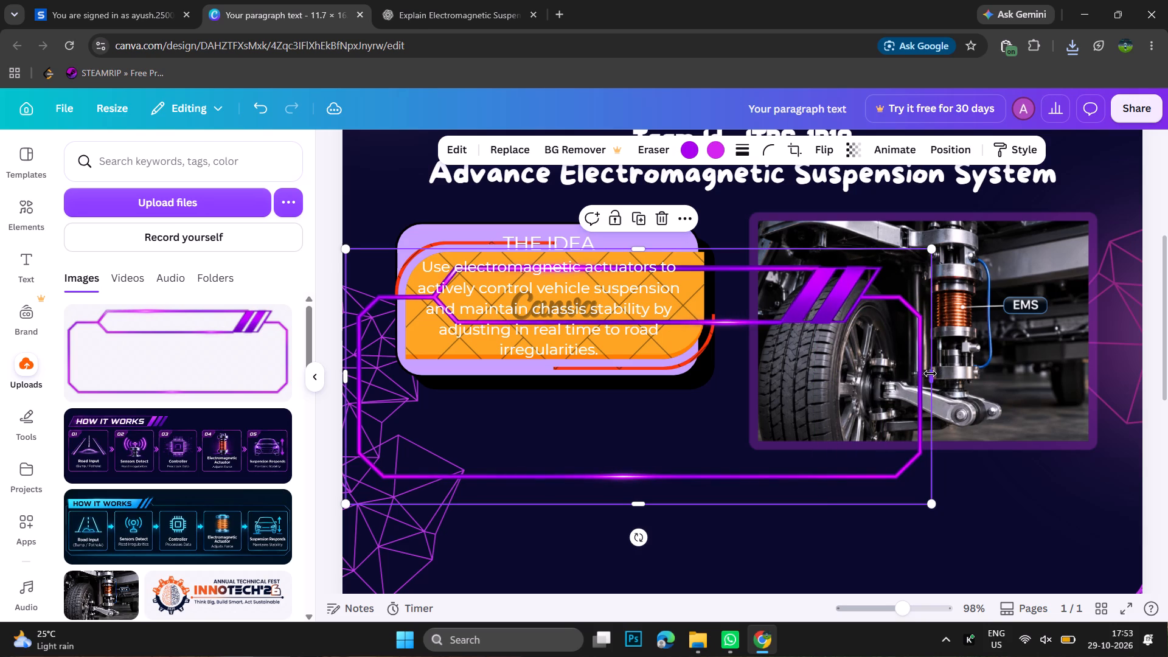
{"action": "left_click_drag", "start_coordinate": [933, 505], "coordinate": [719, 426]}
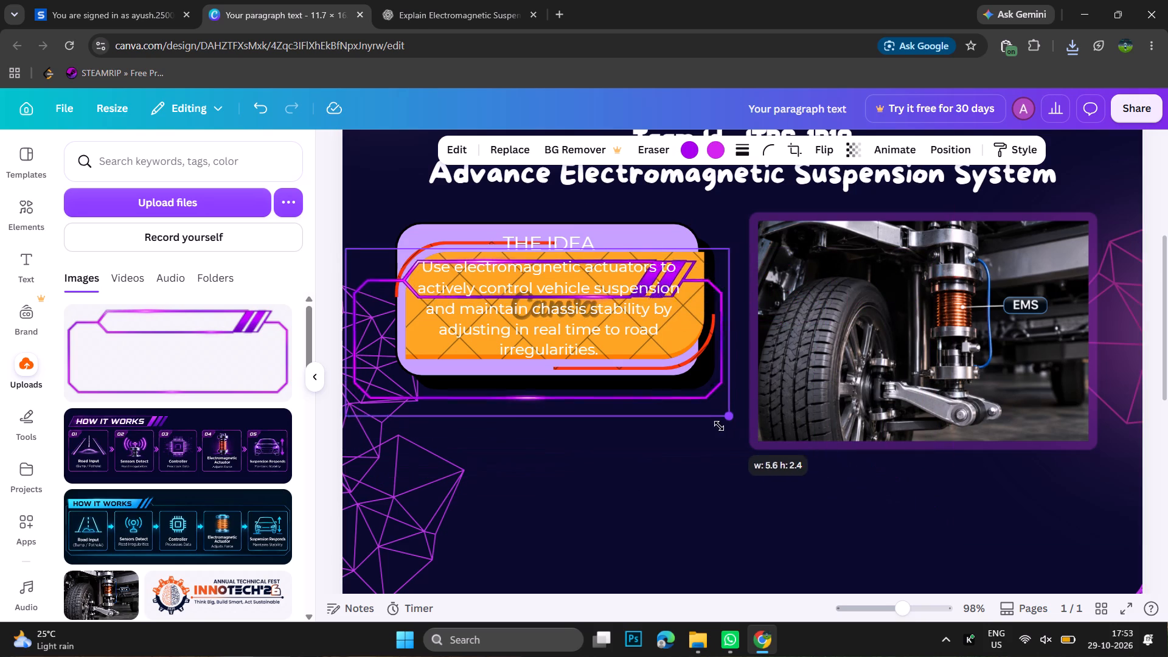
{"action": "left_click_drag", "start_coordinate": [719, 426], "coordinate": [717, 422]}
{"action": "left_click_drag", "start_coordinate": [572, 298], "coordinate": [565, 360]}
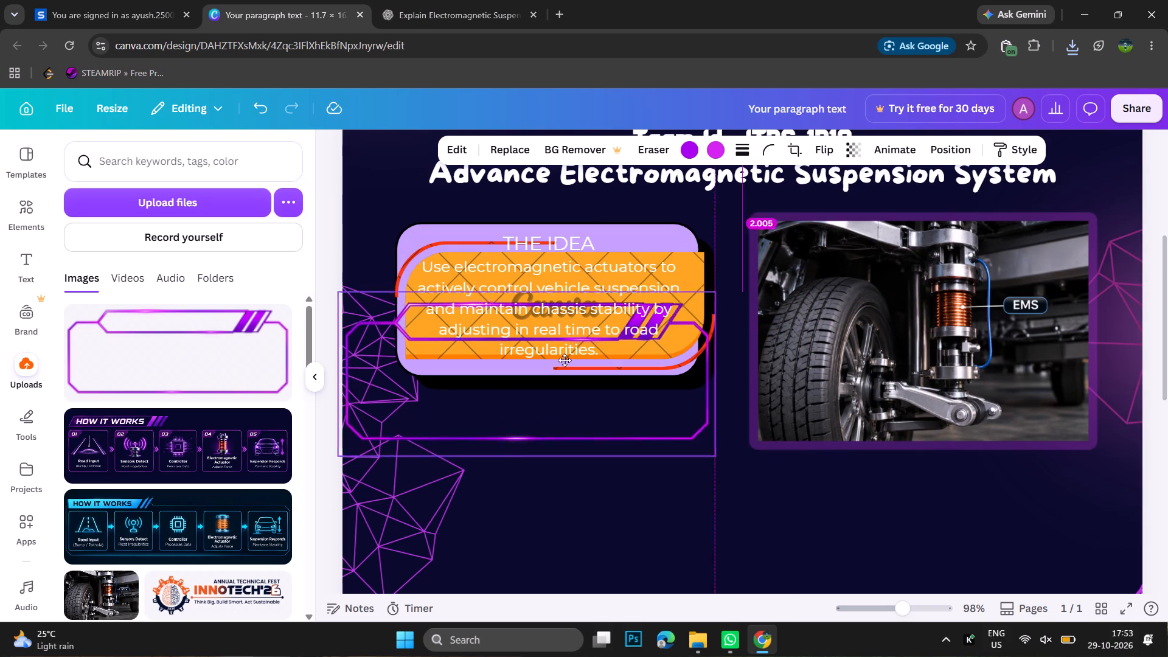
{"action": "left_click_drag", "start_coordinate": [565, 360], "coordinate": [653, 432]}
Delete the orange box graphic and the lilac rounded box behind THE IDEA text.
{"action": "left_click", "coordinate": [609, 221]}
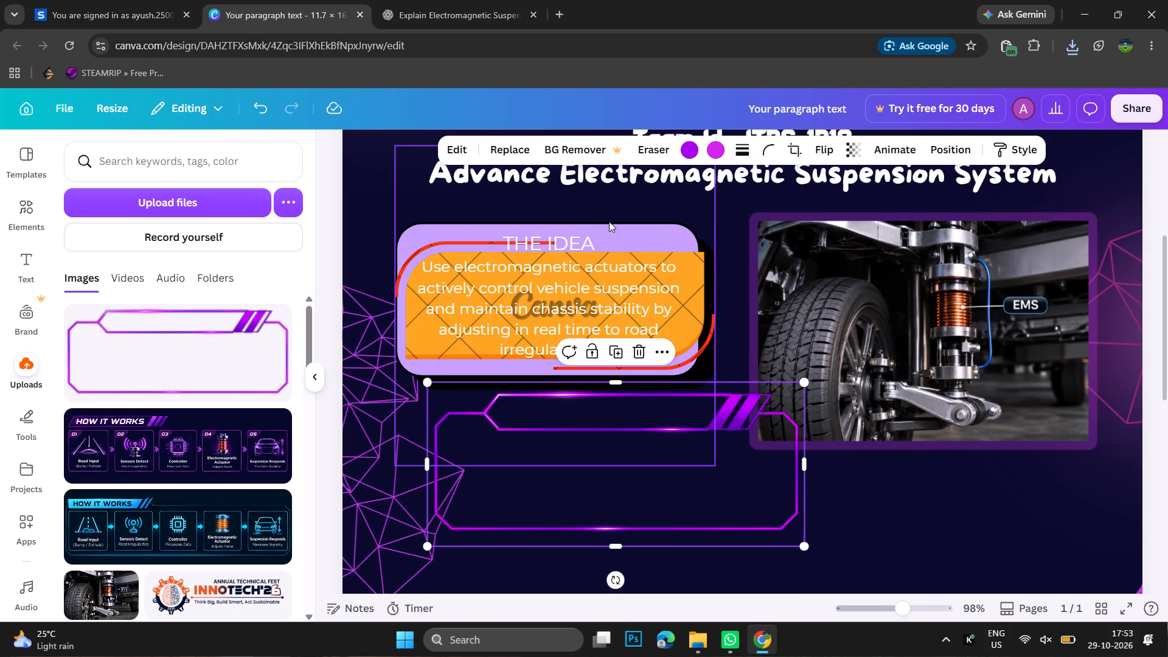
{"action": "key", "text": "Delete"}
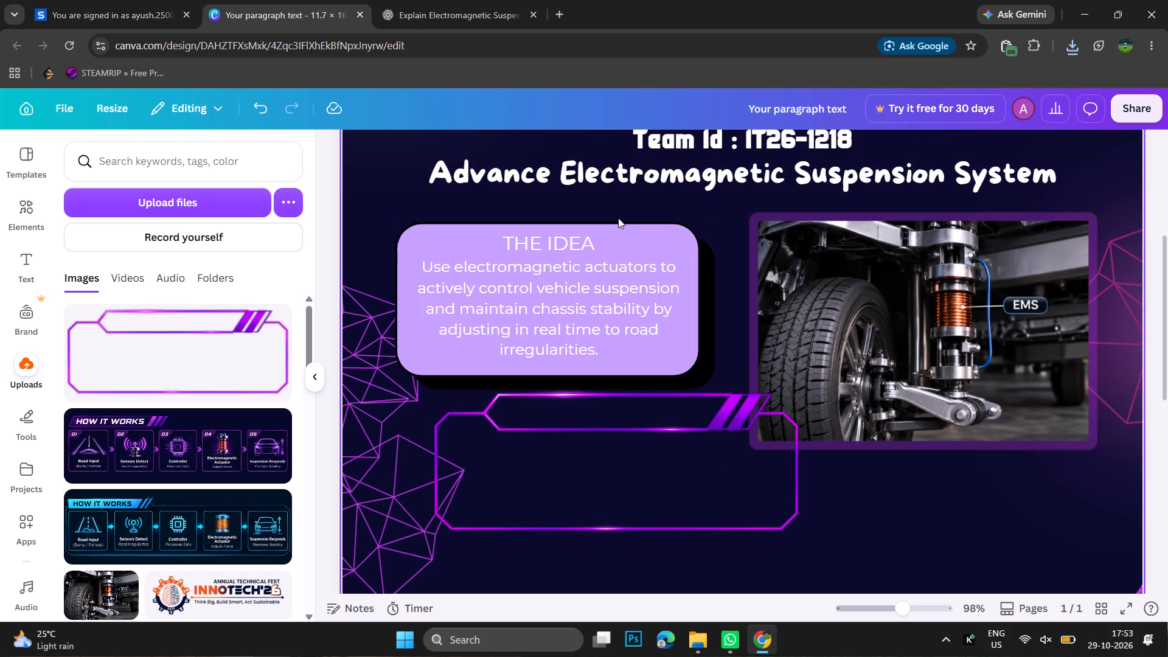
{"action": "left_click", "coordinate": [614, 226]}
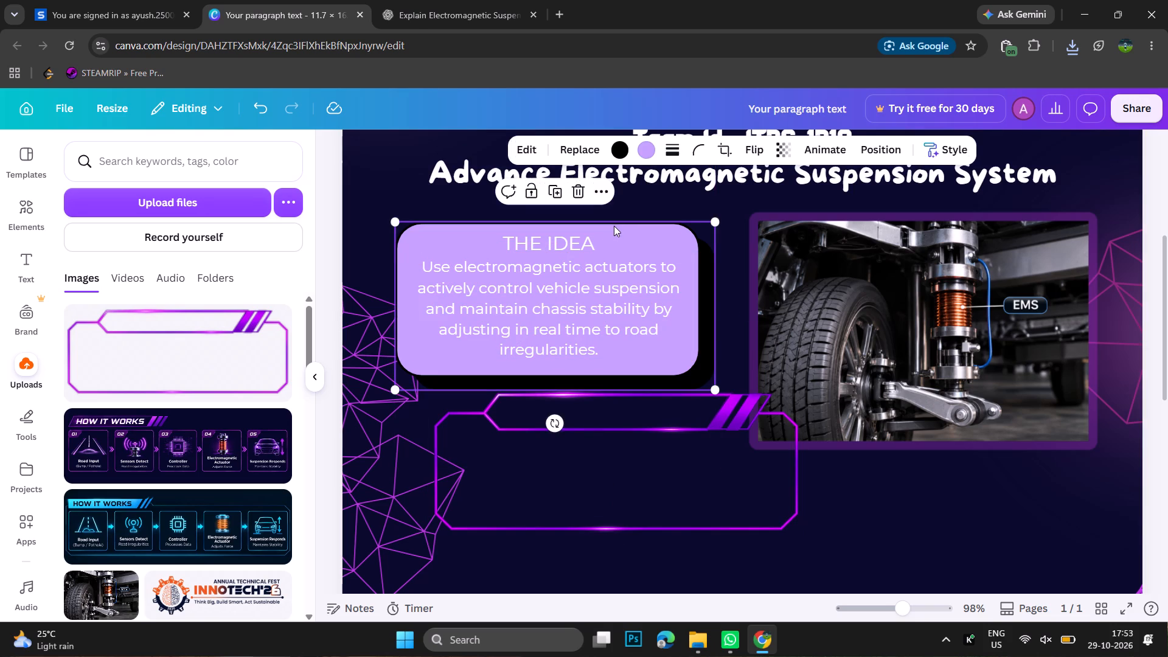
{"action": "key", "text": "Delete"}
Move the neon purple frame up around THE IDEA text so the heading sits in its title bar.
{"action": "left_click_drag", "start_coordinate": [575, 436], "coordinate": [515, 267]}
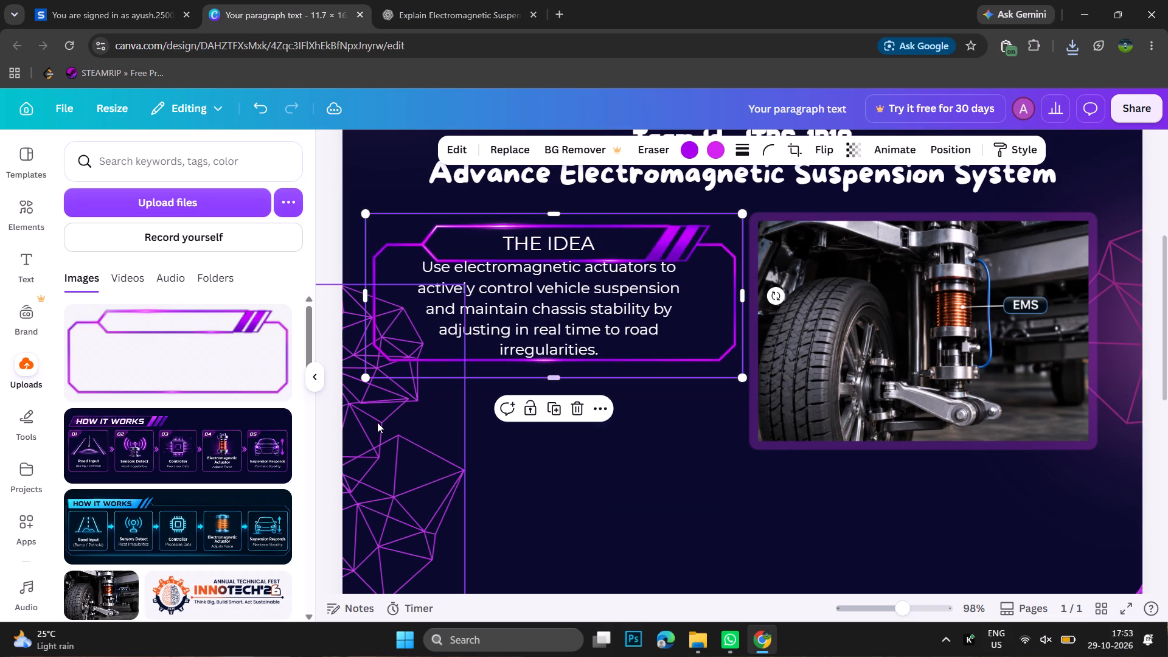
Move the purple wireframe mesh graphic further off the poster's left edge, clear of the neon frame.
{"action": "left_click_drag", "start_coordinate": [377, 422], "coordinate": [301, 474]}
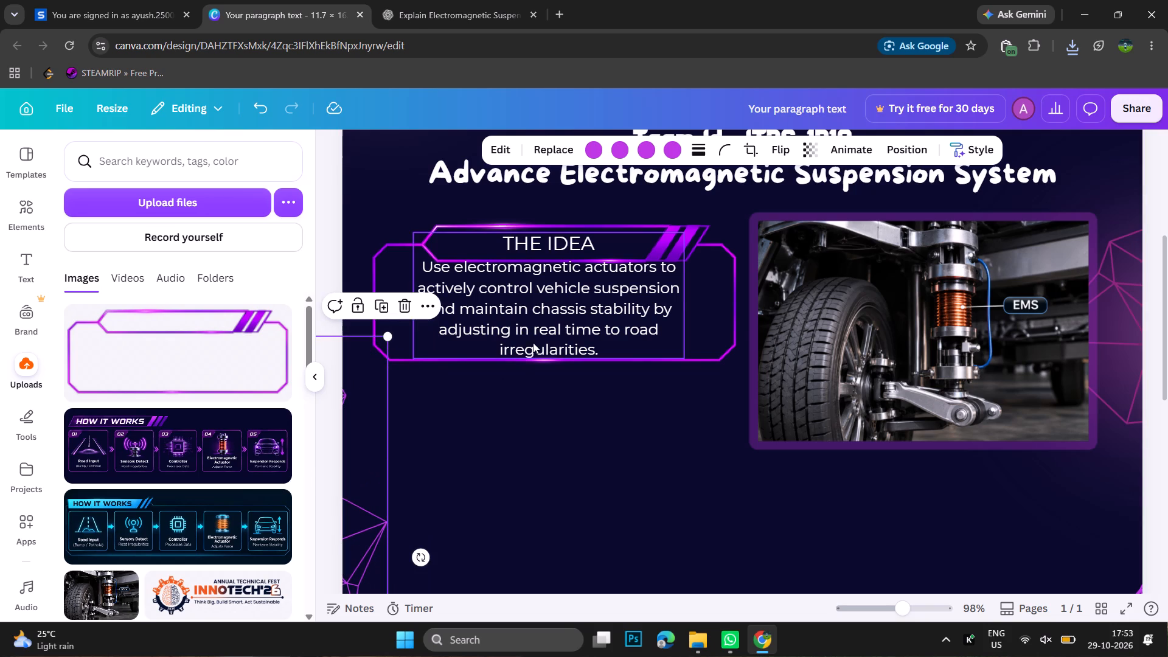
Remove the heading THE IDEA and its empty line from the text box, keeping only the electromagnetic actuators paragraph.
{"action": "left_click", "coordinate": [542, 309]}
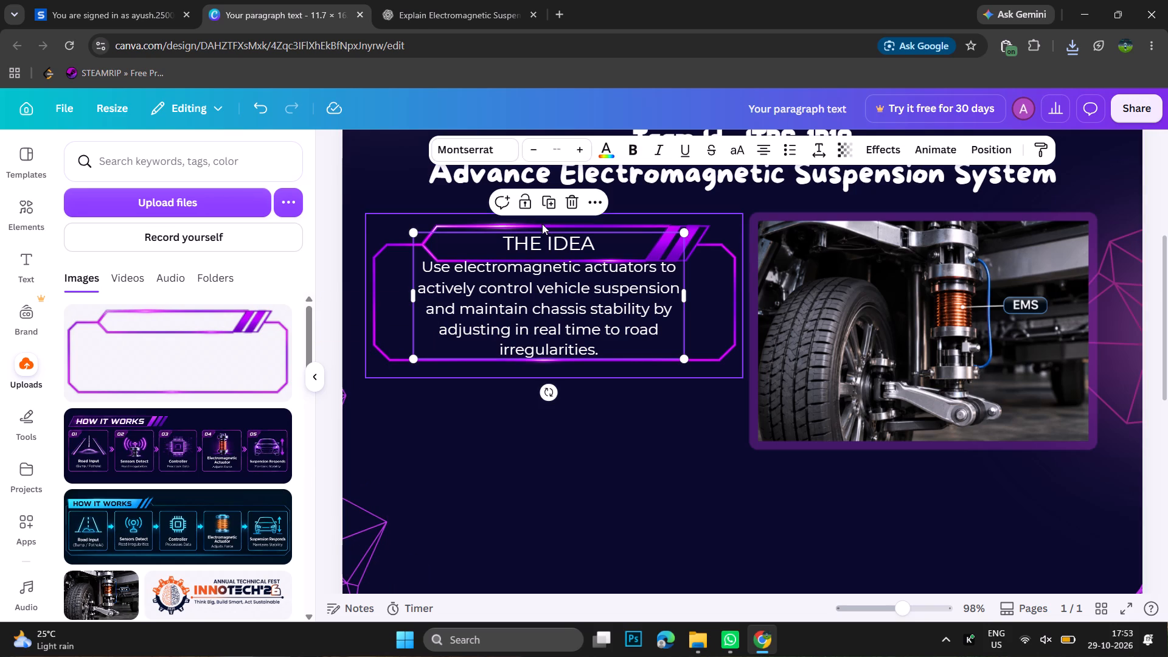
{"action": "left_click", "coordinate": [607, 247]}
{"action": "key", "text": "BackSpace"}
{"action": "key", "text": "BackSpace"}
{"action": "key", "text": "BackSpace"}
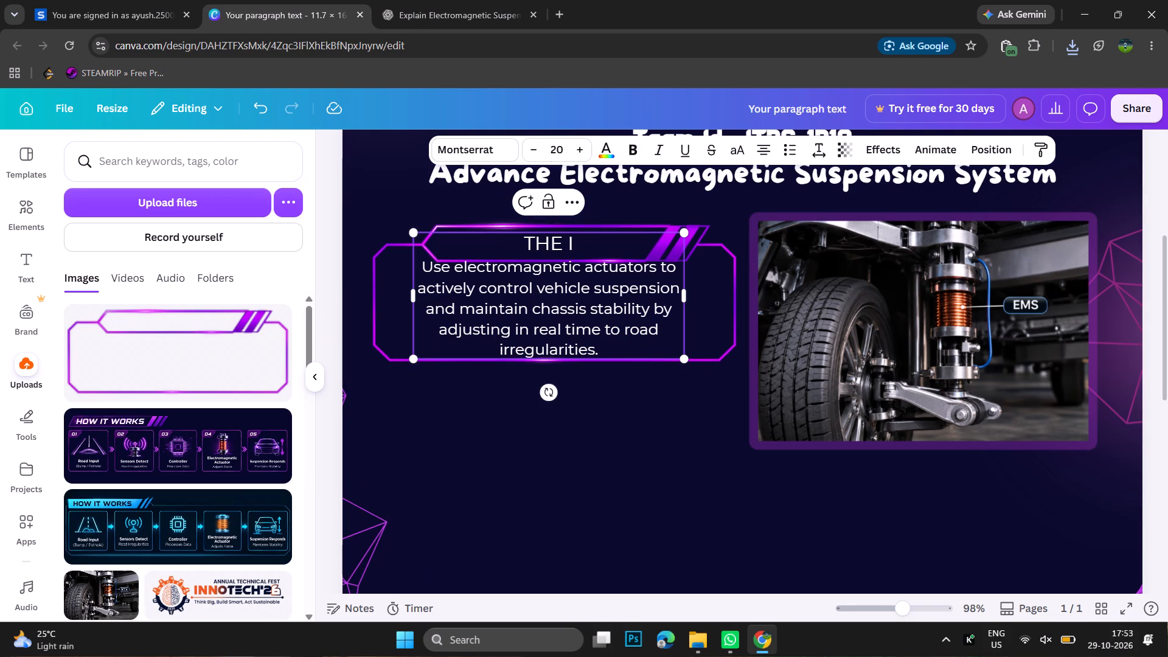
{"action": "key", "text": "BackSpace"}
{"action": "key", "text": "BackSpace"}
{"action": "key", "text": "BackSpace"}
{"action": "key", "text": "BackSpace"}
{"action": "key", "text": "BackSpace"}
{"action": "key", "text": "BackSpace"}
{"action": "key", "text": "Left"}
{"action": "key", "text": "Down"}
{"action": "key", "text": "Left"}
{"action": "key", "text": "Left"}
{"action": "key", "text": "Left"}
{"action": "key", "text": "Left"}
{"action": "key", "text": "Left"}
{"action": "key", "text": "Left"}
{"action": "key", "text": "Left"}
{"action": "key", "text": "Left"}
{"action": "key", "text": "Left"}
{"action": "key", "text": "Left"}
{"action": "key", "text": "Left"}
{"action": "key", "text": "Left"}
{"action": "key", "text": "Left"}
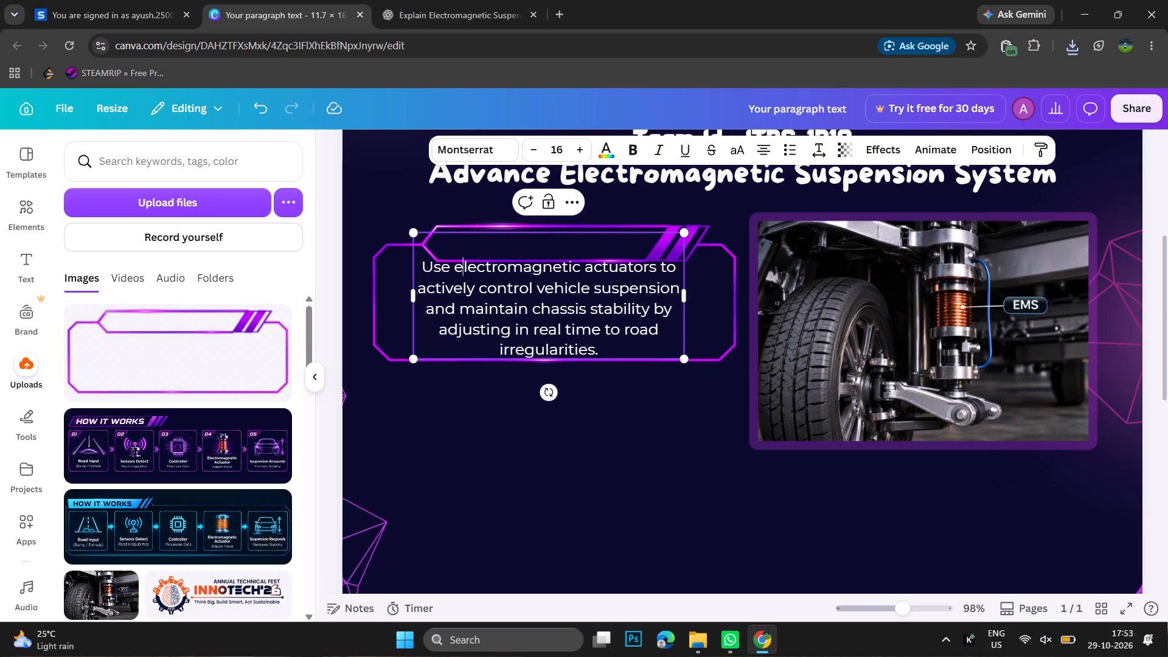
{"action": "key", "text": "Left"}
{"action": "key", "text": "Left"}
{"action": "key", "text": "Left"}
{"action": "key", "text": "Left"}
{"action": "key", "text": "Left"}
{"action": "key", "text": "Left"}
{"action": "key", "text": "Down"}
{"action": "key", "text": "Left"}
{"action": "key", "text": "Left"}
{"action": "key", "text": "Left"}
{"action": "key", "text": "Left"}
{"action": "key", "text": "Left"}
{"action": "key", "text": "Left"}
{"action": "key", "text": "Left"}
{"action": "key", "text": "Left"}
{"action": "key", "text": "Left"}
{"action": "key", "text": "Left"}
{"action": "key", "text": "Left"}
{"action": "key", "text": "Left"}
{"action": "key", "text": "Left"}
{"action": "key", "text": "Left"}
{"action": "key", "text": "Left"}
{"action": "key", "text": "Left"}
{"action": "key", "text": "BackSpace"}
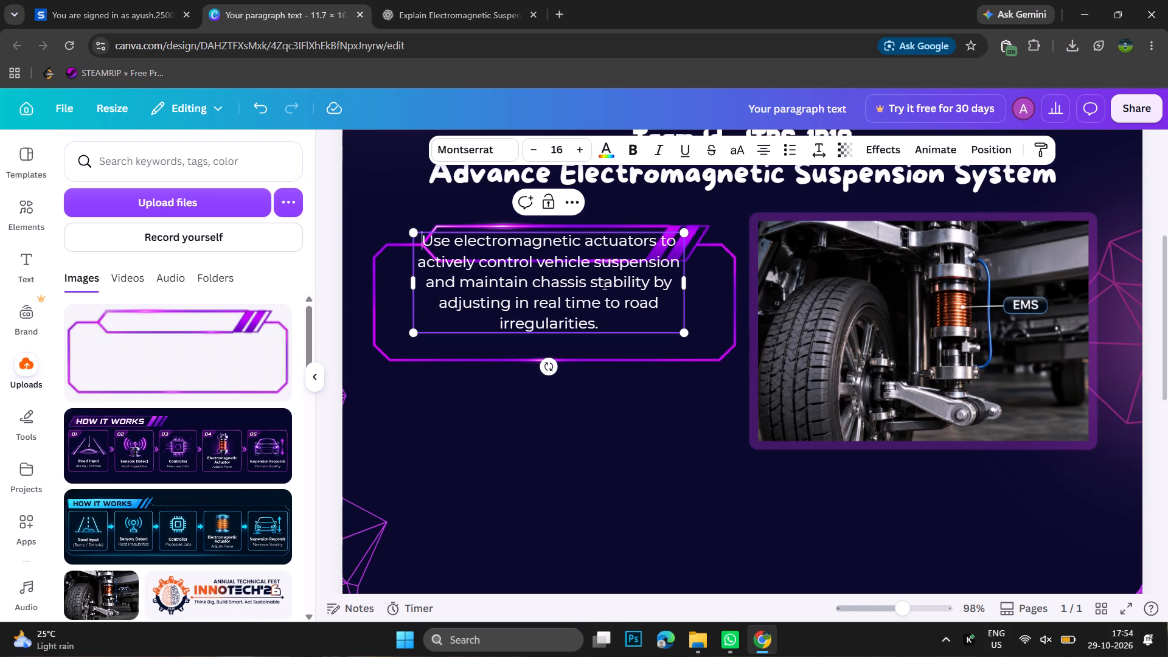
Move the electromagnetic actuators paragraph down out of the title bar into the neon frame's body.
{"action": "left_click_drag", "start_coordinate": [603, 285], "coordinate": [605, 301]}
{"action": "left_click", "coordinate": [617, 393]}
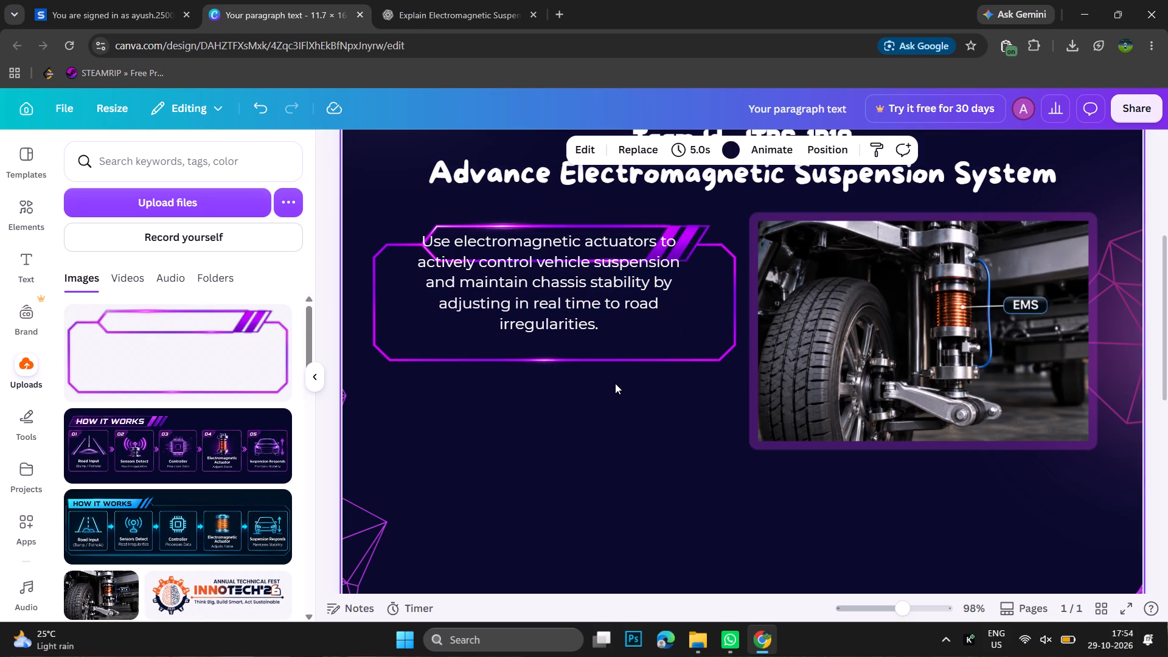
{"action": "left_click", "coordinate": [580, 282]}
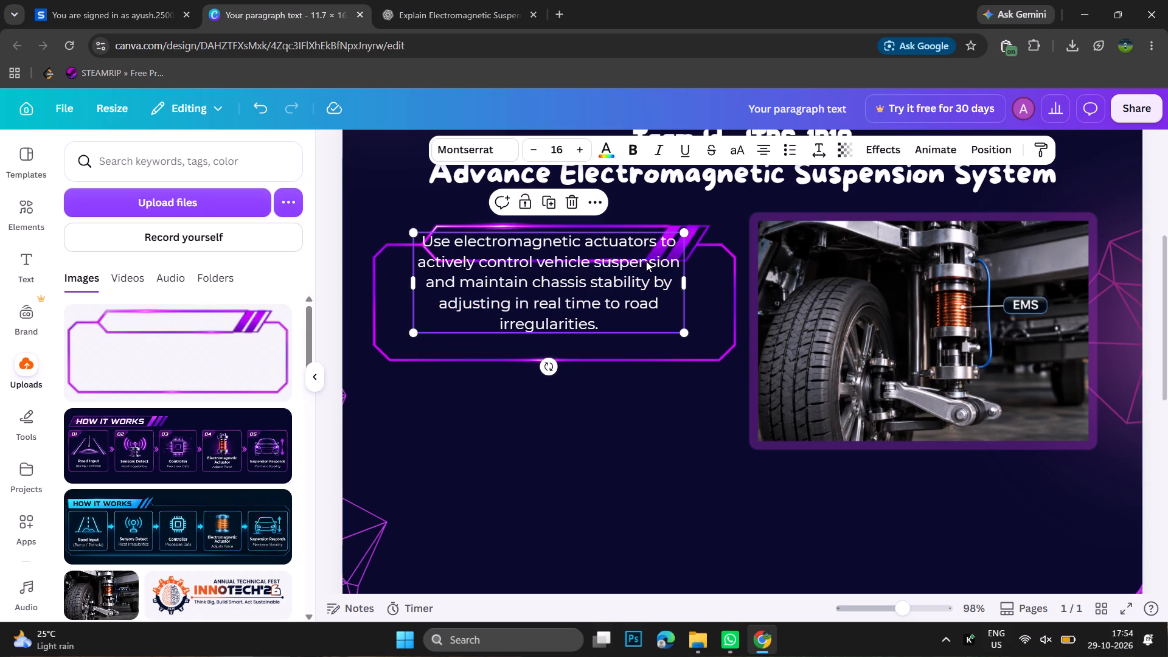
{"action": "key", "text": "alt+Down"}
{"action": "key", "text": "alt+Down"}
{"action": "key", "text": "alt+Down"}
{"action": "key", "text": "alt+Down"}
{"action": "key", "text": "alt+Down"}
{"action": "key", "text": "alt+Down"}
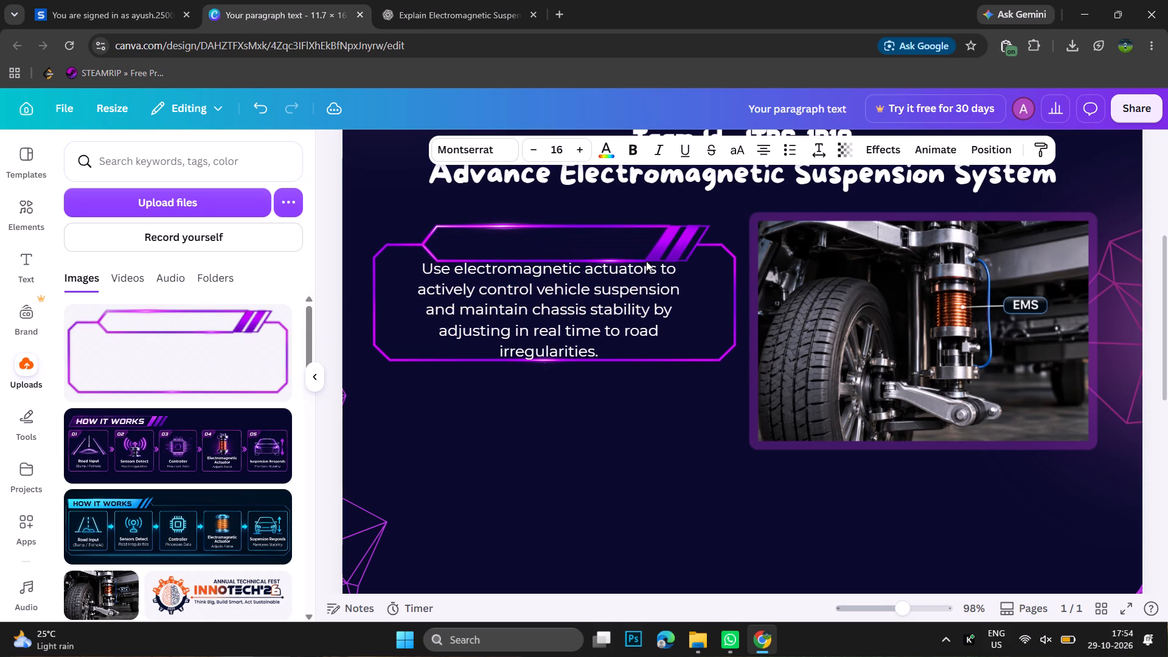
Shrink the electromagnetic actuators paragraph to font size 14.7 and widen its text box to about 4.7, fitting it inside the neon frame's body.
{"action": "left_click_drag", "start_coordinate": [683, 257], "coordinate": [666, 269]}
{"action": "left_click_drag", "start_coordinate": [667, 320], "coordinate": [697, 314]}
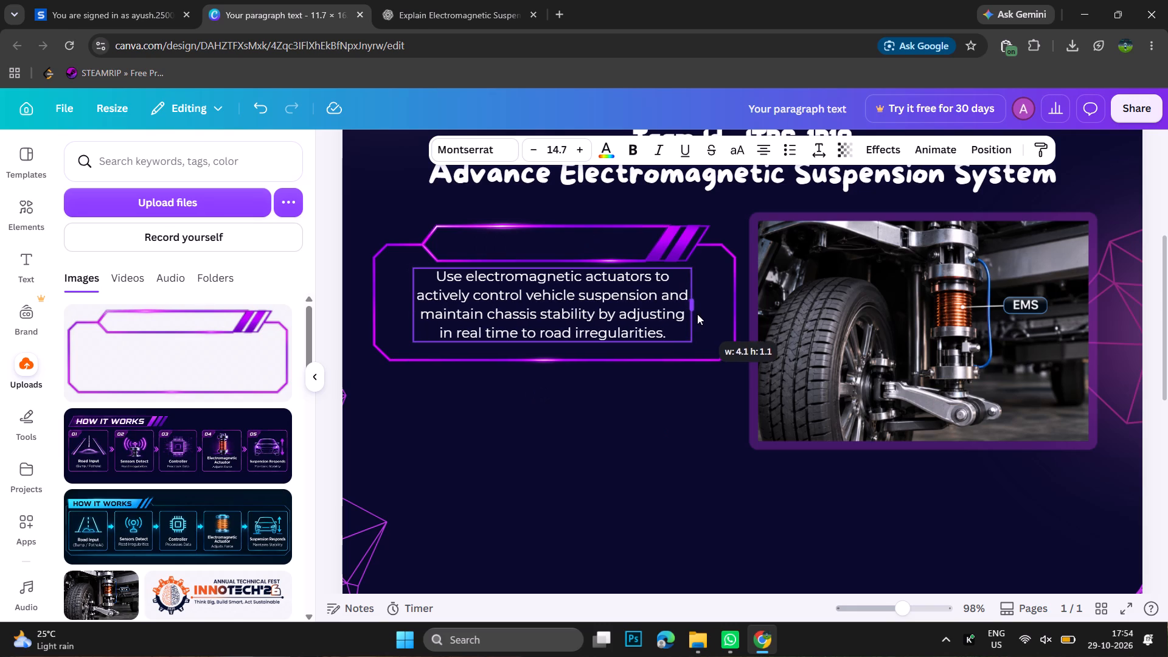
{"action": "left_click_drag", "start_coordinate": [697, 314], "coordinate": [710, 308]}
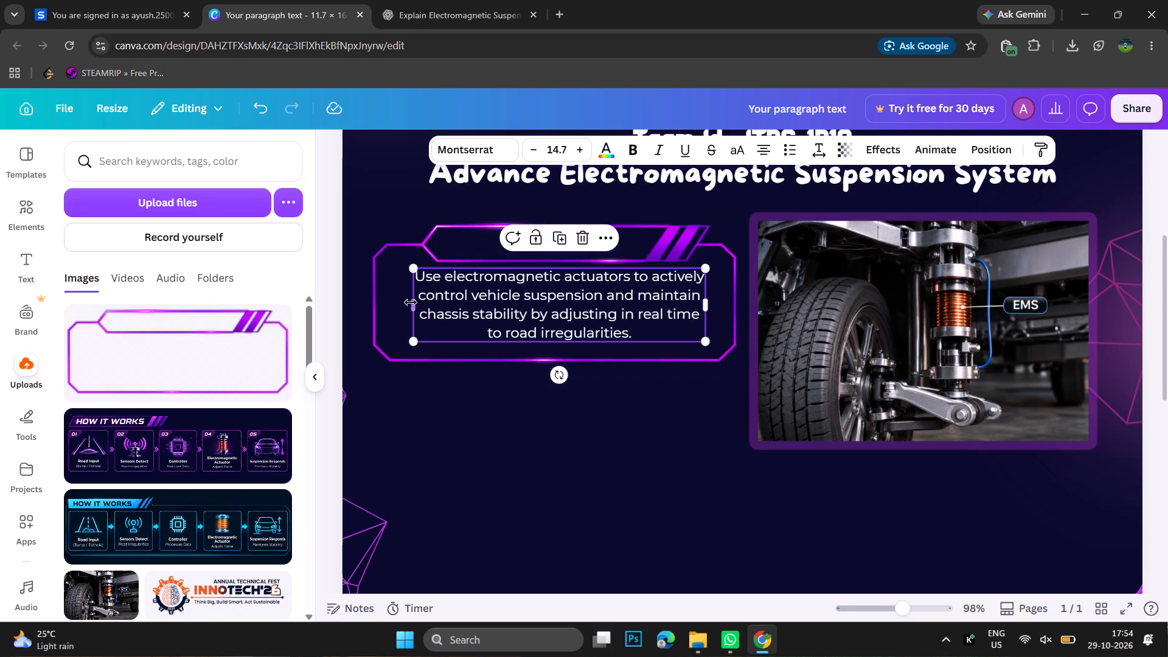
{"action": "left_click_drag", "start_coordinate": [416, 303], "coordinate": [412, 301]}
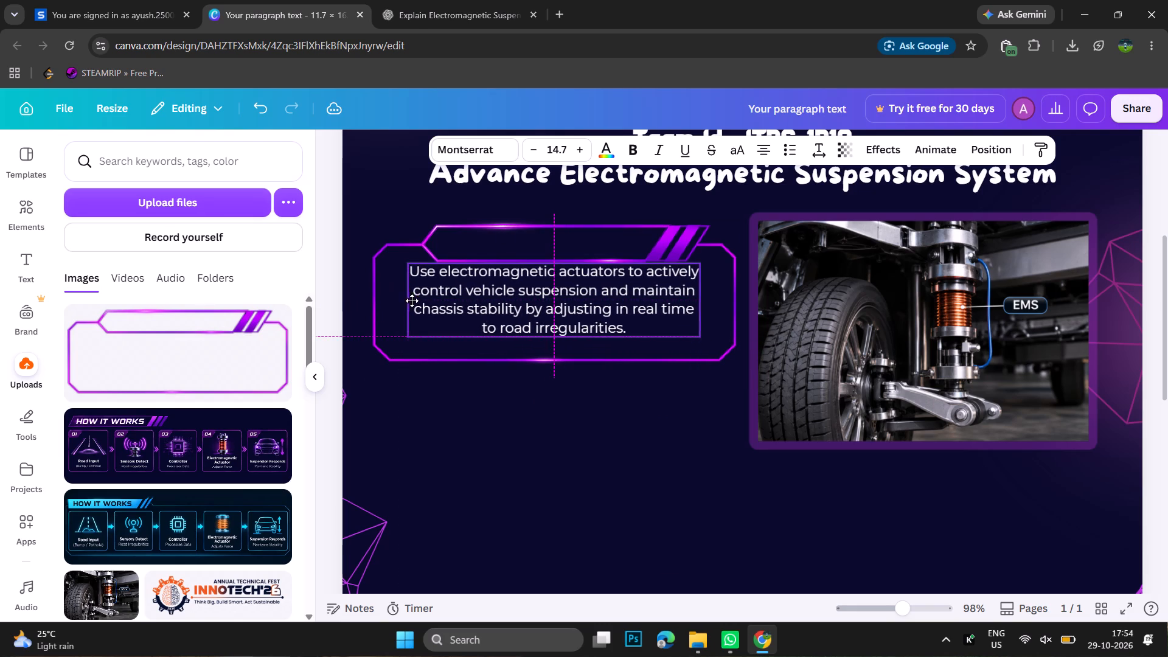
{"action": "left_click_drag", "start_coordinate": [412, 301], "coordinate": [411, 302]}
{"action": "left_click_drag", "start_coordinate": [408, 305], "coordinate": [400, 302]}
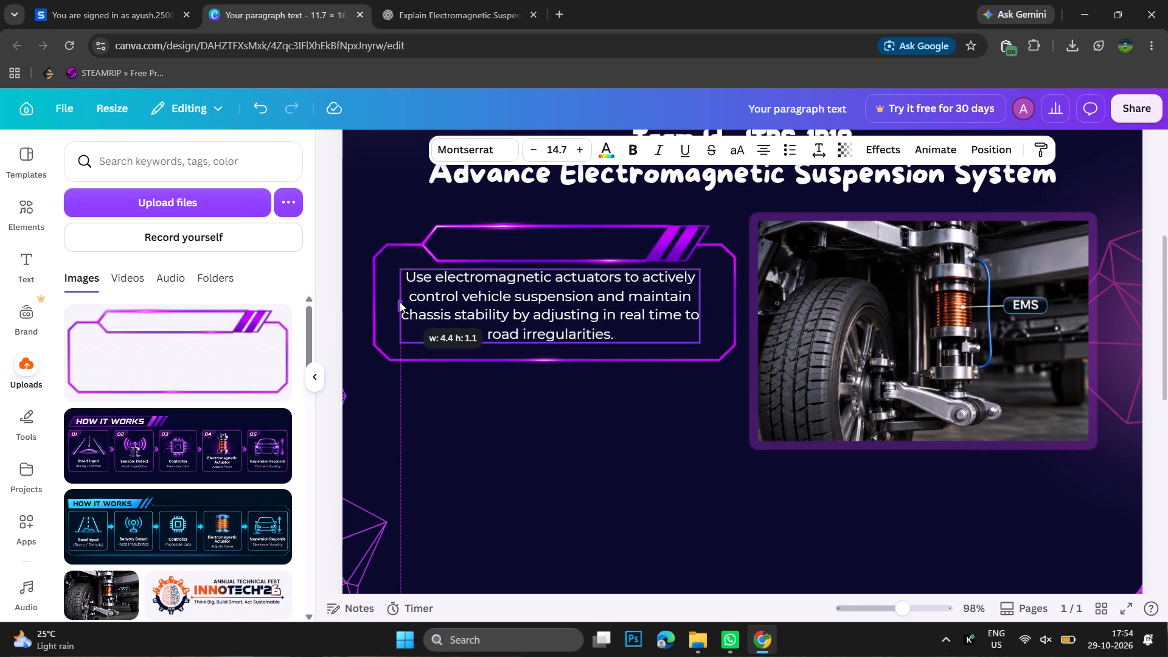
{"action": "left_click_drag", "start_coordinate": [400, 302], "coordinate": [394, 301]}
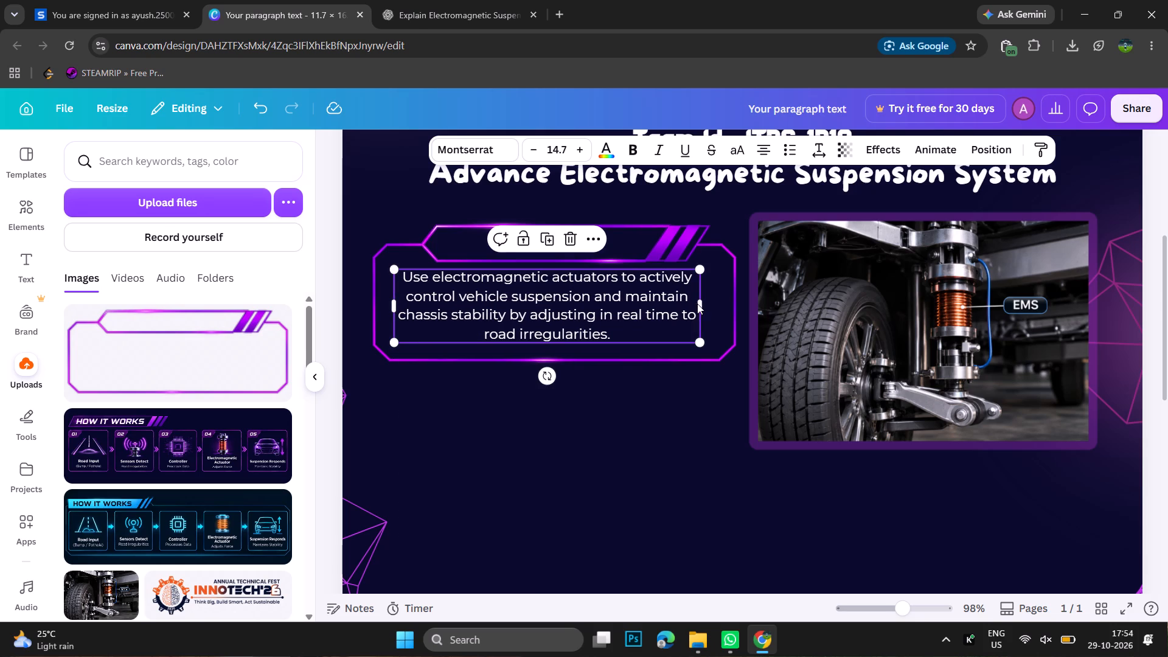
{"action": "left_click_drag", "start_coordinate": [701, 302], "coordinate": [712, 299]}
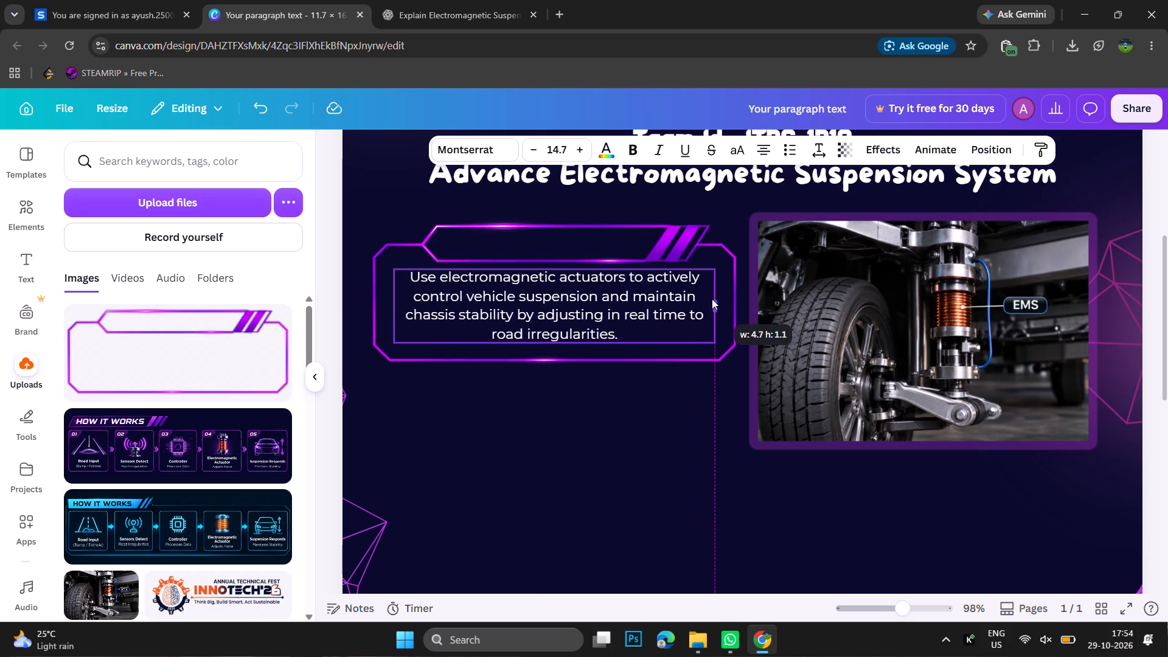
{"action": "left_click_drag", "start_coordinate": [712, 299], "coordinate": [712, 297]}
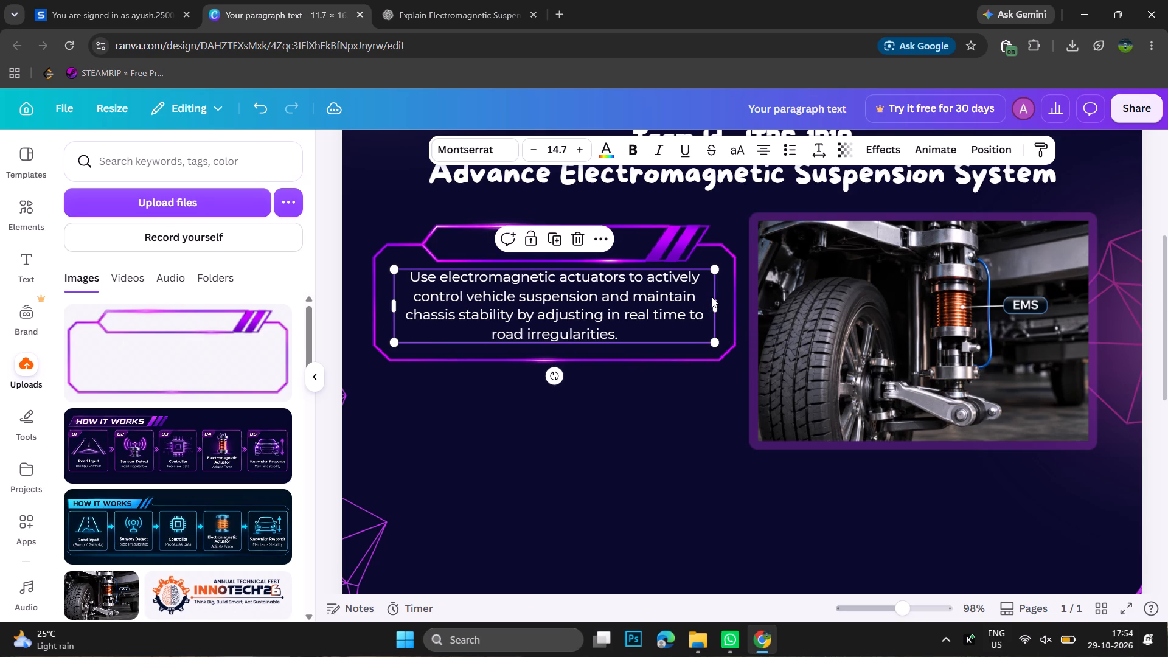
{"action": "left_click", "coordinate": [575, 426]}
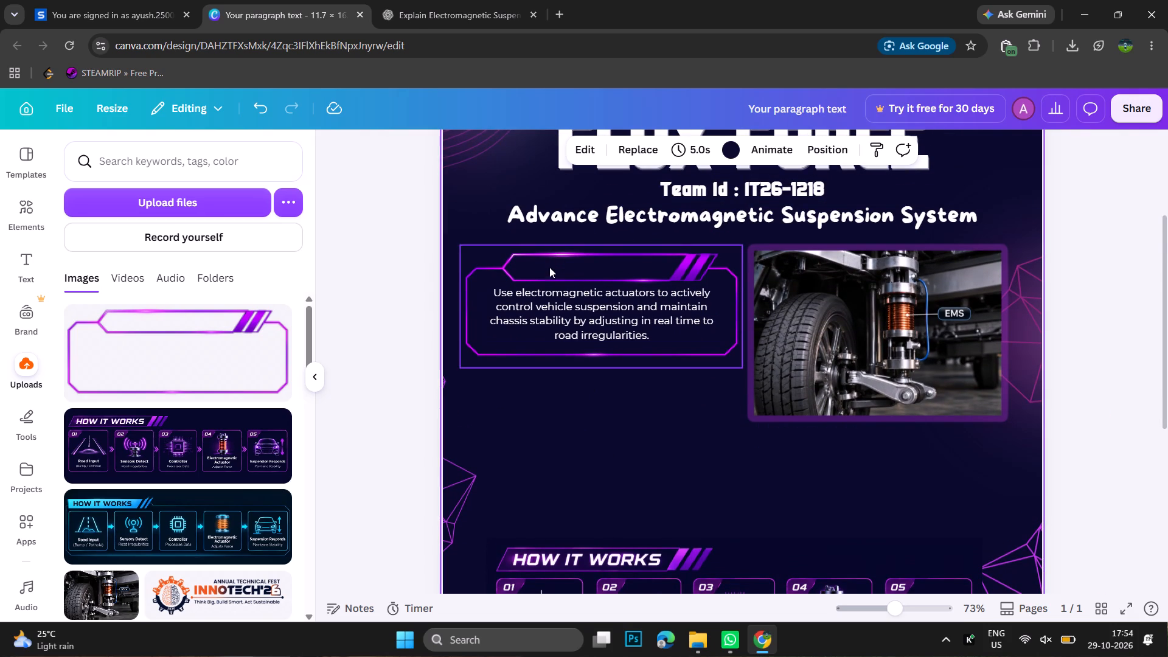
{"action": "left_click", "coordinate": [569, 297]}
{"action": "left_click", "coordinate": [644, 448]}
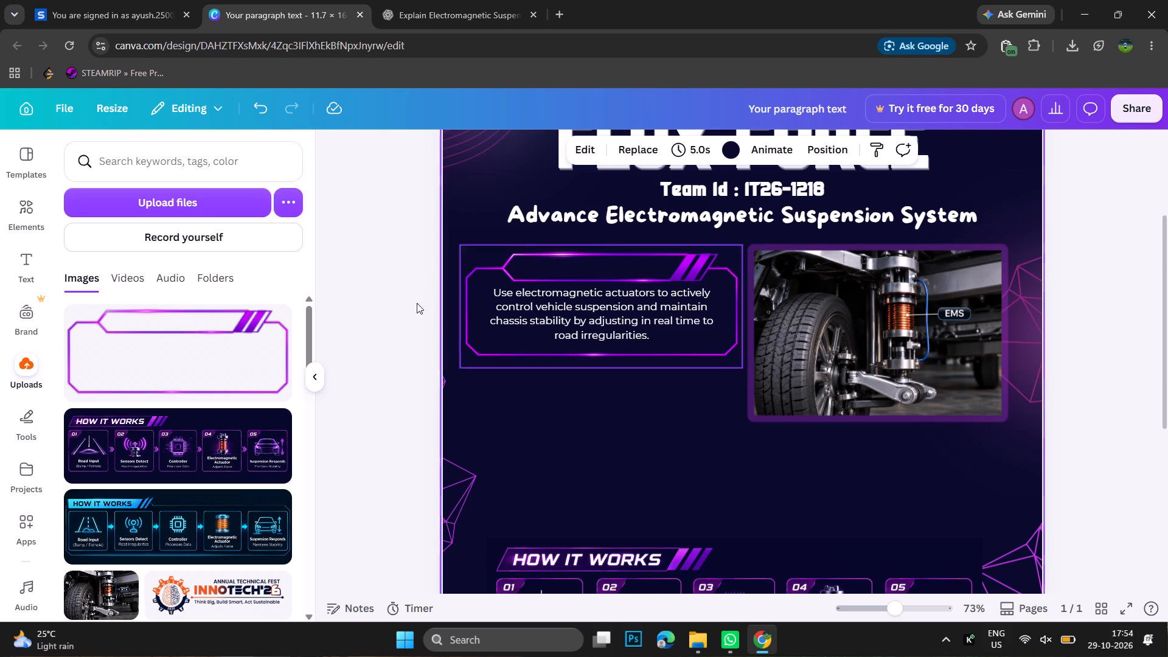
Open the text options for the poster, check ChatGPT's progress on the square-shaped frame request, and return to the Canva design.
{"action": "left_click", "coordinate": [25, 257]}
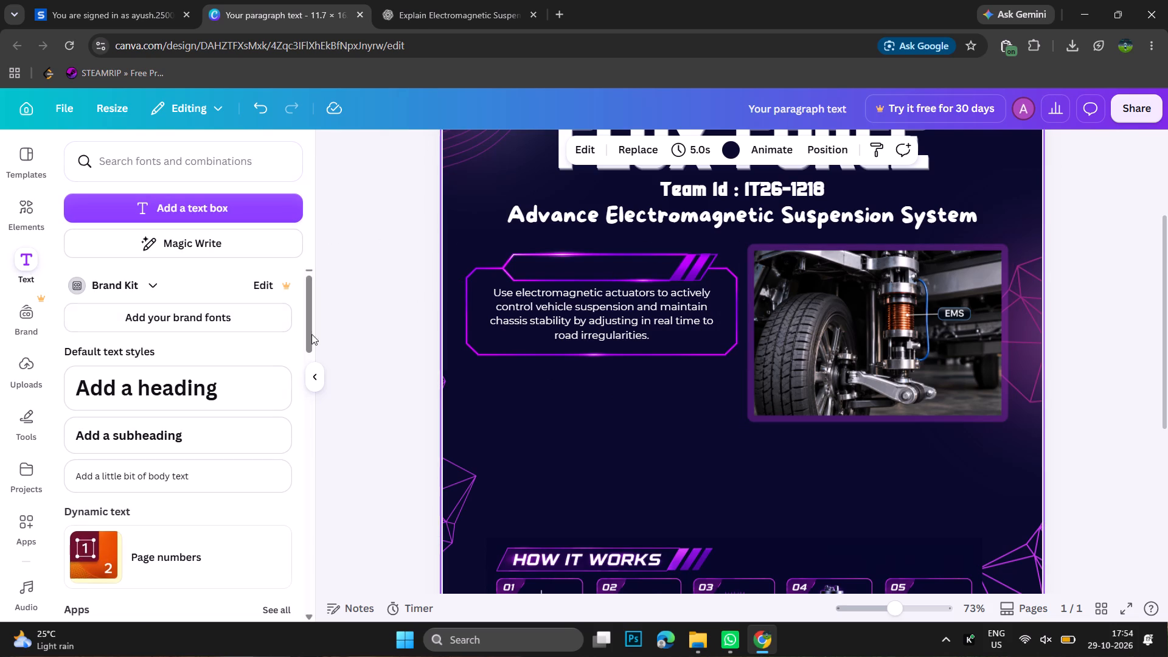
{"action": "left_click", "coordinate": [424, 2]}
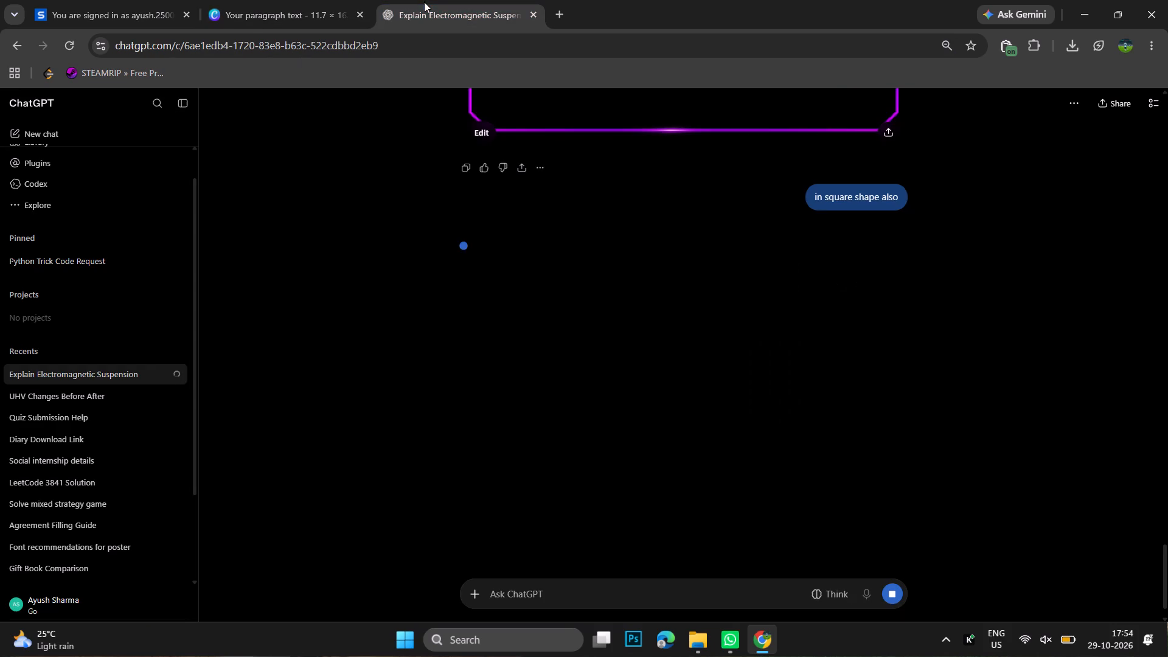
{"action": "left_click", "coordinate": [262, 0]}
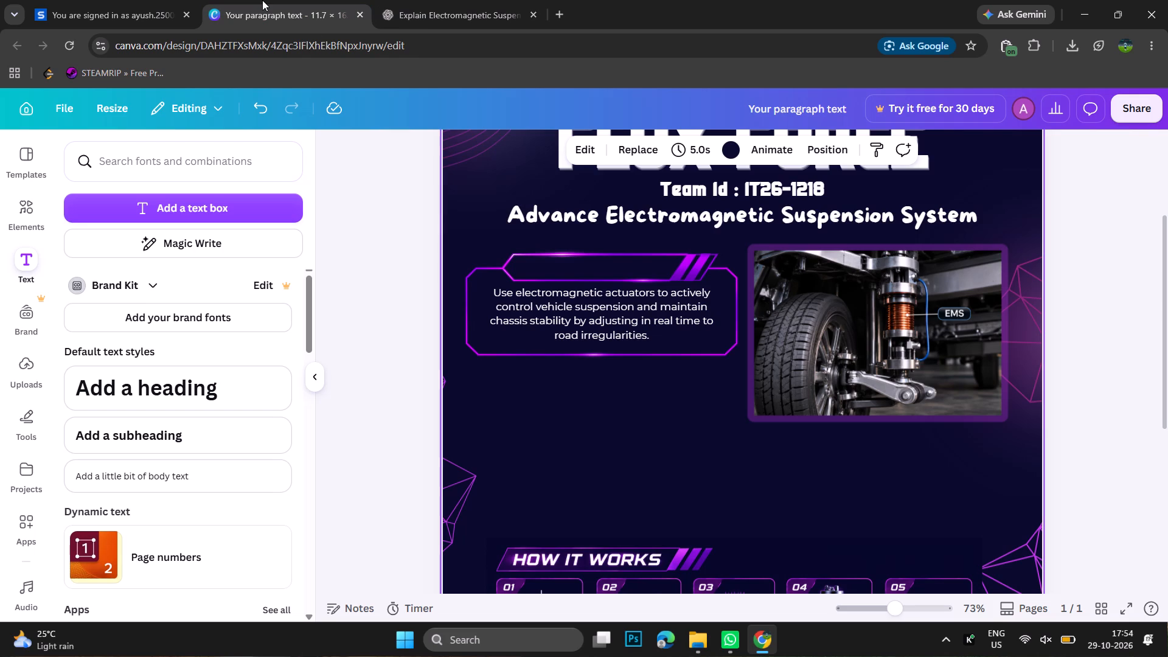
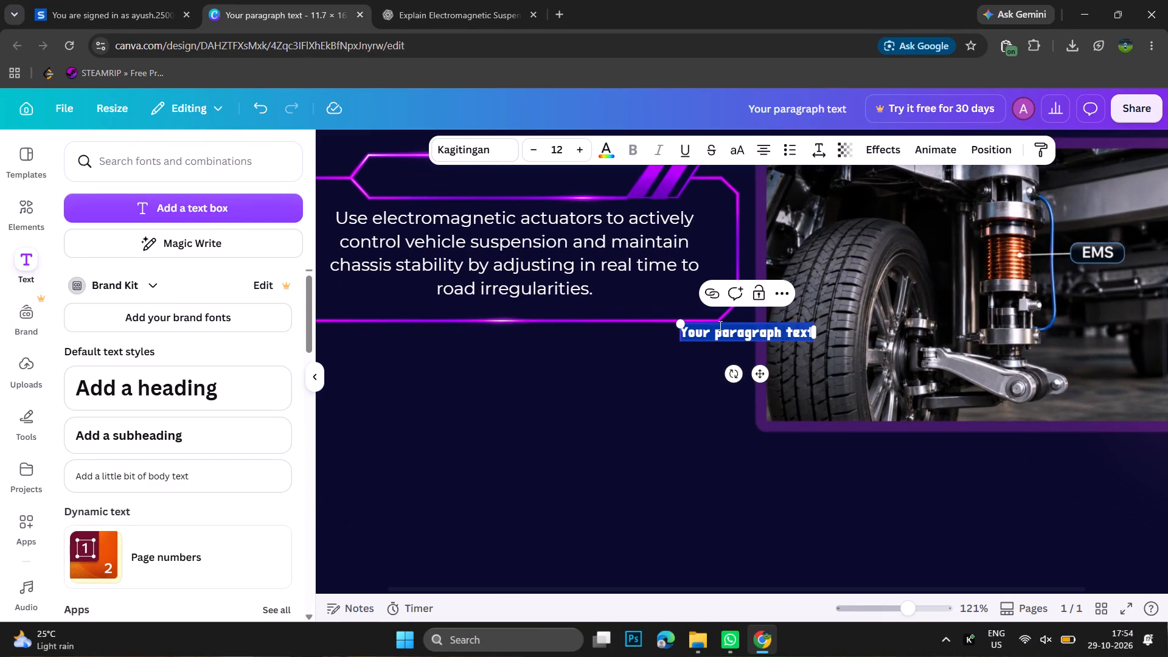
Enter THE IDEA in the new text box and enlarge it to font size 23.
{"action": "type", "text": "THE IDEA"}
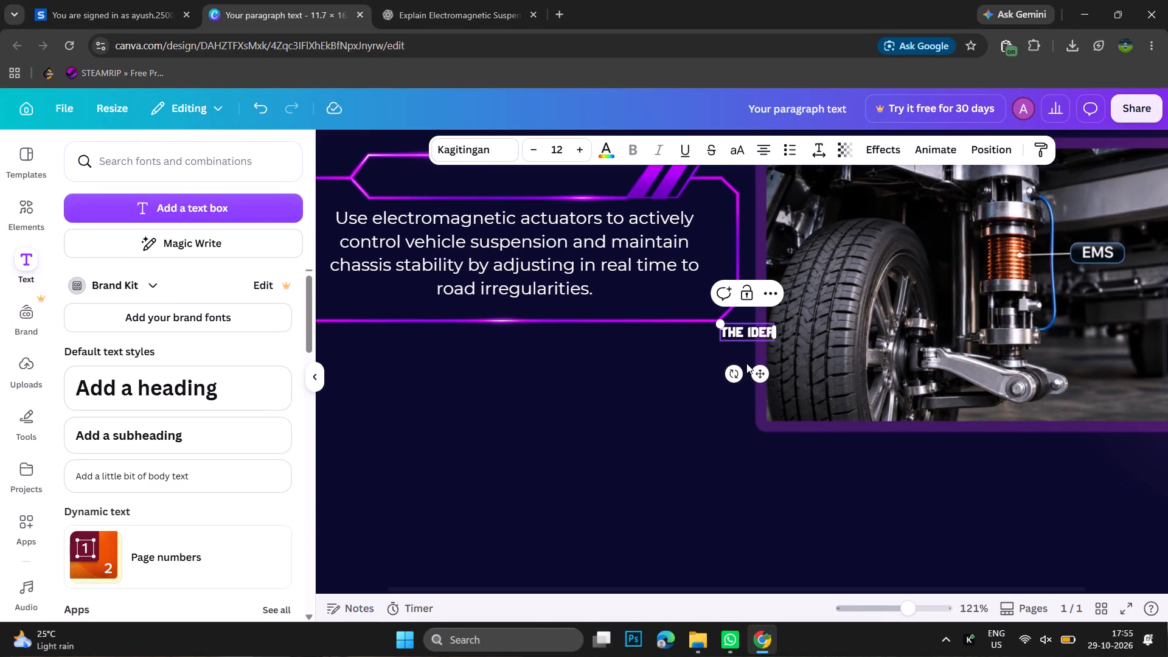
{"action": "triple_click", "coordinate": [580, 158]}
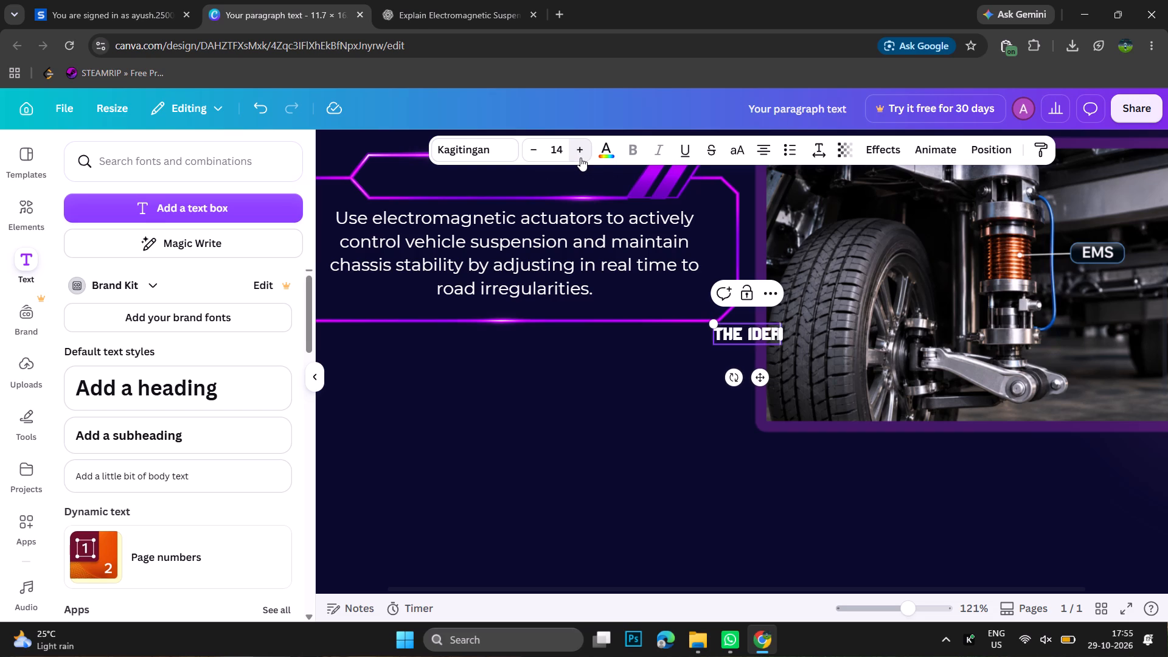
{"action": "triple_click", "coordinate": [580, 158]}
{"action": "triple_click", "coordinate": [580, 158]}
{"action": "double_click", "coordinate": [580, 158]}
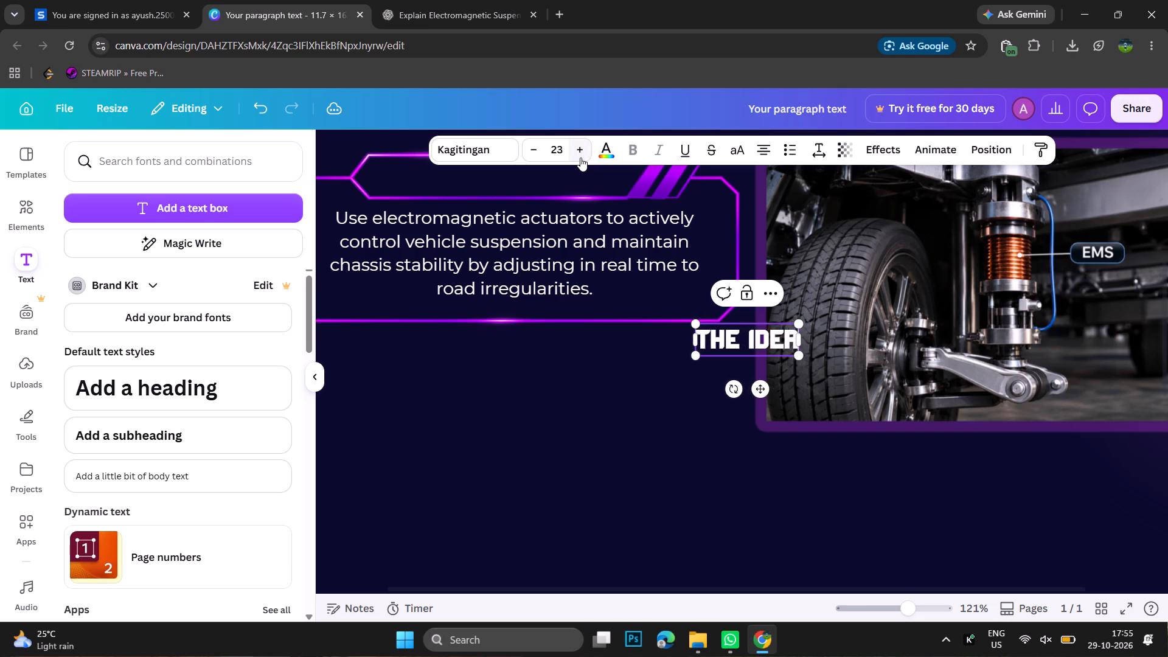
Move the THE IDEA heading into the neon frame's title bar and enlarge it to font size 26.
{"action": "left_click_drag", "start_coordinate": [761, 390], "coordinate": [536, 244]}
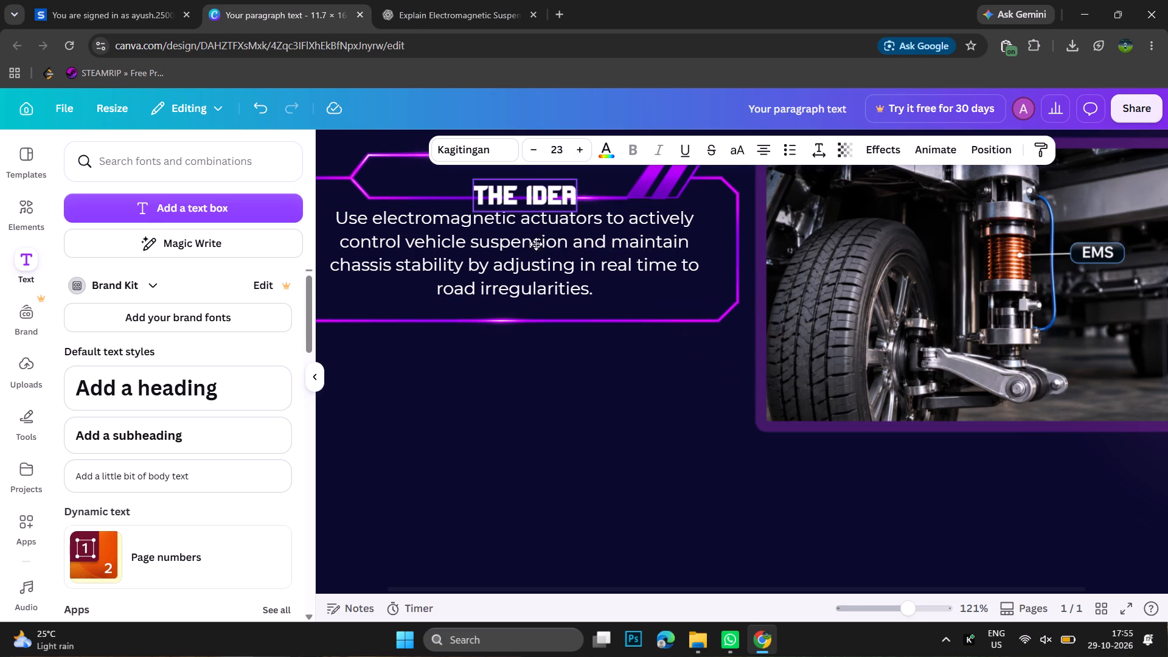
{"action": "left_click_drag", "start_coordinate": [536, 244], "coordinate": [518, 229]}
{"action": "scroll", "coordinate": [518, 229], "scroll_direction": "up", "scroll_amount": 2}
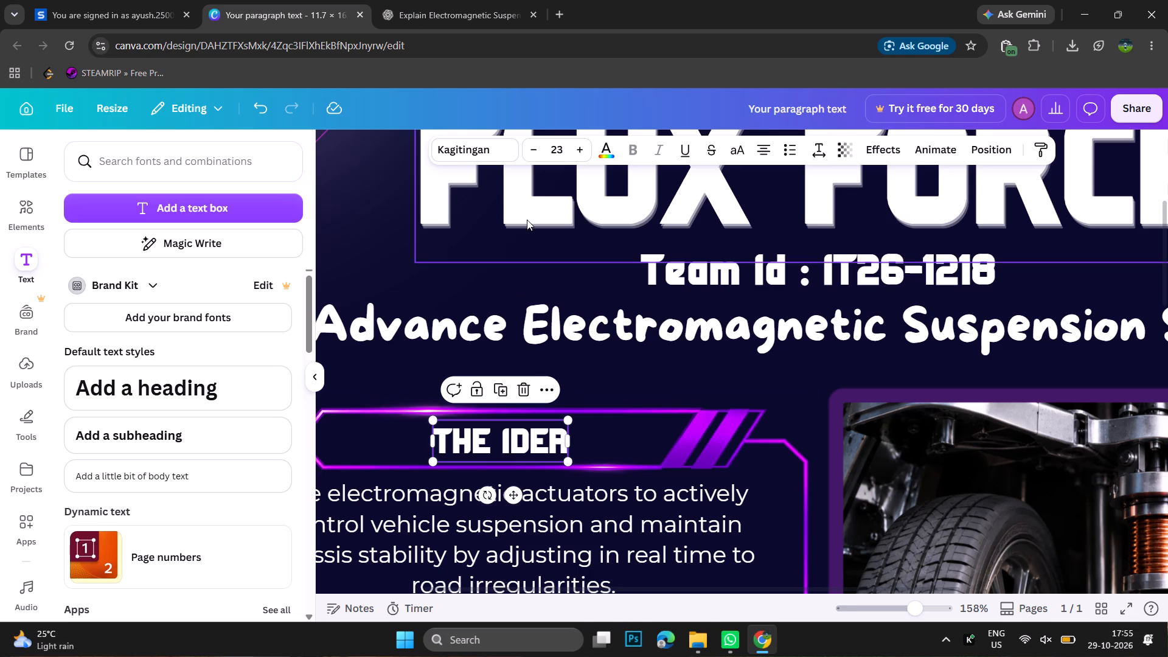
{"action": "triple_click", "coordinate": [577, 154]}
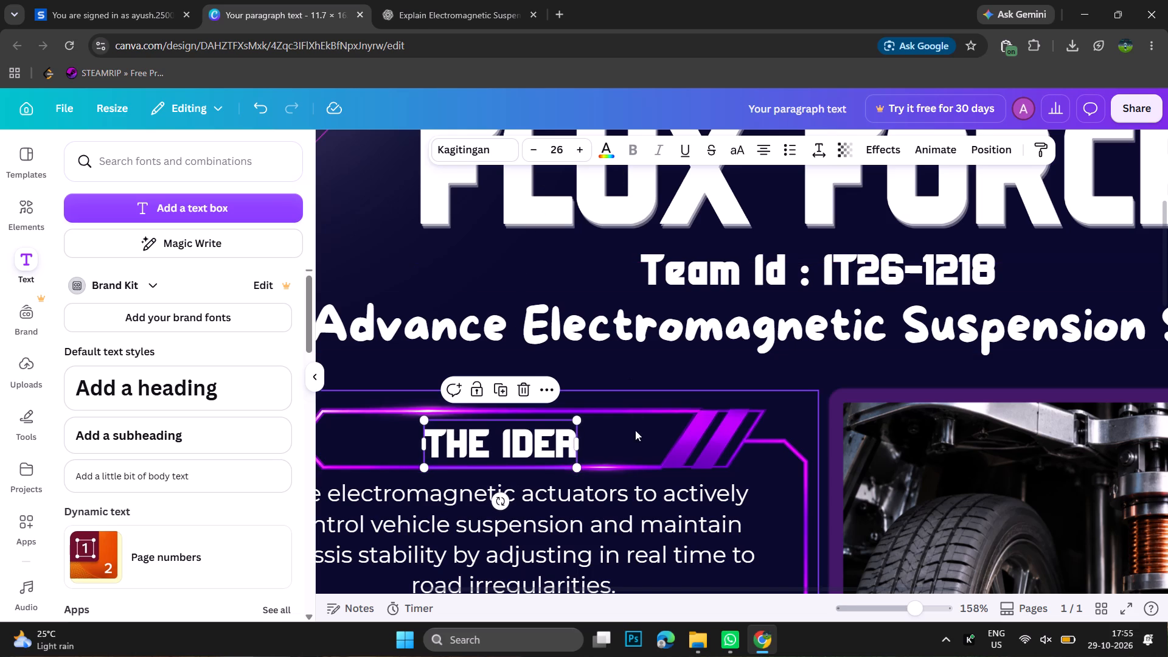
{"action": "left_click_drag", "start_coordinate": [549, 453], "coordinate": [544, 445]}
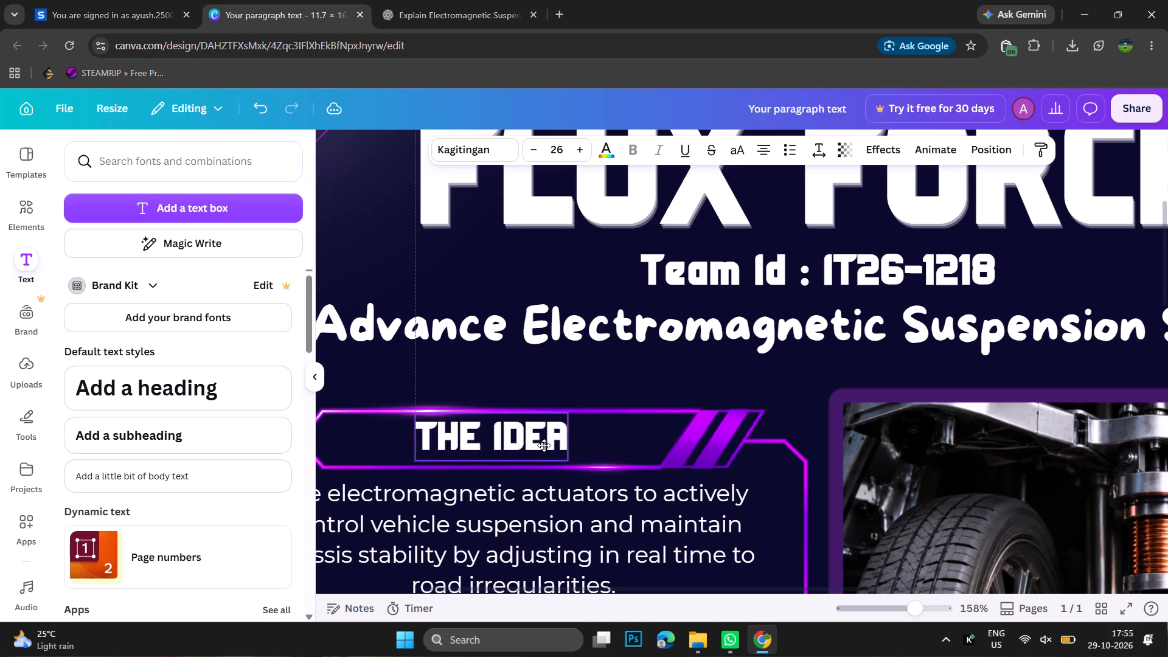
{"action": "left_click_drag", "start_coordinate": [544, 445], "coordinate": [546, 447]}
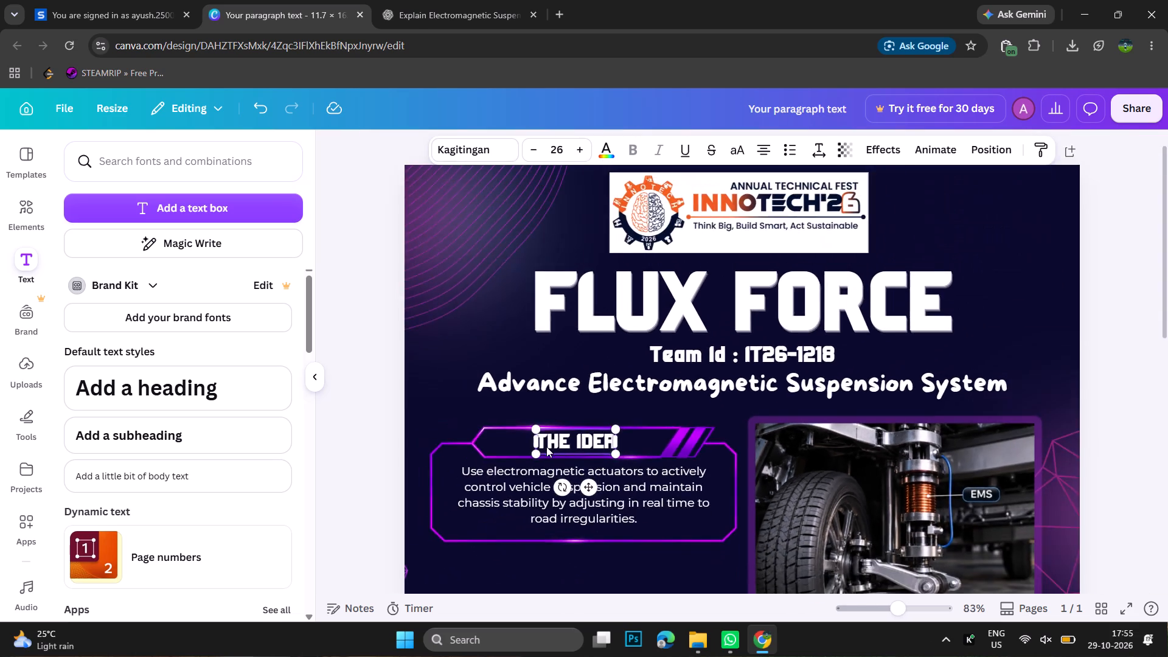
Align the THE IDEA heading horizontally with the centre of the electromagnetic actuators paragraph, within the frame's title bar.
{"action": "left_click", "coordinate": [316, 383]}
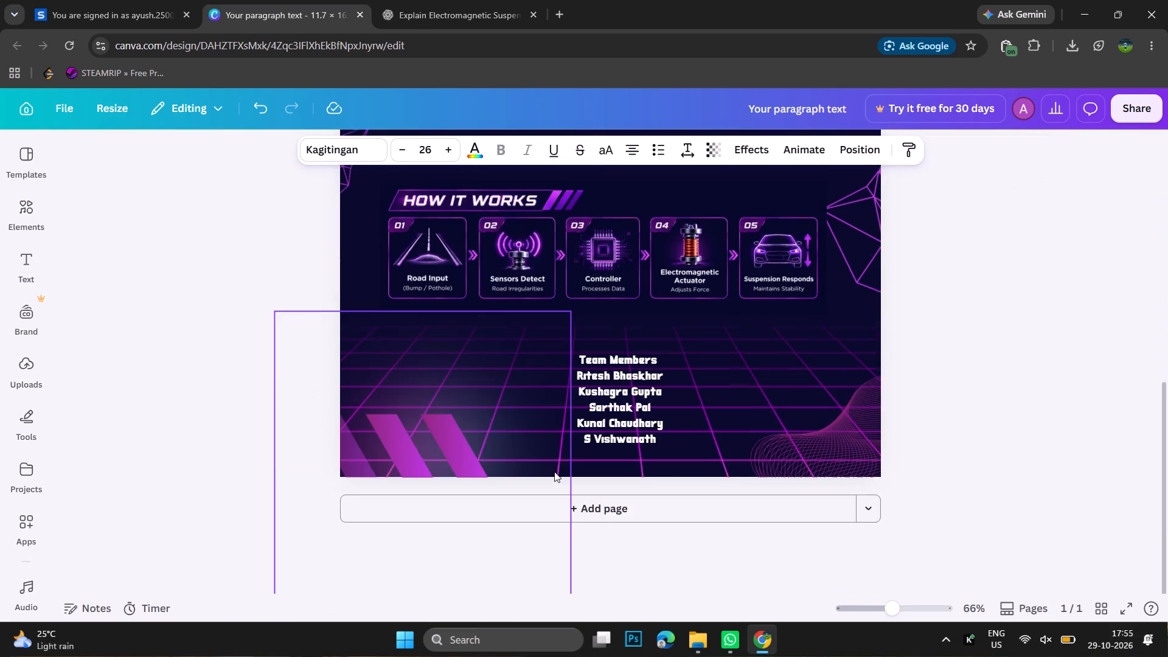
{"action": "scroll", "coordinate": [554, 471], "scroll_direction": "up", "scroll_amount": 1}
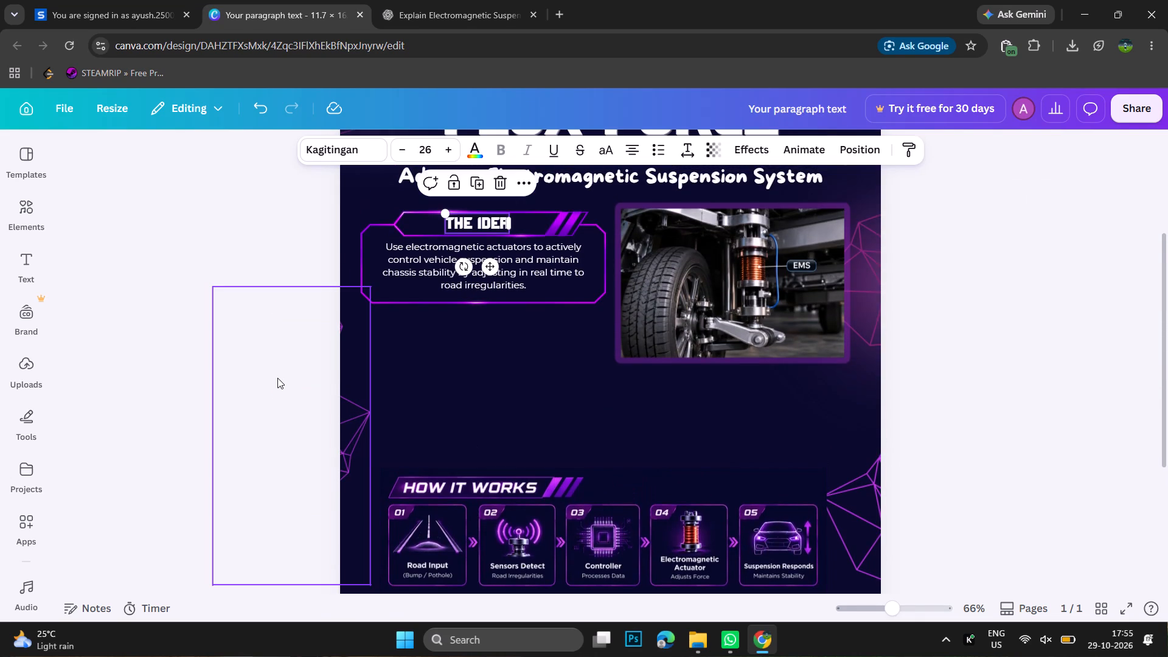
{"action": "left_click", "coordinate": [277, 378]}
{"action": "scroll", "coordinate": [277, 378], "scroll_direction": "up", "scroll_amount": 1}
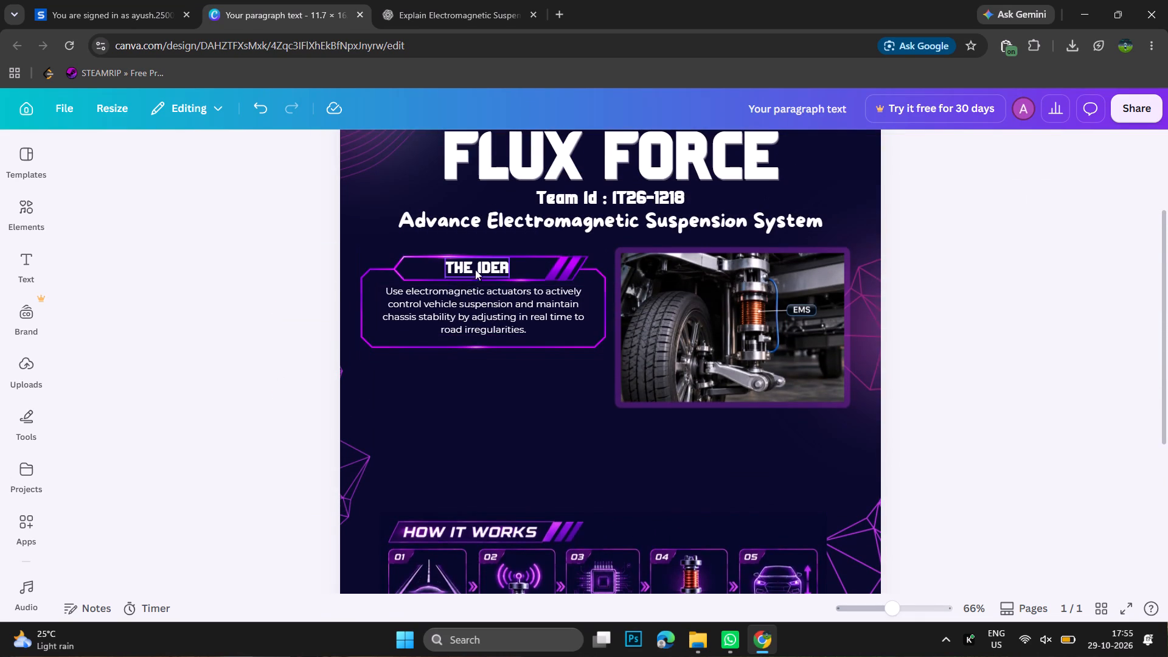
{"action": "left_click", "coordinate": [476, 267]}
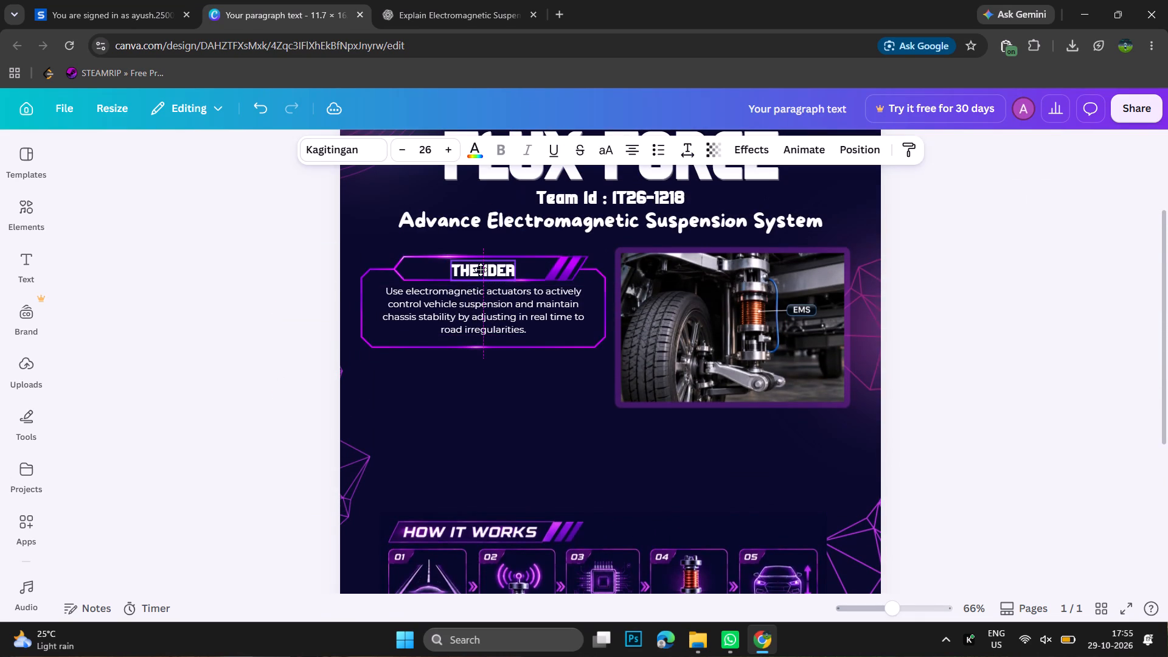
{"action": "left_click", "coordinate": [263, 310]}
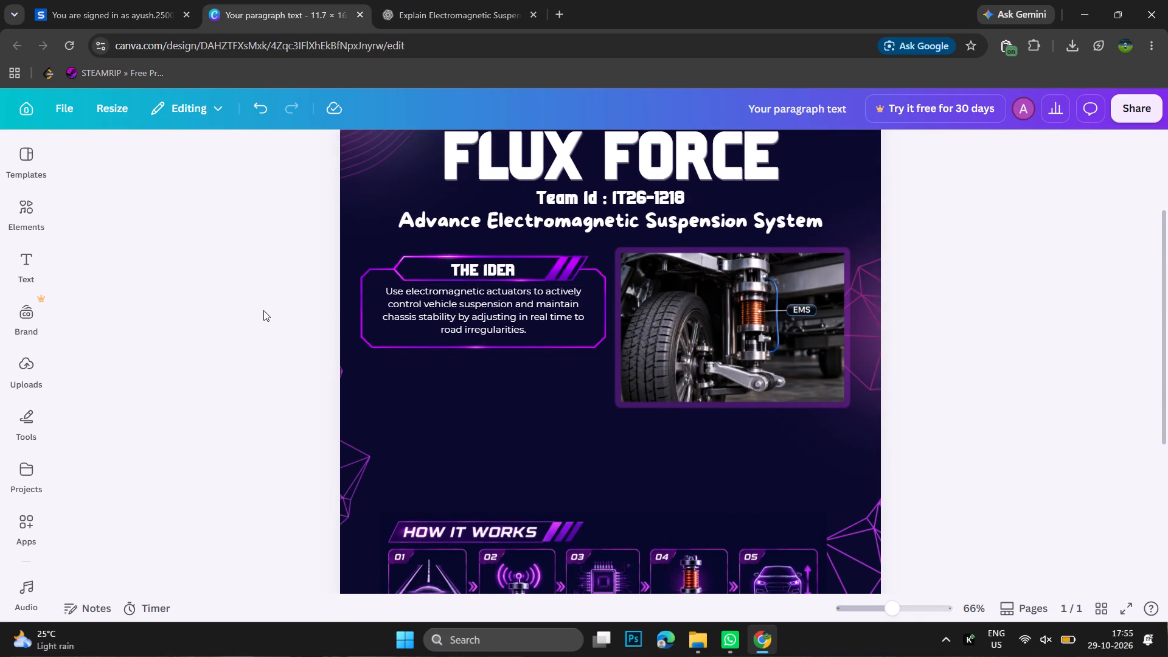
Fine-tune the THE IDEA heading's position in small nudges so it sits centred inside the frame's title bar.
{"action": "left_click", "coordinate": [474, 262]}
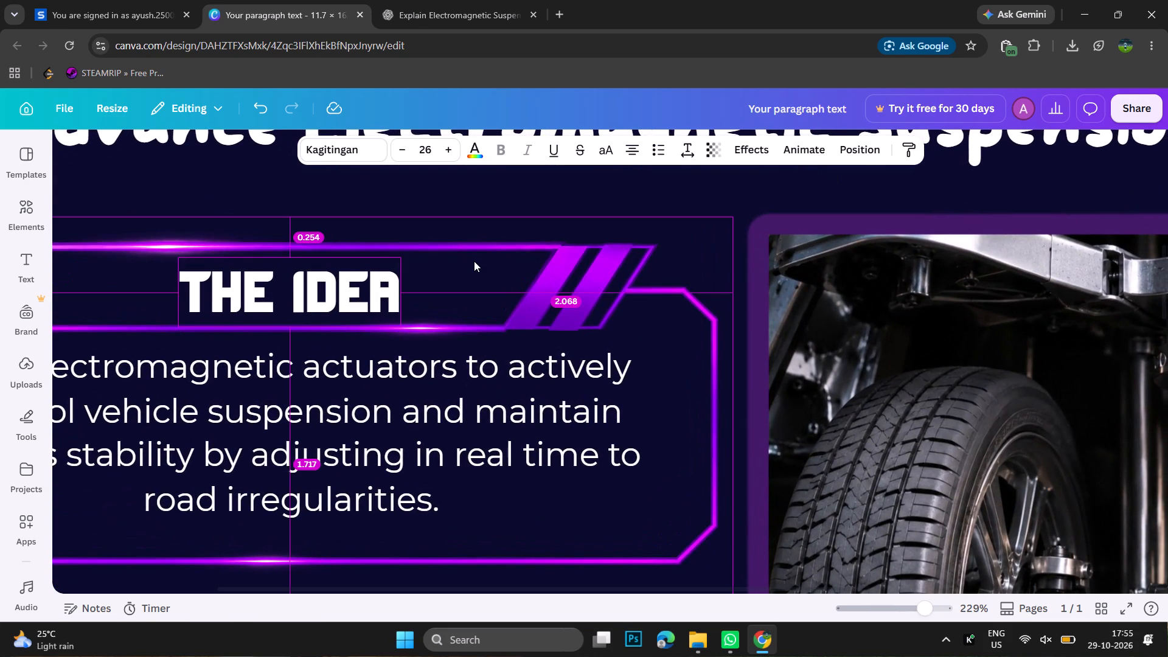
{"action": "key", "text": "alt+Up"}
{"action": "key", "text": "alt+Down"}
{"action": "key", "text": "alt+Up"}
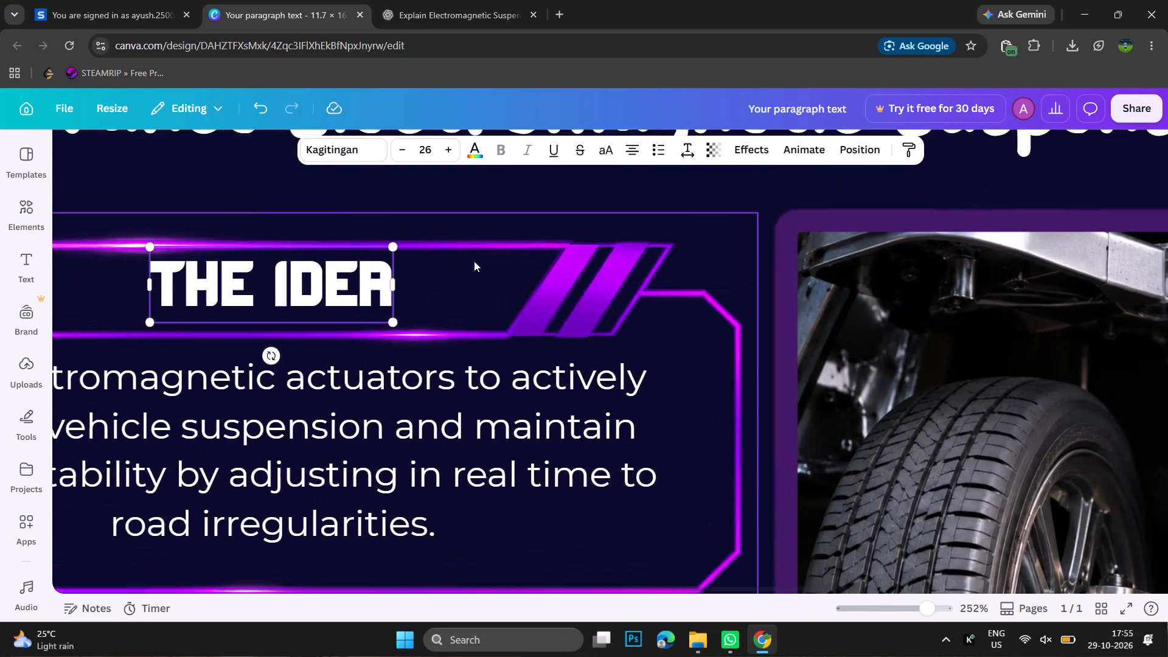
{"action": "key", "text": "alt+Down"}
{"action": "key", "text": "alt+Left"}
{"action": "key", "text": "alt+Up"}
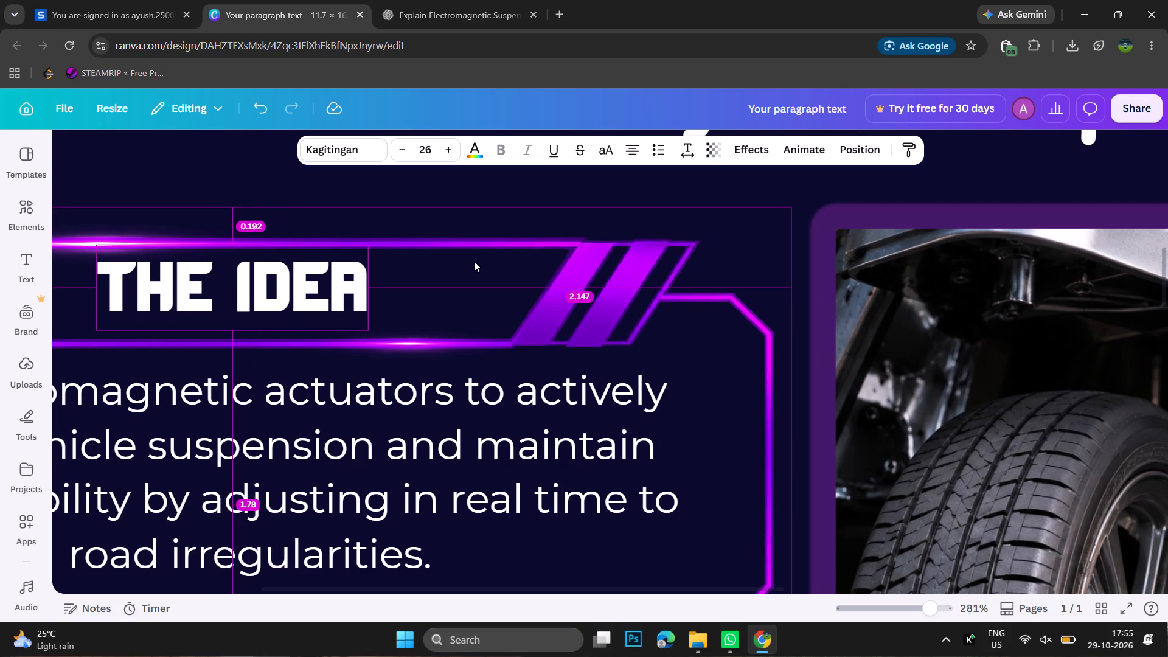
{"action": "scroll", "coordinate": [474, 261], "scroll_direction": "right", "scroll_amount": 1}
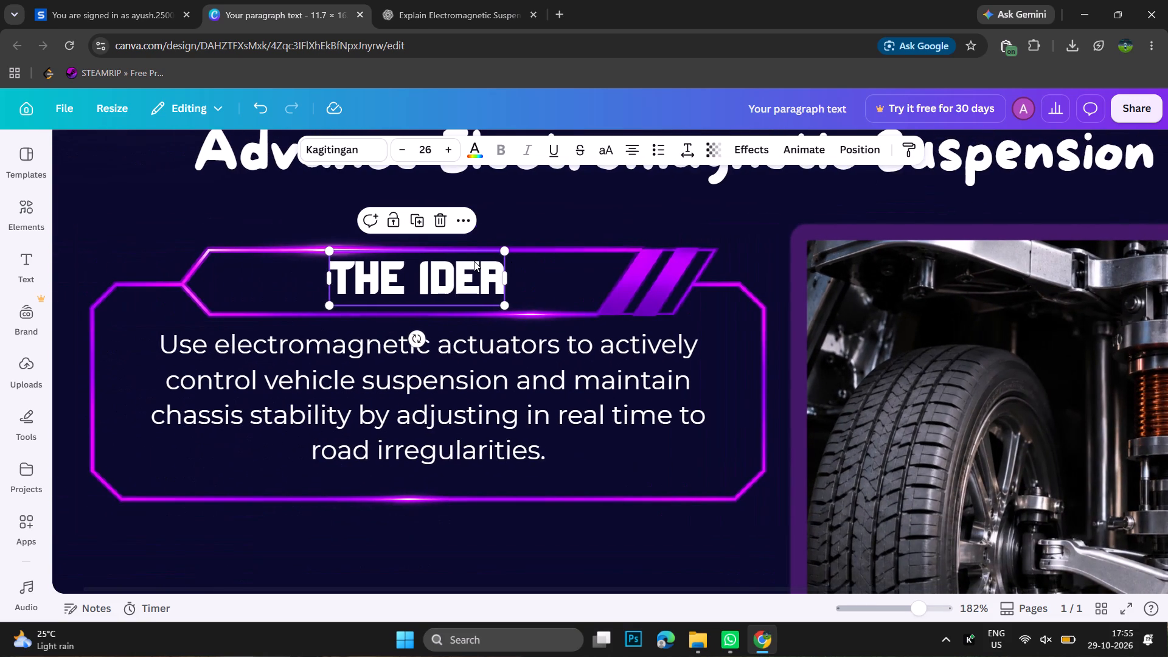
{"action": "key", "text": "alt+Right"}
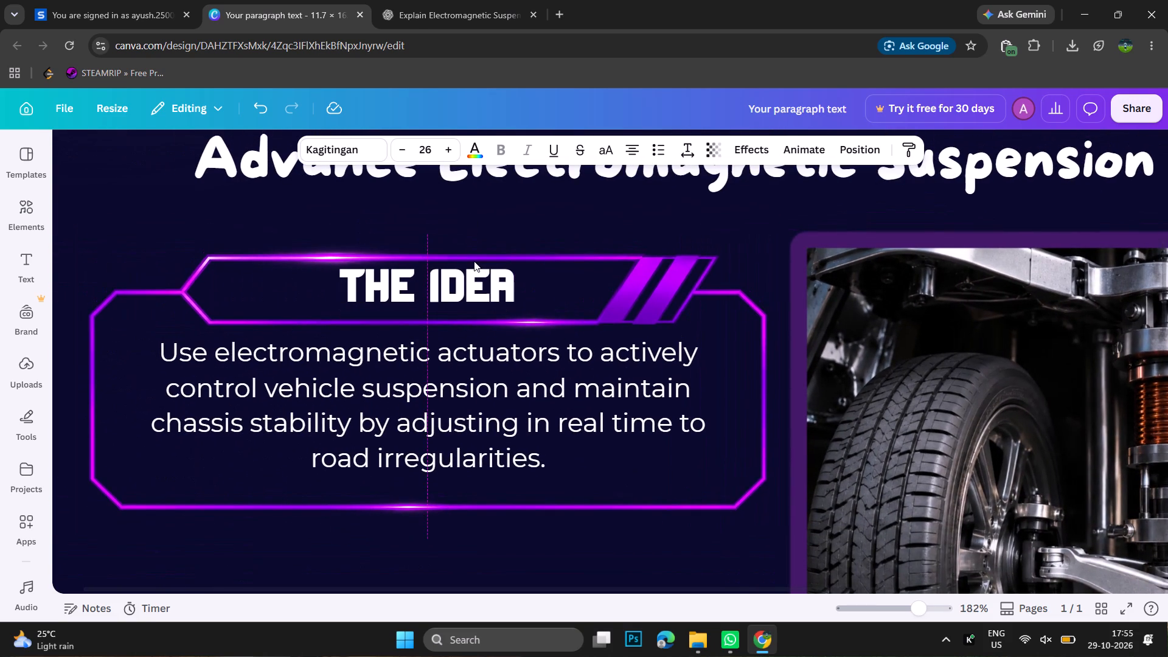
{"action": "key", "text": "alt+Down"}
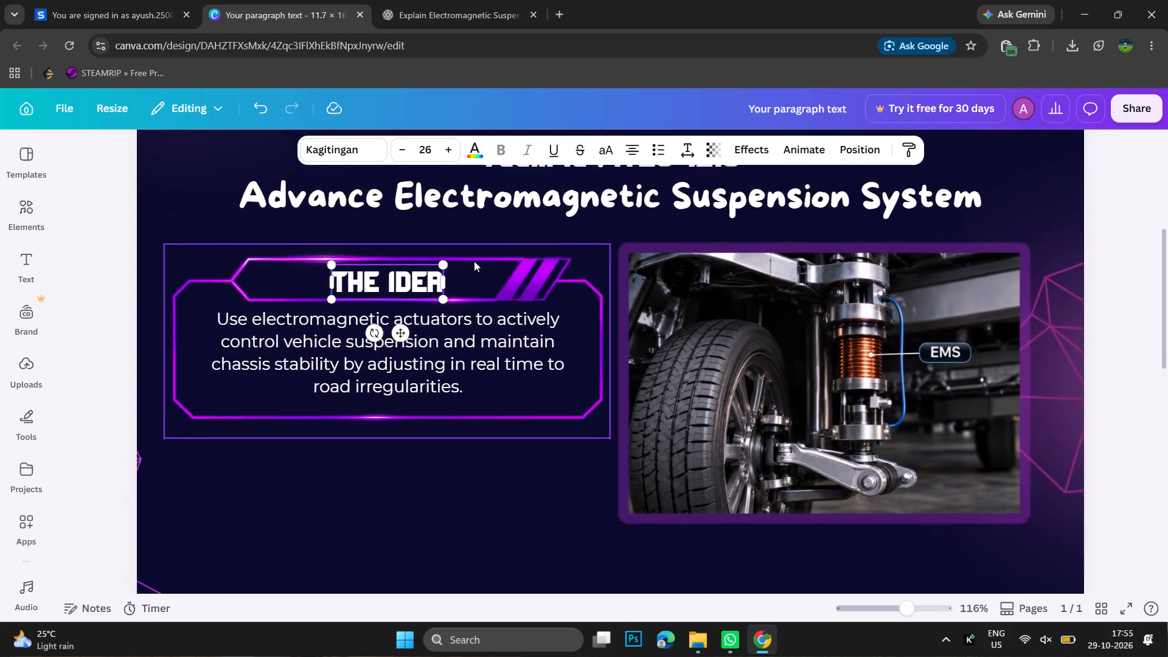
{"action": "left_click", "coordinate": [135, 383]}
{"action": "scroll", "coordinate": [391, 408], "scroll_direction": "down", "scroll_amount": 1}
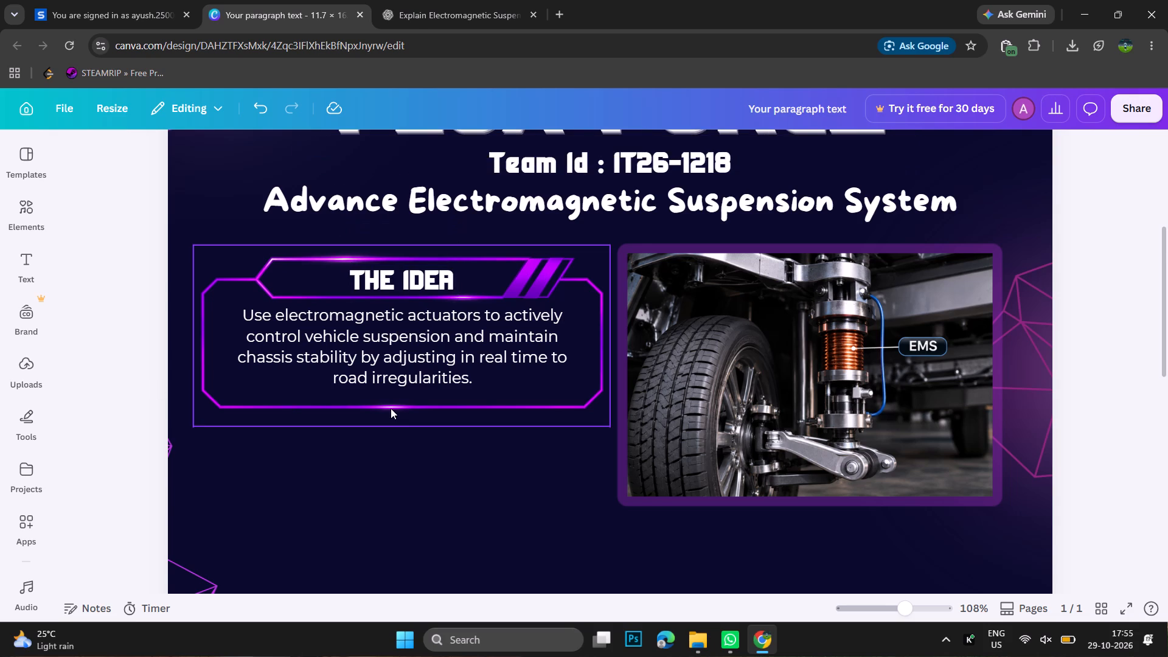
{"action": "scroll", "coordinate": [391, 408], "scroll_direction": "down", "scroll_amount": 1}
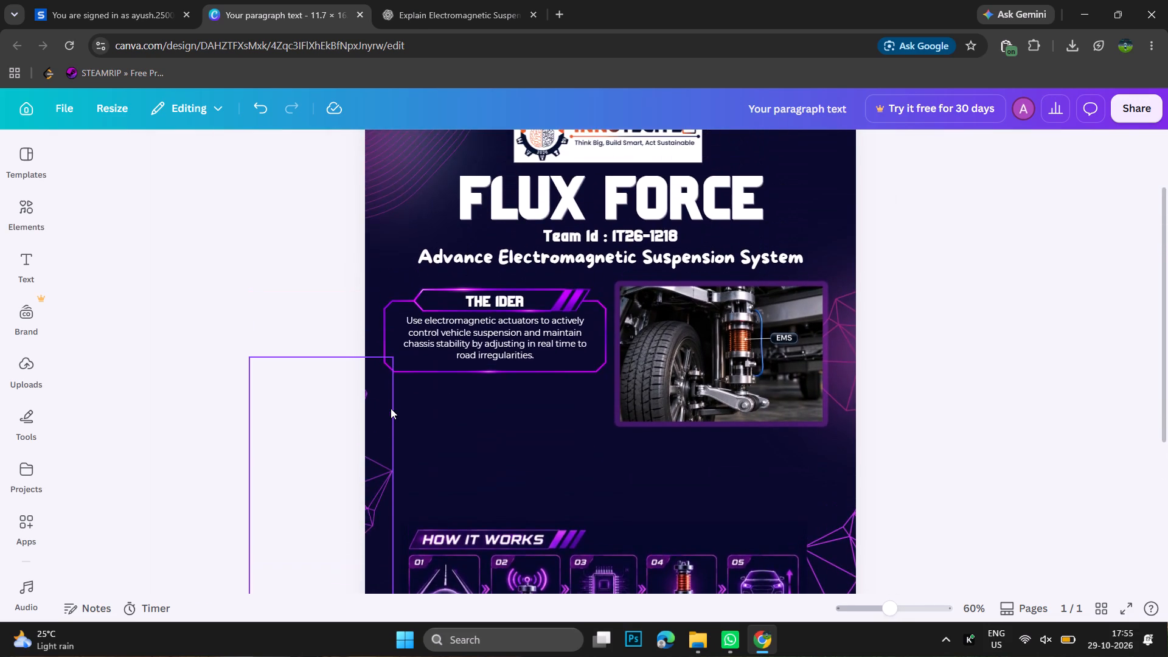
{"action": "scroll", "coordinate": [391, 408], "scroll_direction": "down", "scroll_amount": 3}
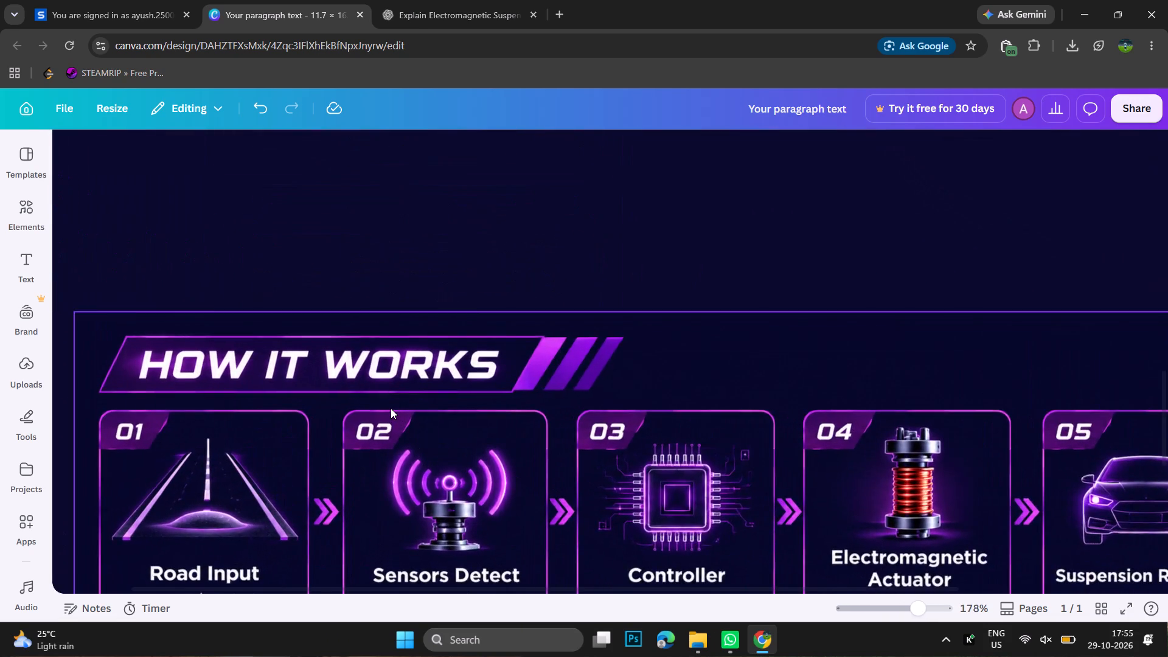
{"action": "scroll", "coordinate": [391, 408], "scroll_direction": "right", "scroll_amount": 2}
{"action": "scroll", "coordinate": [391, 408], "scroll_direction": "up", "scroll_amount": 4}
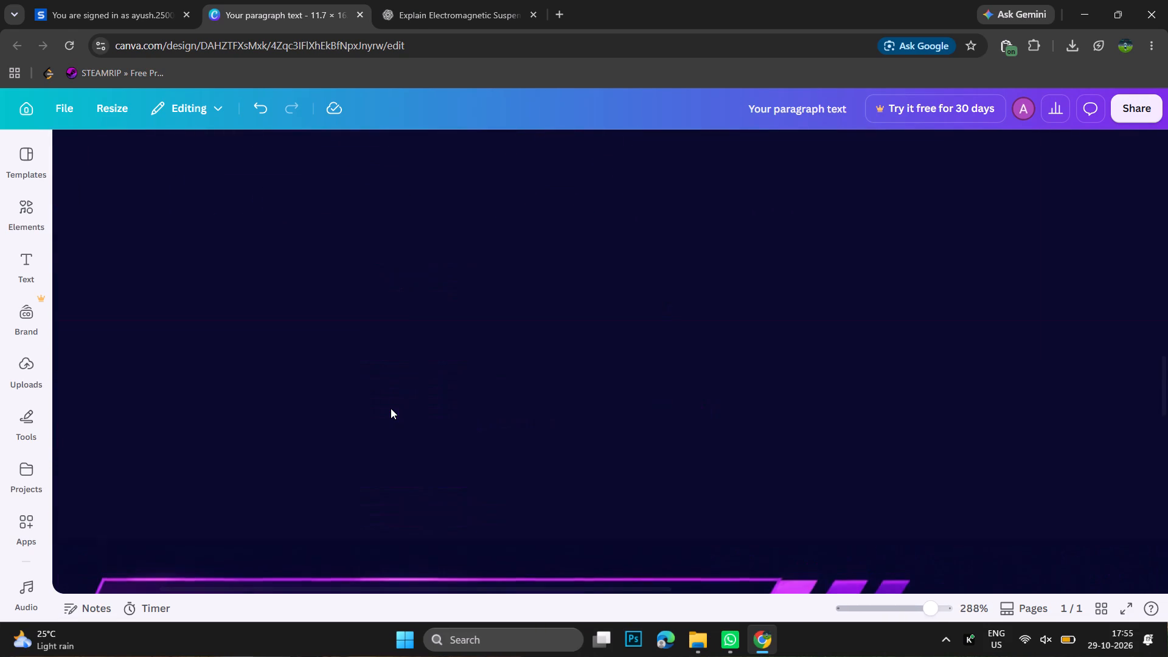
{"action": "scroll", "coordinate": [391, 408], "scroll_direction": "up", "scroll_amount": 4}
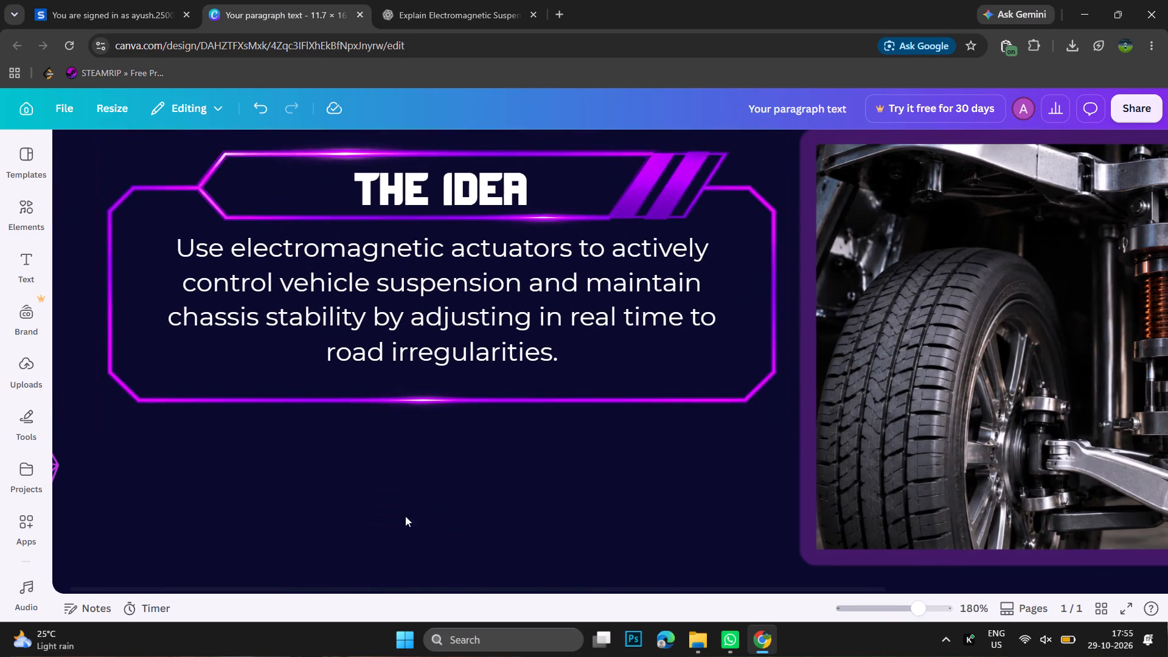
Apply the Echo effect to the THE IDEA heading, with its colour sampled from the purple stripes in the frame's title bar.
{"action": "left_click", "coordinate": [408, 184]}
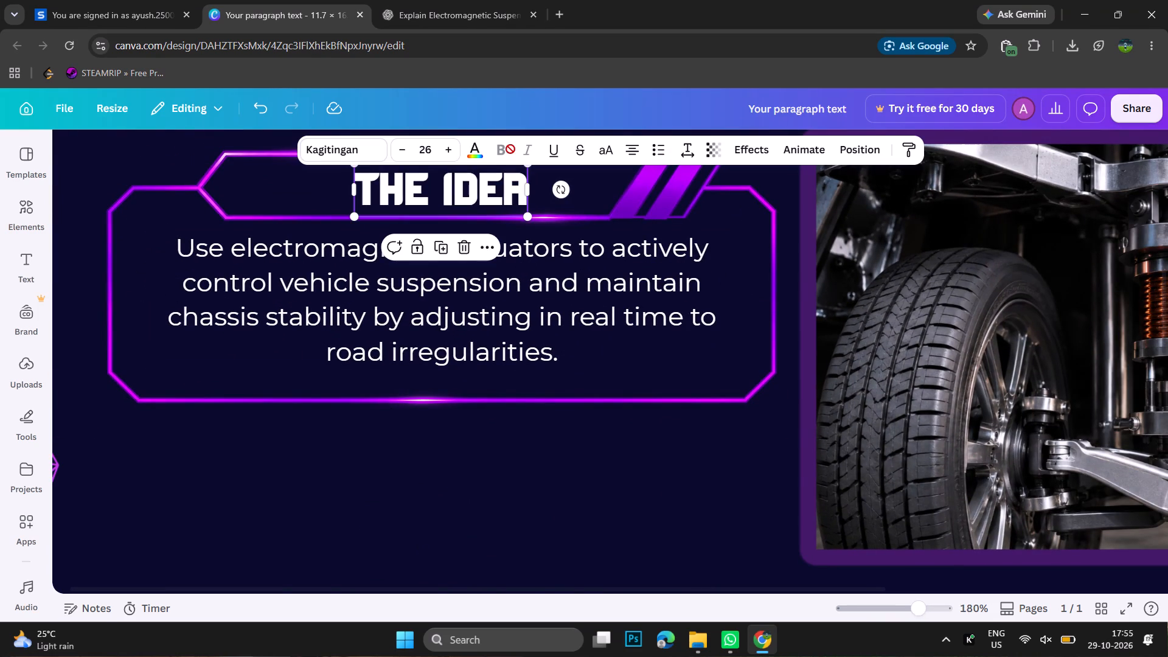
{"action": "left_click", "coordinate": [740, 142]}
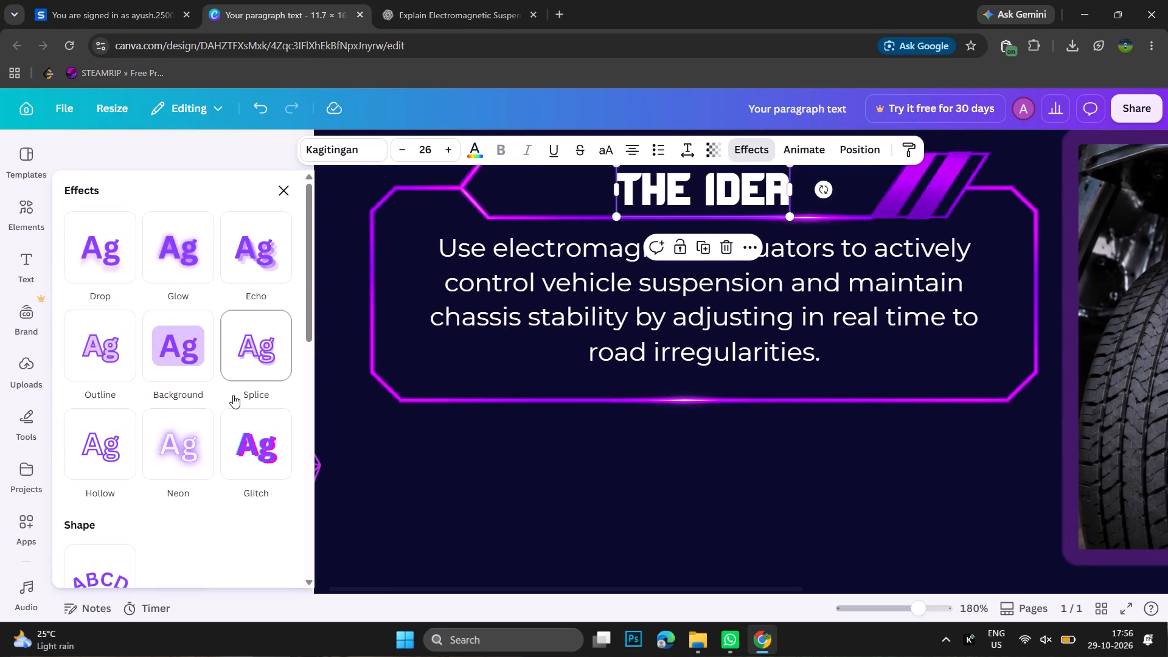
{"action": "left_click", "coordinate": [248, 260]}
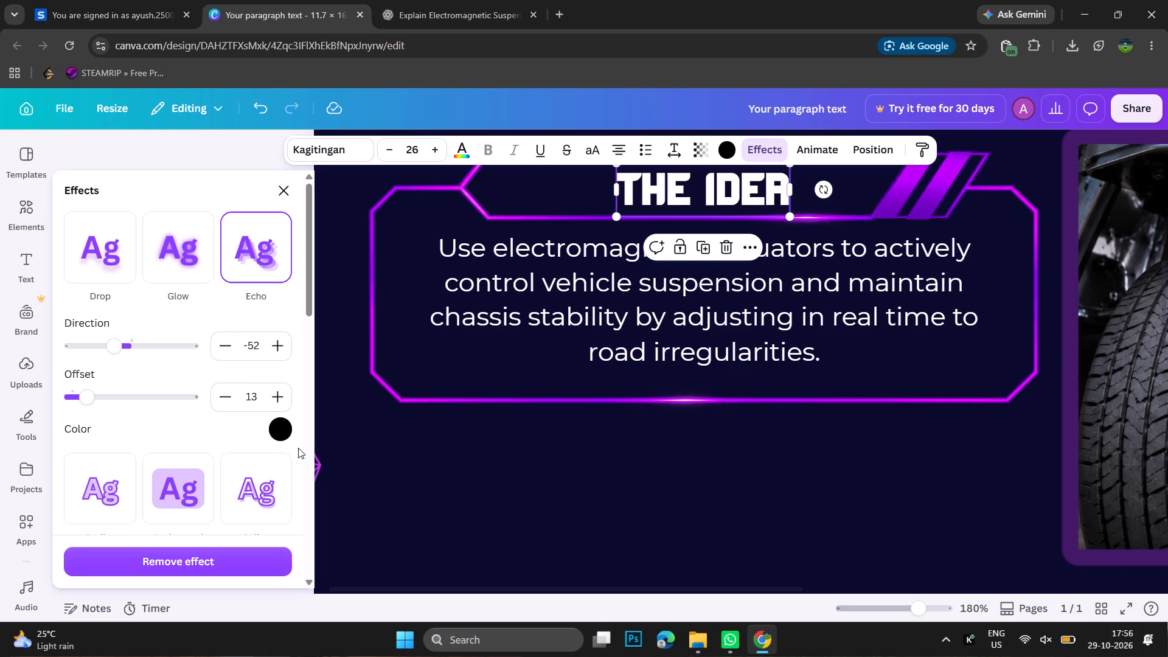
{"action": "left_click", "coordinate": [277, 426]}
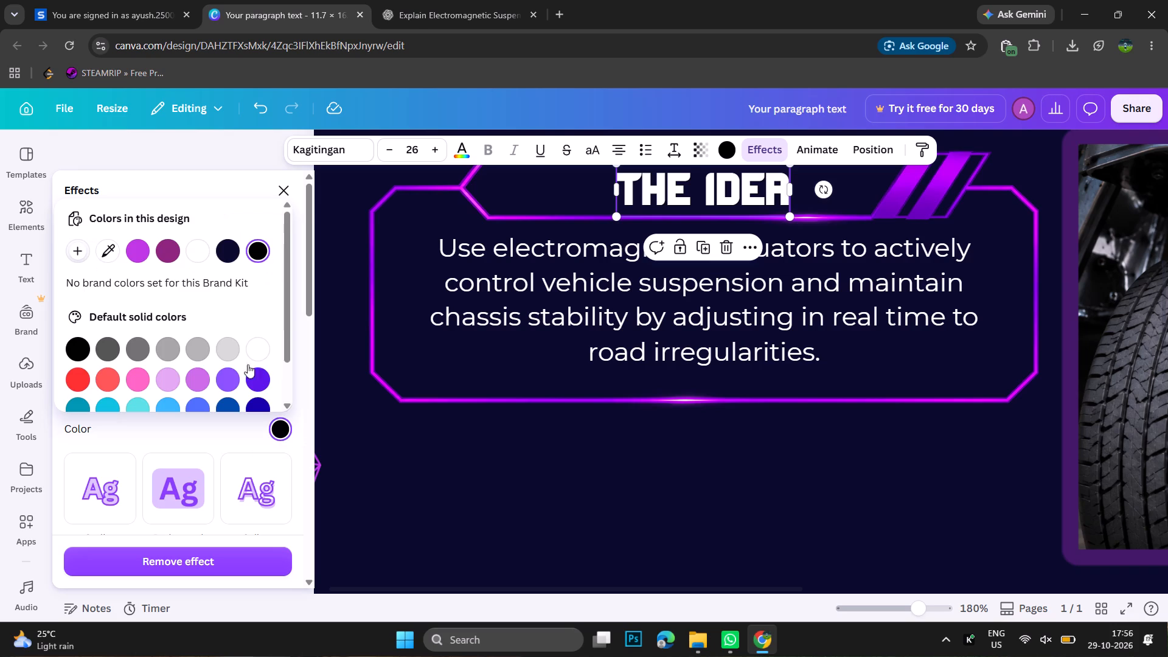
{"action": "left_click", "coordinate": [137, 251]}
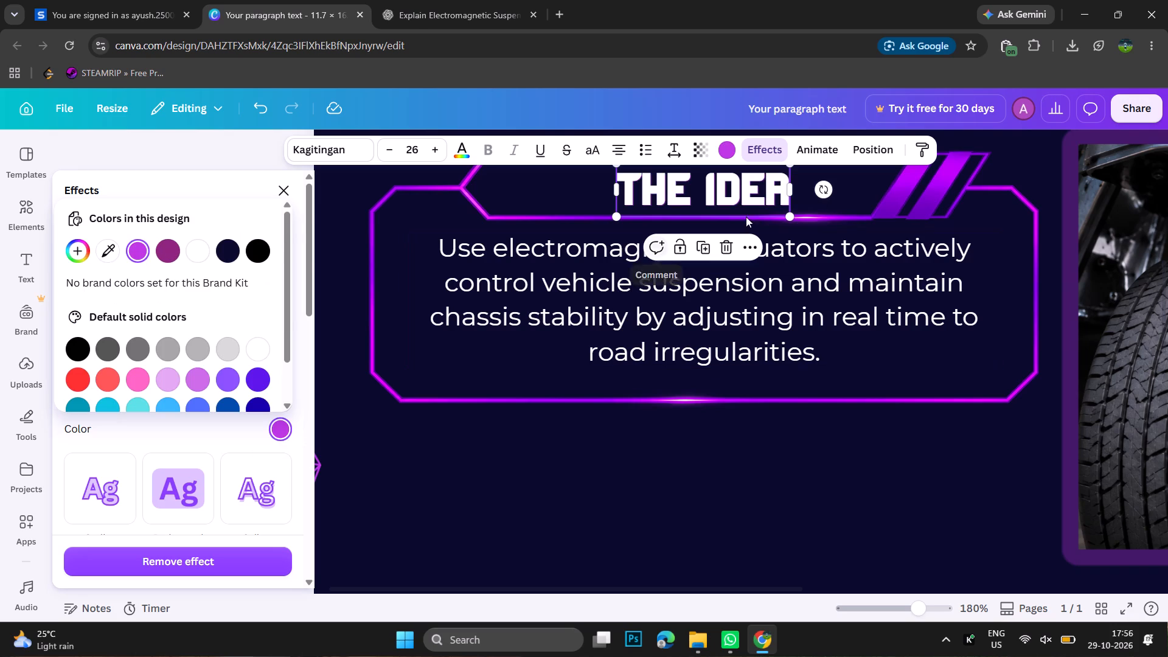
{"action": "left_click", "coordinate": [107, 250]}
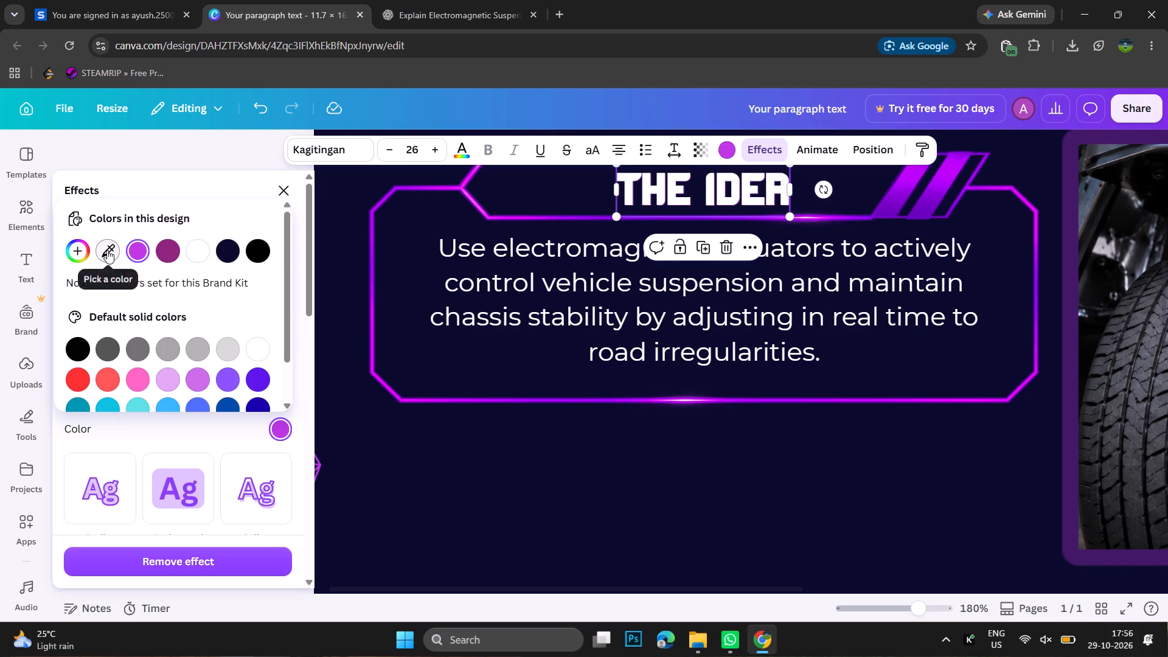
{"action": "left_click", "coordinate": [902, 193]}
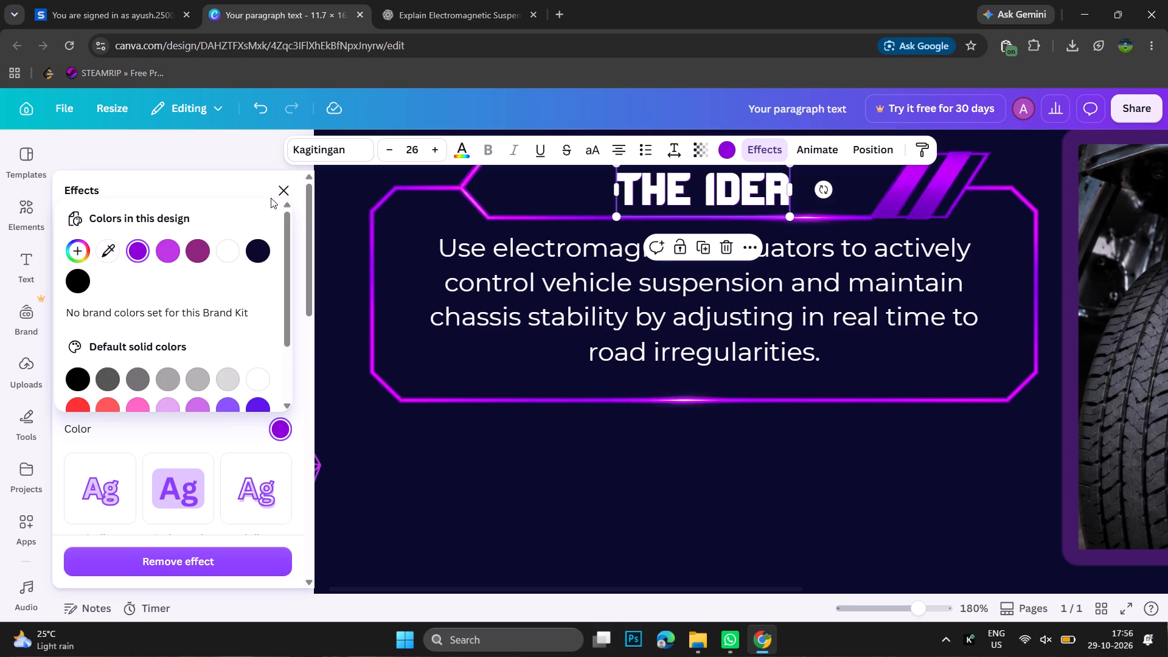
{"action": "left_click", "coordinate": [282, 187]}
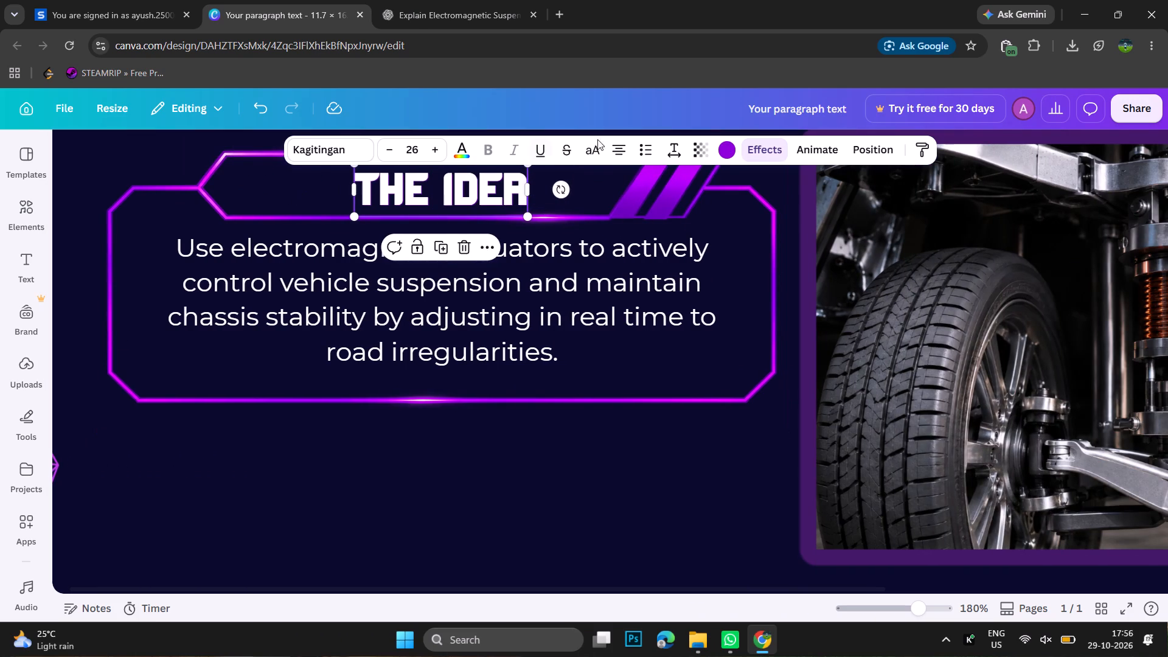
Set the Echo effect's offset on the THE IDEA heading to 35.
{"action": "left_click", "coordinate": [766, 150]}
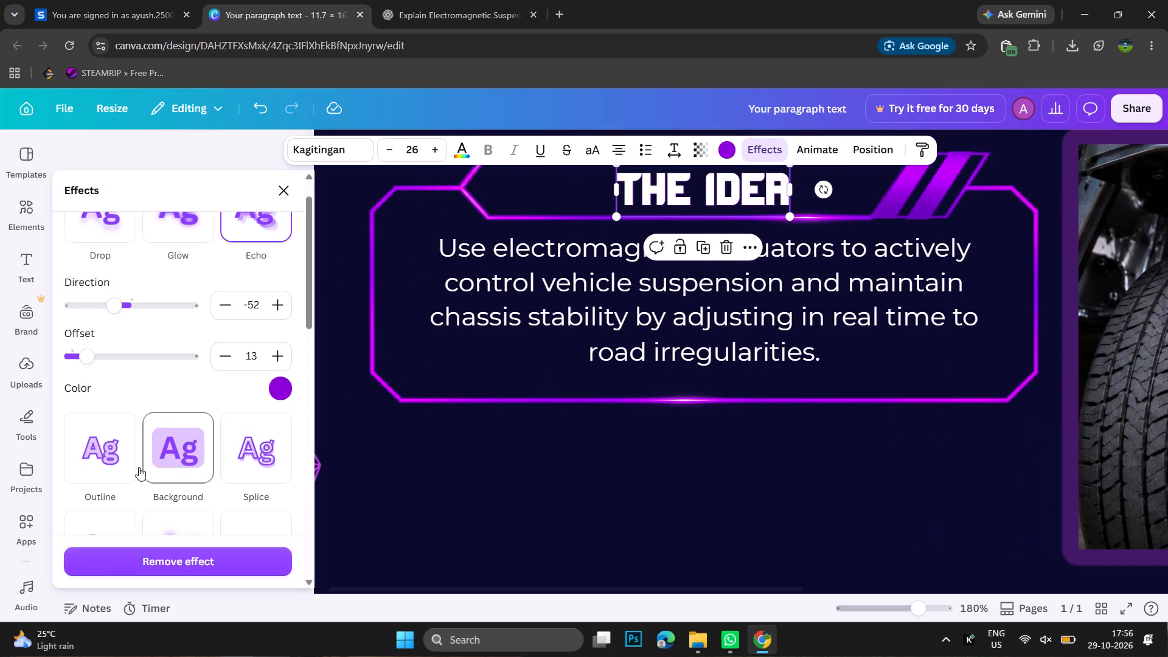
{"action": "left_click_drag", "start_coordinate": [91, 360], "coordinate": [111, 360]}
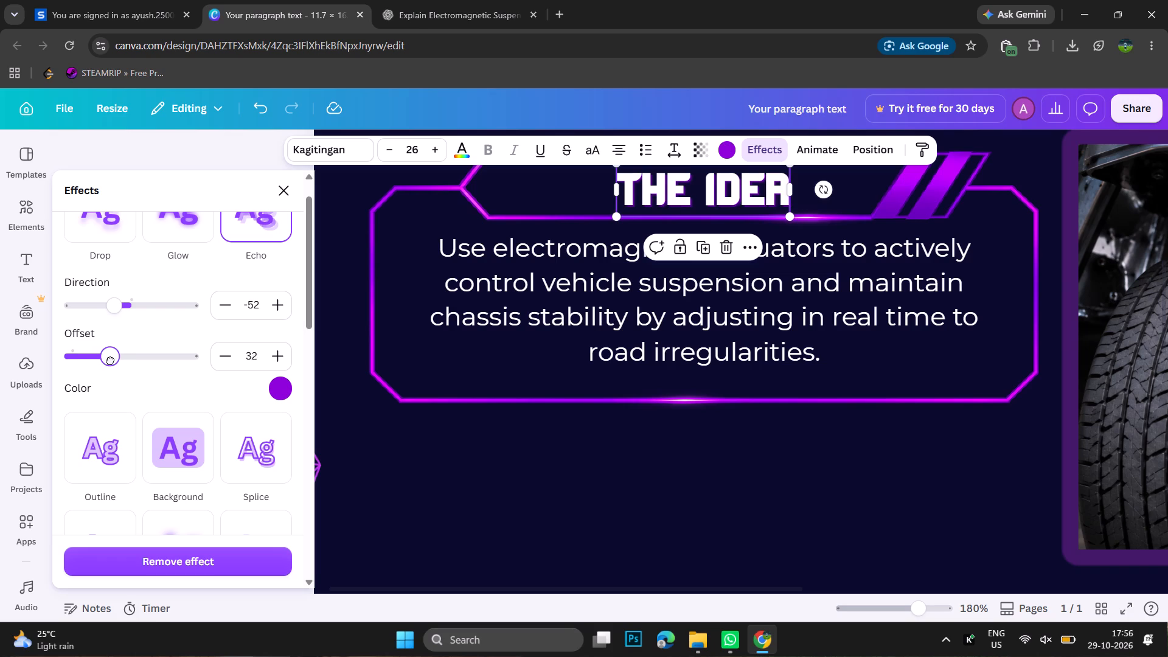
{"action": "left_click_drag", "start_coordinate": [111, 360], "coordinate": [113, 360]}
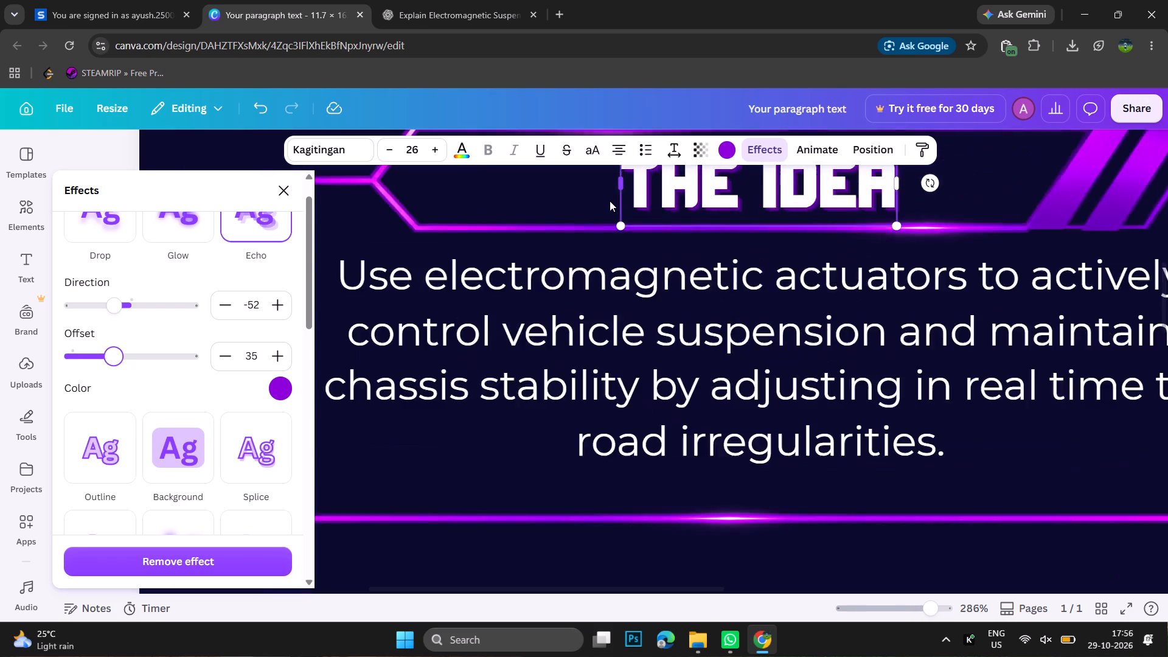
Set the Echo effect's offset on the THE IDEA heading to 33.
{"action": "scroll", "coordinate": [610, 201], "scroll_direction": "up", "scroll_amount": 2}
{"action": "left_click_drag", "start_coordinate": [816, 314], "coordinate": [805, 304]}
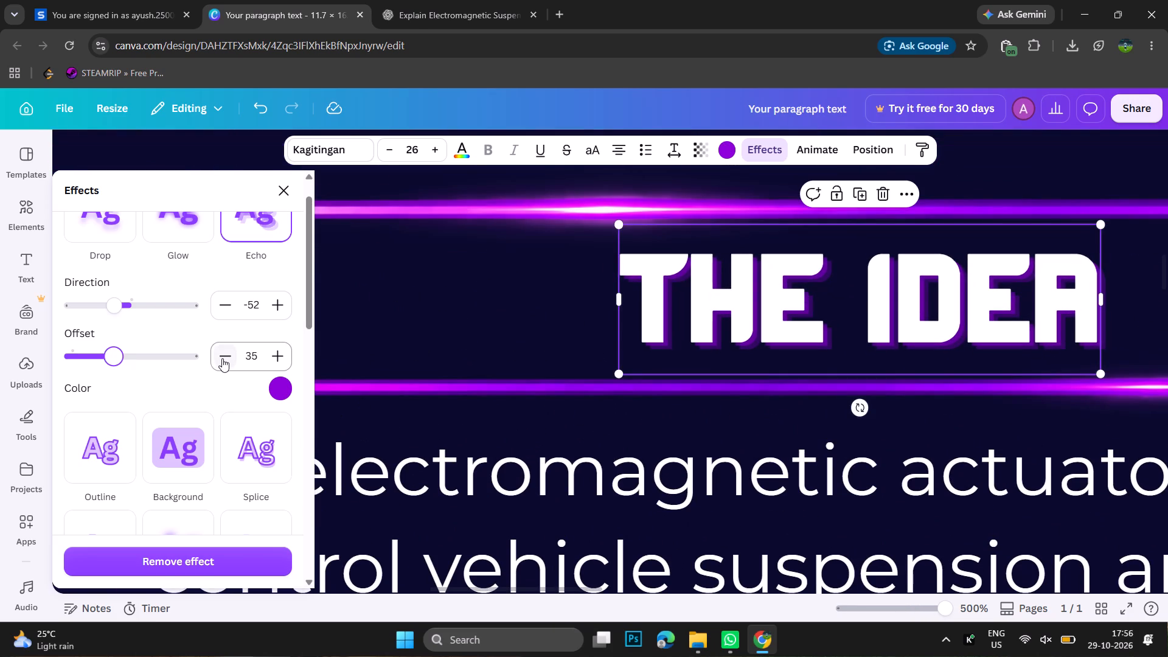
{"action": "left_click", "coordinate": [114, 356]}
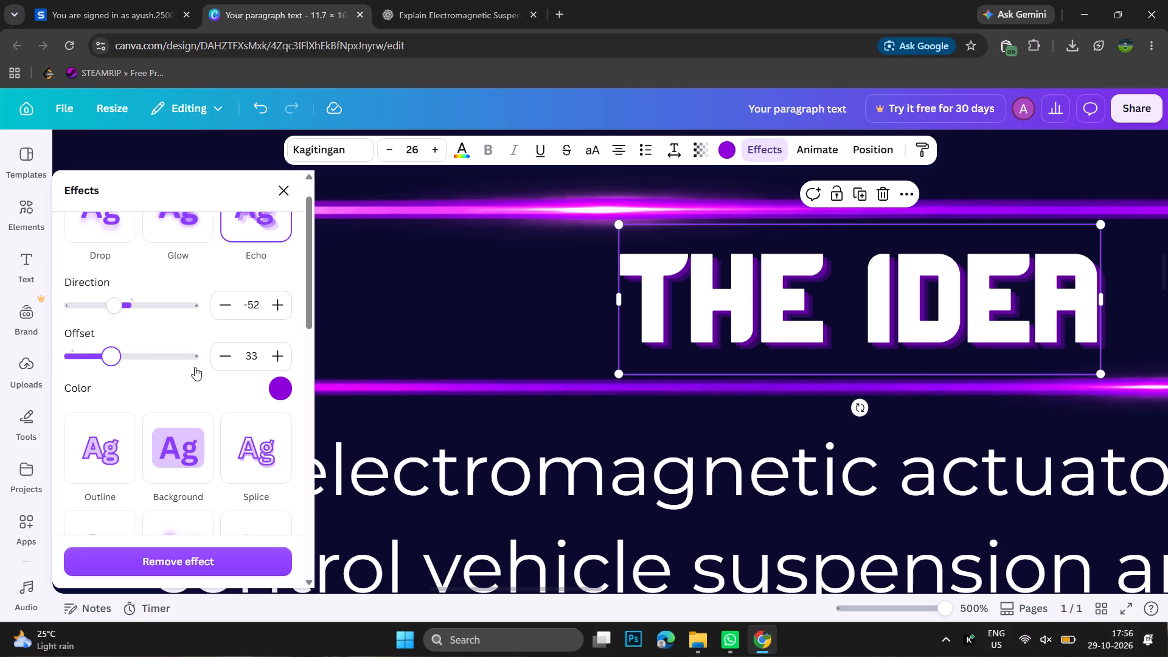
{"action": "left_click", "coordinate": [285, 184]}
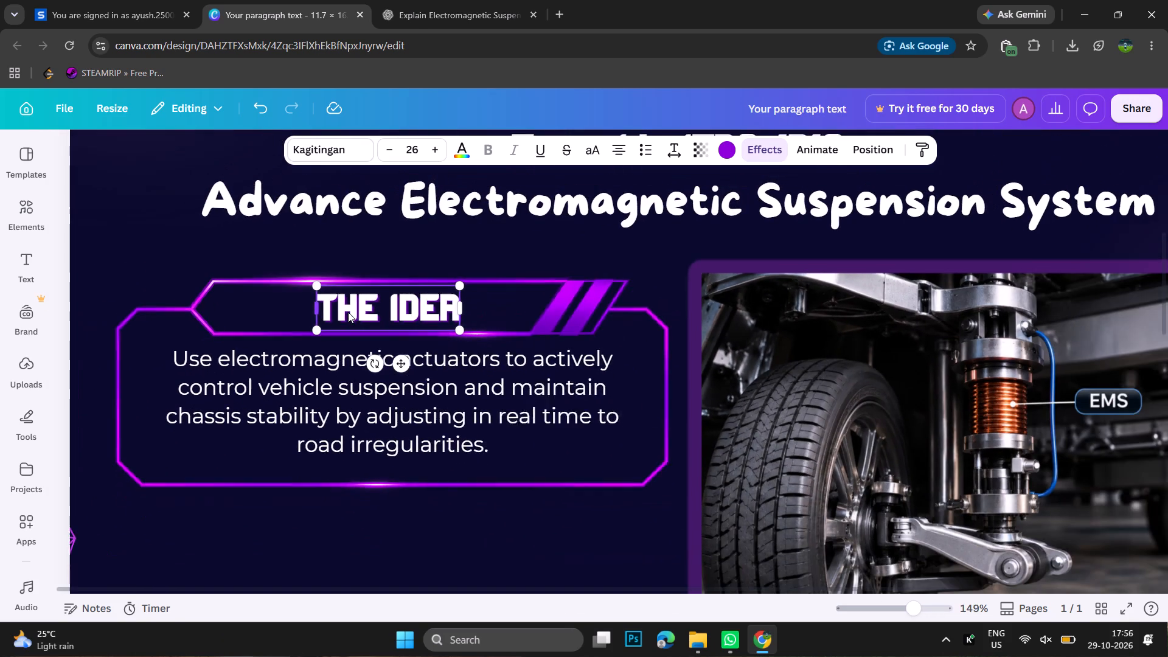
{"action": "left_click", "coordinate": [342, 539]}
Search fonts for "heading" and set the THE IDEA heading to Rowdies, after trying Heading Now 61-68 and Heading Now 91-98.
{"action": "scroll", "coordinate": [342, 539], "scroll_direction": "down", "scroll_amount": 2}
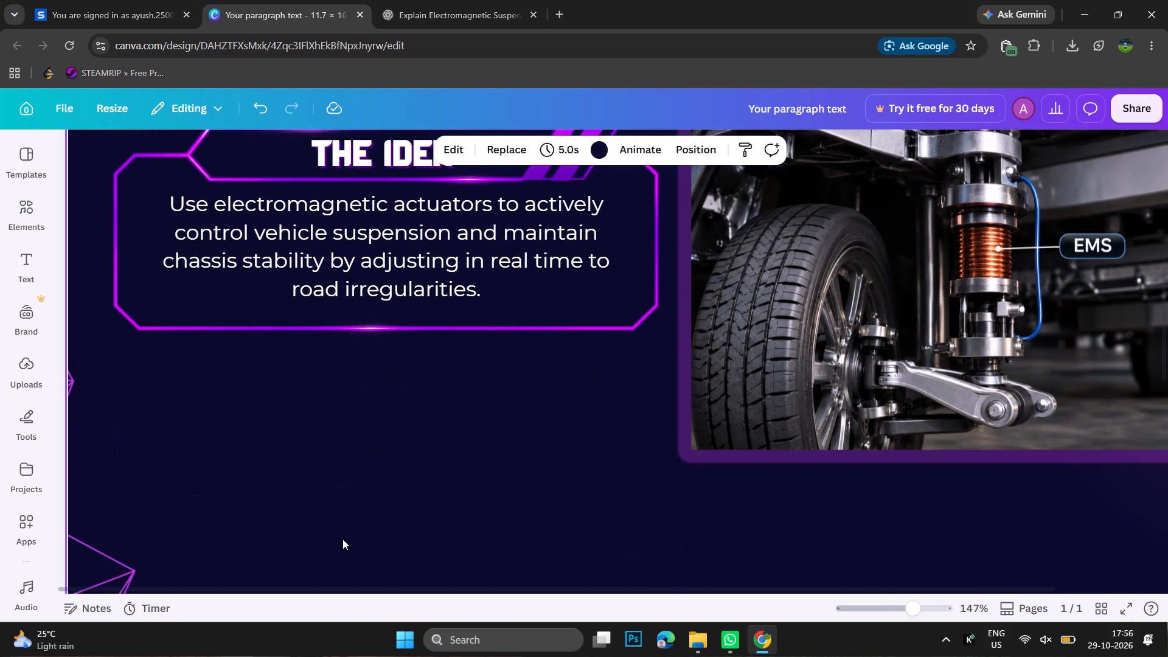
{"action": "left_click", "coordinate": [437, 309]}
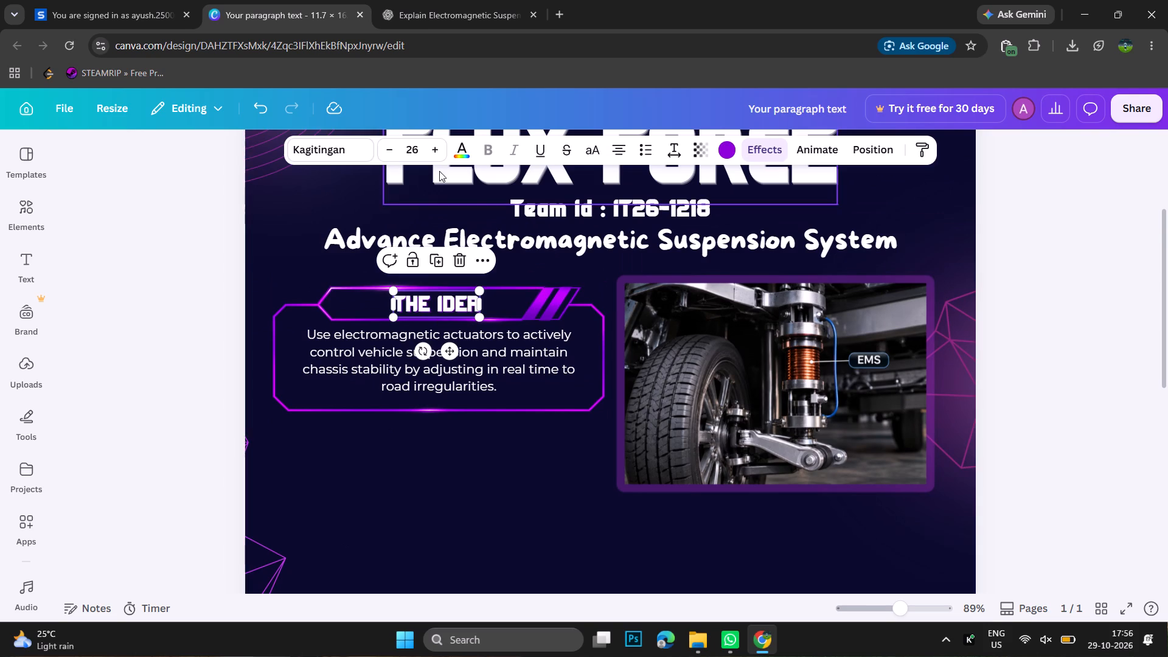
{"action": "left_click", "coordinate": [329, 155]}
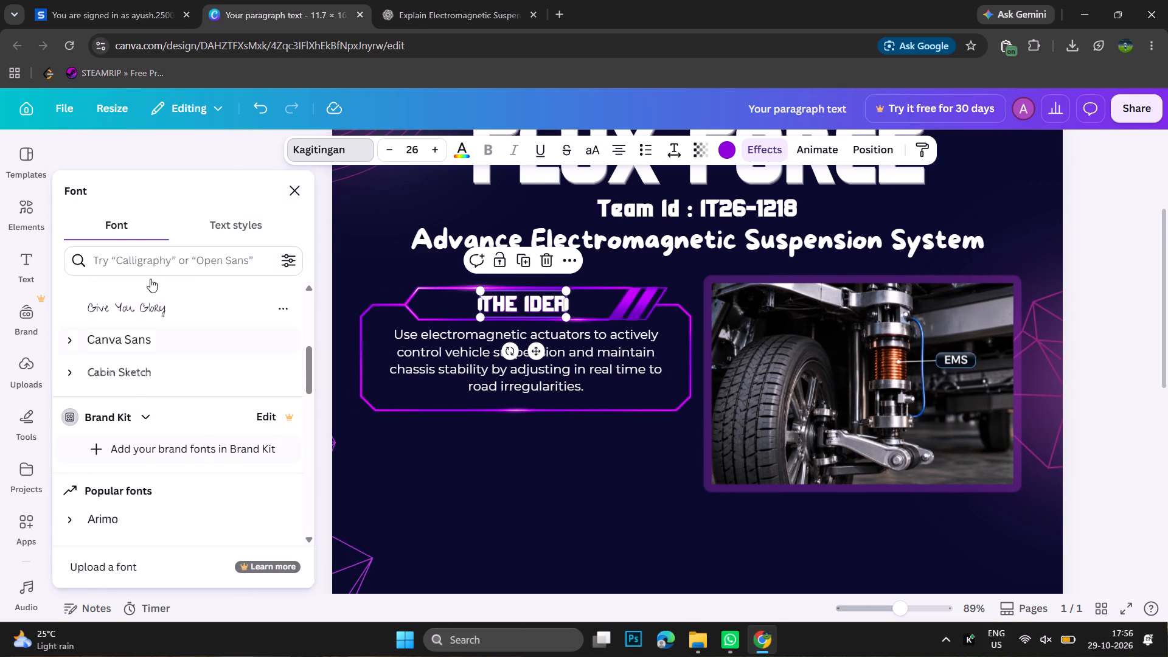
{"action": "left_click", "coordinate": [125, 262]}
{"action": "type", "text": "tu"}
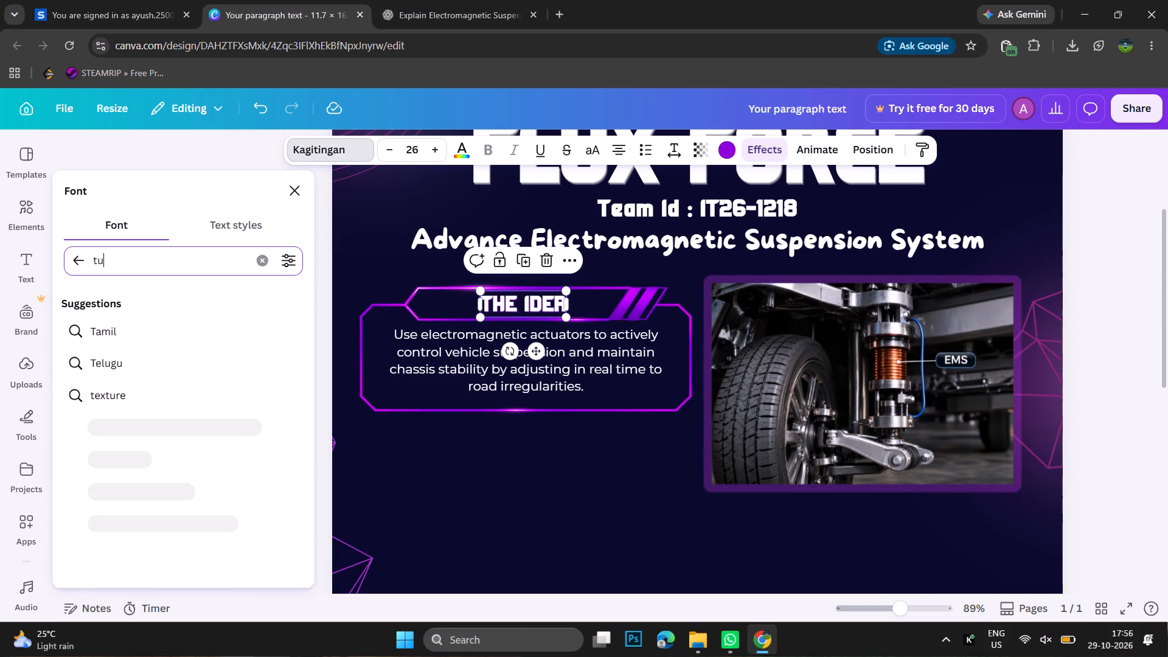
{"action": "key", "text": "BackSpace"}
{"action": "type", "text": "itle"}
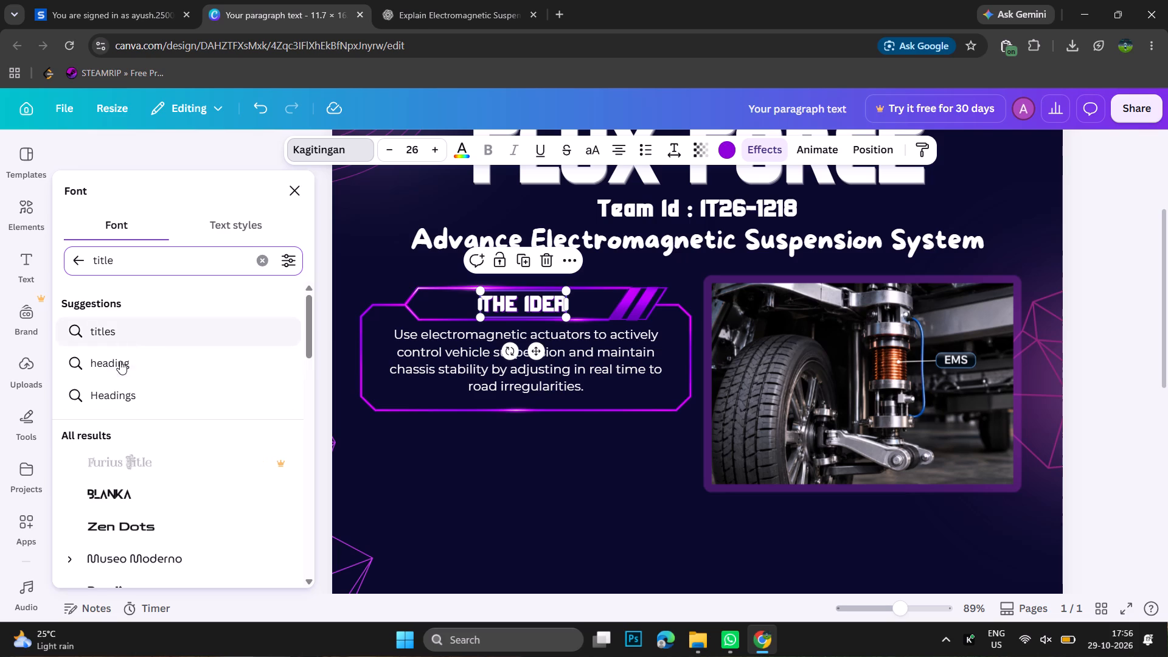
{"action": "left_click", "coordinate": [118, 363]}
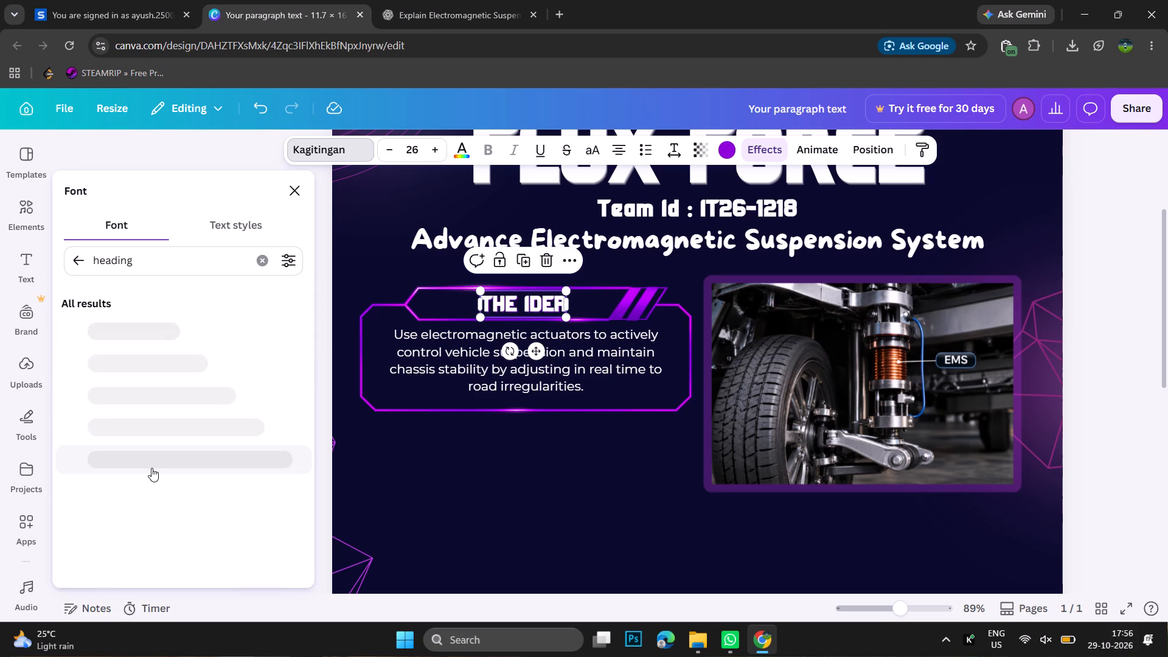
{"action": "left_click", "coordinate": [158, 436]}
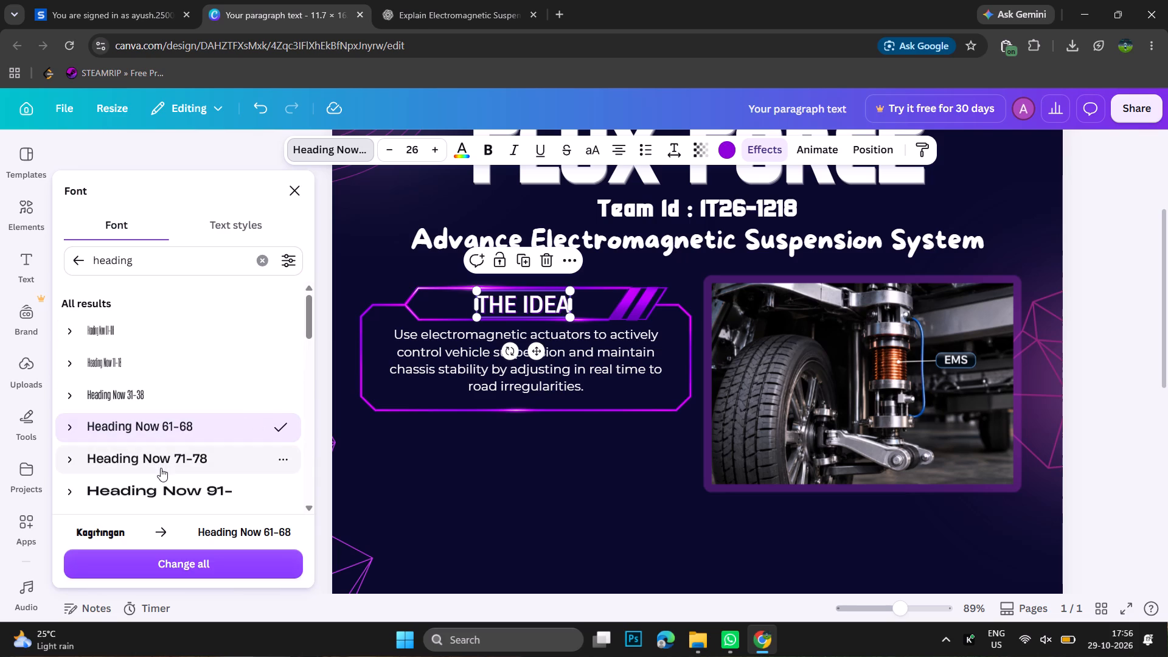
{"action": "left_click", "coordinate": [151, 497]}
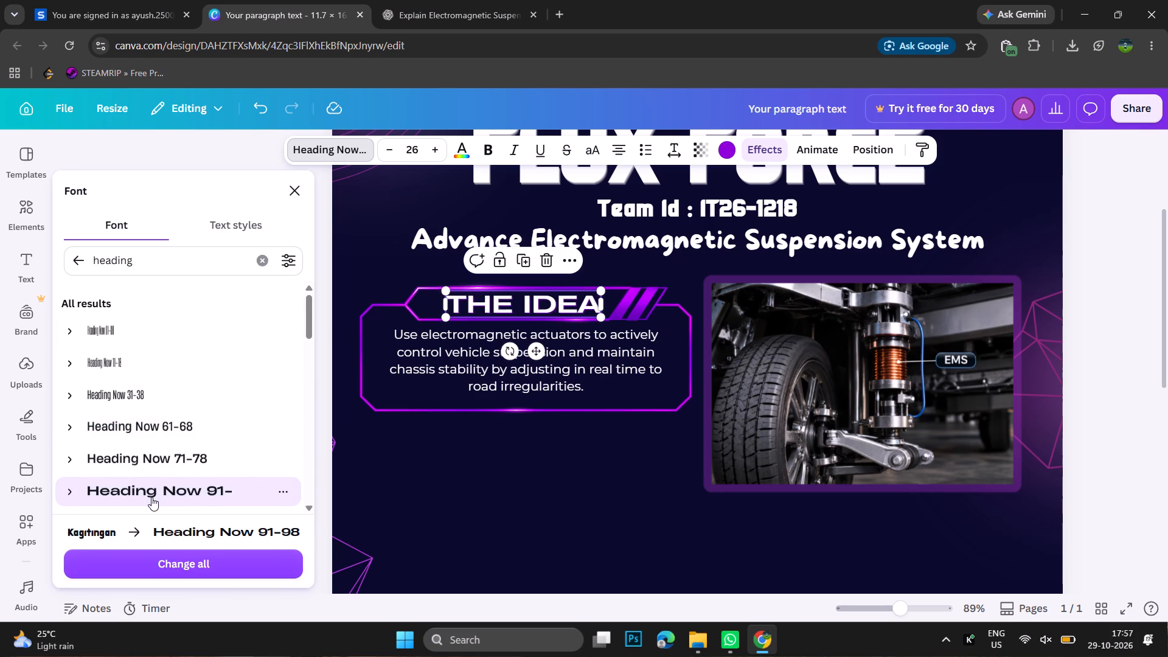
{"action": "scroll", "coordinate": [151, 497], "scroll_direction": "down", "scroll_amount": 2}
{"action": "scroll", "coordinate": [137, 435], "scroll_direction": "down", "scroll_amount": 1}
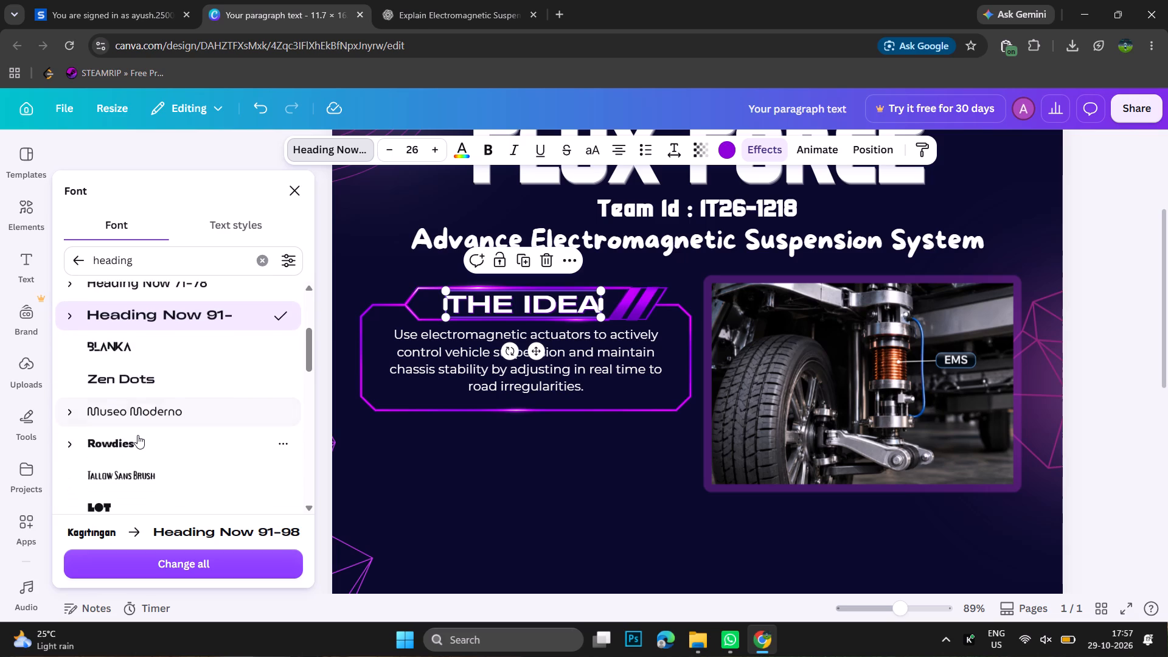
{"action": "scroll", "coordinate": [137, 435], "scroll_direction": "down", "scroll_amount": 1}
{"action": "left_click", "coordinate": [133, 431]}
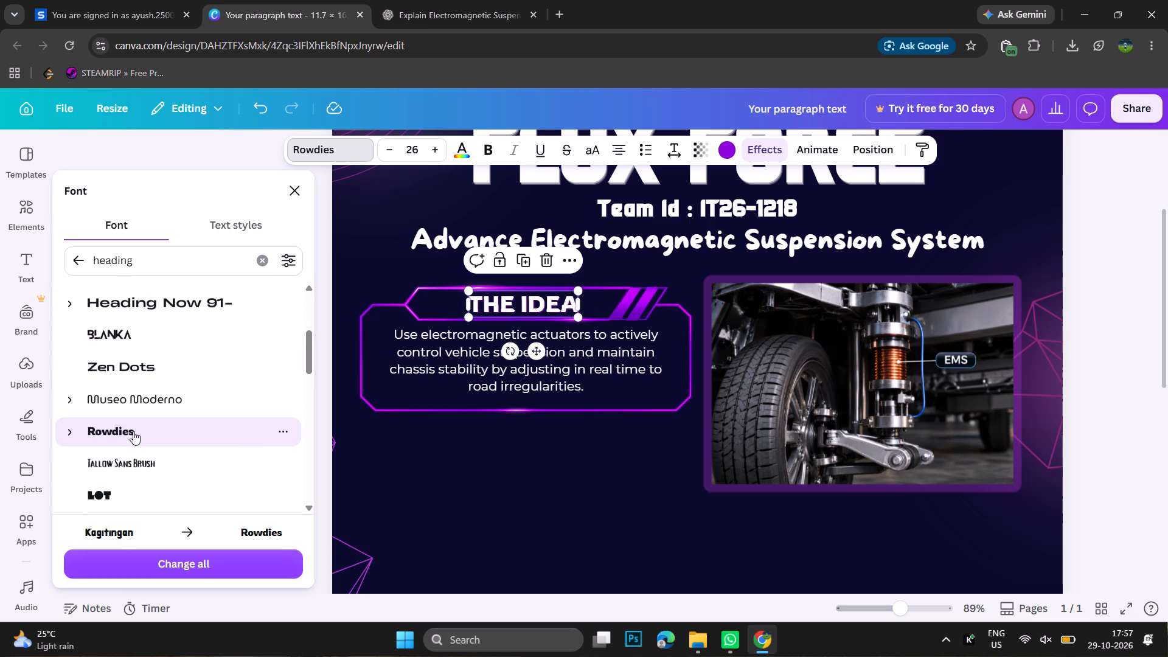
{"action": "left_click", "coordinate": [392, 465]}
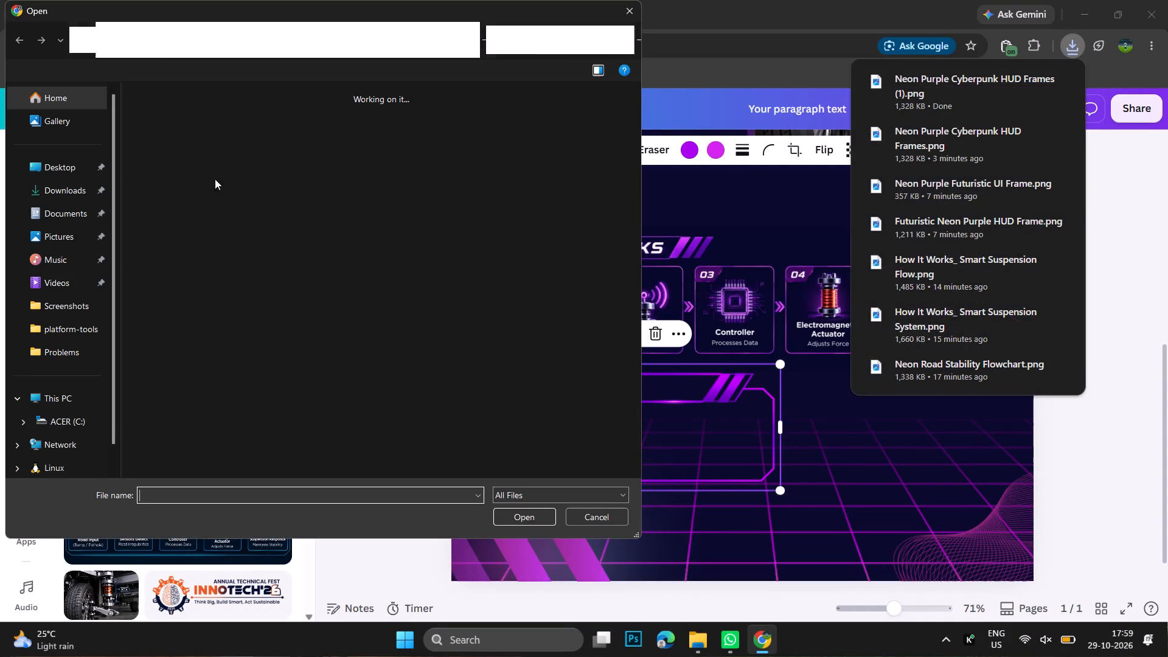
{"action": "left_click", "coordinate": [200, 179]}
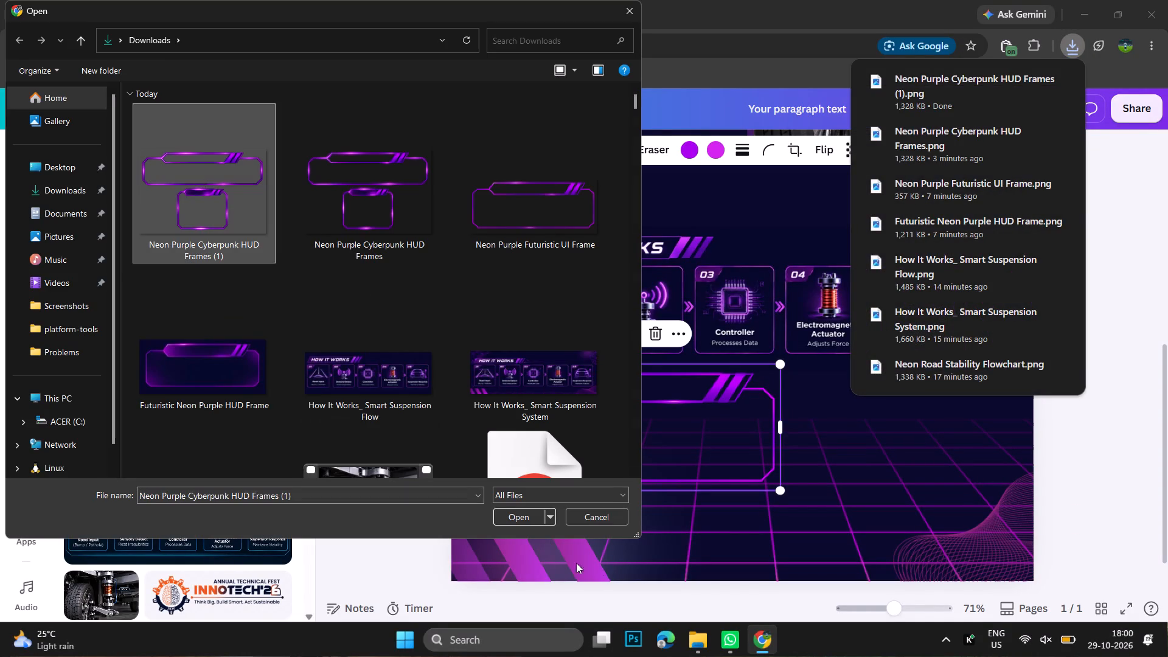
{"action": "left_click", "coordinate": [522, 520]}
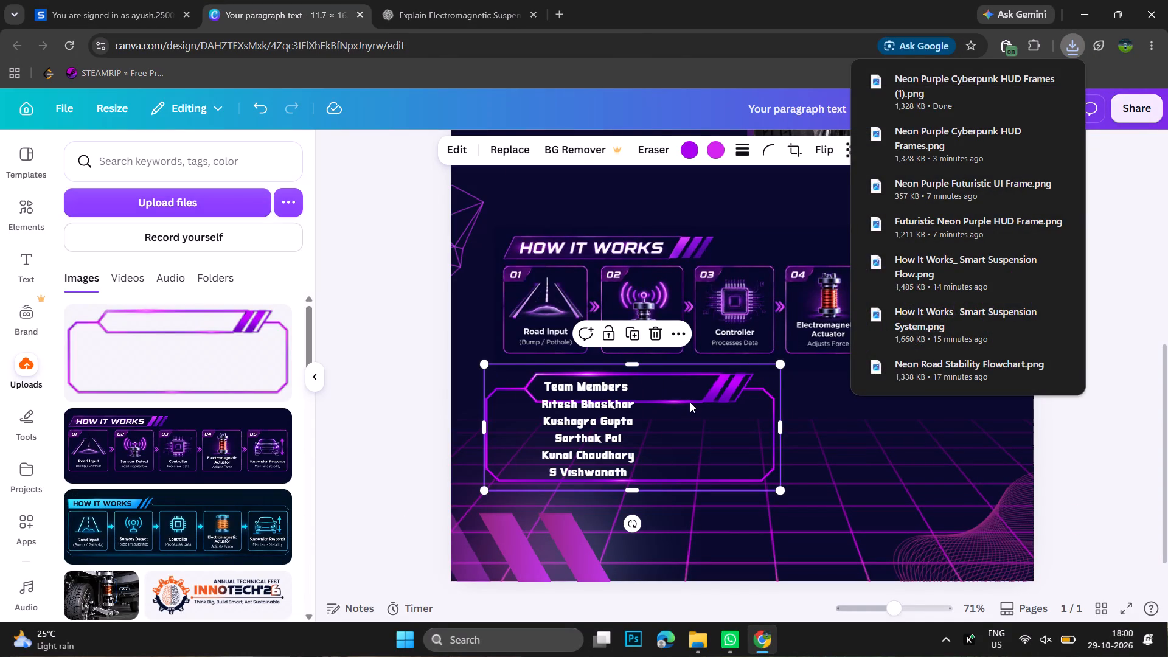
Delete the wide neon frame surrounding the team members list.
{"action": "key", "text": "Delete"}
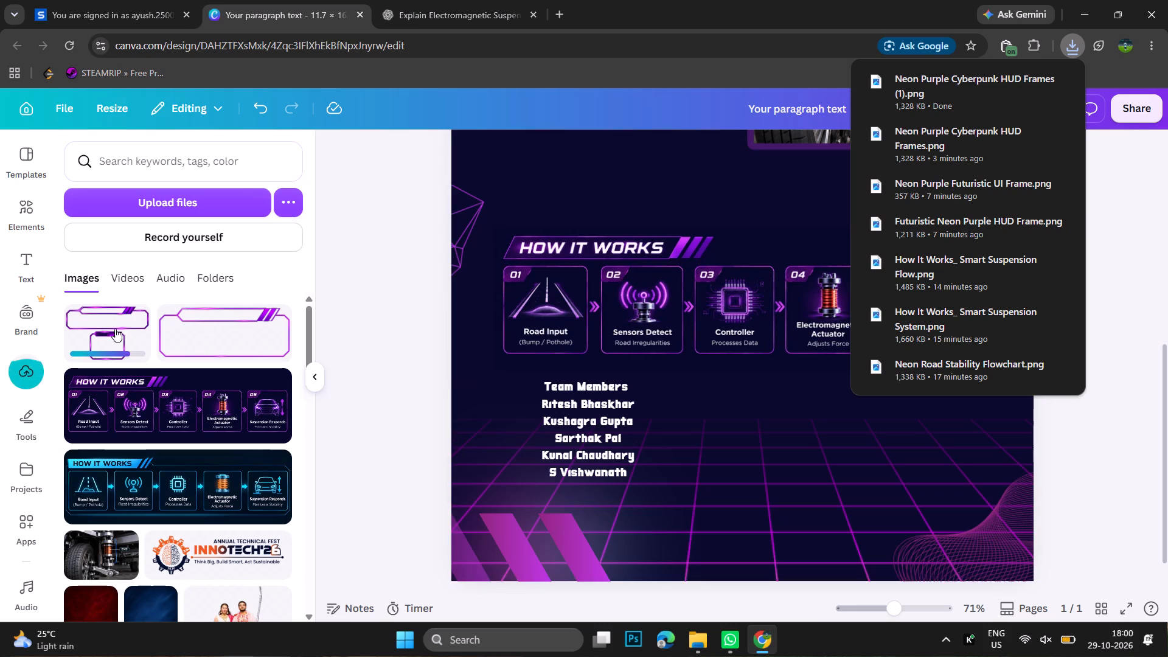
Add the uploaded image with the wide and square neon frames to the poster, positioned over the flowchart and team members area.
{"action": "left_click", "coordinate": [107, 329]}
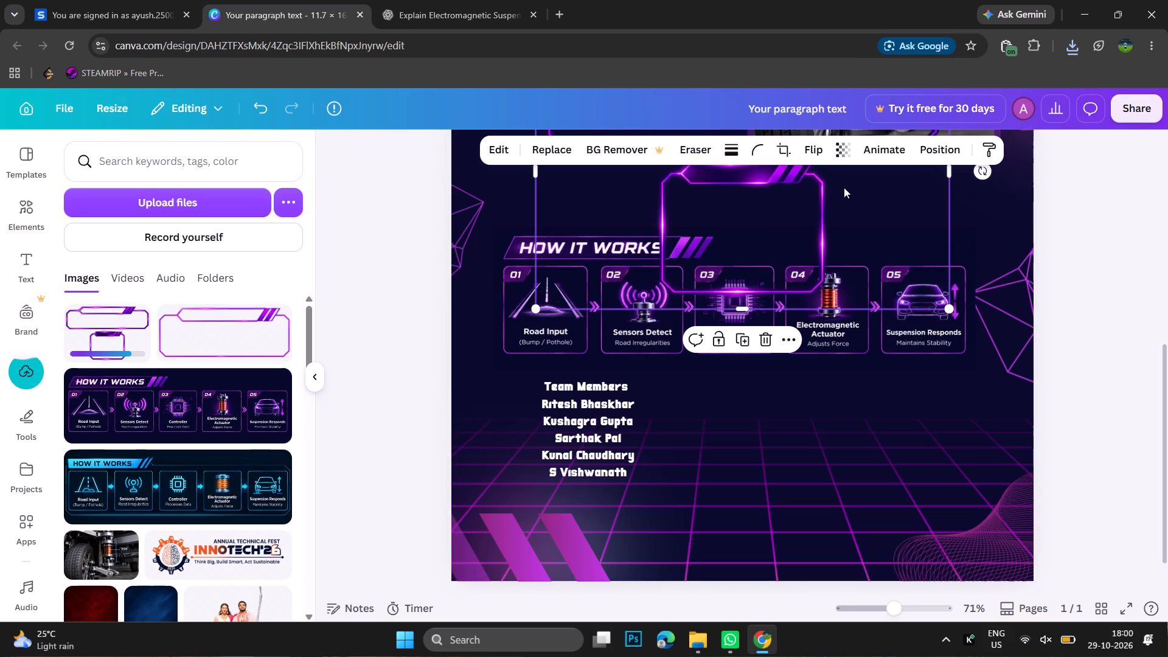
{"action": "left_click_drag", "start_coordinate": [844, 187], "coordinate": [818, 361]}
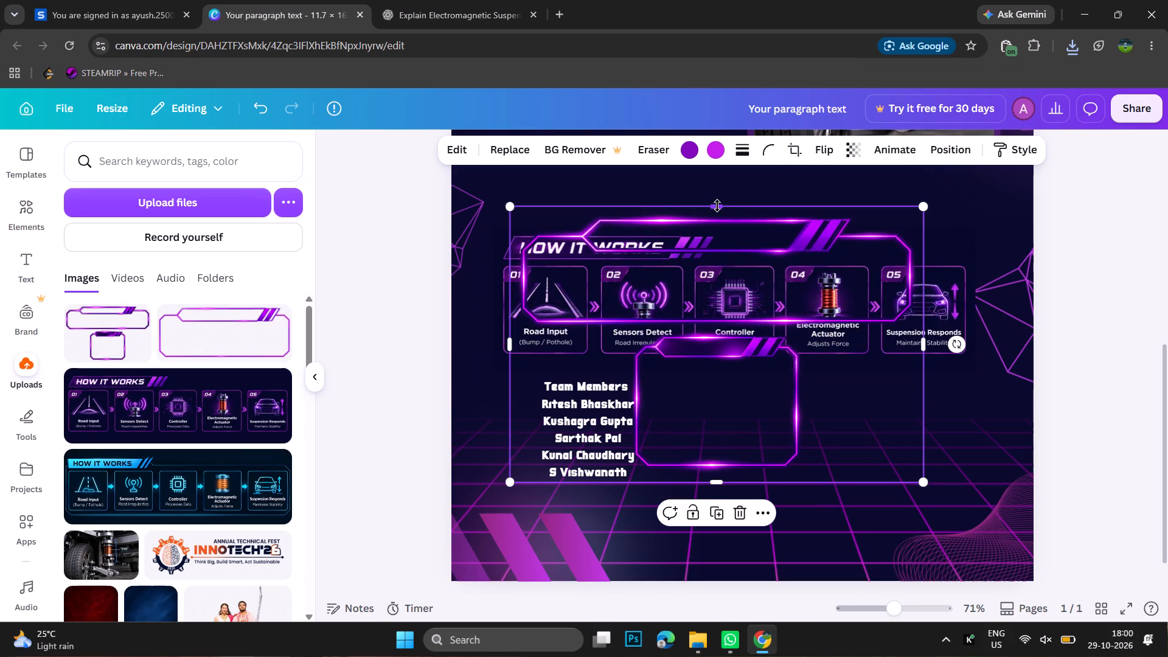
Erase the entire wide frame from the image using the Pixel Eraser at size 58, keeping only the square frame.
{"action": "left_click", "coordinate": [648, 153]}
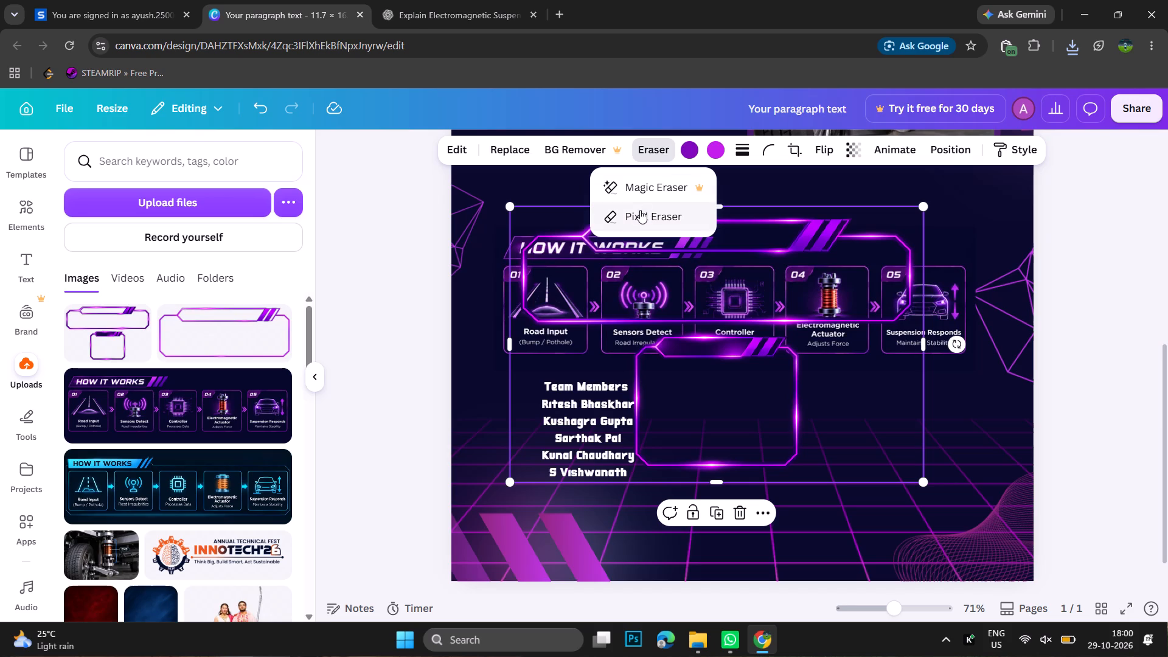
{"action": "left_click", "coordinate": [640, 210]}
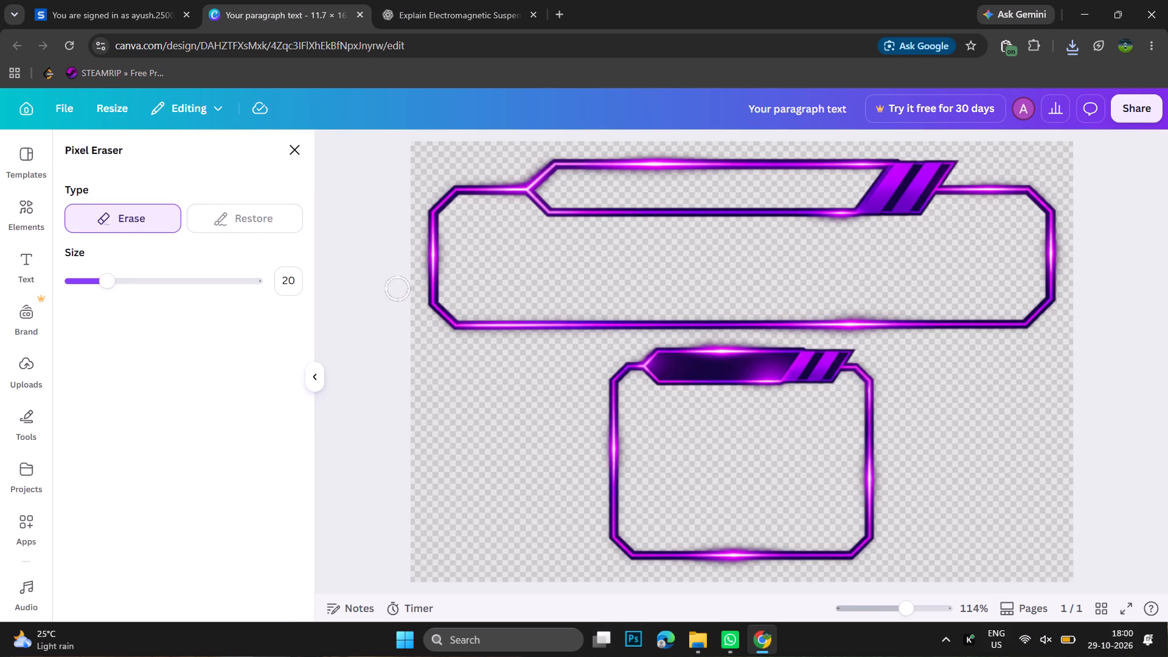
{"action": "left_click_drag", "start_coordinate": [110, 272], "coordinate": [178, 279]}
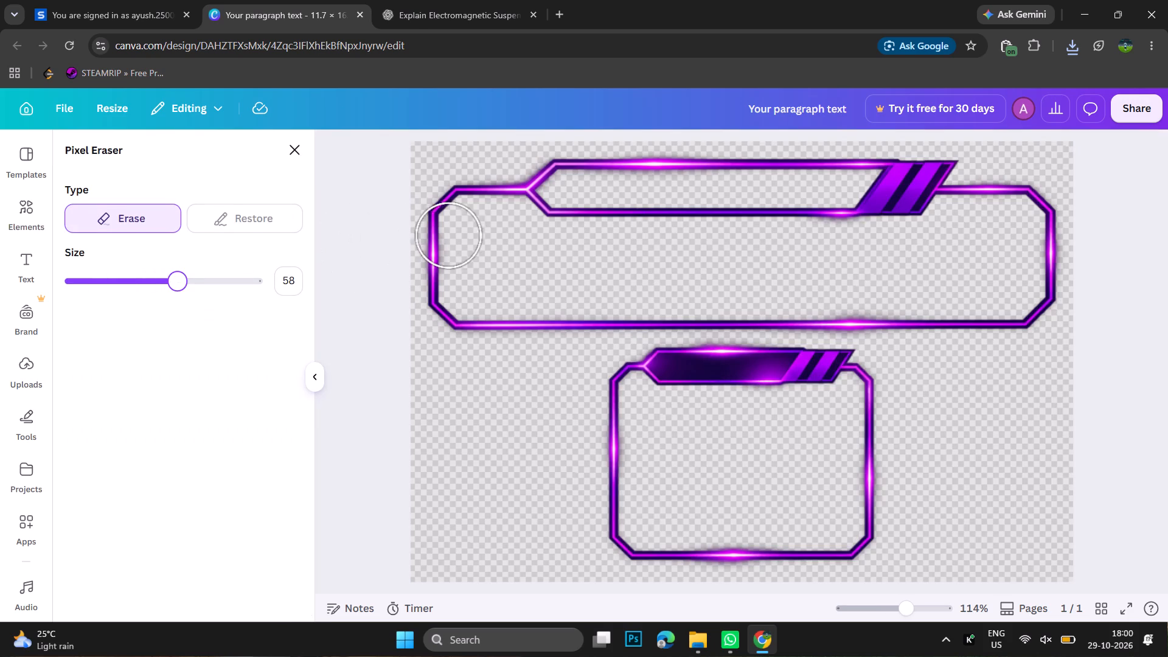
{"action": "left_click_drag", "start_coordinate": [442, 232], "coordinate": [512, 302]}
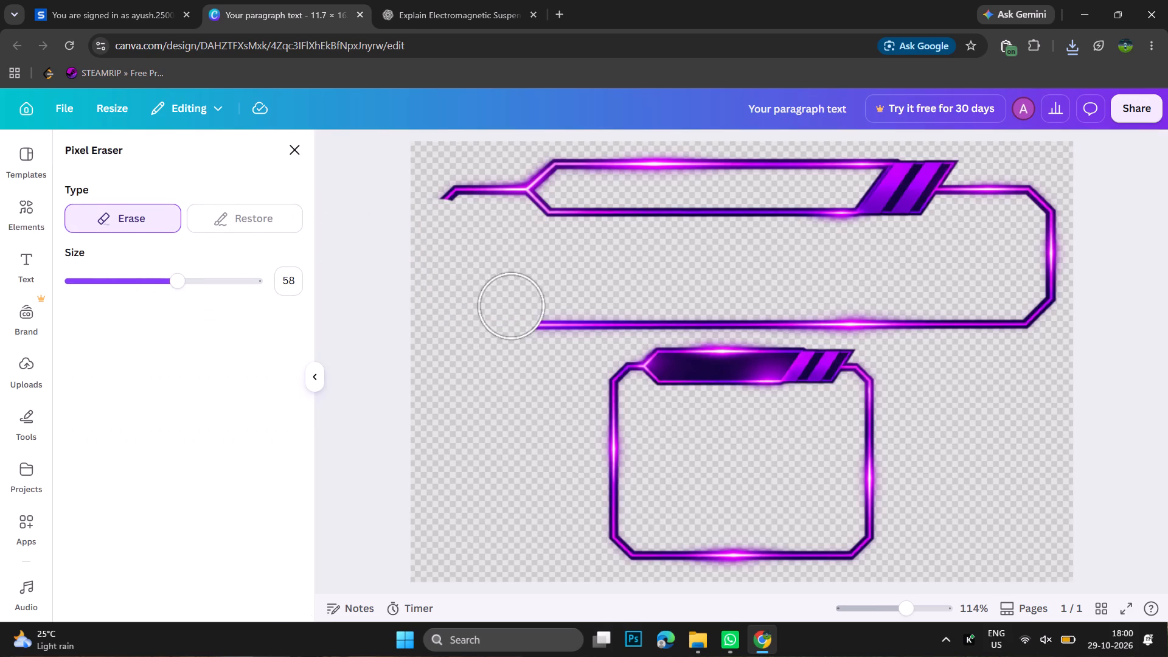
{"action": "left_click_drag", "start_coordinate": [512, 302], "coordinate": [745, 160]}
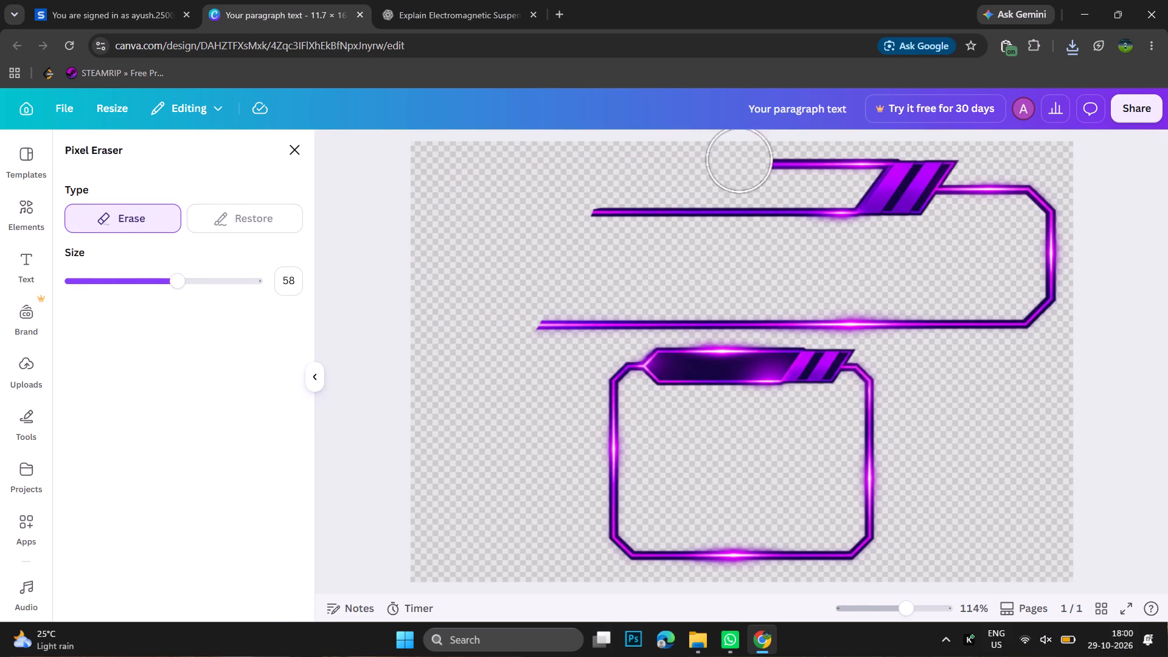
{"action": "left_click_drag", "start_coordinate": [745, 160], "coordinate": [577, 240]}
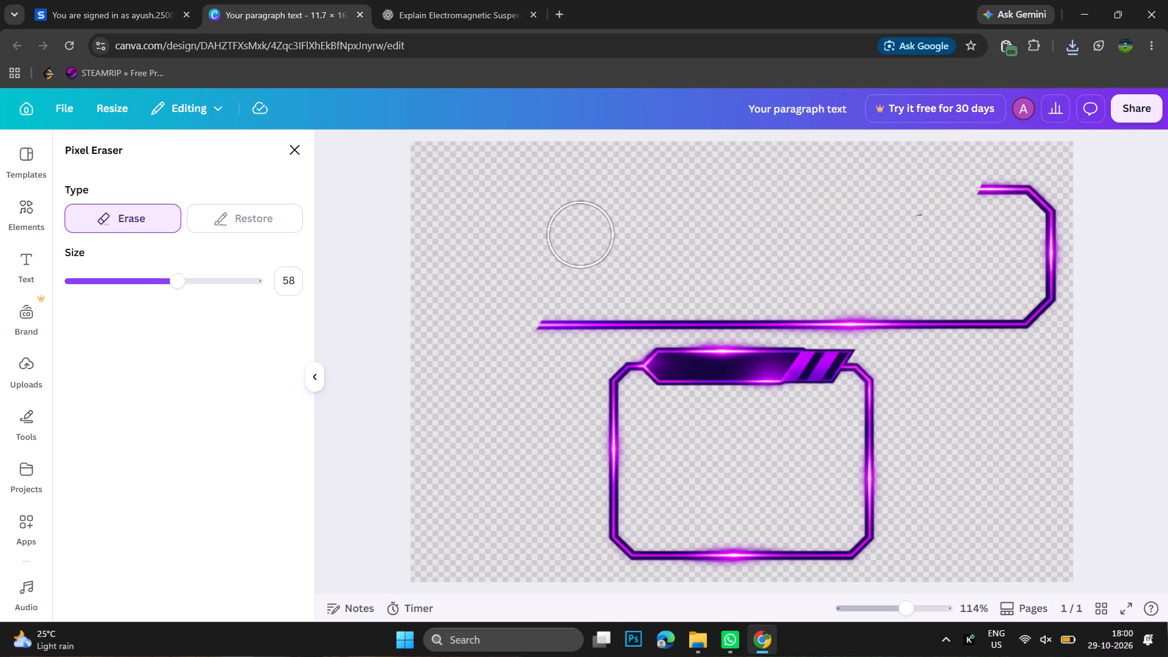
{"action": "left_click_drag", "start_coordinate": [577, 240], "coordinate": [603, 302]}
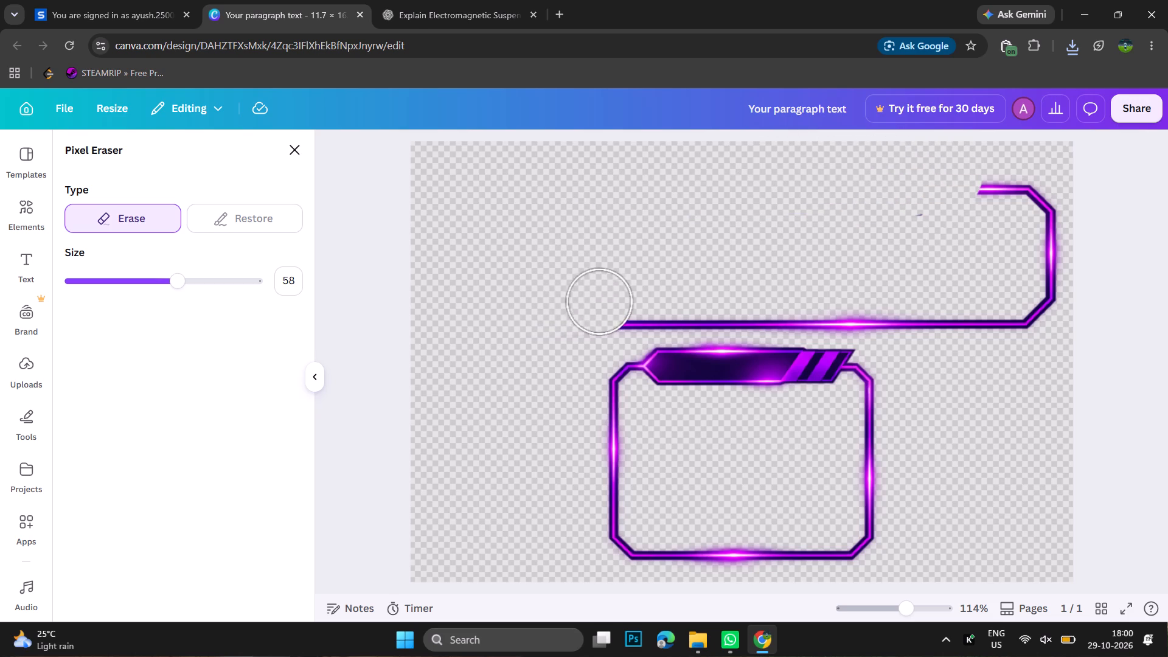
{"action": "left_click_drag", "start_coordinate": [603, 302], "coordinate": [622, 305]}
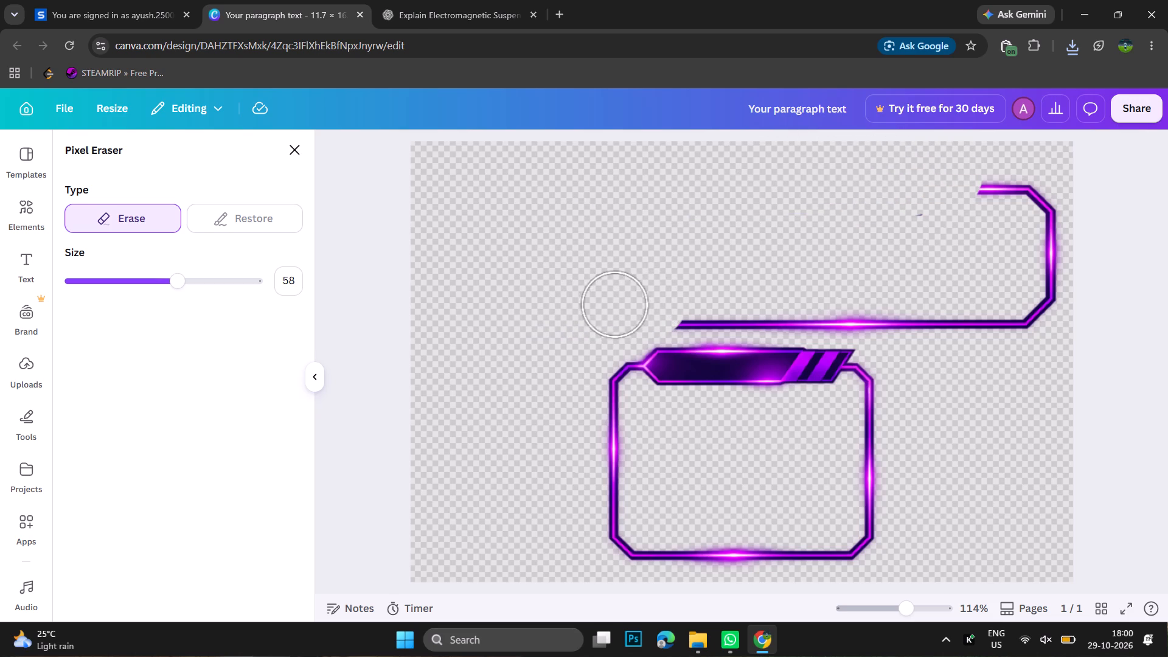
{"action": "left_click_drag", "start_coordinate": [622, 305], "coordinate": [790, 294]}
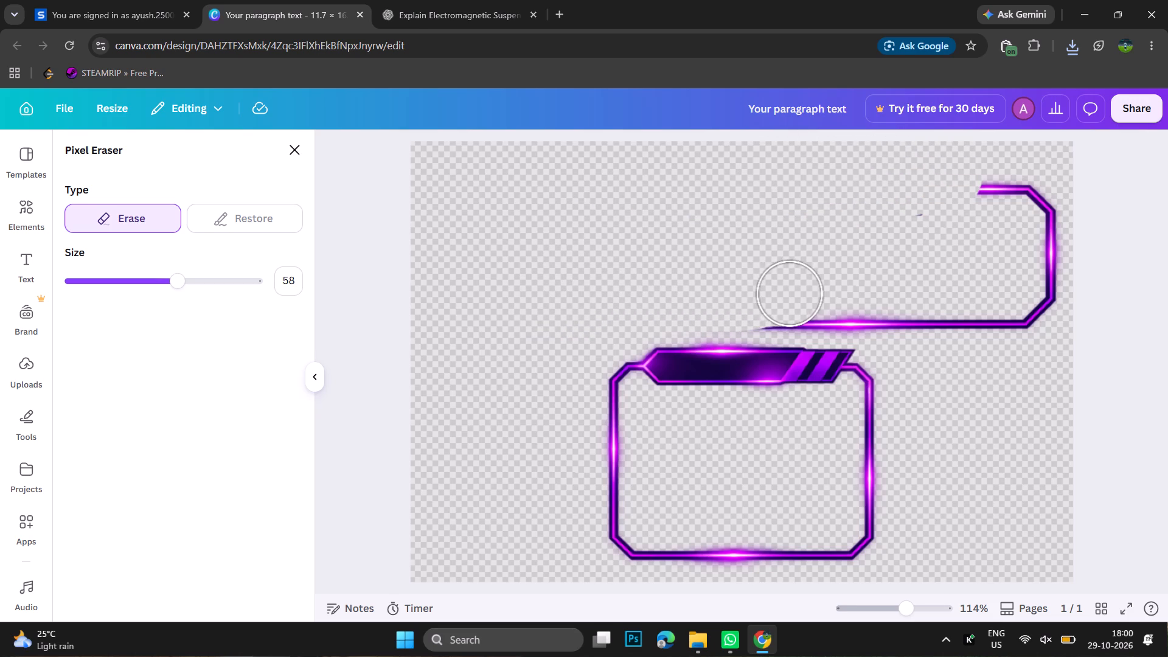
{"action": "left_click_drag", "start_coordinate": [790, 294], "coordinate": [799, 304]}
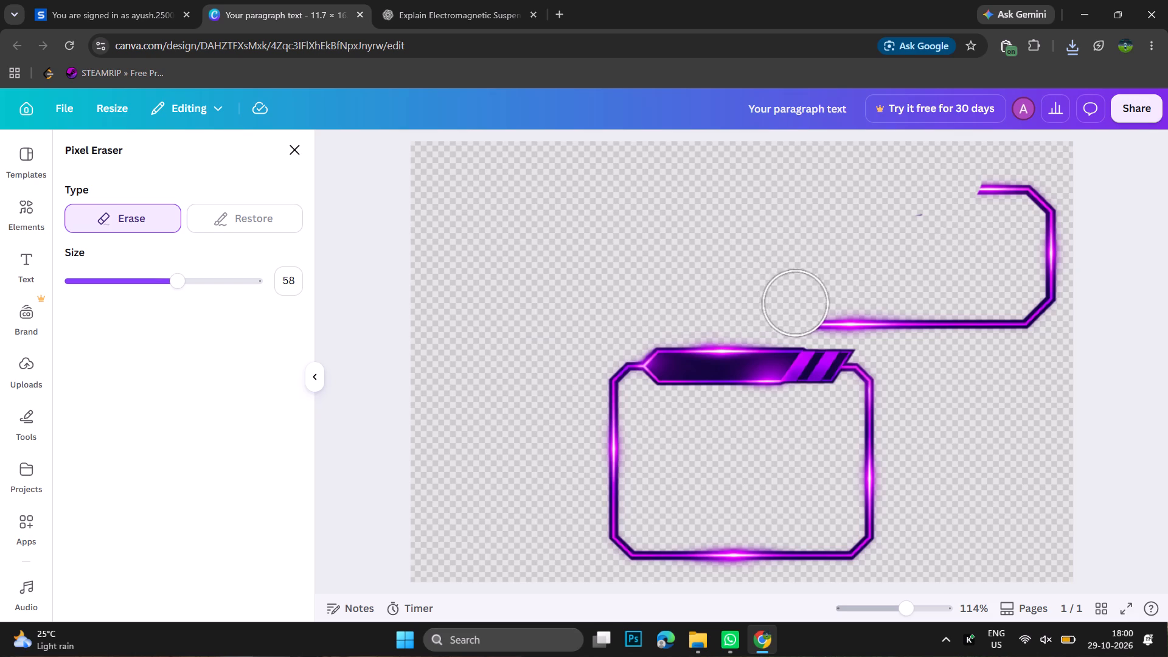
{"action": "left_click_drag", "start_coordinate": [799, 304], "coordinate": [1014, 303]}
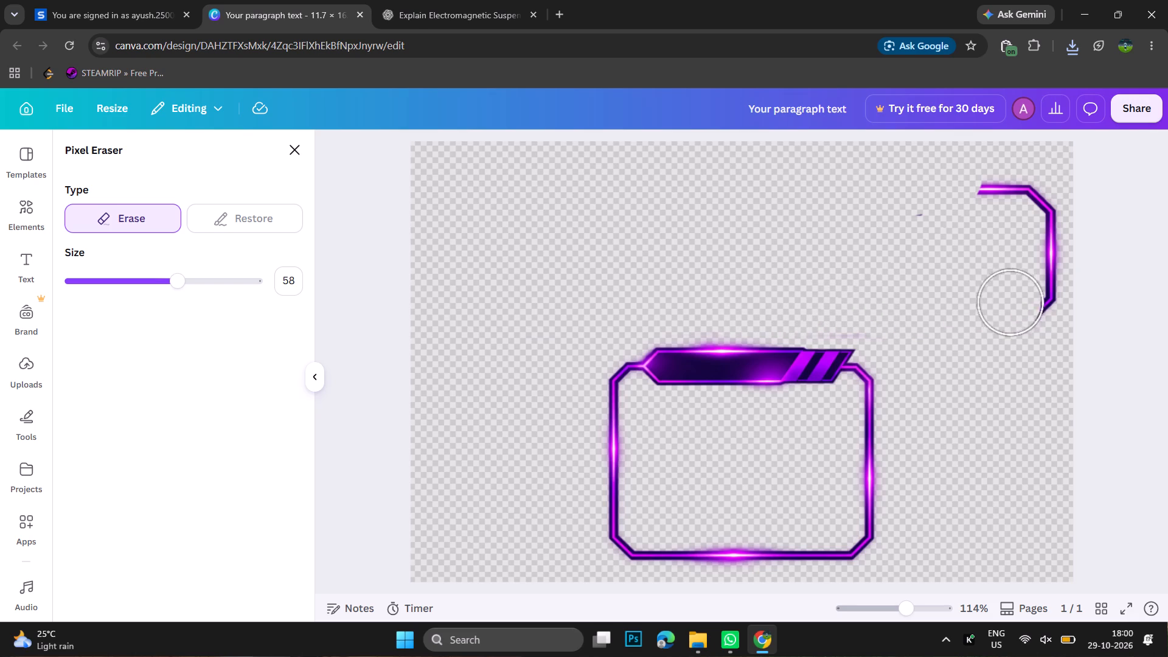
{"action": "left_click_drag", "start_coordinate": [1014, 303], "coordinate": [880, 316]}
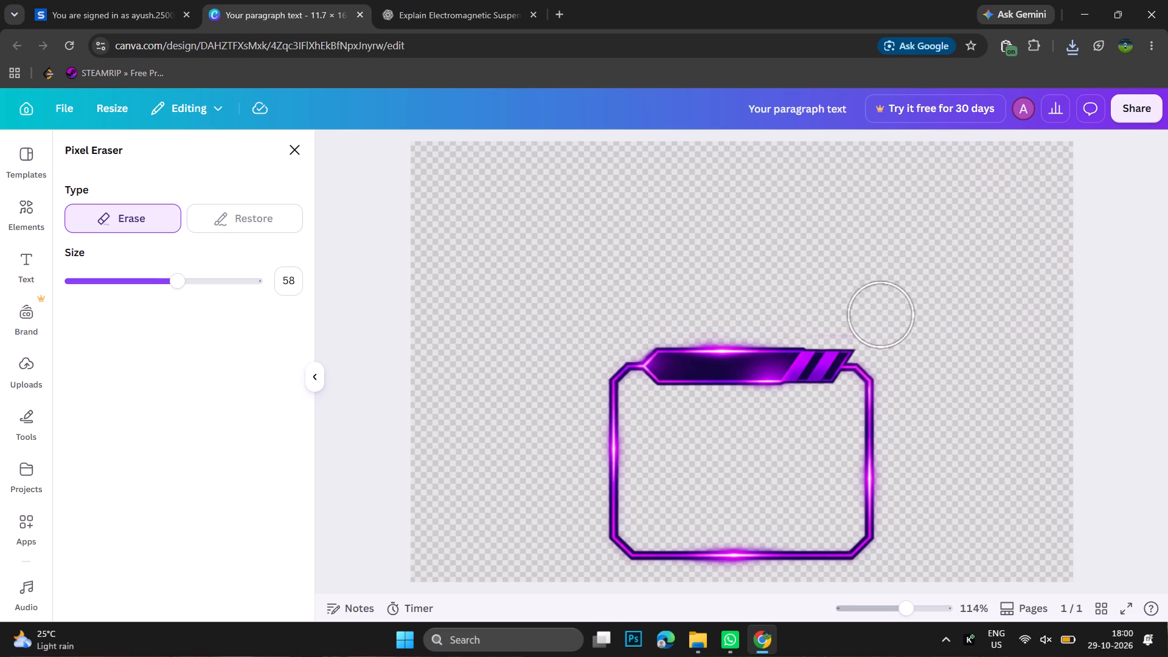
{"action": "left_click_drag", "start_coordinate": [880, 316], "coordinate": [877, 304]}
{"action": "left_click", "coordinate": [877, 304]}
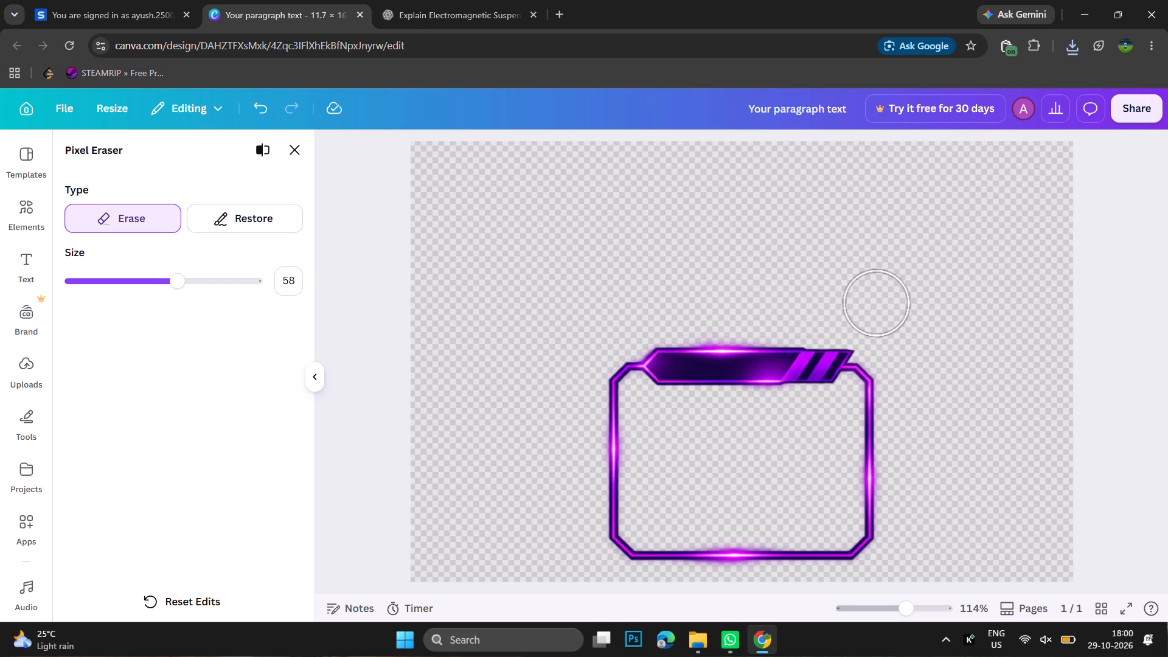
{"action": "scroll", "coordinate": [877, 304], "scroll_direction": "down", "scroll_amount": 1}
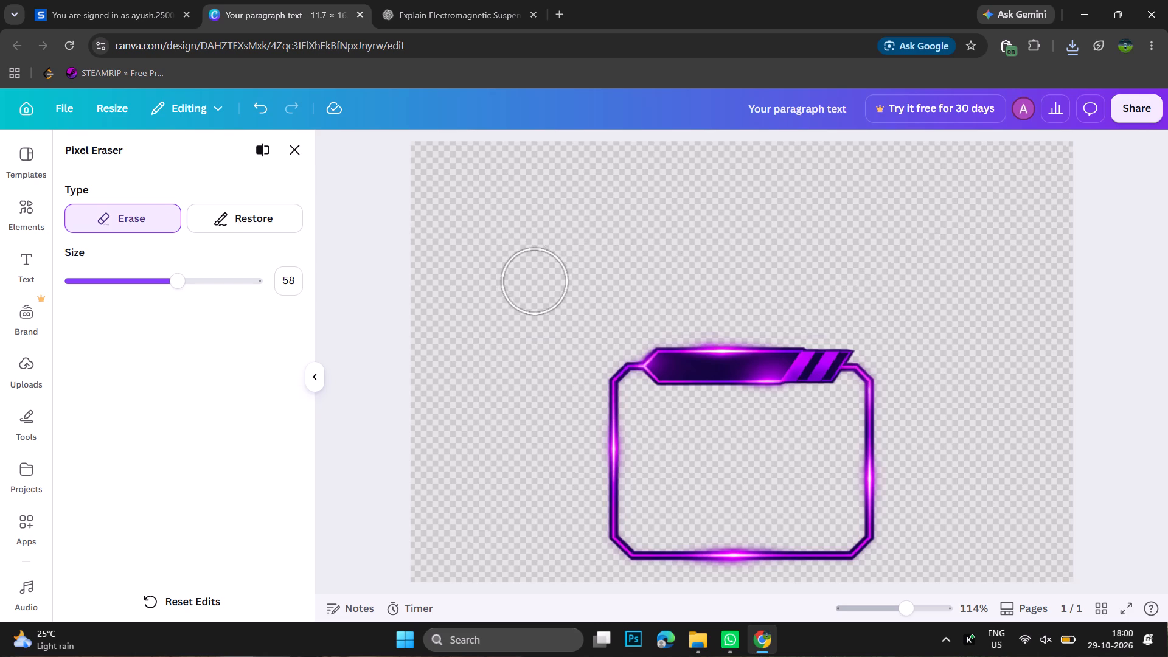
{"action": "left_click", "coordinate": [297, 150]}
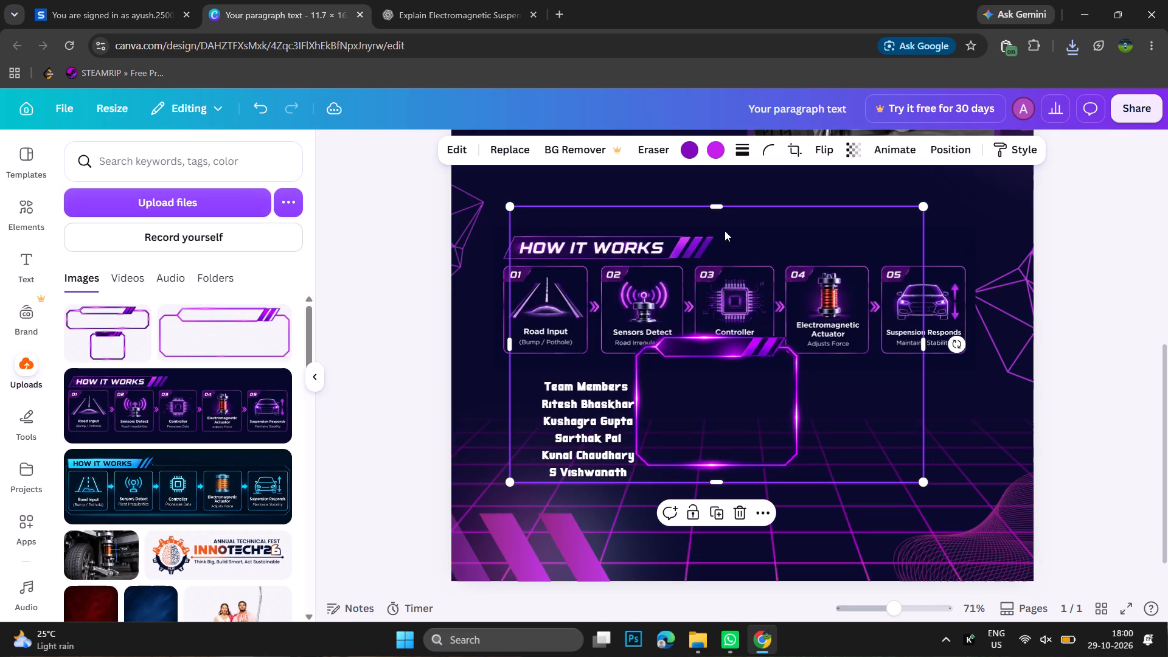
Crop the image's empty top and both sides close to the square neon frame, to a height of about 3.1.
{"action": "left_click_drag", "start_coordinate": [713, 207], "coordinate": [721, 326]}
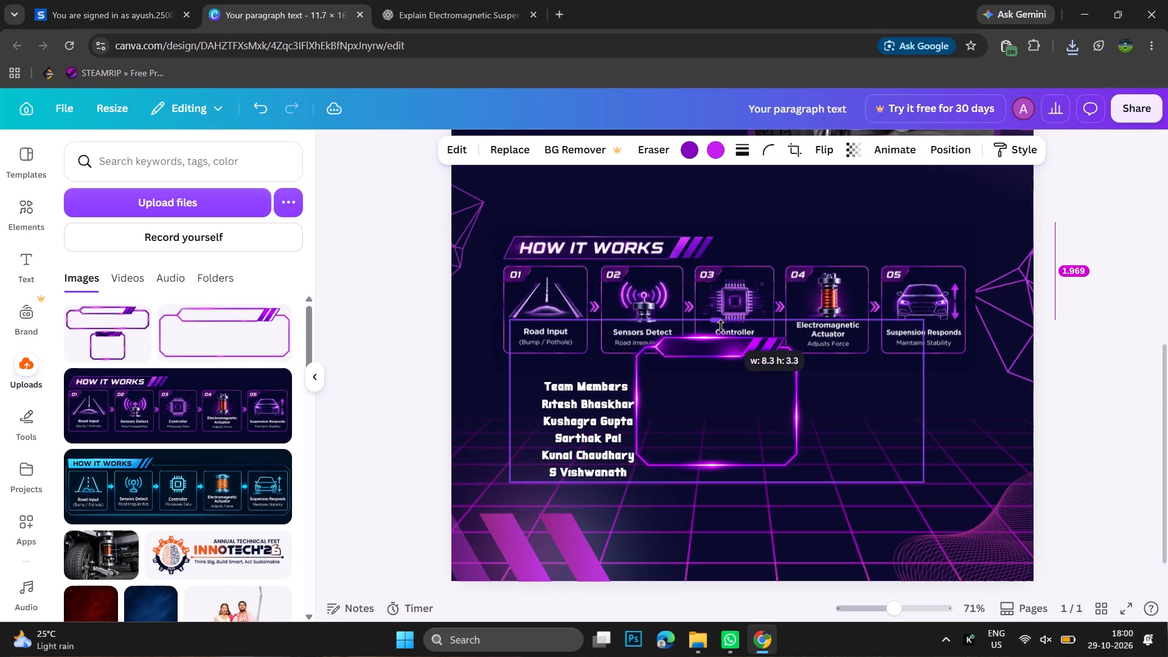
{"action": "left_click_drag", "start_coordinate": [721, 326], "coordinate": [718, 328]}
{"action": "left_click_drag", "start_coordinate": [923, 402], "coordinate": [809, 403]}
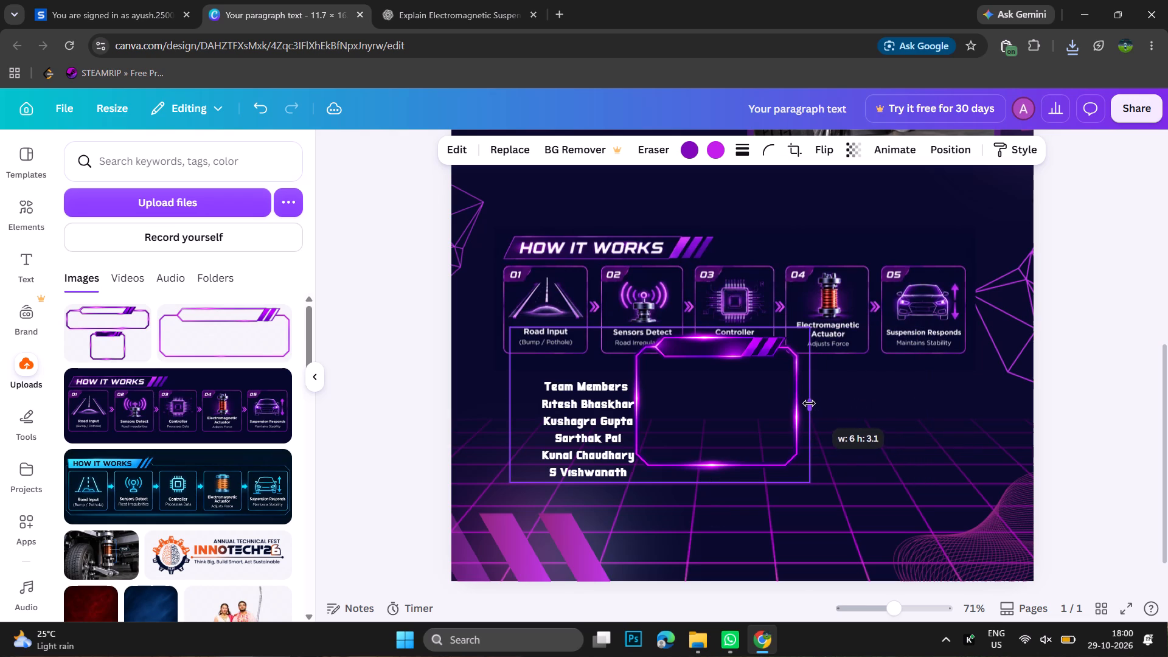
{"action": "left_click_drag", "start_coordinate": [507, 400], "coordinate": [589, 406]}
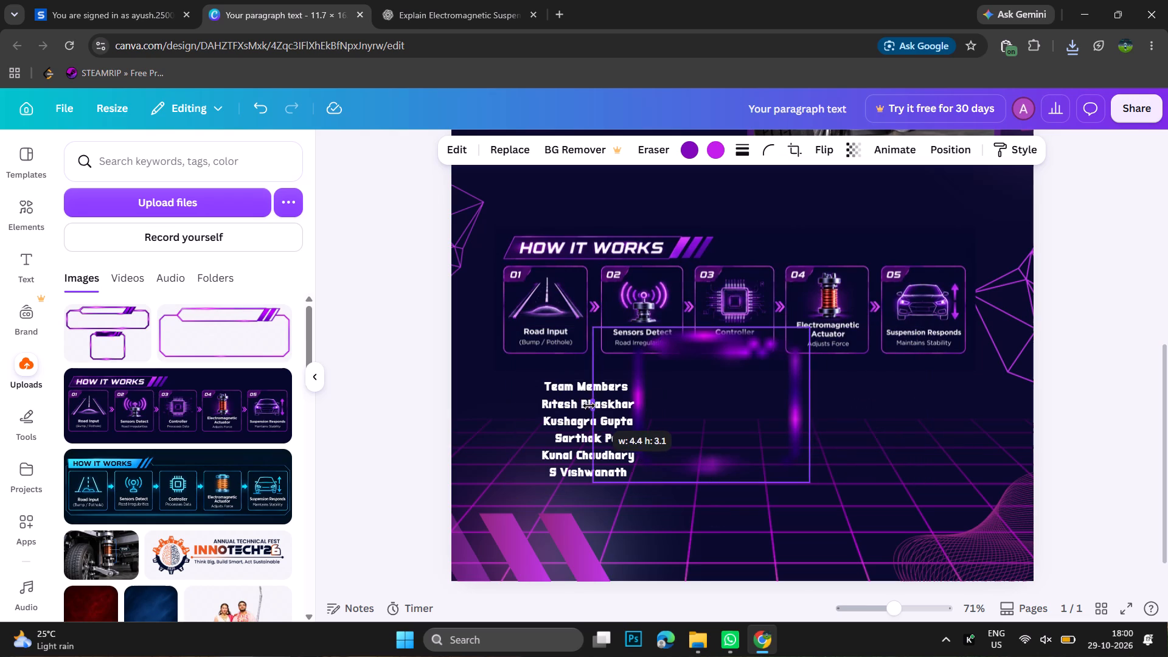
{"action": "left_click_drag", "start_coordinate": [589, 406], "coordinate": [614, 405]}
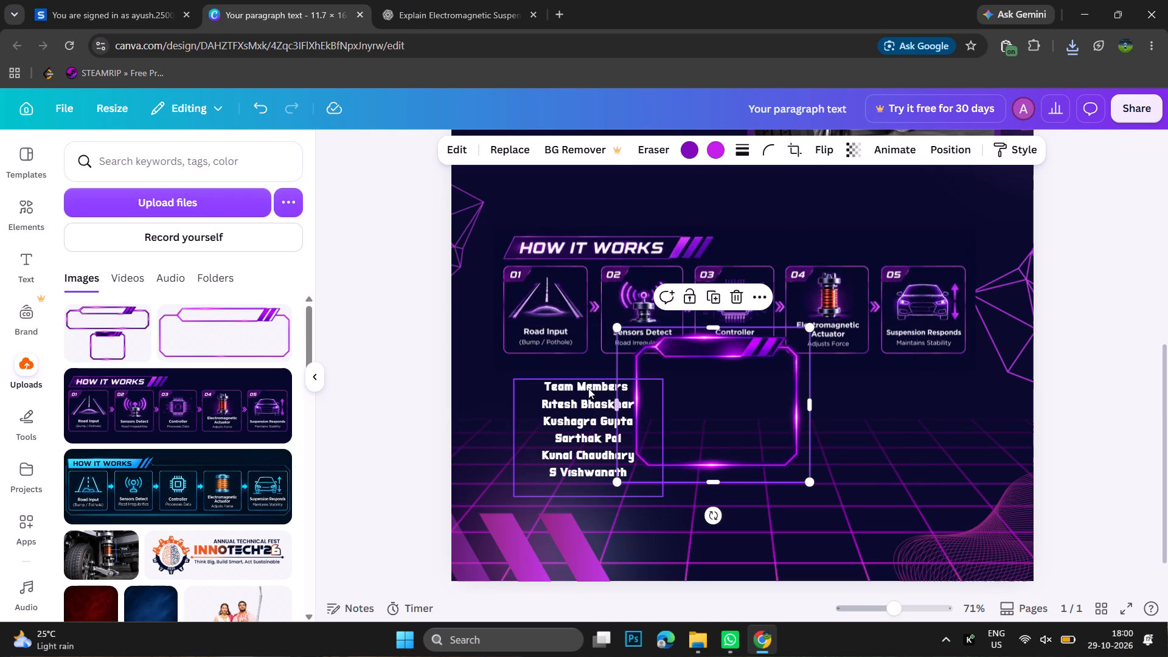
Move the team members text onto the square neon frame, with the Team Members heading over its title bar.
{"action": "left_click", "coordinate": [588, 386]}
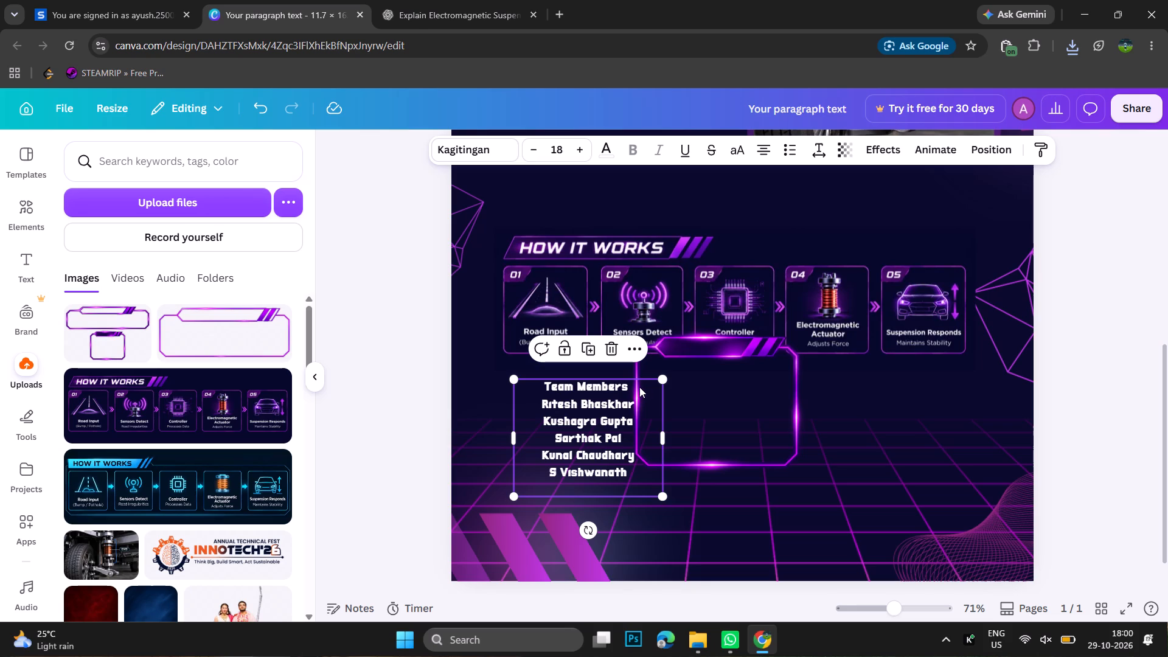
{"action": "left_click_drag", "start_coordinate": [639, 385], "coordinate": [738, 349]}
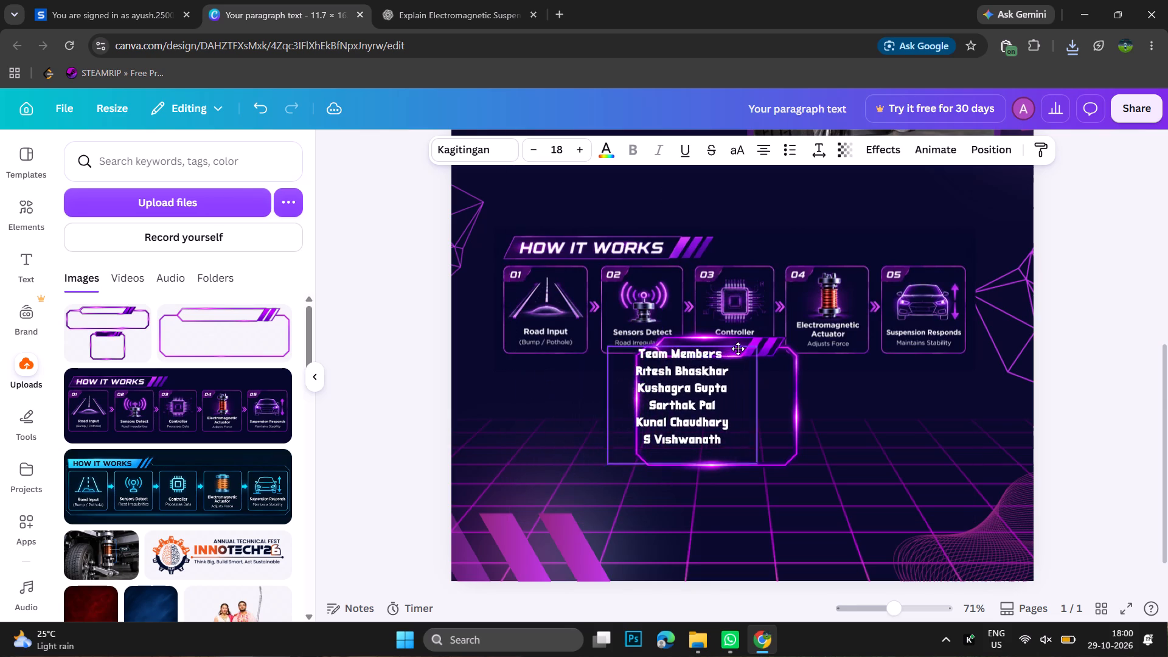
{"action": "left_click_drag", "start_coordinate": [738, 349], "coordinate": [749, 347]}
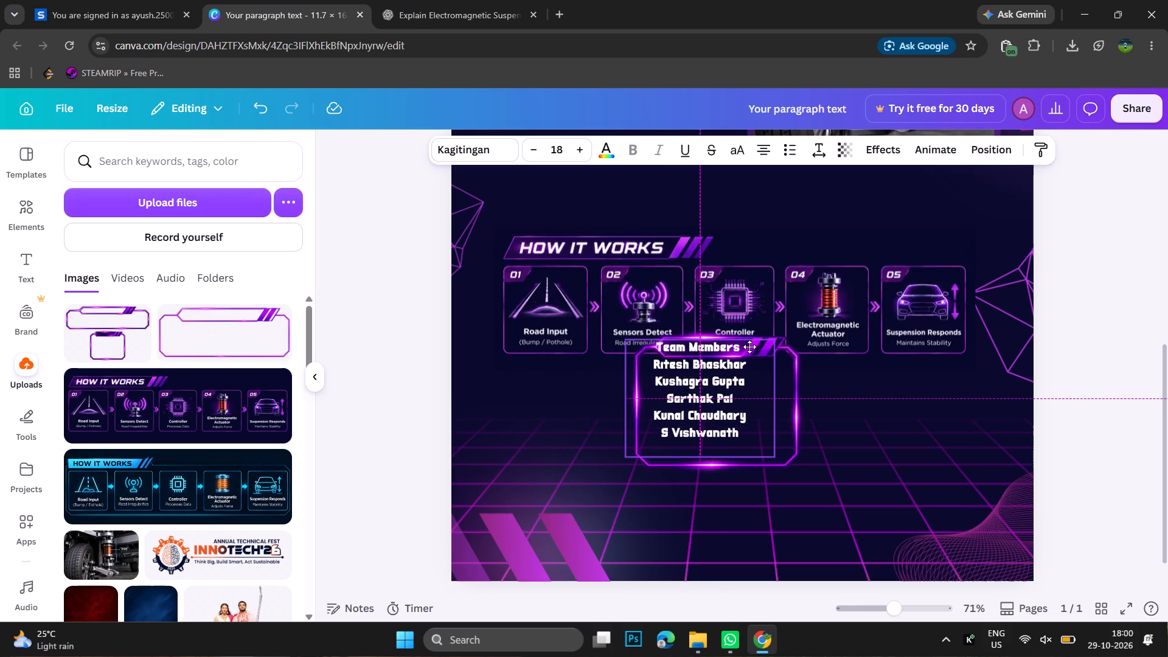
{"action": "left_click_drag", "start_coordinate": [749, 347], "coordinate": [756, 347]}
Delete the Team Members heading from the text box, leaving only the list of names.
{"action": "left_click", "coordinate": [756, 347]}
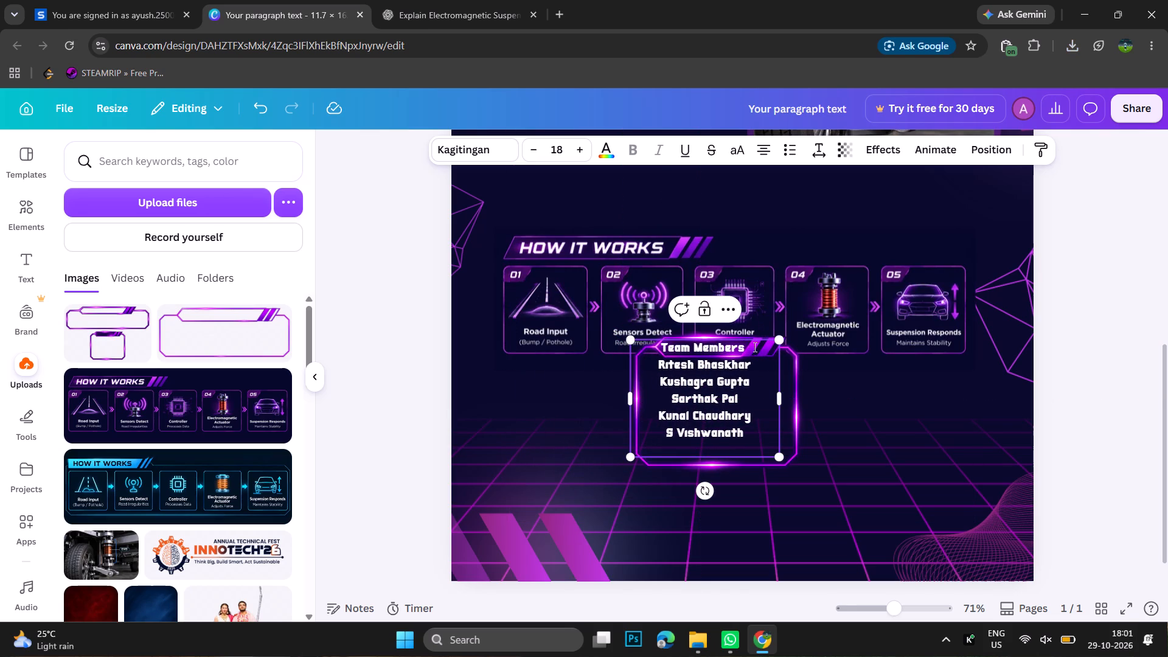
{"action": "key", "text": "BackSpace"}
{"action": "key", "text": "BackSpace"}
{"action": "key", "text": "BackSpace"}
{"action": "key", "text": "BackSpace"}
{"action": "key", "text": "BackSpace"}
{"action": "key", "text": "BackSpace"}
{"action": "key", "text": "BackSpace"}
{"action": "key", "text": "BackSpace"}
{"action": "key", "text": "BackSpace"}
{"action": "key", "text": "BackSpace"}
{"action": "key", "text": "BackSpace"}
{"action": "key", "text": "BackSpace"}
{"action": "key", "text": "BackSpace"}
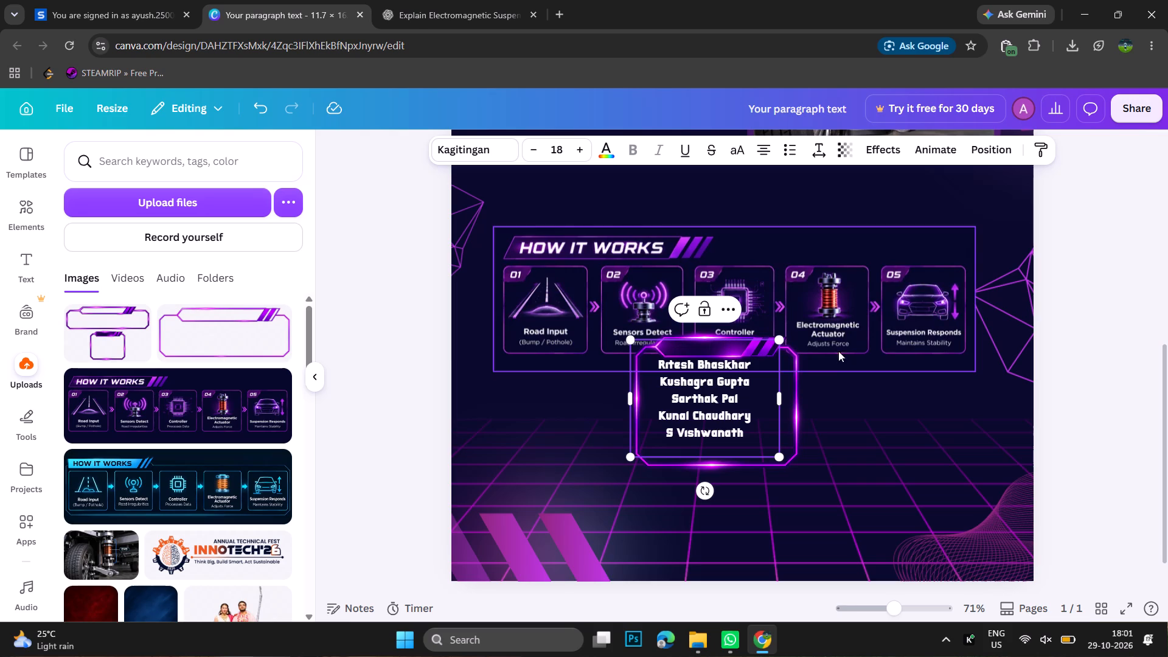
{"action": "left_click", "coordinate": [866, 387]}
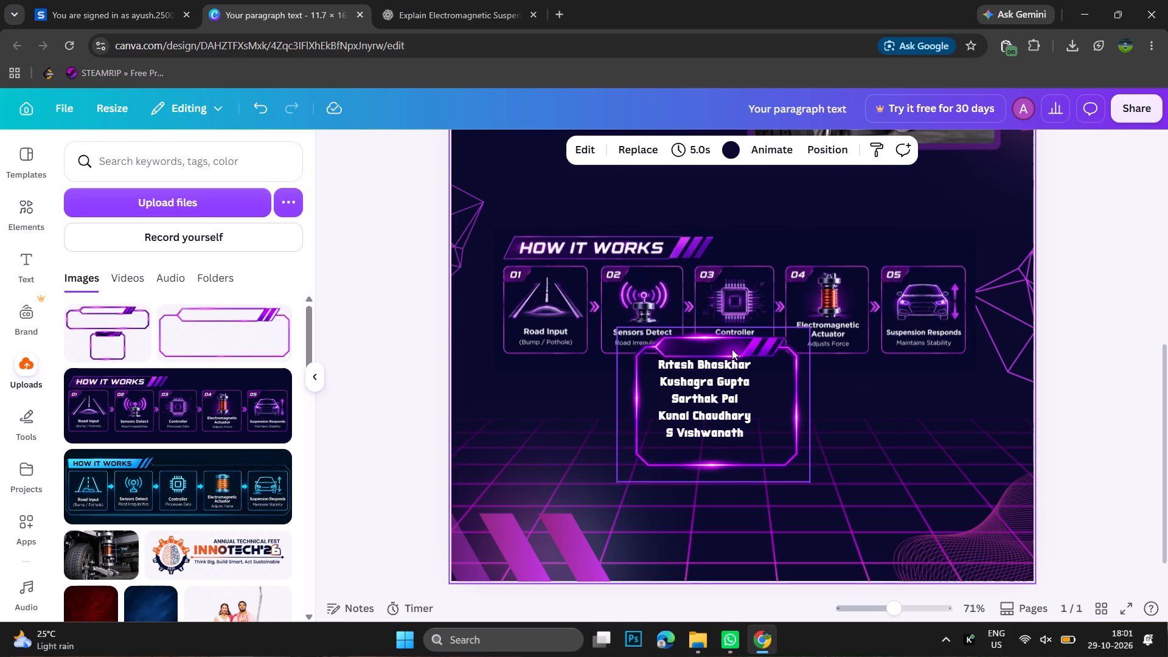
Shrink the names text to about size 17 and centre it inside the square neon frame.
{"action": "left_click", "coordinate": [717, 364]}
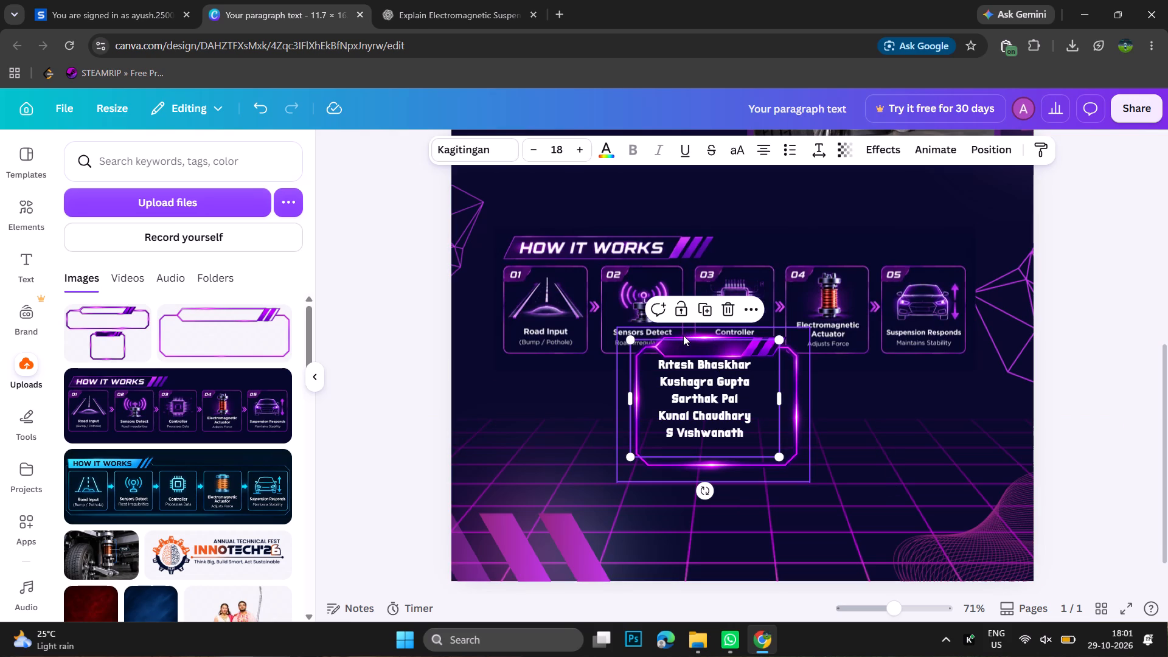
{"action": "left_click_drag", "start_coordinate": [779, 338], "coordinate": [773, 350]}
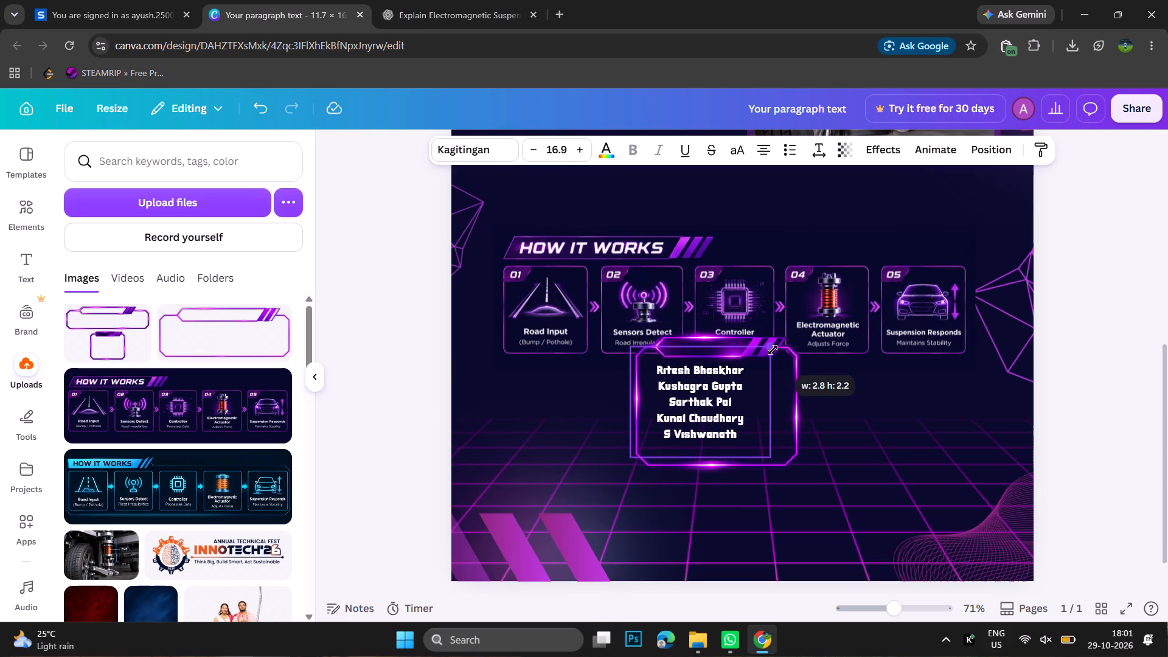
{"action": "left_click_drag", "start_coordinate": [773, 350], "coordinate": [773, 349]}
{"action": "left_click_drag", "start_coordinate": [712, 386], "coordinate": [729, 391]}
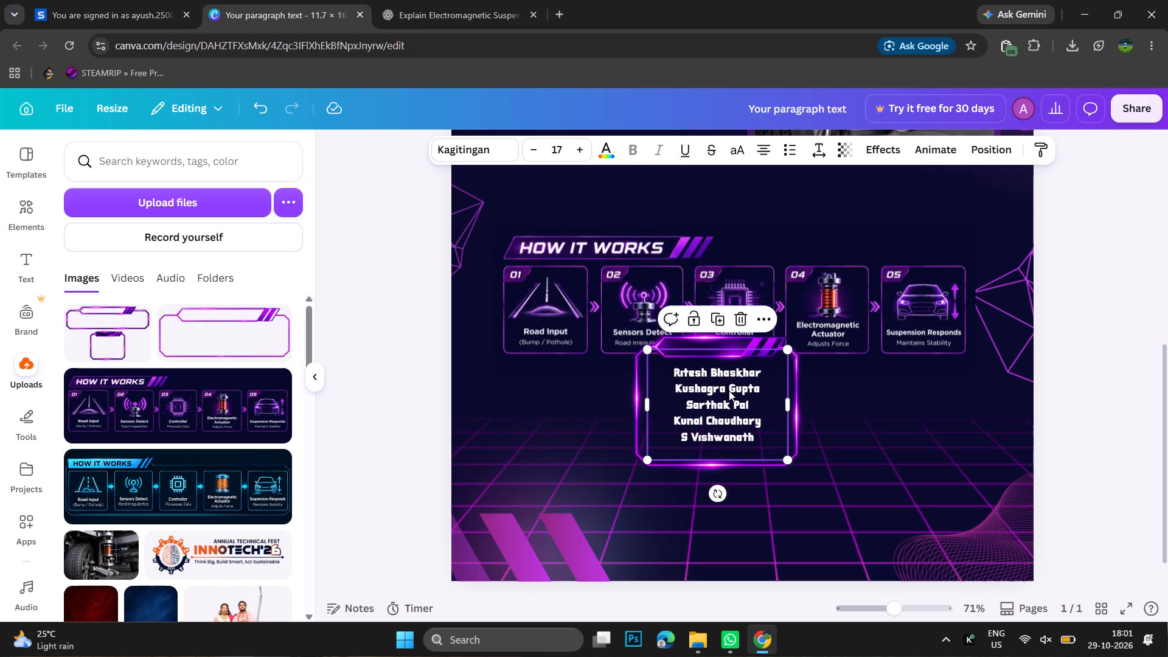
Move the square neon frame away from the names to the space below the flowchart's Electromagnetic Actuator and Suspension Responds stages.
{"action": "left_click_drag", "start_coordinate": [632, 390], "coordinate": [507, 437]}
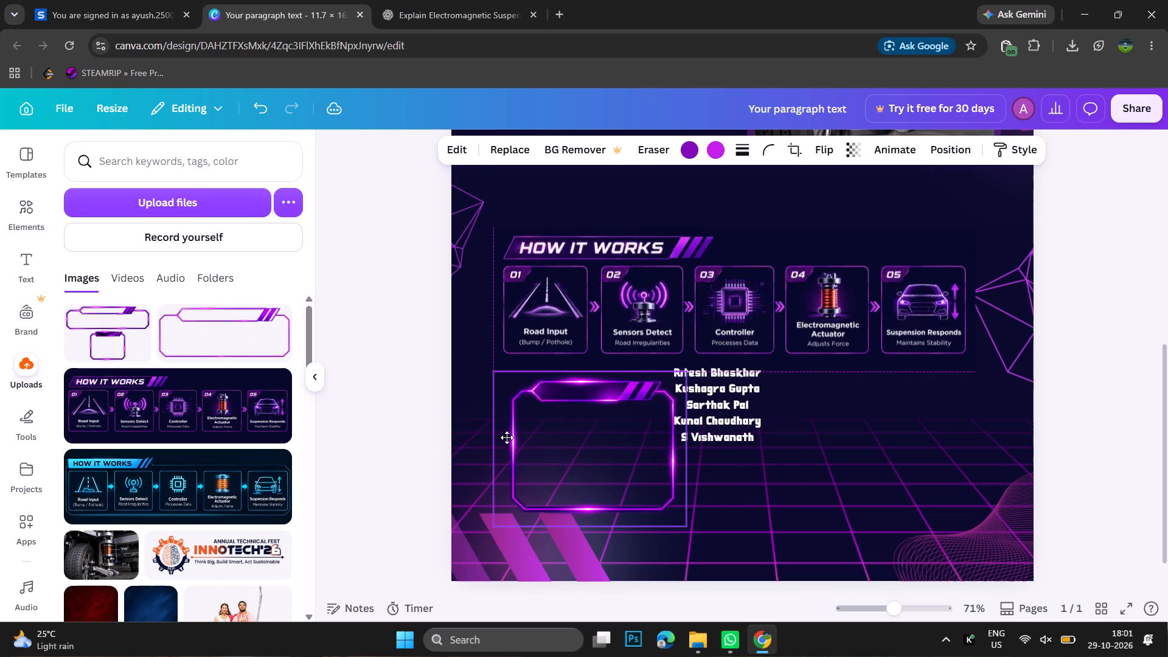
{"action": "left_click_drag", "start_coordinate": [507, 437], "coordinate": [504, 441]}
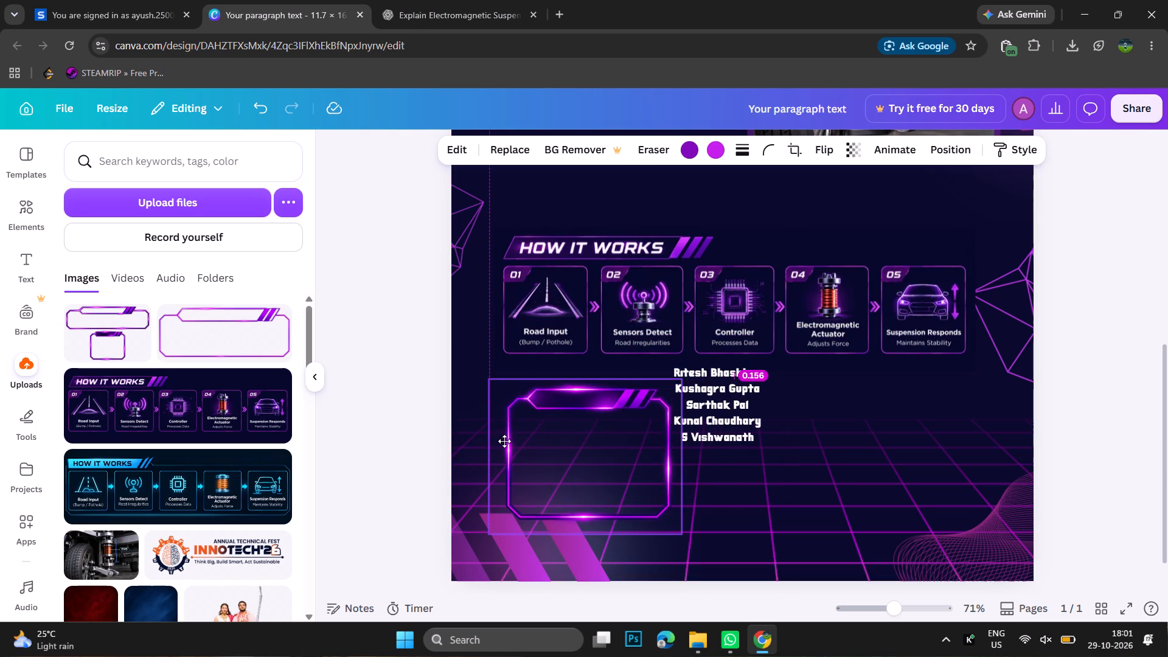
{"action": "left_click_drag", "start_coordinate": [504, 441], "coordinate": [504, 440]}
{"action": "left_click_drag", "start_coordinate": [504, 440], "coordinate": [643, 425]}
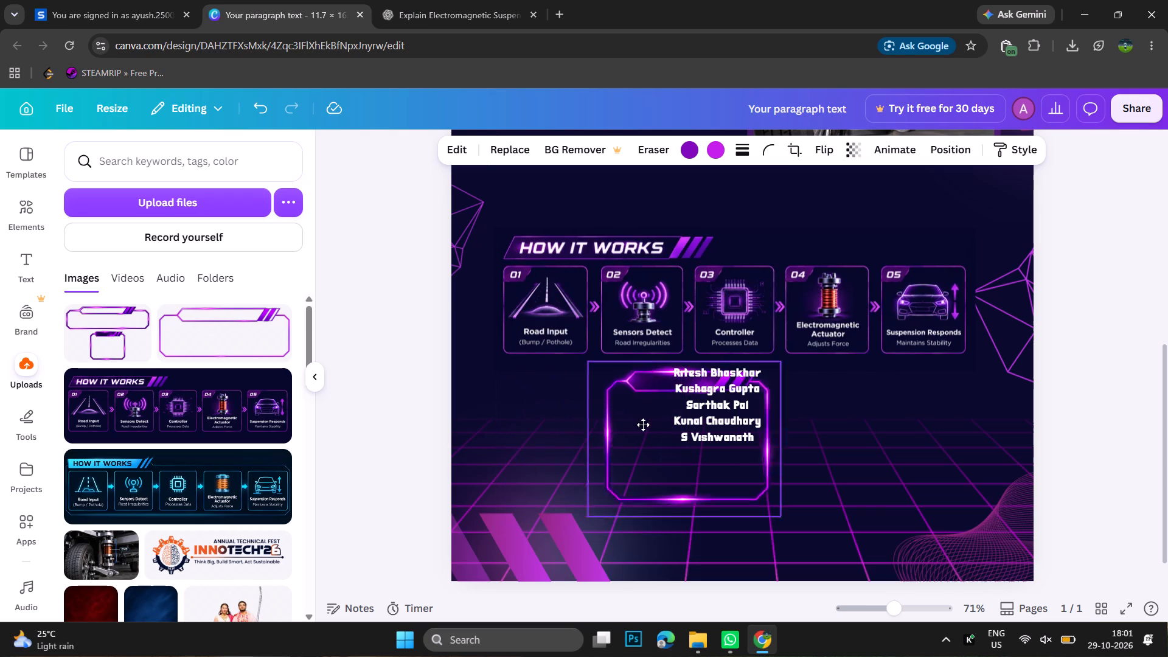
{"action": "left_click_drag", "start_coordinate": [643, 425], "coordinate": [792, 434]}
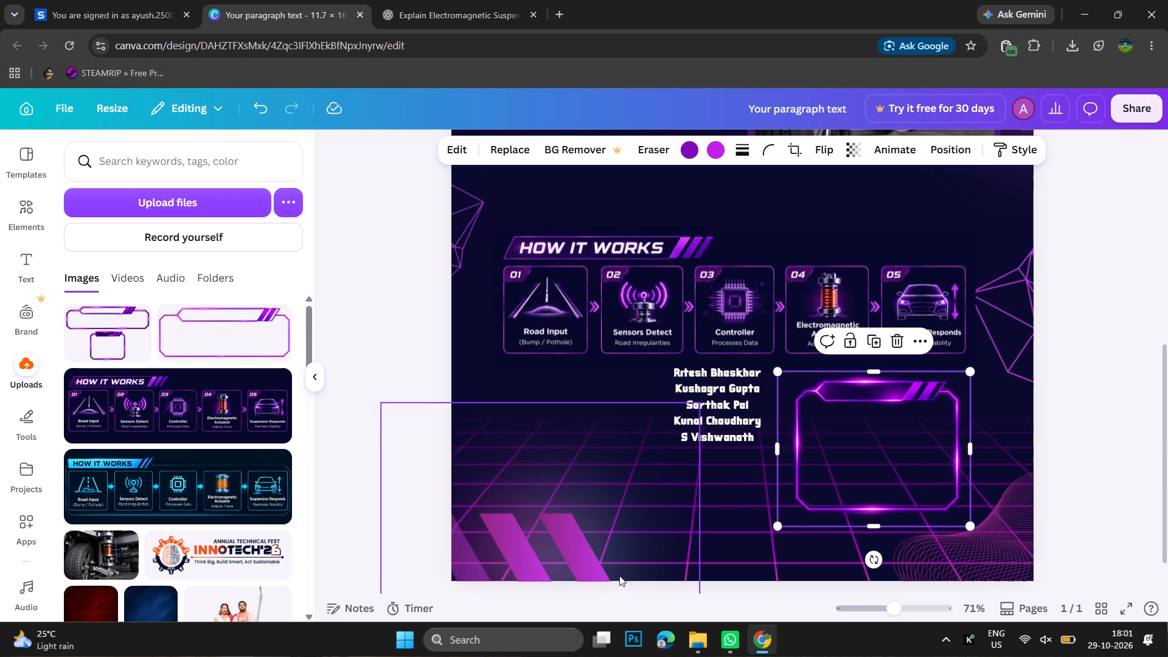
Place the names list below the flowchart's middle stages and enlarge the square neon frame beside it.
{"action": "left_click_drag", "start_coordinate": [726, 388], "coordinate": [845, 430]}
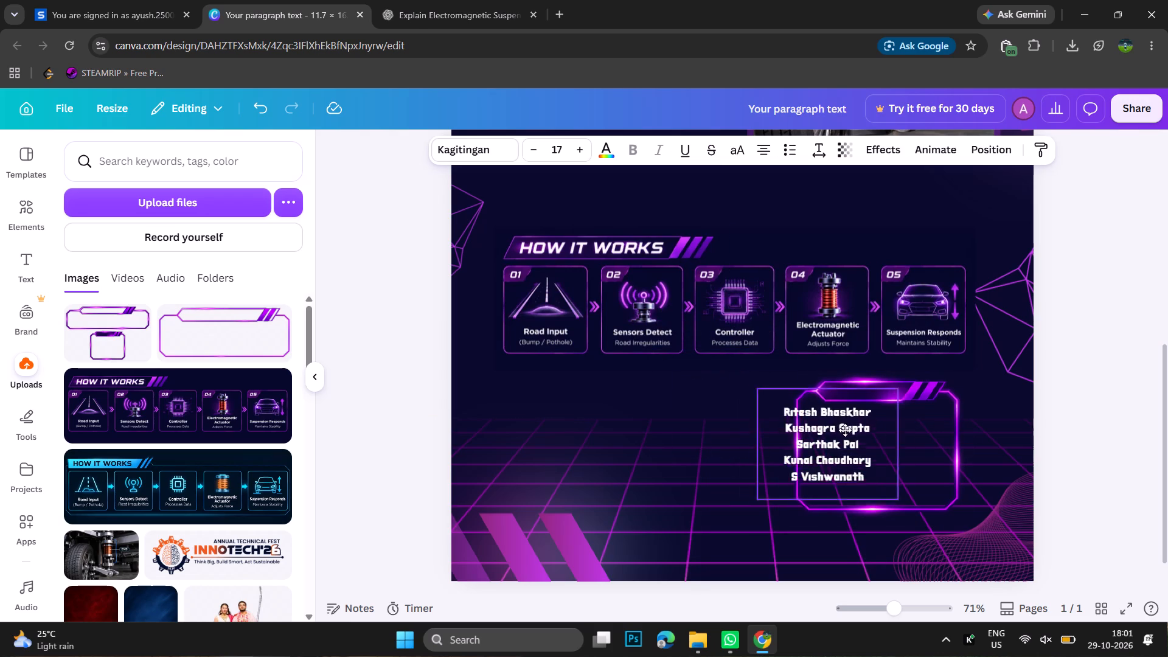
{"action": "left_click_drag", "start_coordinate": [845, 430], "coordinate": [714, 447]}
{"action": "left_click_drag", "start_coordinate": [852, 445], "coordinate": [878, 457]}
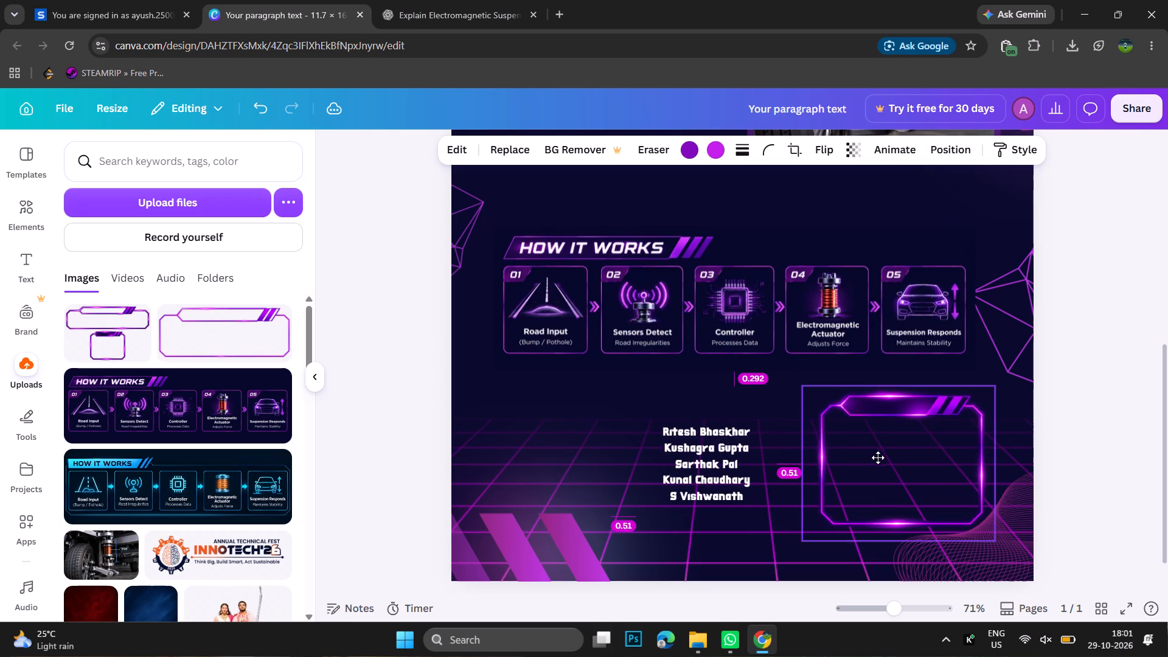
{"action": "left_click_drag", "start_coordinate": [878, 457], "coordinate": [879, 459]}
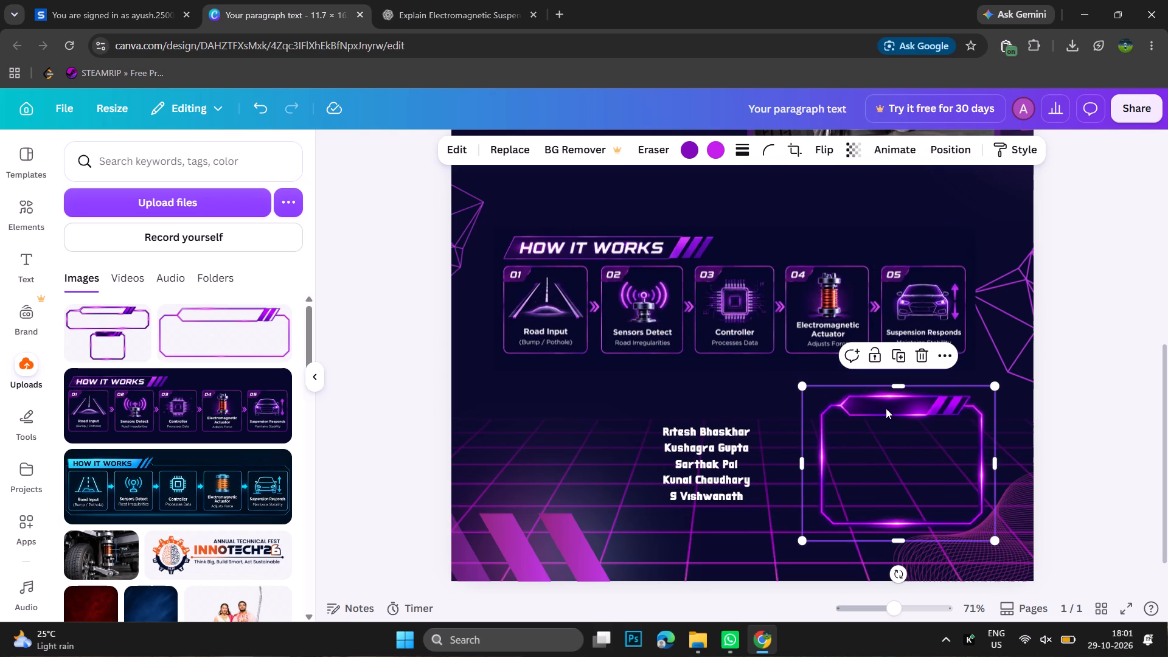
{"action": "left_click_drag", "start_coordinate": [807, 386], "coordinate": [782, 375]}
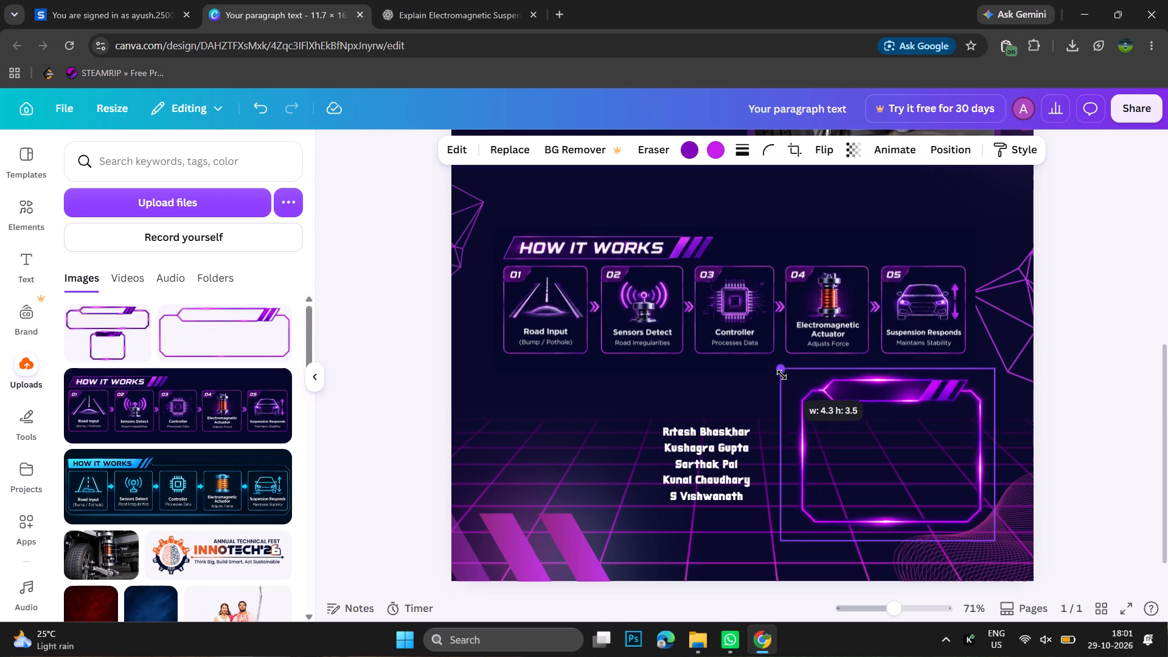
{"action": "left_click_drag", "start_coordinate": [782, 375], "coordinate": [770, 373]}
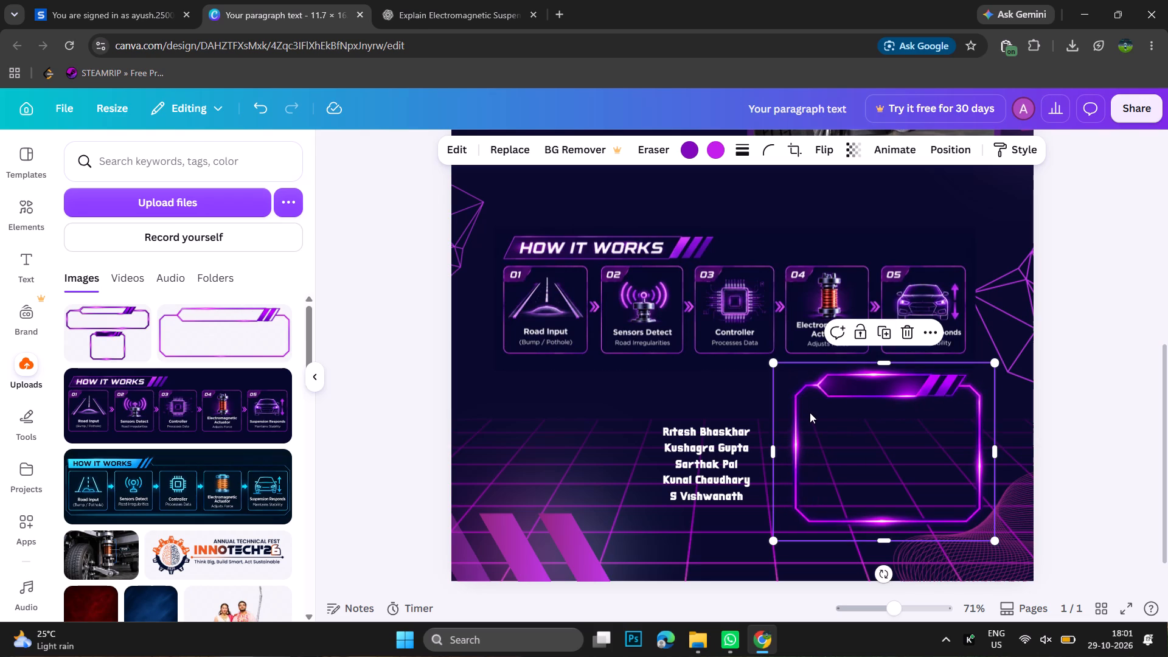
Move the enlarged square neon frame around the names list and centre the names inside it.
{"action": "left_click_drag", "start_coordinate": [875, 420], "coordinate": [763, 431]}
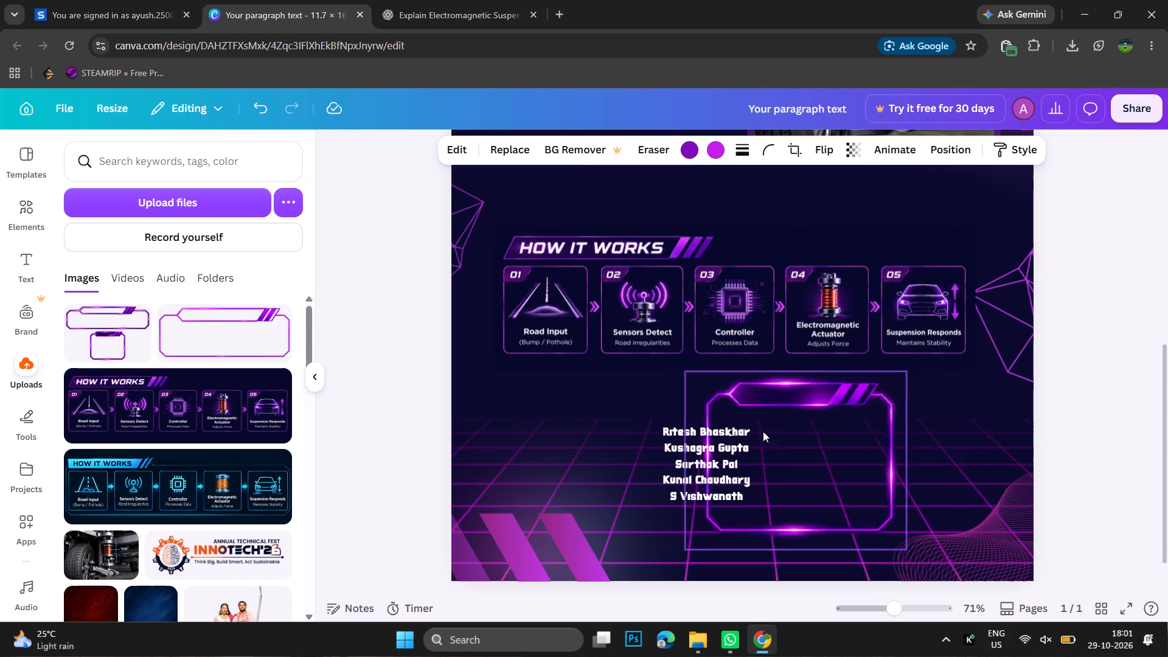
{"action": "left_click_drag", "start_coordinate": [763, 431], "coordinate": [728, 431]}
{"action": "left_click_drag", "start_coordinate": [683, 473], "coordinate": [712, 474]}
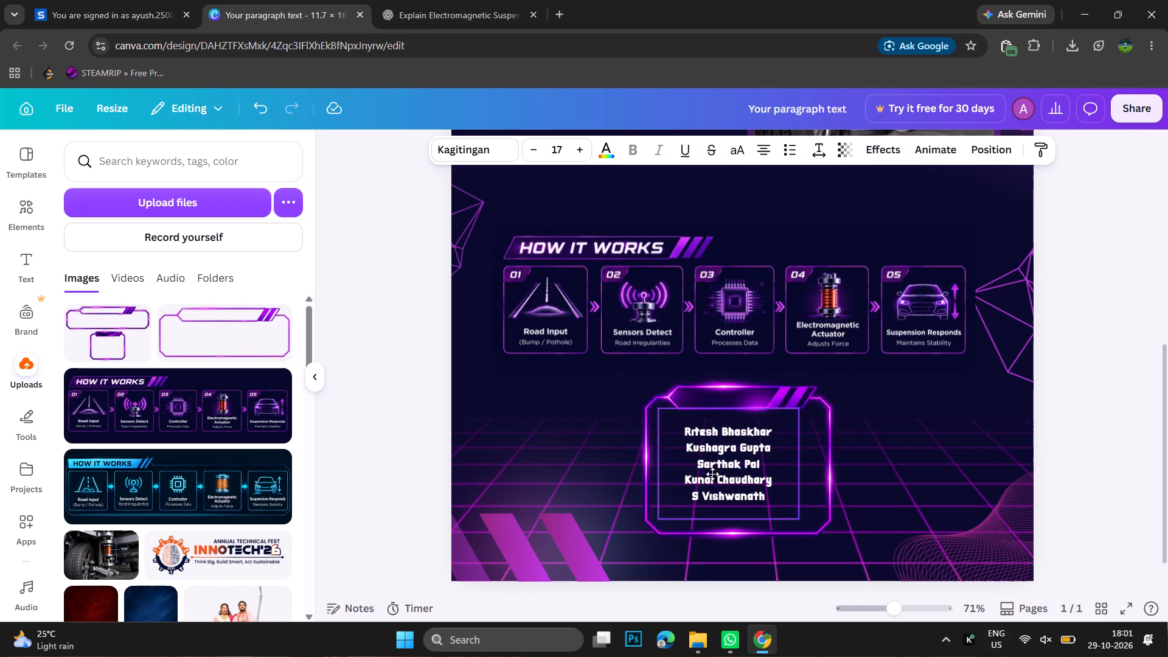
{"action": "left_click_drag", "start_coordinate": [712, 474], "coordinate": [715, 477]}
Enlarge the names text to size 21.9 and re-centre it inside the square neon frame.
{"action": "left_click_drag", "start_coordinate": [667, 410], "coordinate": [650, 406]}
{"action": "left_click", "coordinate": [707, 441]}
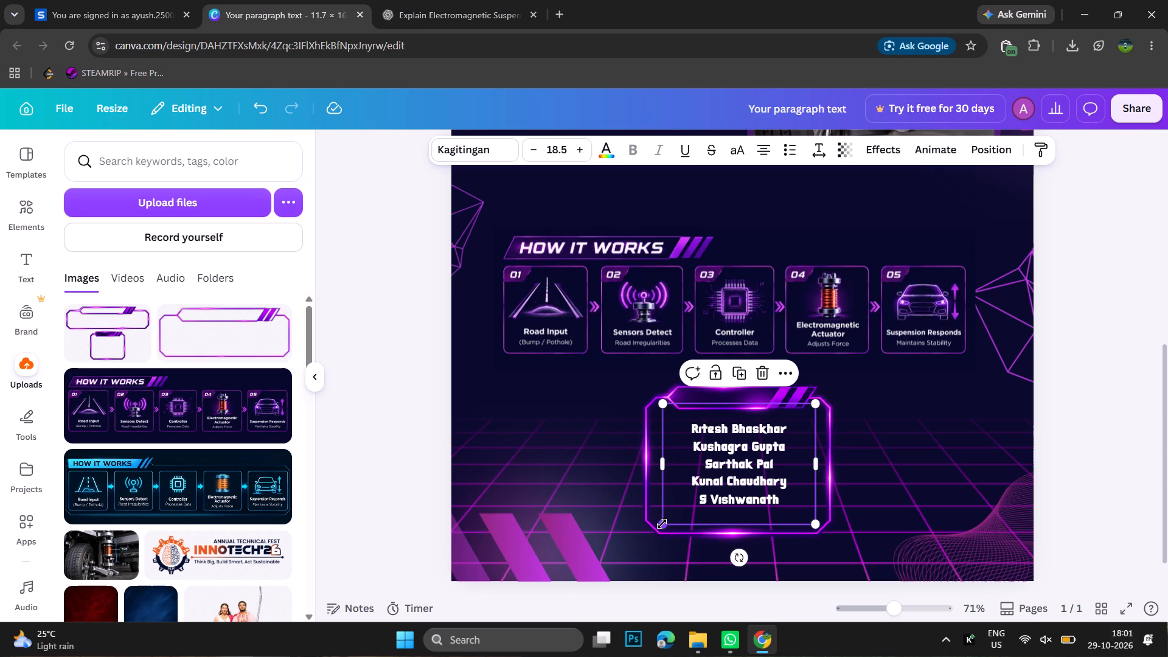
{"action": "left_click_drag", "start_coordinate": [662, 524], "coordinate": [656, 523]}
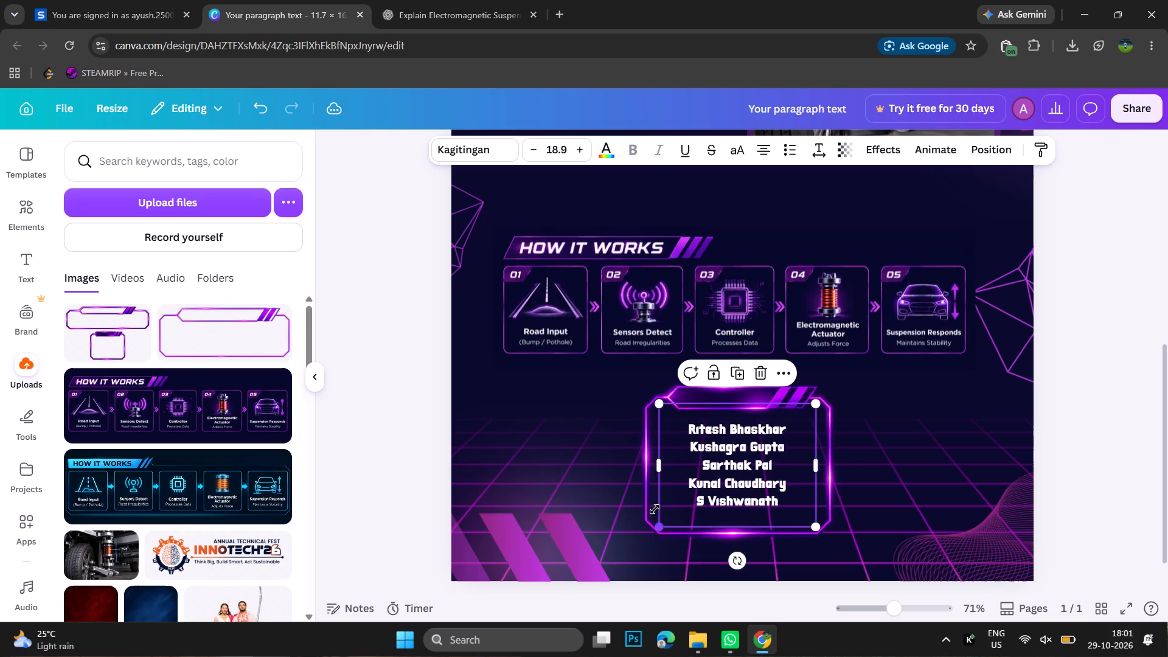
{"action": "triple_click", "coordinate": [580, 151]}
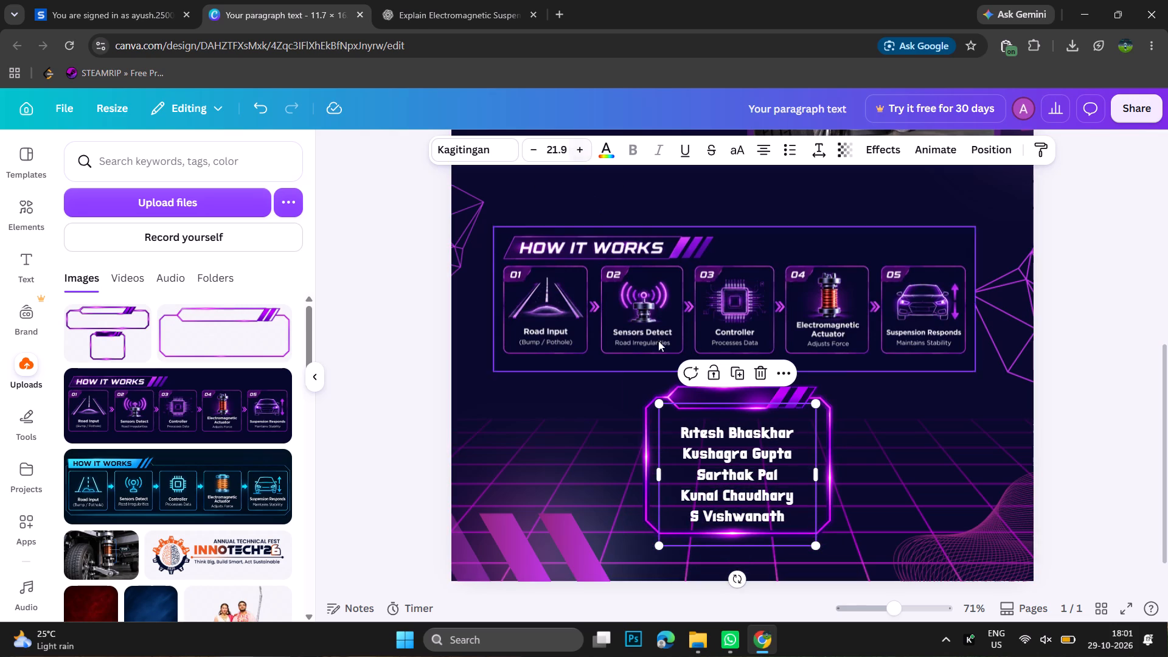
{"action": "left_click_drag", "start_coordinate": [741, 476], "coordinate": [740, 470]}
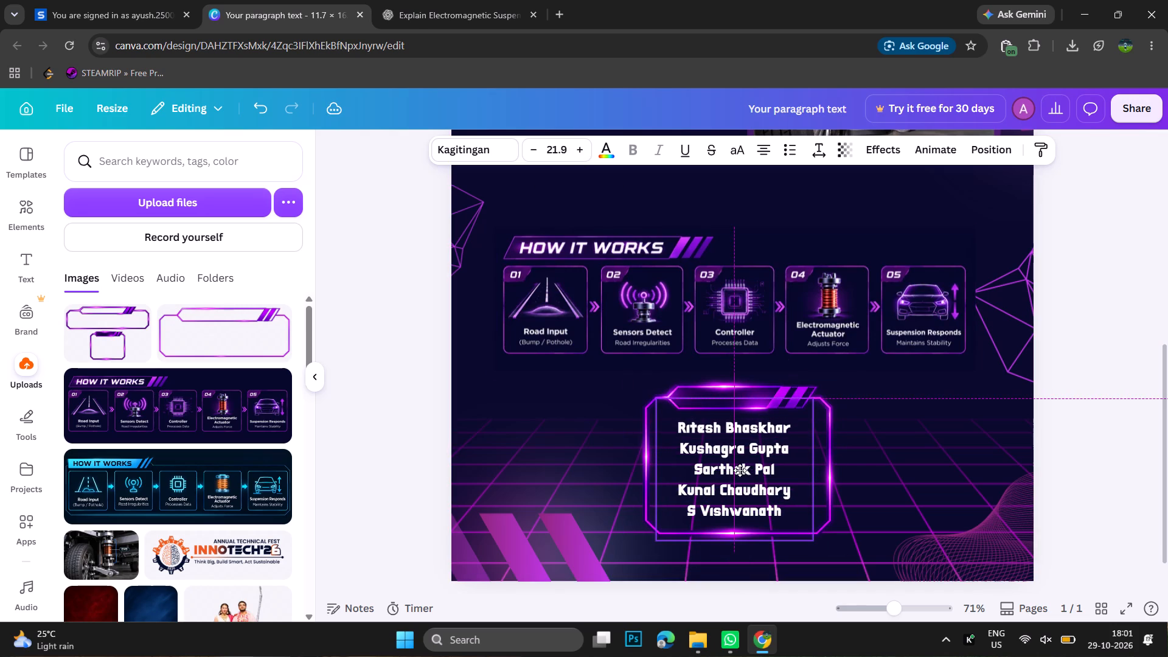
{"action": "left_click_drag", "start_coordinate": [740, 470], "coordinate": [740, 470]}
{"action": "left_click", "coordinate": [558, 419]}
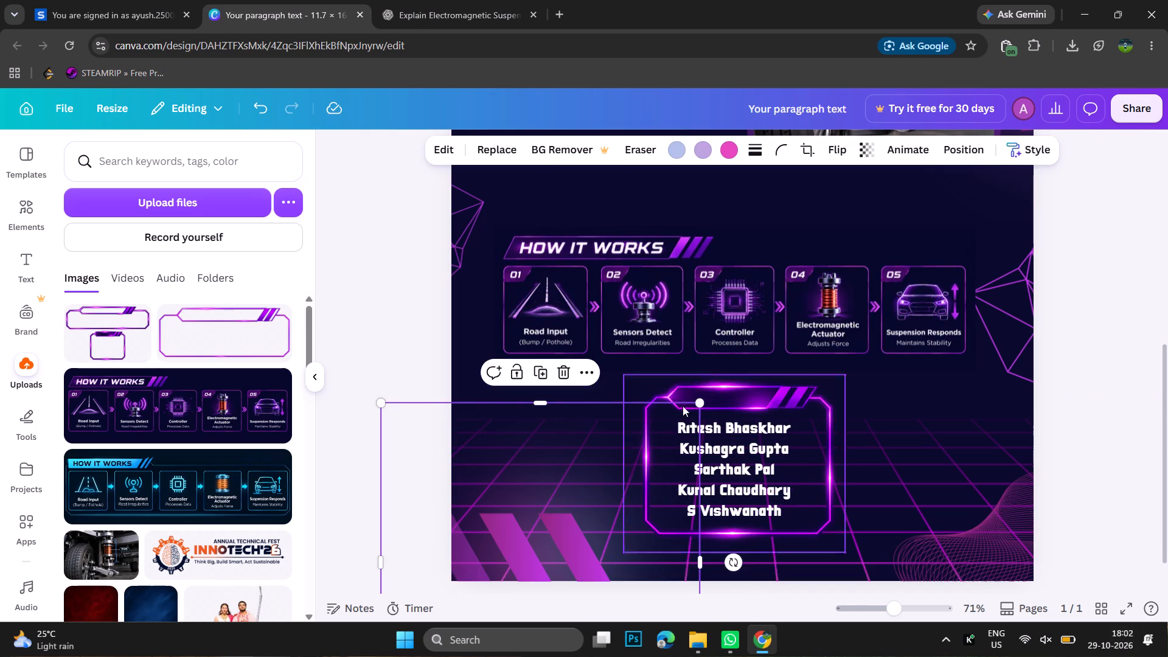
{"action": "left_click", "coordinate": [411, 373]}
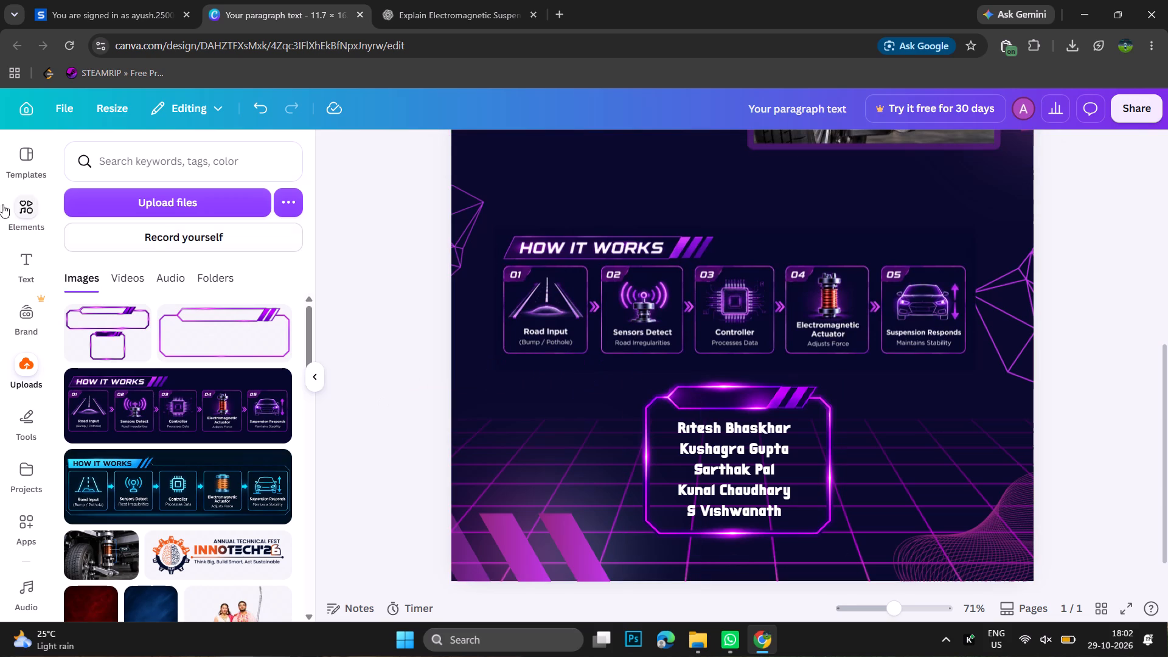
Add a text box reading "Members".
{"action": "left_click", "coordinate": [27, 264]}
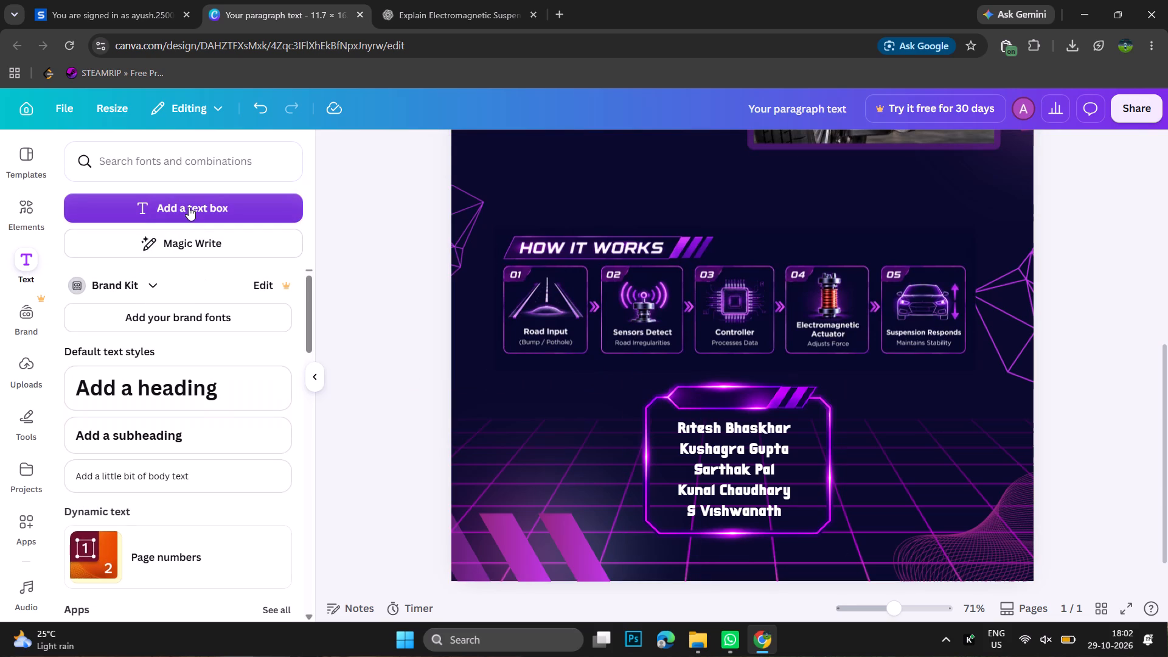
{"action": "left_click", "coordinate": [189, 207]}
{"action": "key", "text": "m"}
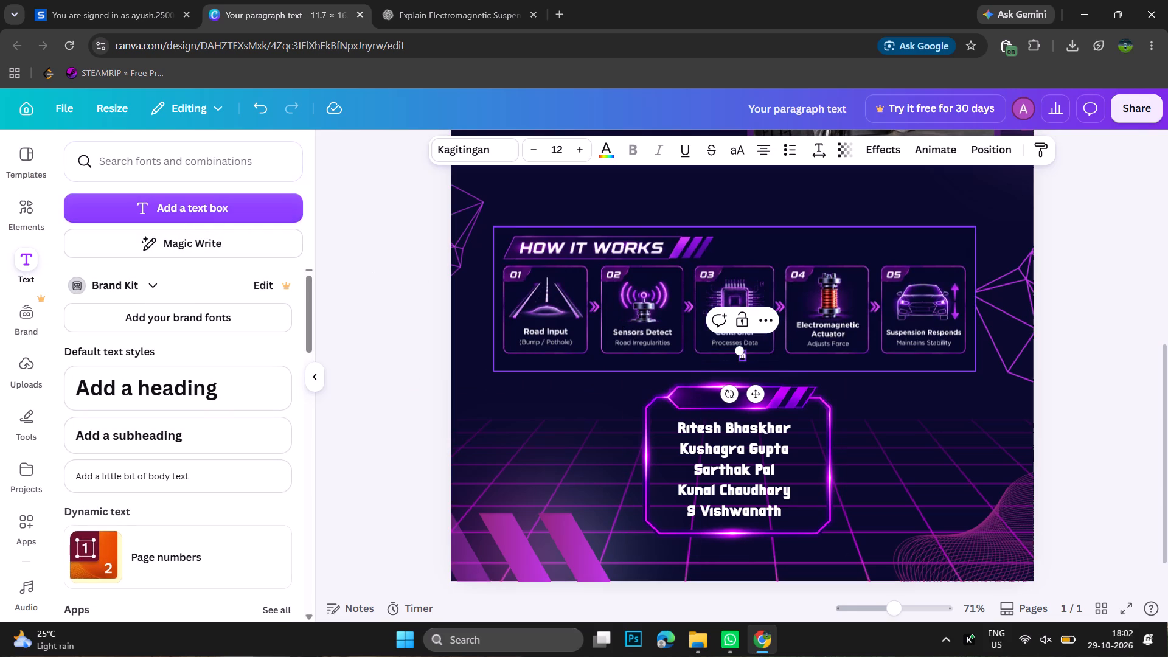
{"action": "key", "text": "BackSpace"}
{"action": "type", "text": "Members"}
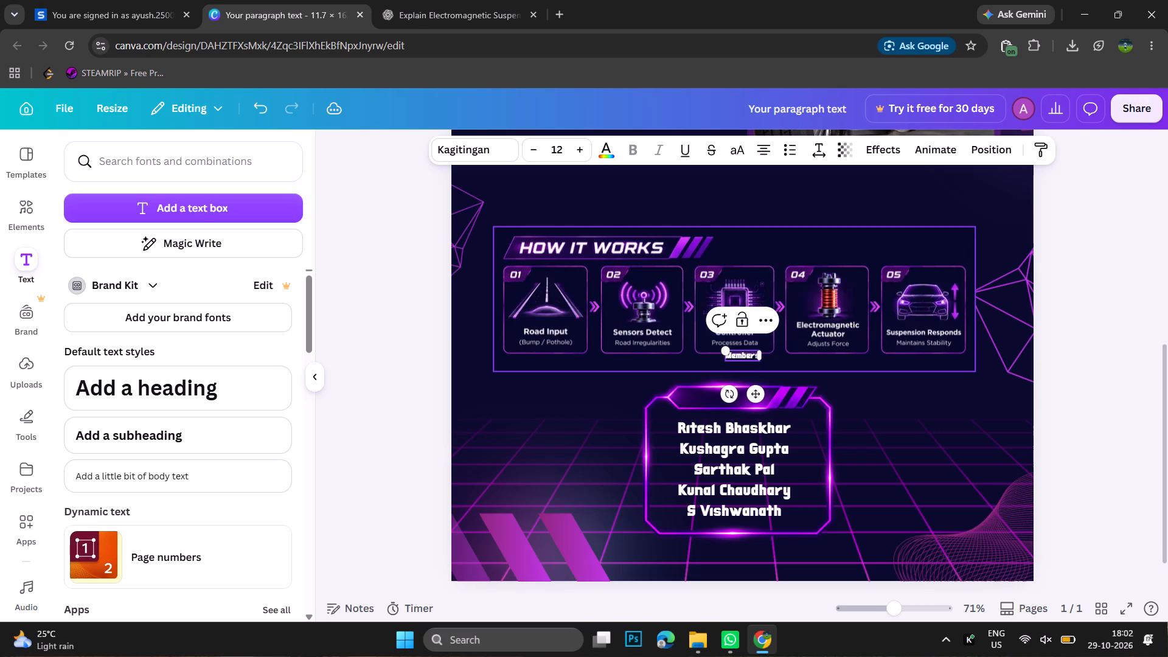
Check the THE IDEA heading's text size and set the Members text to the same size, 26.
{"action": "scroll", "coordinate": [512, 224], "scroll_direction": "up", "scroll_amount": 1}
{"action": "scroll", "coordinate": [512, 248], "scroll_direction": "right", "scroll_amount": 1}
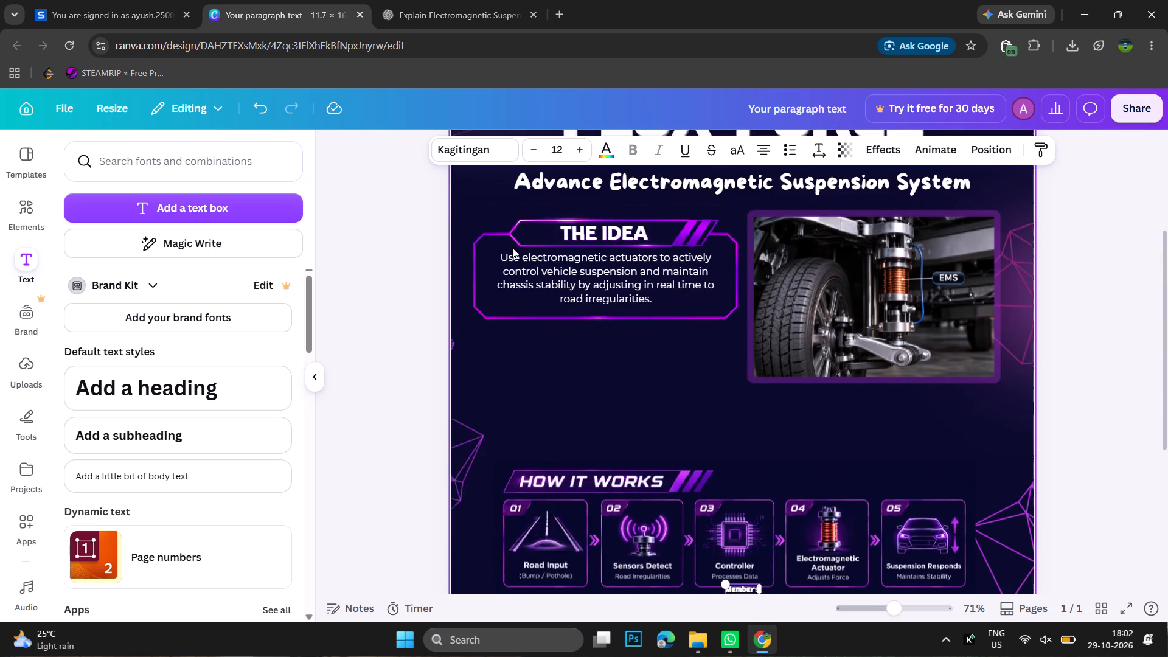
{"action": "scroll", "coordinate": [512, 248], "scroll_direction": "right", "scroll_amount": 1}
{"action": "scroll", "coordinate": [659, 440], "scroll_direction": "down", "scroll_amount": 1}
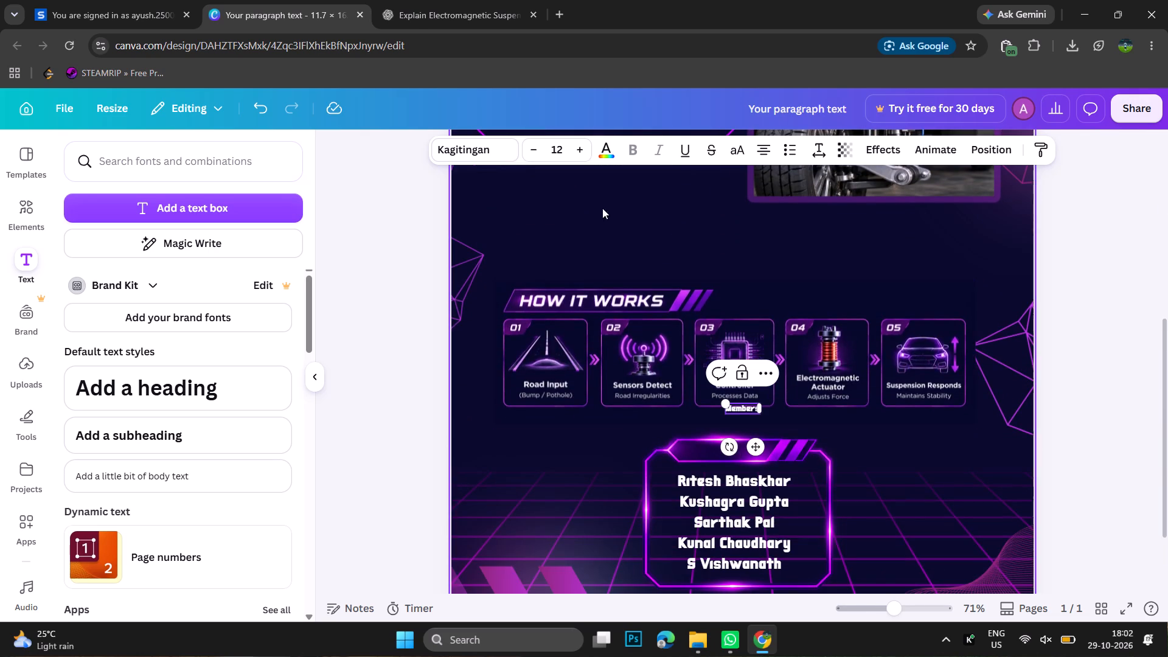
{"action": "scroll", "coordinate": [596, 167], "scroll_direction": "up", "scroll_amount": 2}
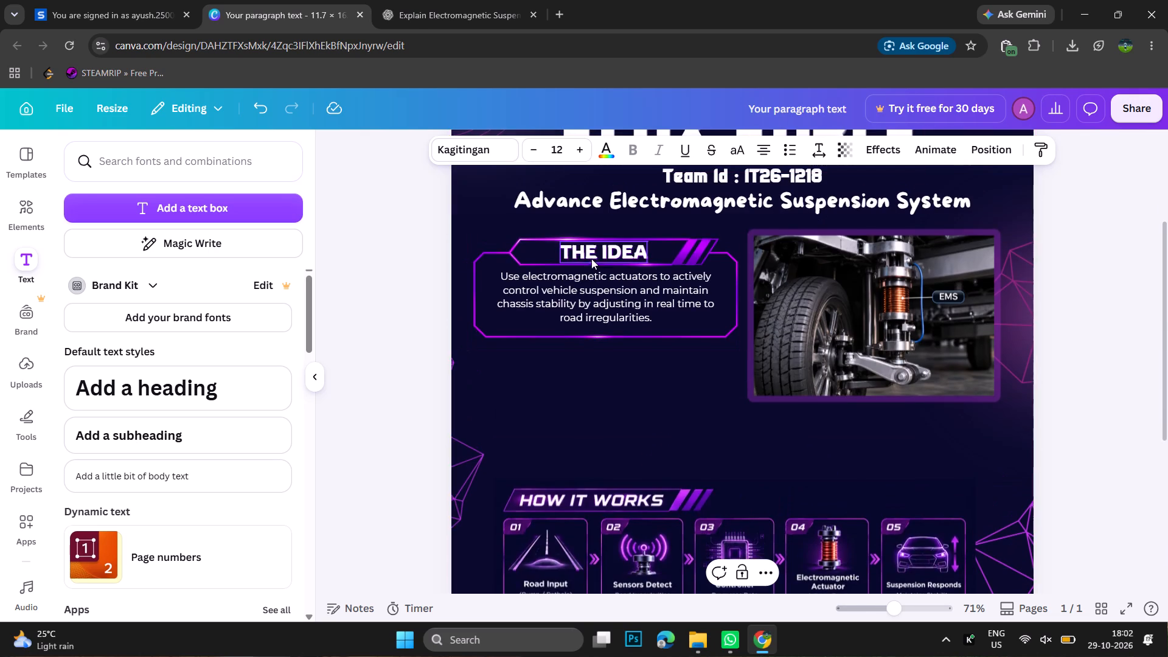
{"action": "left_click", "coordinate": [588, 248]}
{"action": "scroll", "coordinate": [606, 296], "scroll_direction": "down", "scroll_amount": 2}
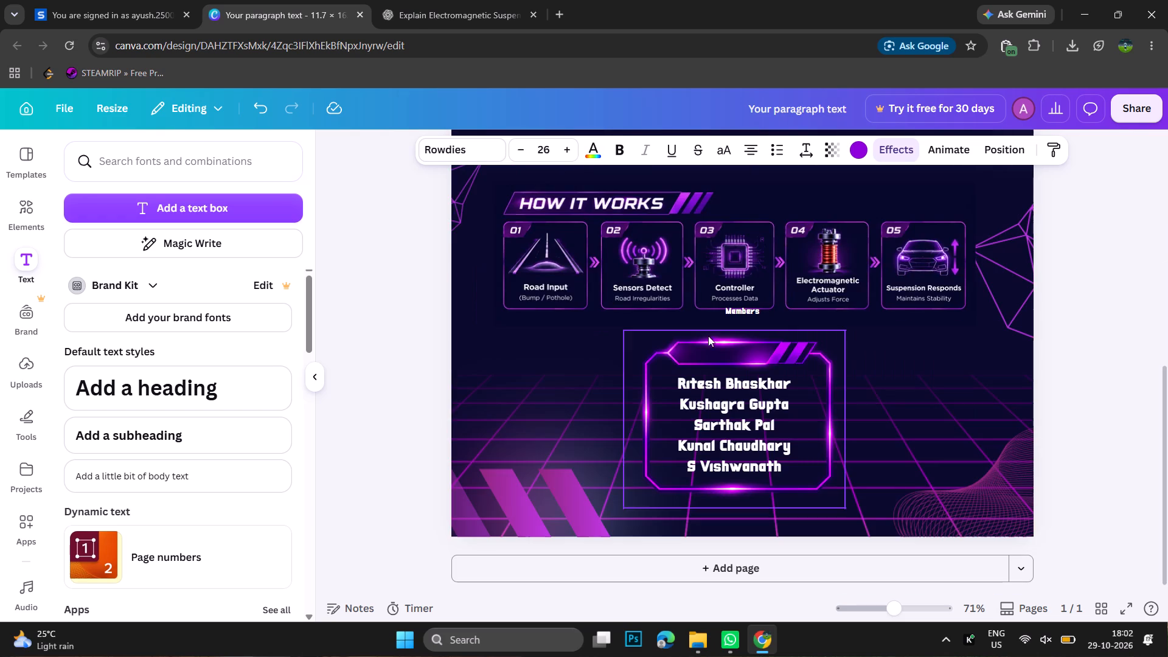
{"action": "left_click", "coordinate": [754, 311]}
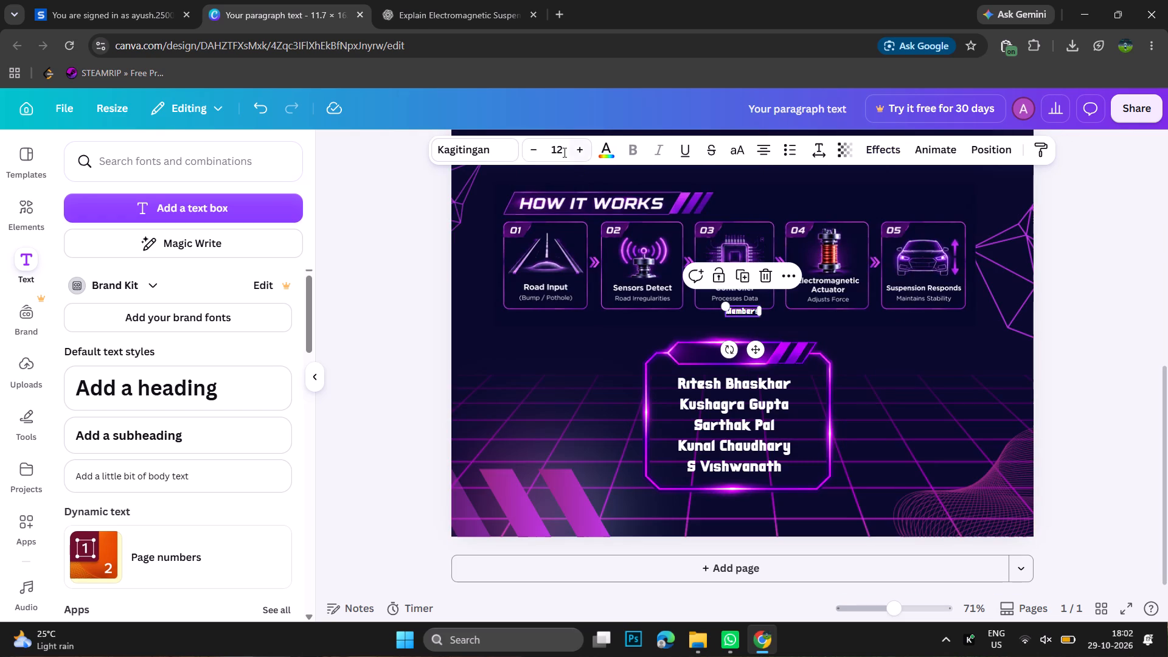
{"action": "left_click", "coordinate": [563, 150]}
{"action": "type", "text": "26"}
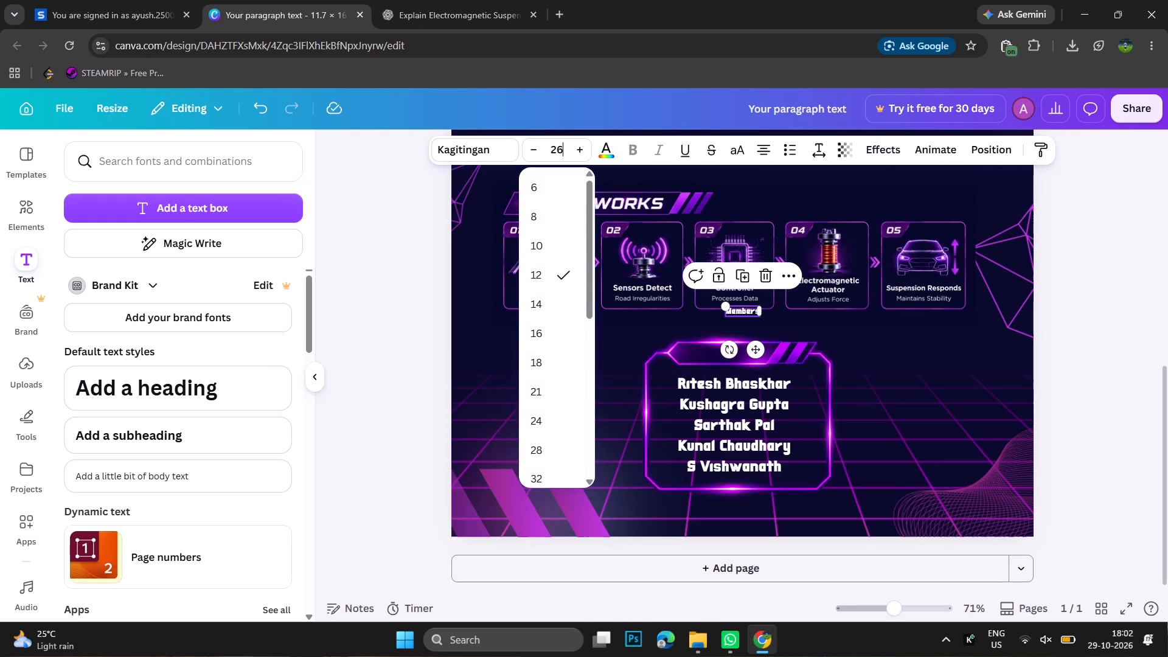
{"action": "key", "text": "Return"}
Check the THE IDEA heading's font and change the Members text to the same font, Rowdies.
{"action": "scroll", "coordinate": [540, 307], "scroll_direction": "up", "scroll_amount": 1}
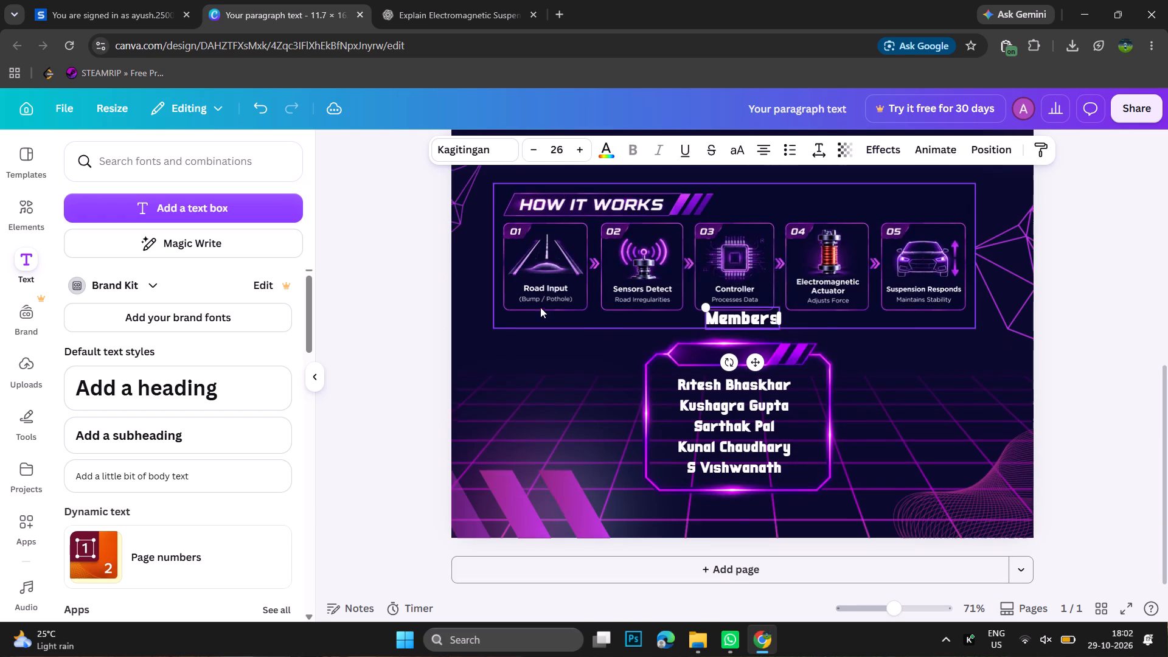
{"action": "scroll", "coordinate": [540, 307], "scroll_direction": "up", "scroll_amount": 4}
{"action": "left_click", "coordinate": [571, 274]}
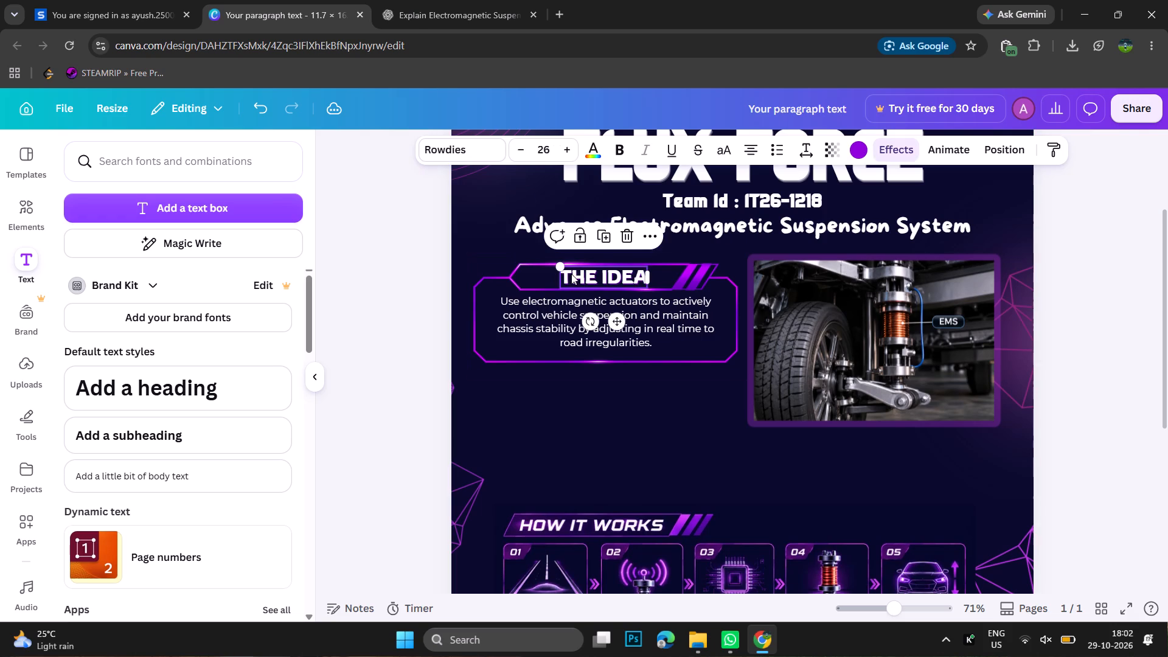
{"action": "scroll", "coordinate": [692, 443], "scroll_direction": "down", "scroll_amount": 2}
{"action": "left_click", "coordinate": [749, 350]}
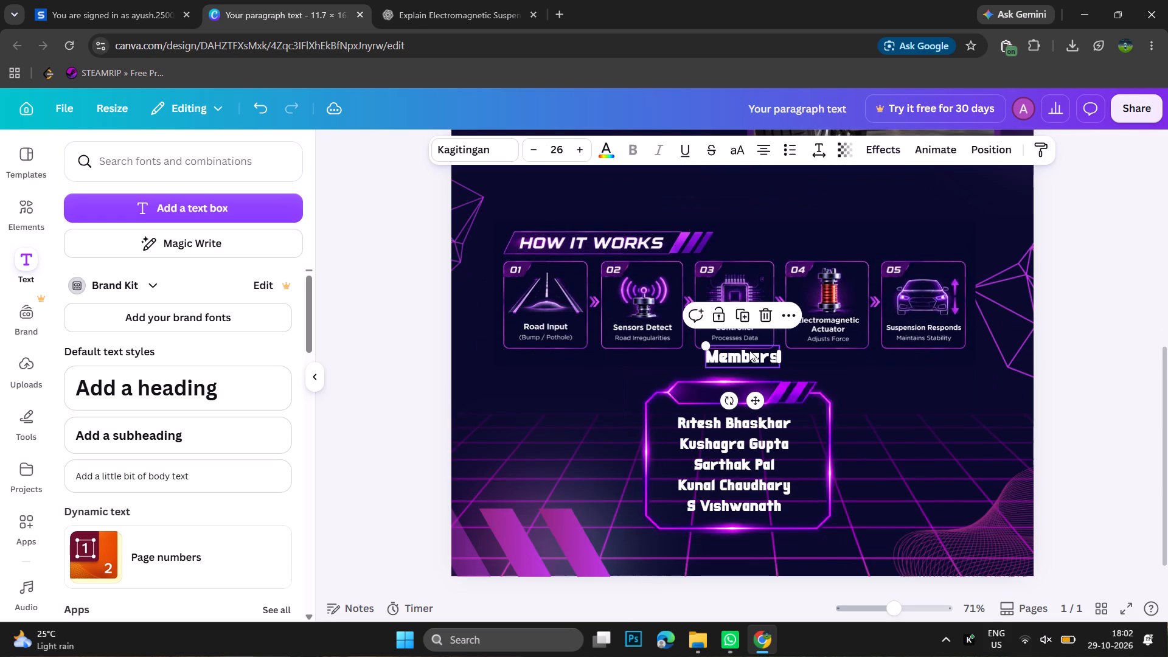
{"action": "left_click", "coordinate": [465, 147]}
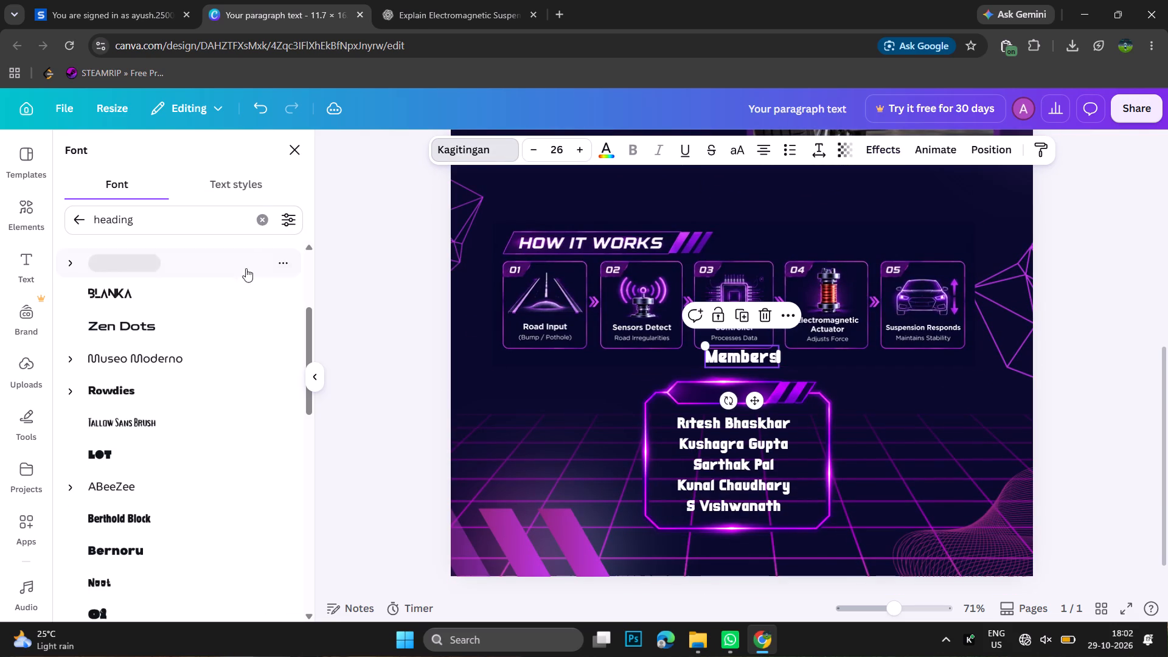
{"action": "left_click", "coordinate": [121, 388]}
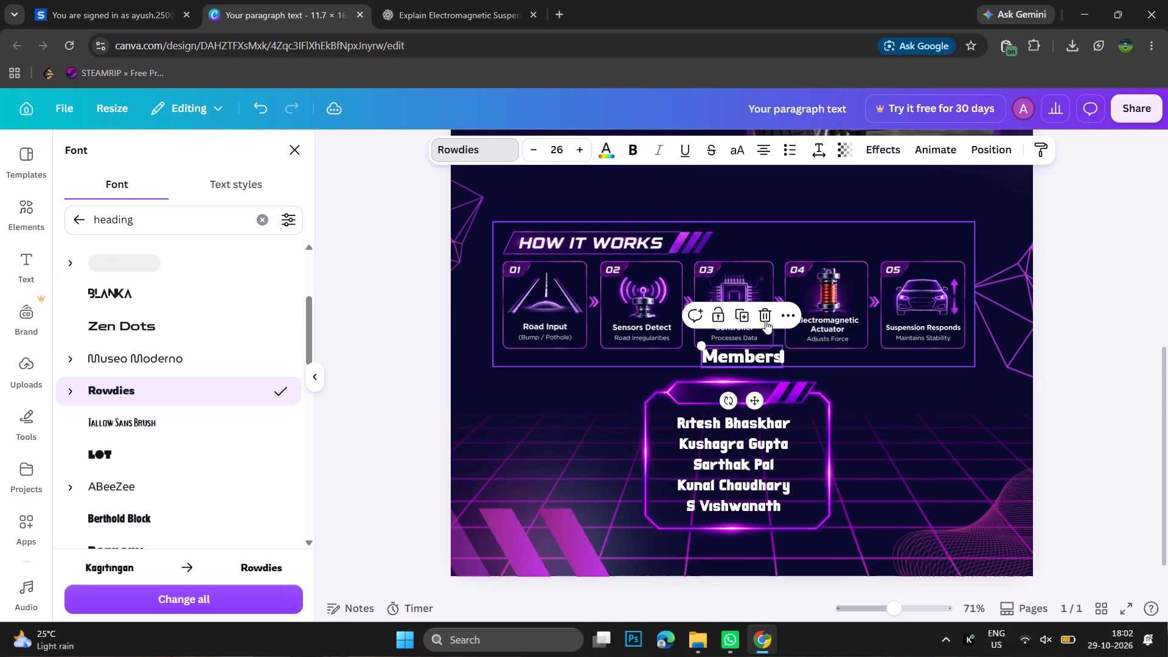
Position the Members heading inside the title bar of the square neon frame, nudging it slightly down to fit.
{"action": "left_click_drag", "start_coordinate": [742, 351], "coordinate": [728, 381]}
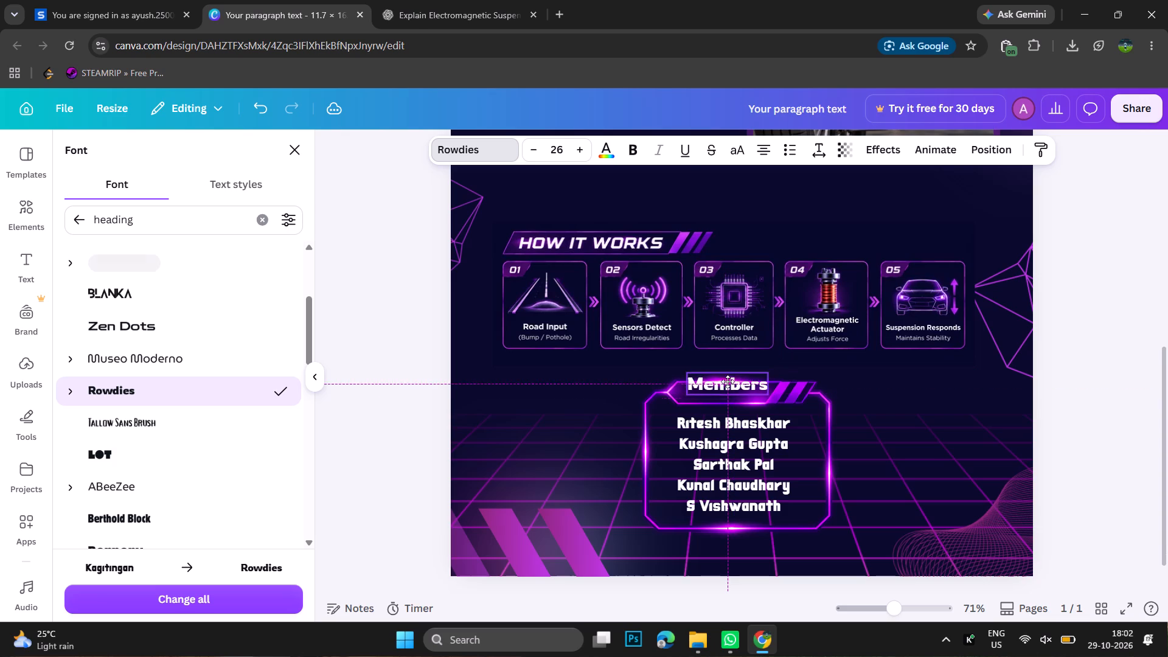
{"action": "left_click_drag", "start_coordinate": [728, 381], "coordinate": [722, 384]}
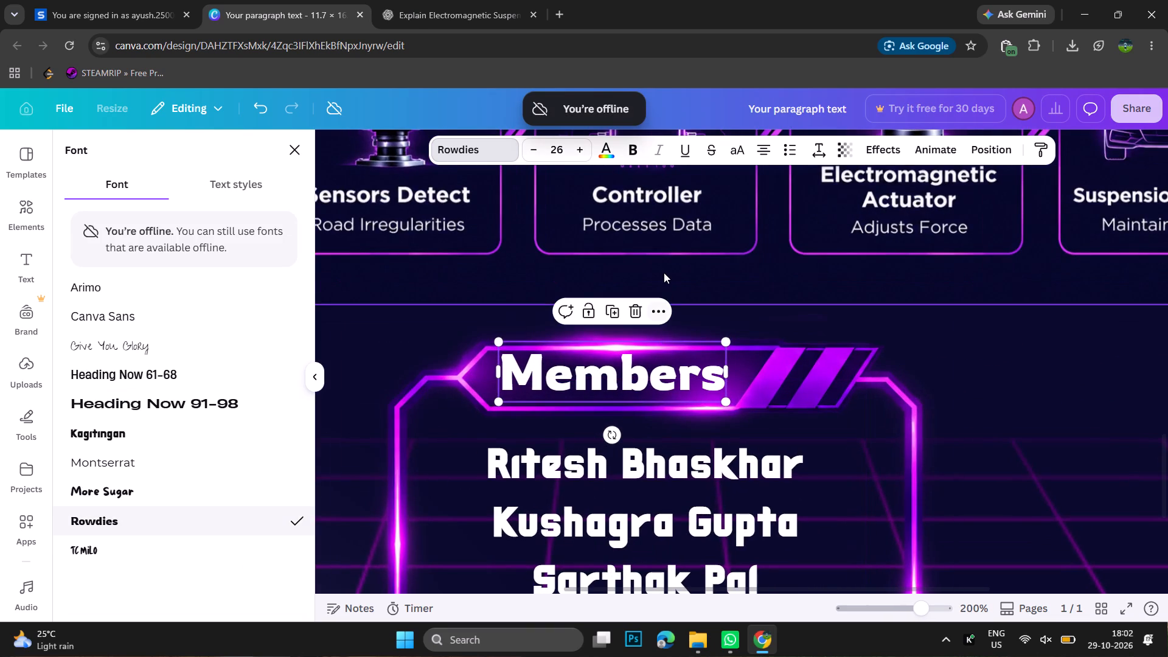
{"action": "left_click", "coordinate": [663, 274]}
{"action": "left_click", "coordinate": [640, 385]}
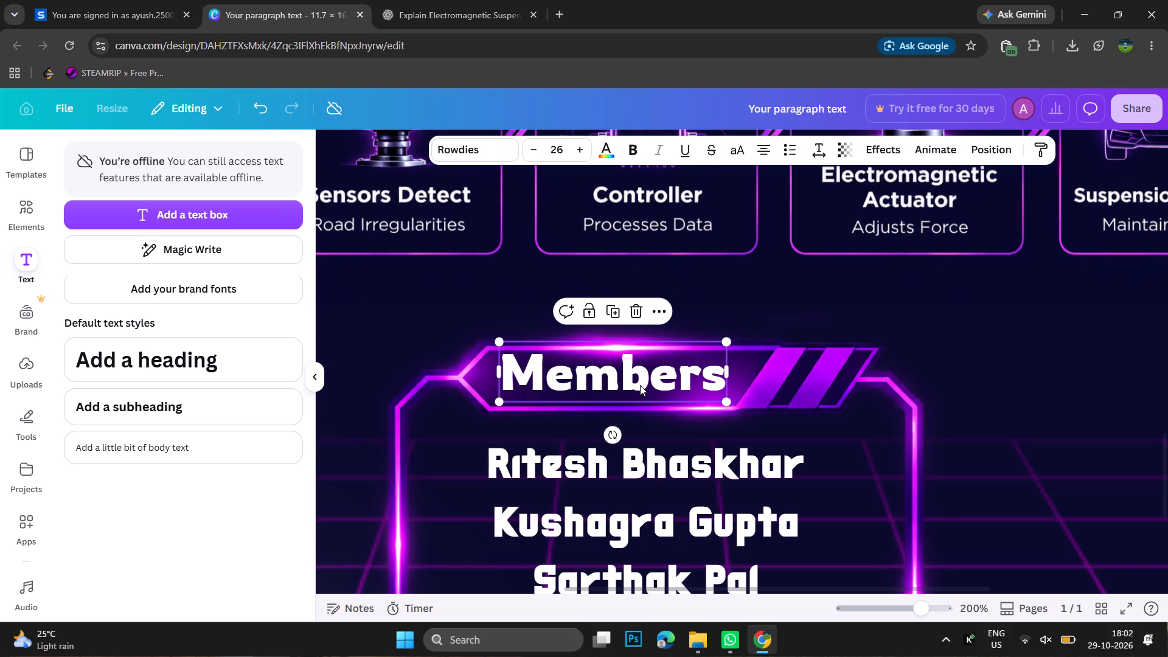
{"action": "key", "text": "alt+Down"}
{"action": "key", "text": "alt+Up"}
{"action": "key", "text": "alt+Right"}
{"action": "key", "text": "alt+Left"}
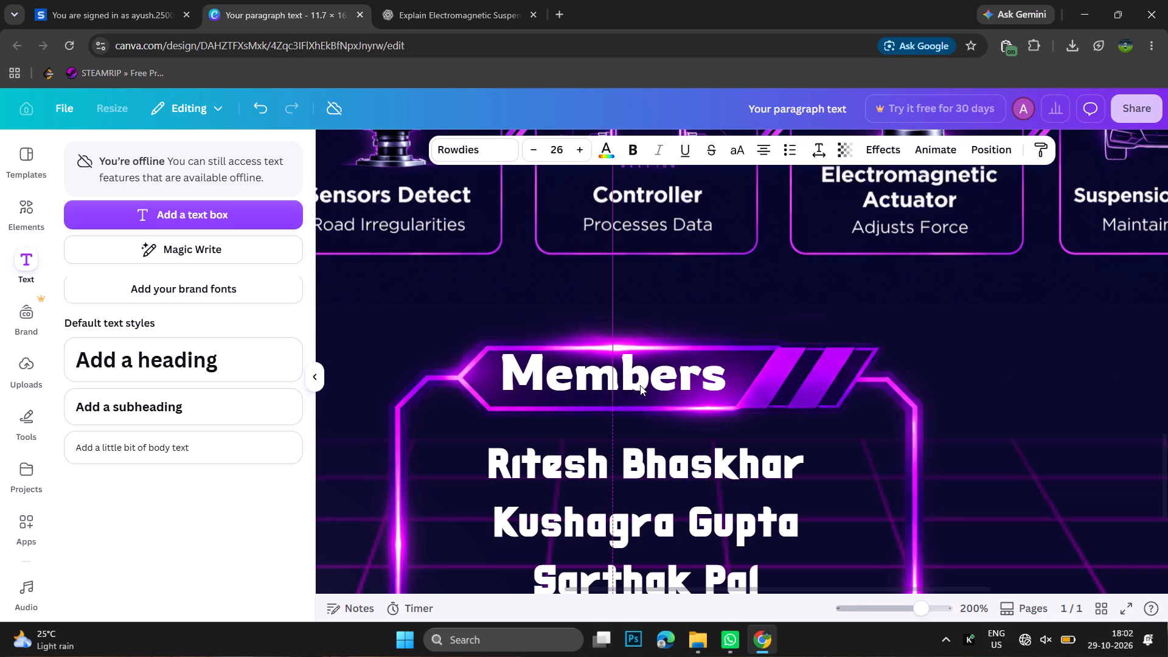
{"action": "key", "text": "alt+Down"}
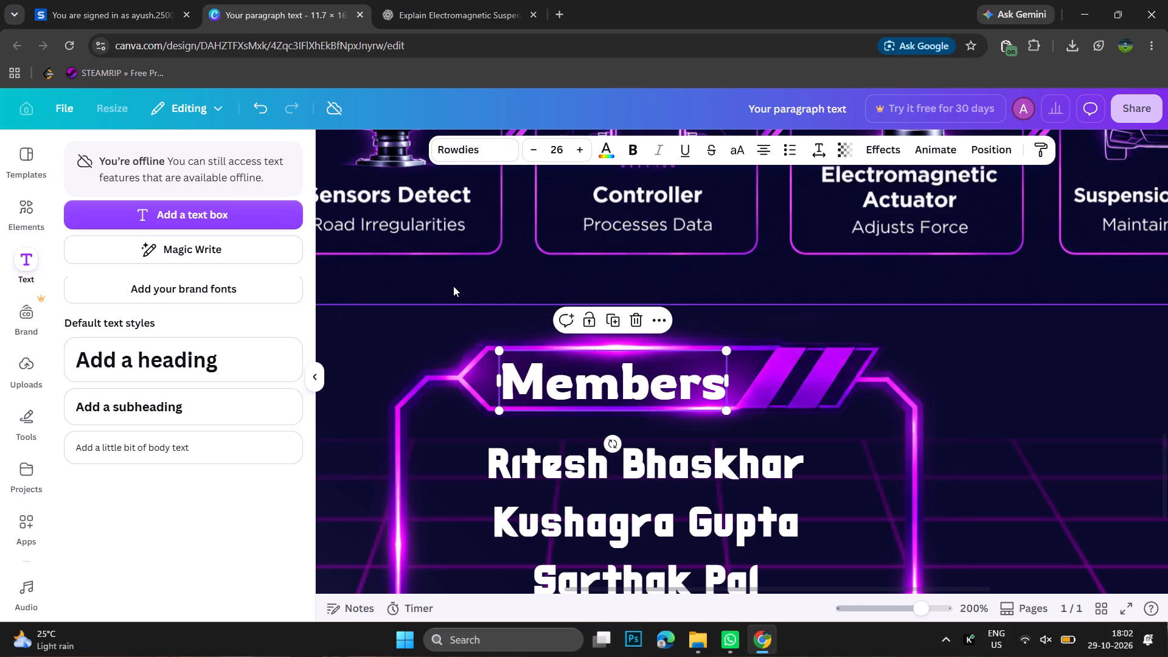
{"action": "left_click", "coordinate": [453, 287]}
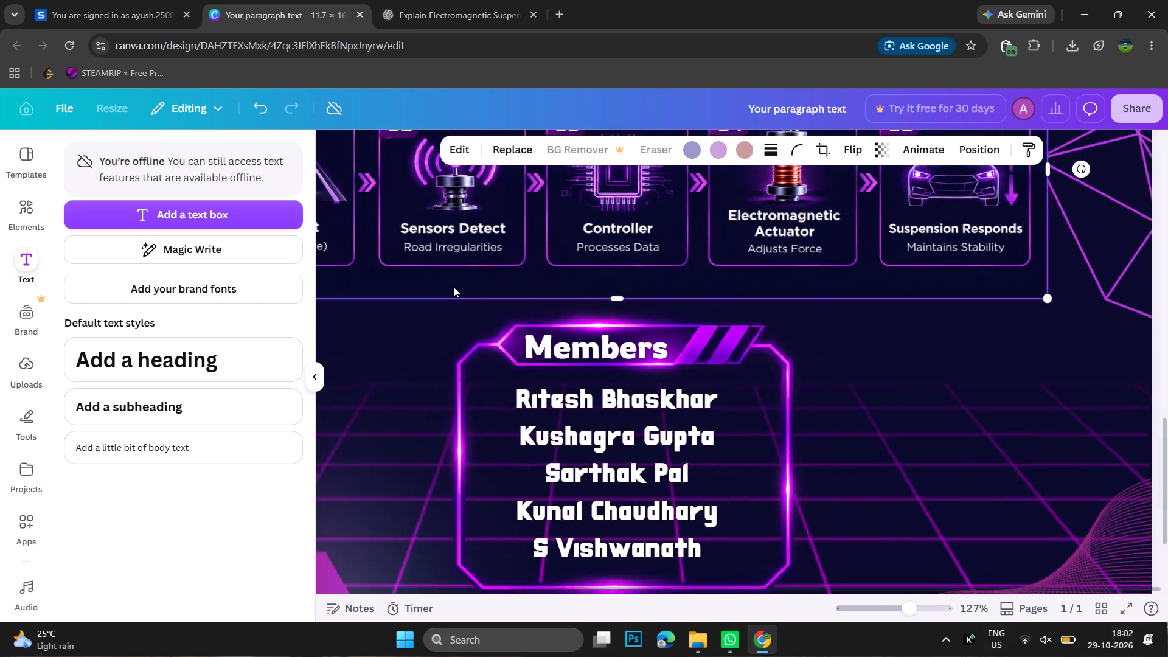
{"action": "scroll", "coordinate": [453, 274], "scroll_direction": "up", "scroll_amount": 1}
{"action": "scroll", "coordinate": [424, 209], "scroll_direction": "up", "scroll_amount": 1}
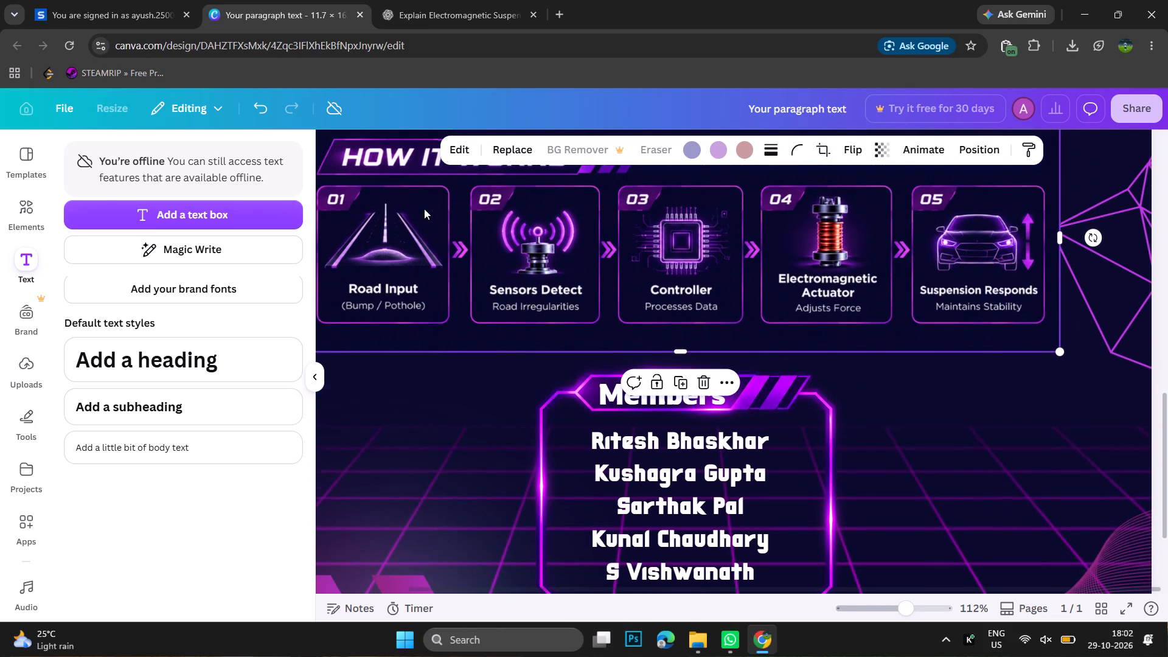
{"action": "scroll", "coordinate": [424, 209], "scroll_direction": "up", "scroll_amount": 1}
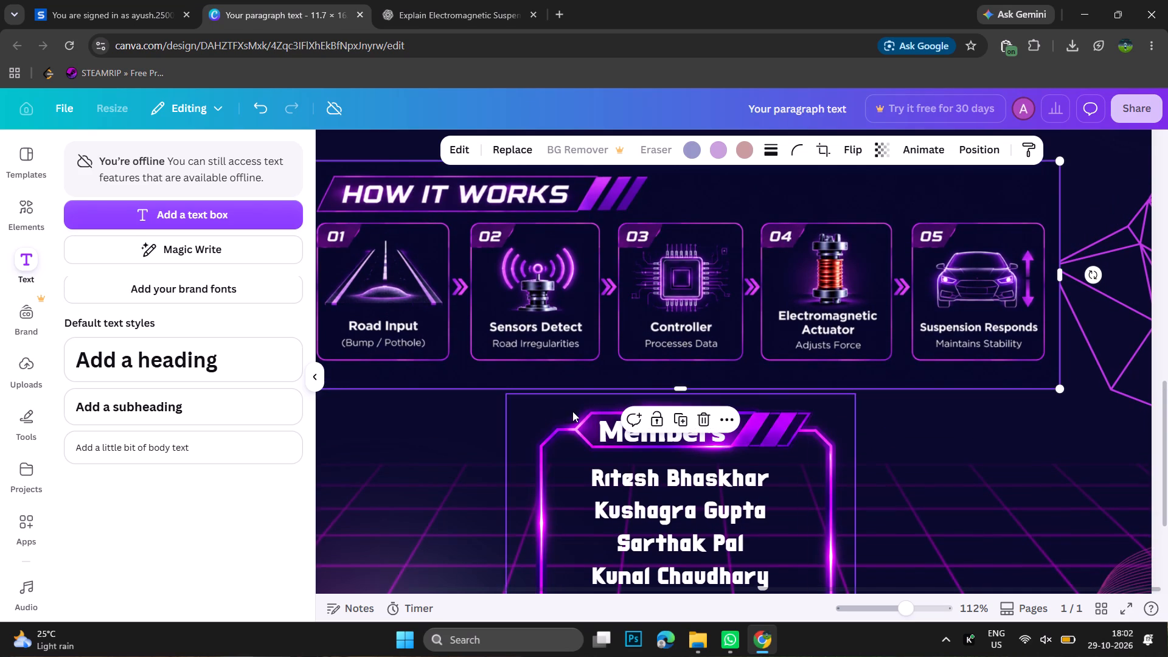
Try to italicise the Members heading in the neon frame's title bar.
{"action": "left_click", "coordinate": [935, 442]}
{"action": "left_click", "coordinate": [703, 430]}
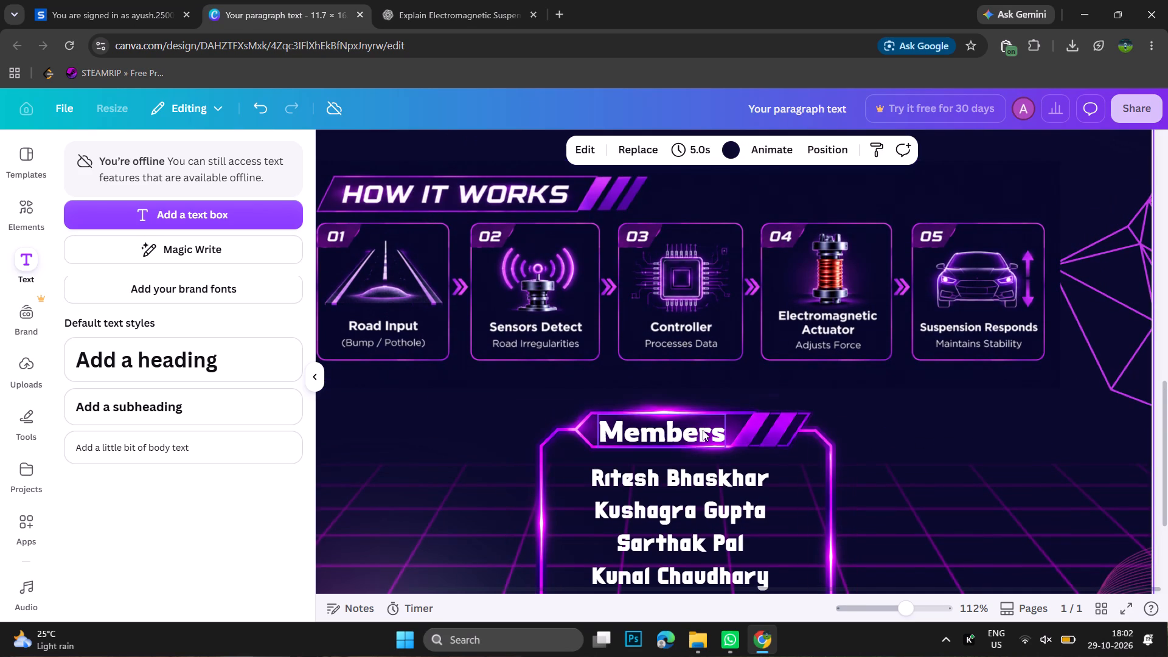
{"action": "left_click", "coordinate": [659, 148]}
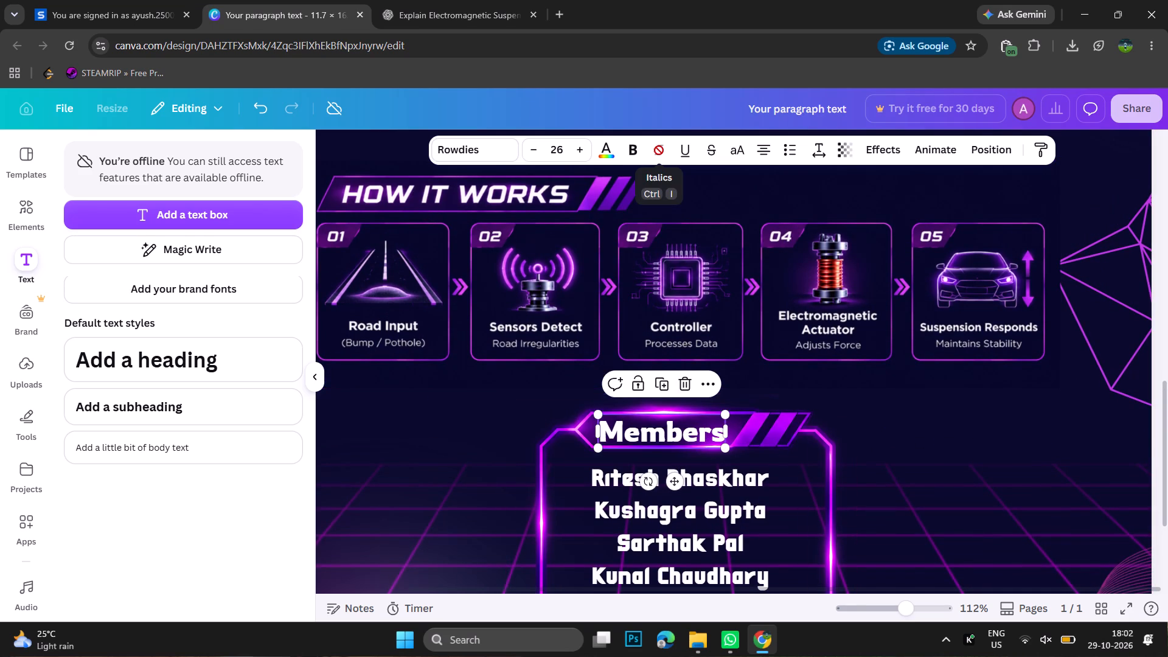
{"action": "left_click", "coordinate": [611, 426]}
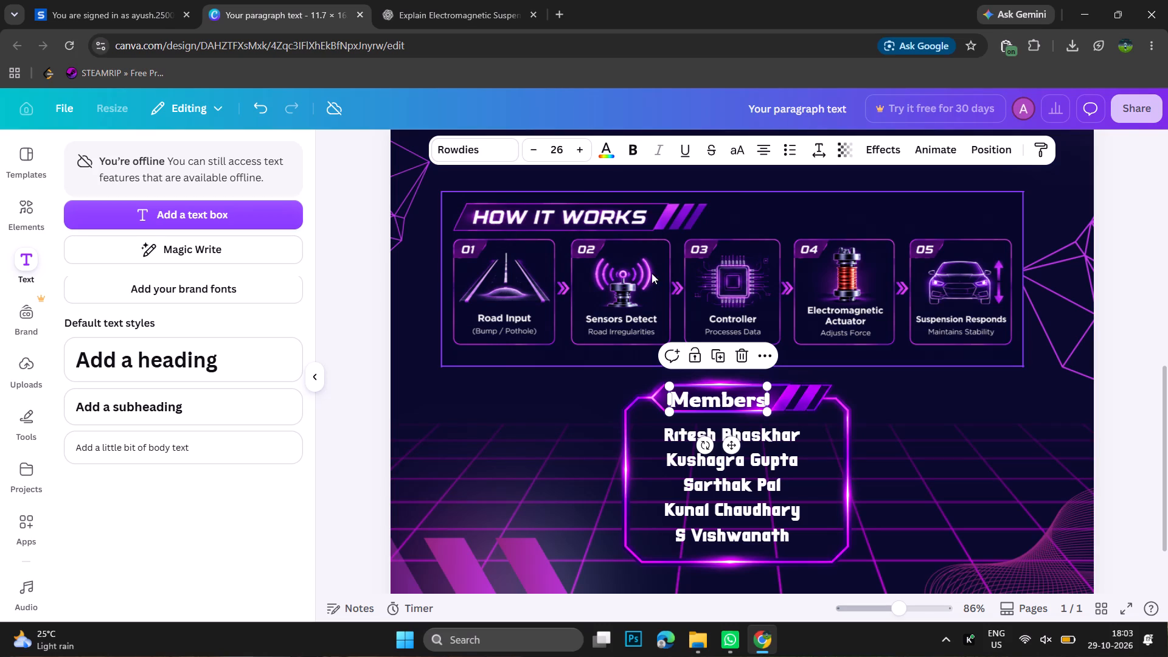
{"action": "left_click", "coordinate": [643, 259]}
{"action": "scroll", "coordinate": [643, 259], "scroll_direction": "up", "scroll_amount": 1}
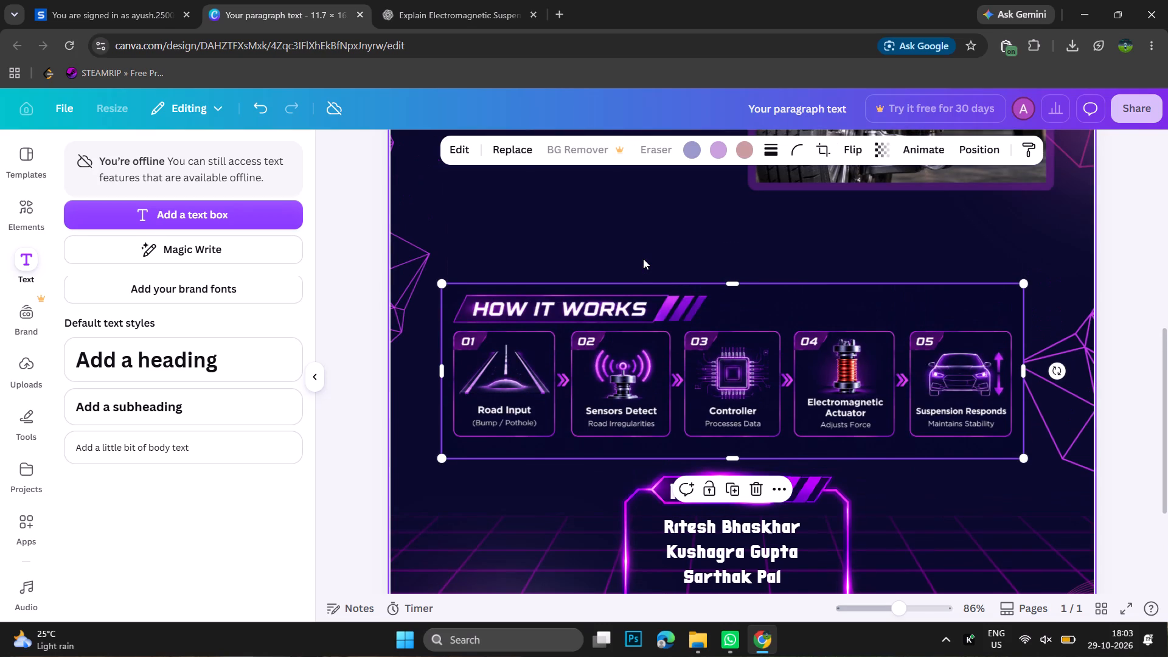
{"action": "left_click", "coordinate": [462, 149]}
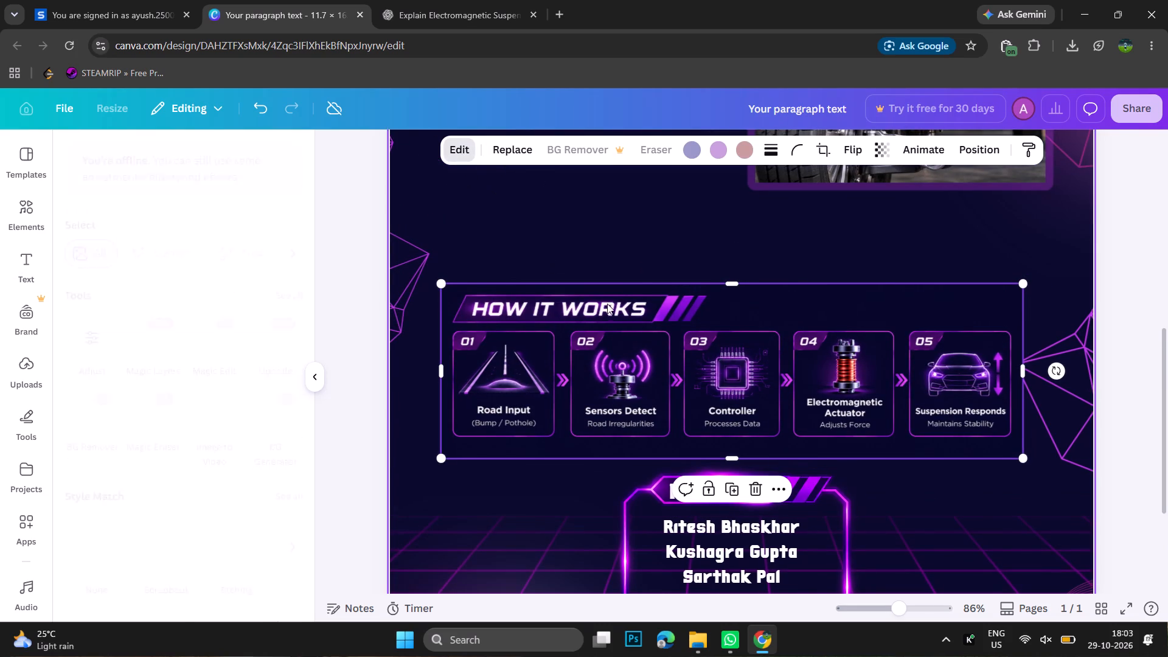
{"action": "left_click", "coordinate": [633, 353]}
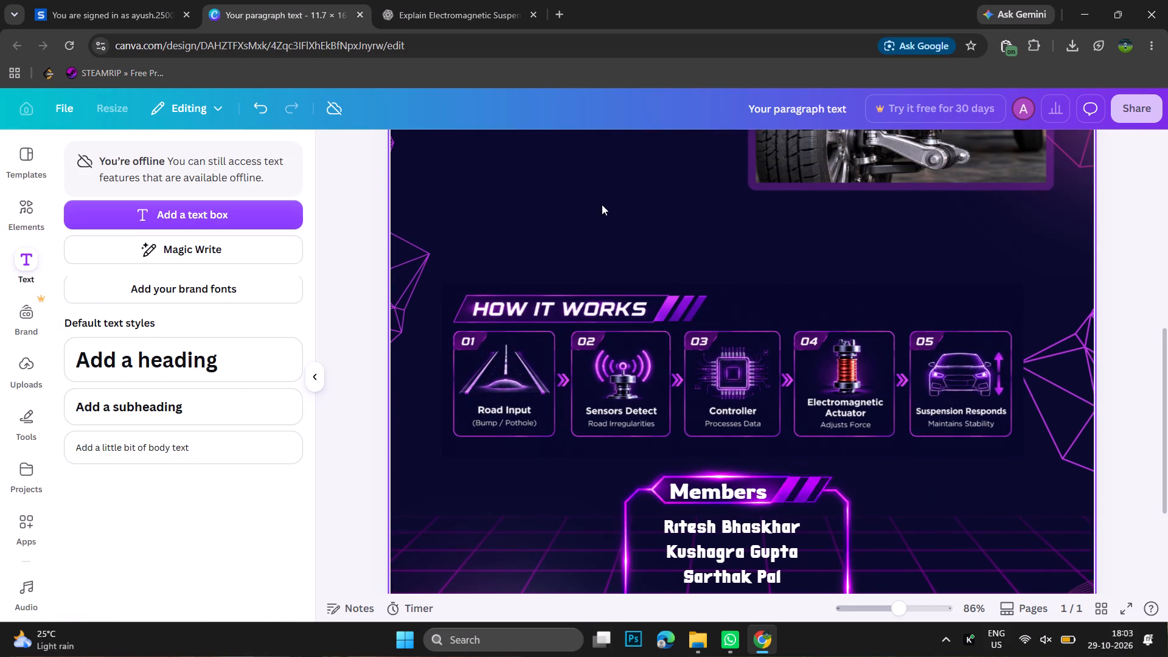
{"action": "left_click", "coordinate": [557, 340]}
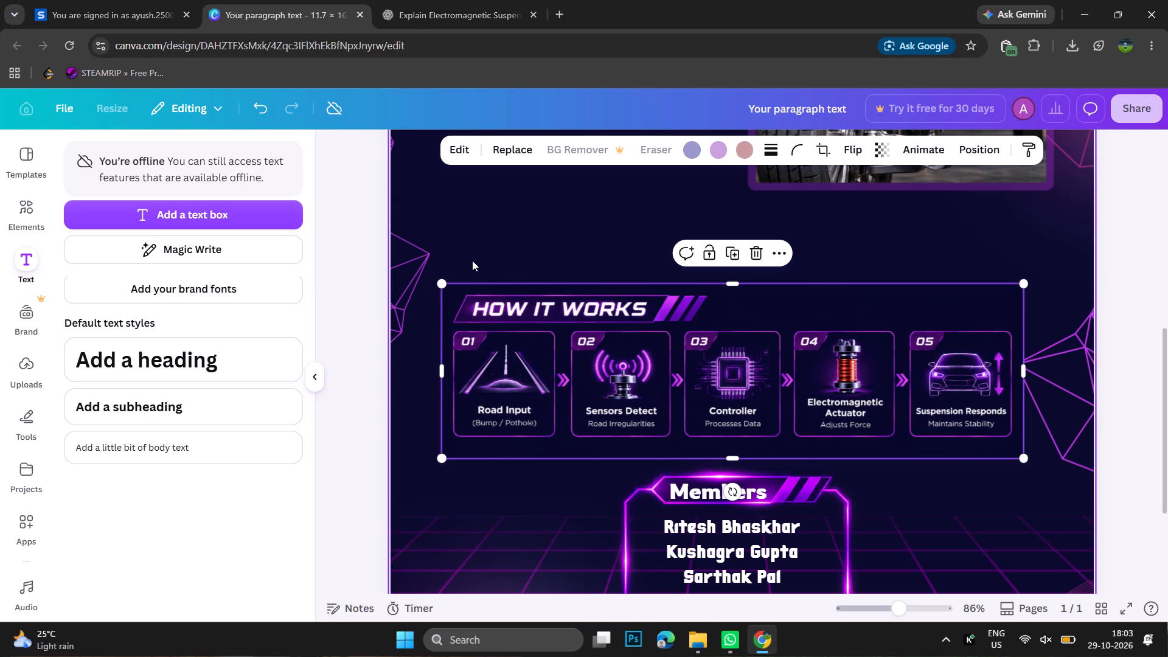
Collapse the side panel and reduce the Members heading's text size by two points.
{"action": "left_click", "coordinate": [312, 370]}
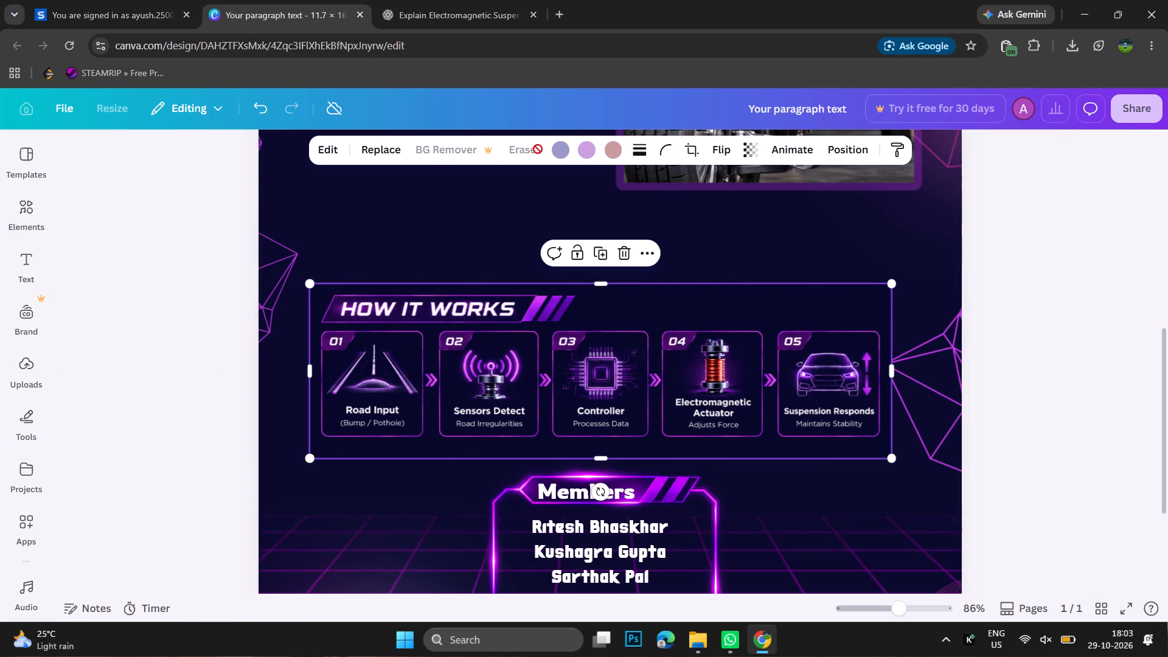
{"action": "left_click", "coordinate": [637, 386]}
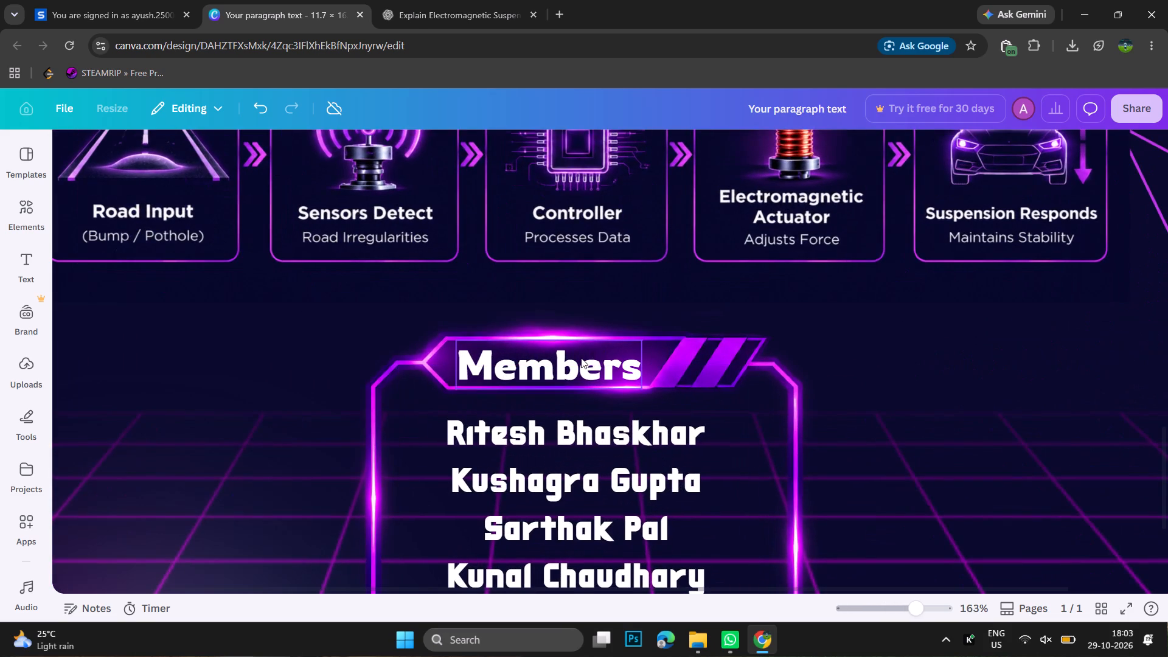
{"action": "left_click", "coordinate": [581, 358]}
{"action": "double_click", "coordinate": [397, 150]}
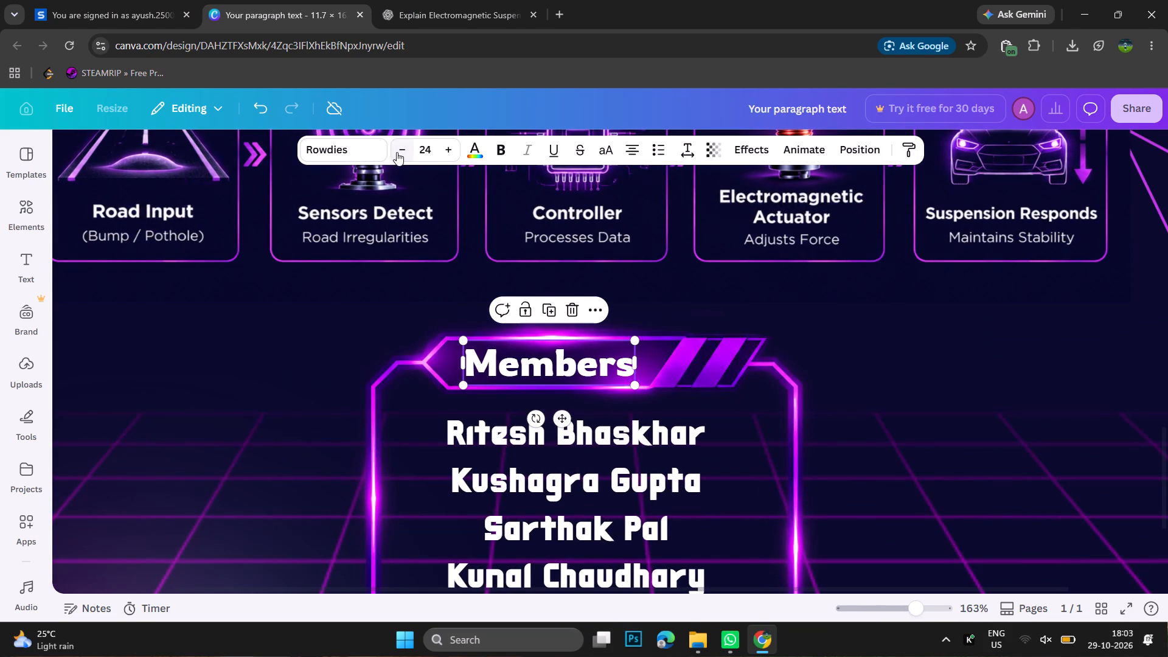
Select THE IDEA heading and open its text effects to check which effect it uses.
{"action": "scroll", "coordinate": [513, 375], "scroll_direction": "up", "scroll_amount": 7}
{"action": "scroll", "coordinate": [442, 377], "scroll_direction": "down", "scroll_amount": 1}
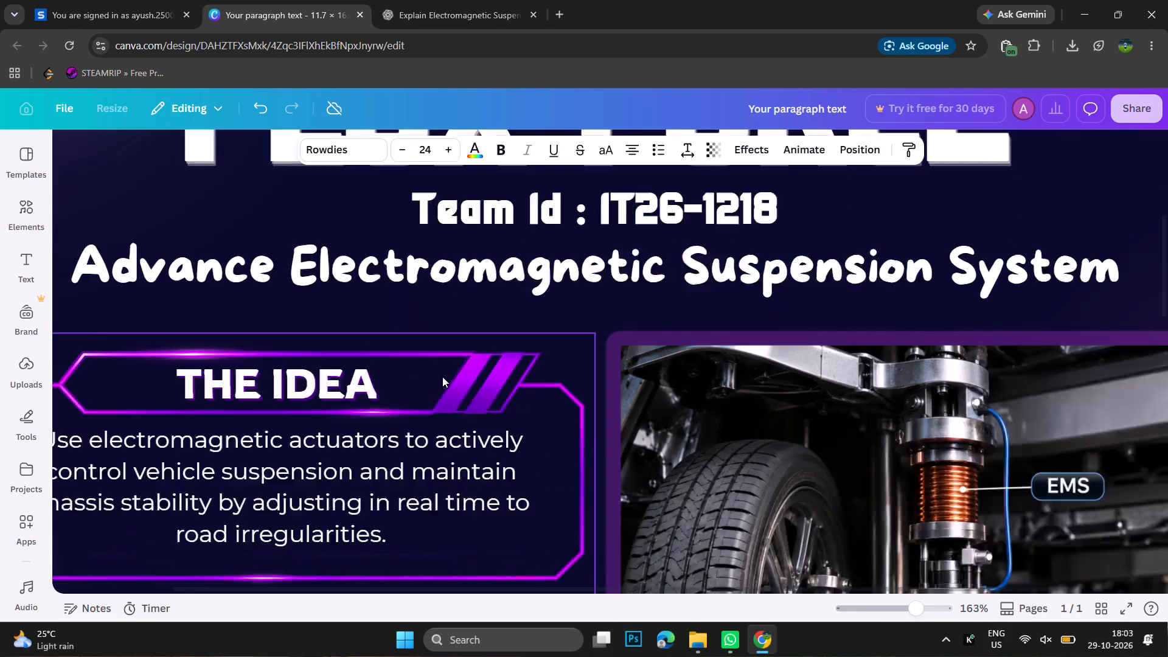
{"action": "scroll", "coordinate": [442, 377], "scroll_direction": "down", "scroll_amount": 1}
{"action": "left_click", "coordinate": [325, 259]}
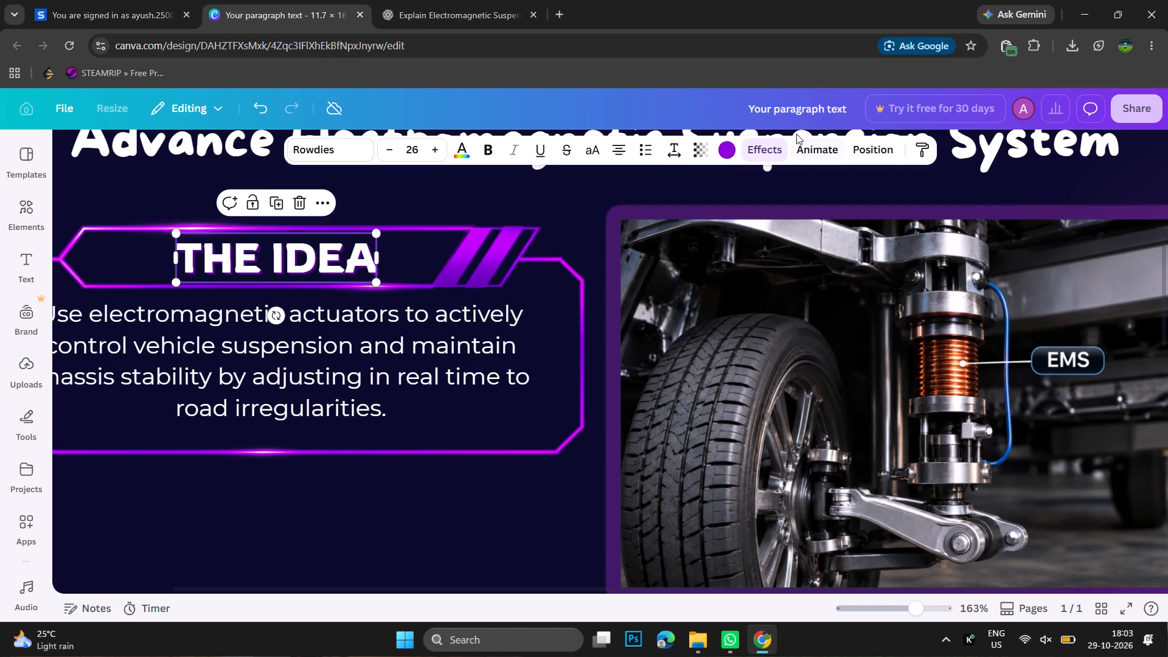
{"action": "left_click", "coordinate": [767, 148]}
{"action": "scroll", "coordinate": [218, 342], "scroll_direction": "right", "scroll_amount": 3}
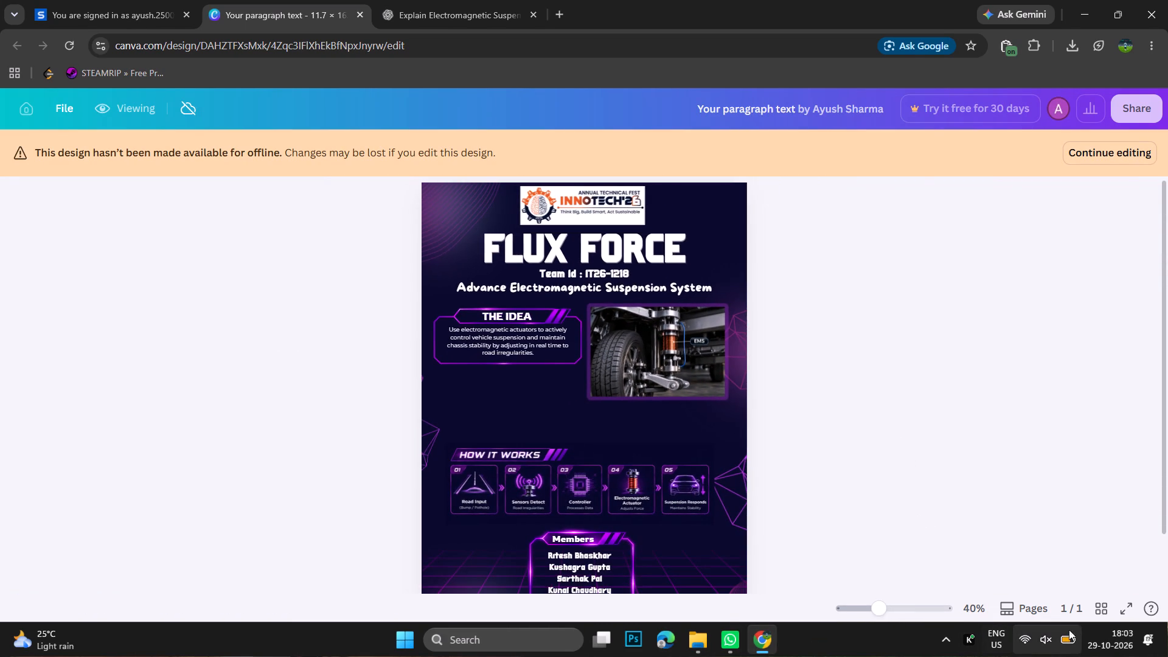
Check the computer's Wi-Fi connection, refresh the list of available networks, and return to the poster in Chrome.
{"action": "right_click", "coordinate": [1029, 636]}
{"action": "left_click", "coordinate": [1023, 634]}
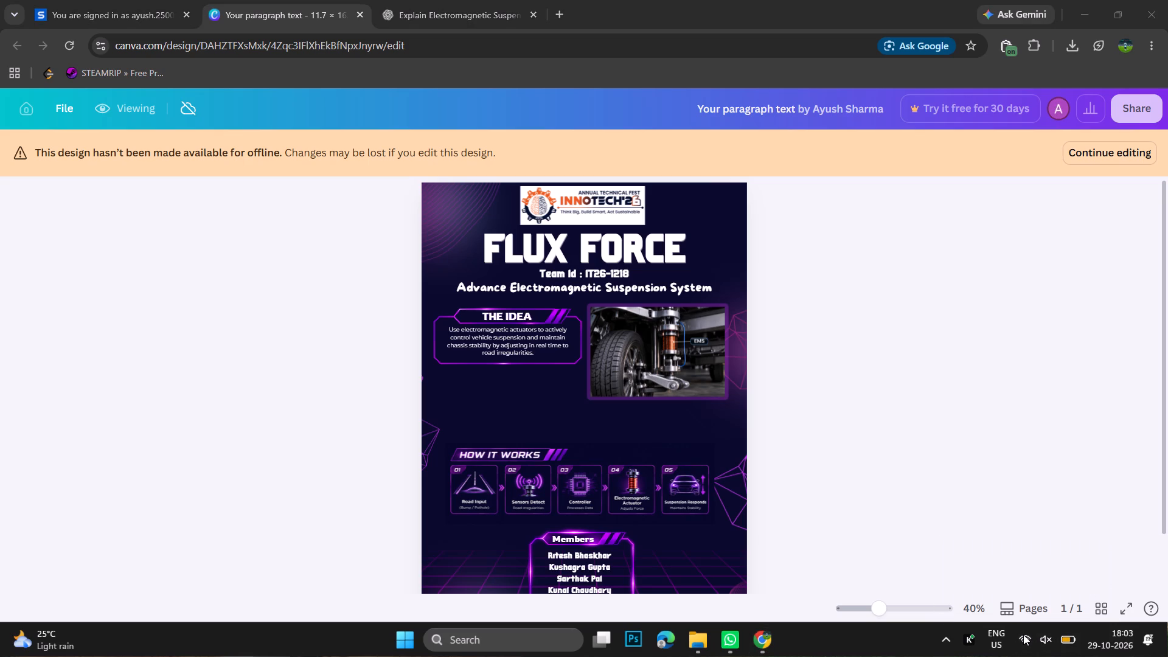
{"action": "left_click", "coordinate": [1025, 638]}
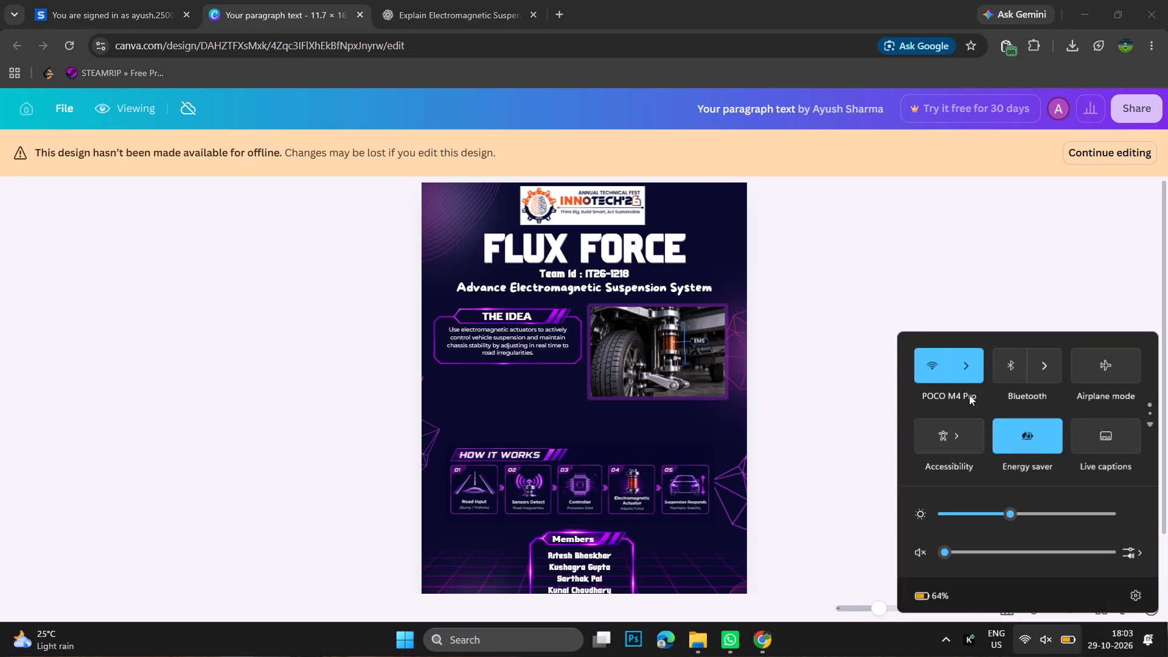
{"action": "left_click", "coordinate": [961, 364]}
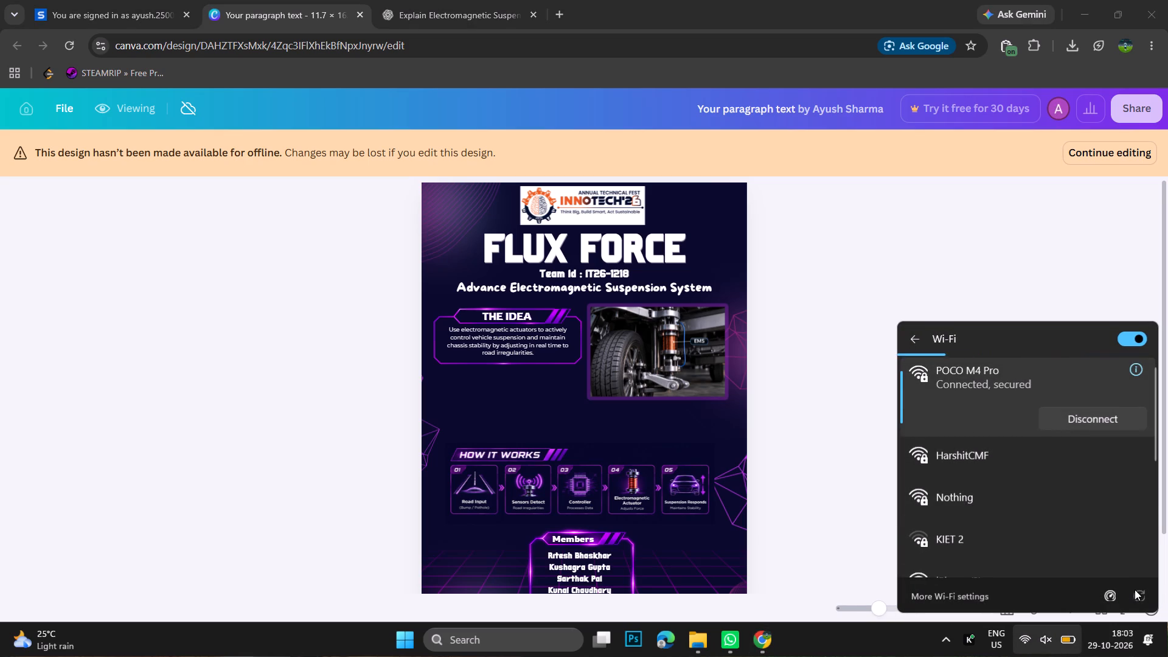
{"action": "left_click_drag", "start_coordinate": [1135, 589], "coordinate": [1137, 596]}
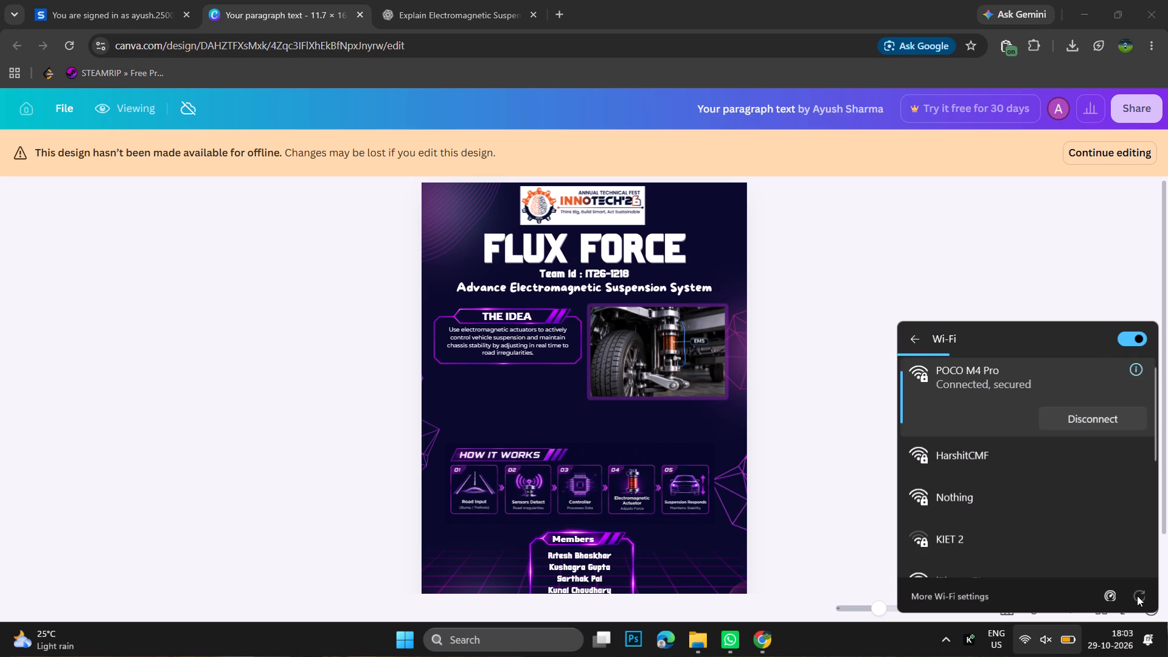
{"action": "left_click", "coordinate": [1137, 596]}
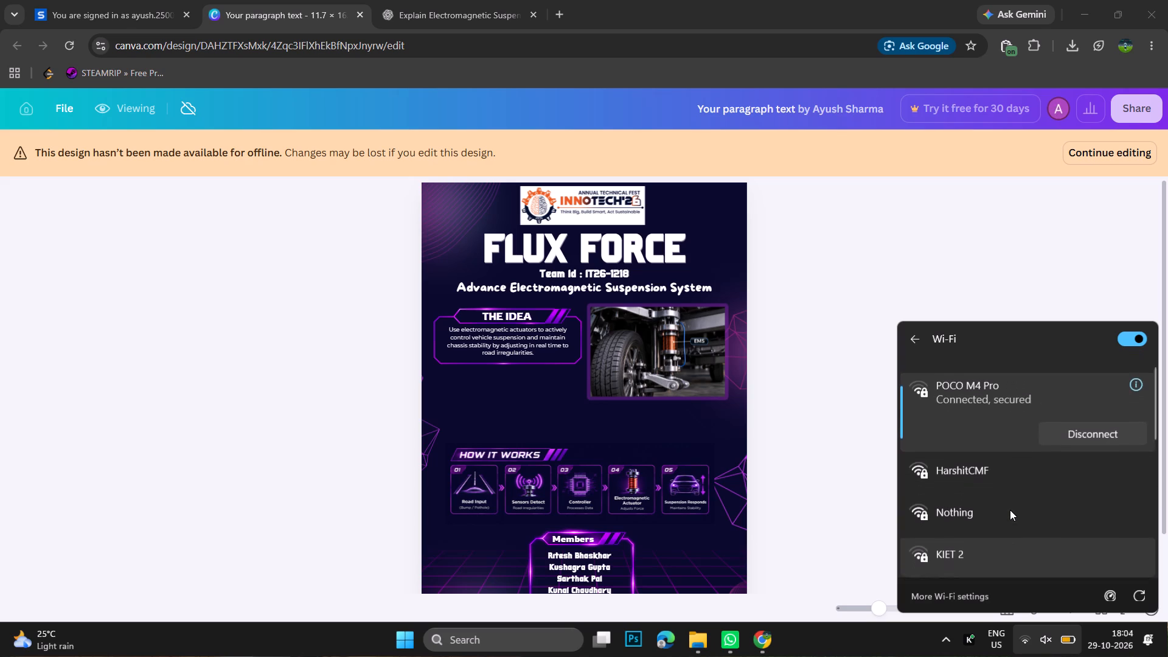
{"action": "left_click", "coordinate": [1142, 588]}
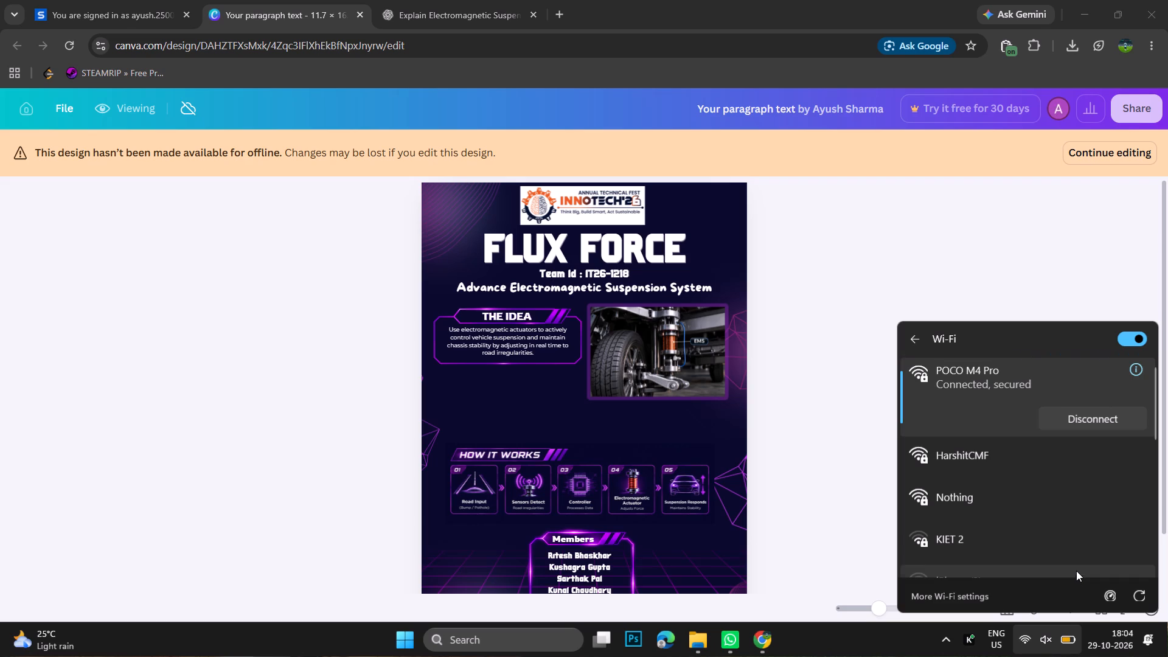
{"action": "left_click", "coordinate": [764, 639]}
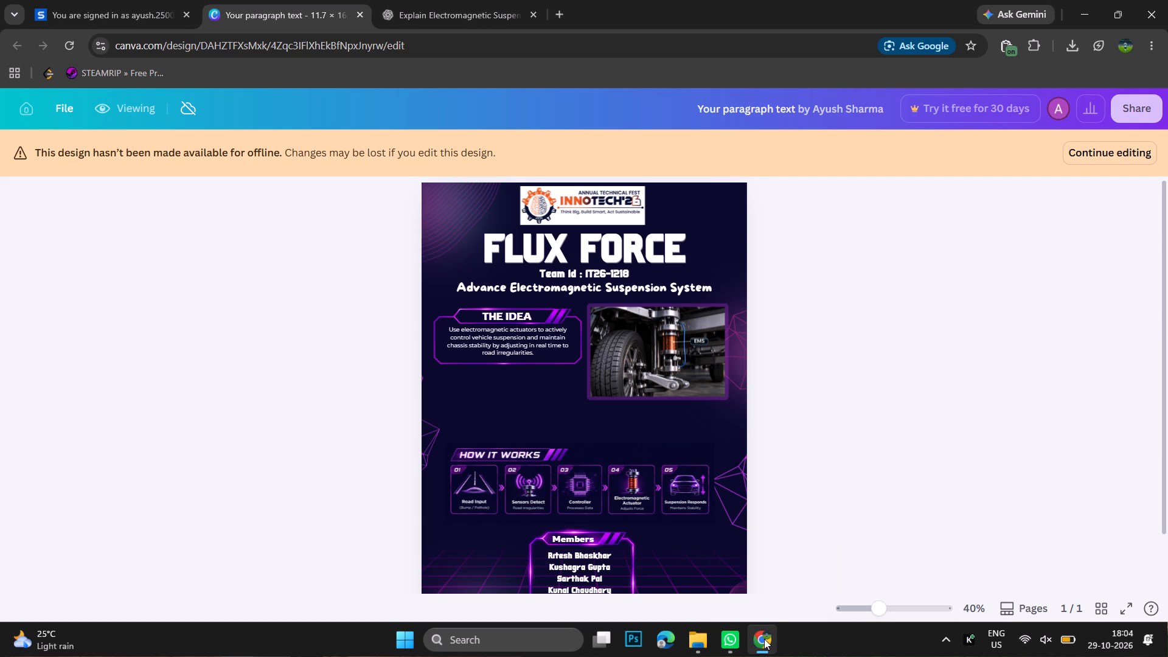
Open the Microsoft Edge browser.
{"action": "left_click", "coordinate": [663, 641]}
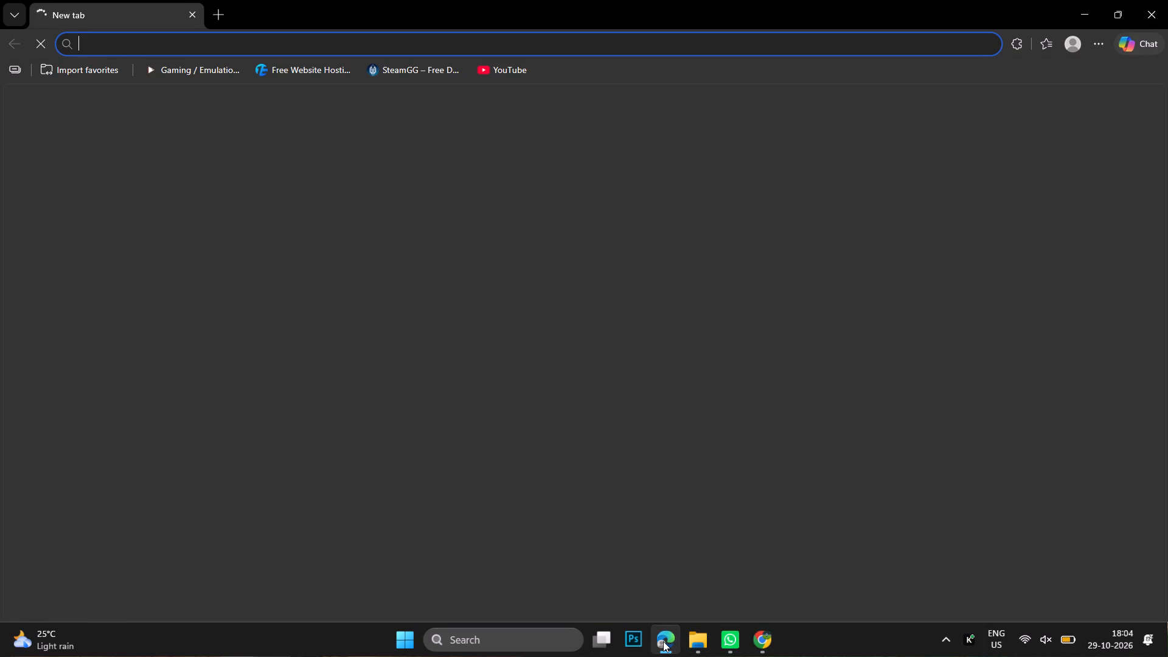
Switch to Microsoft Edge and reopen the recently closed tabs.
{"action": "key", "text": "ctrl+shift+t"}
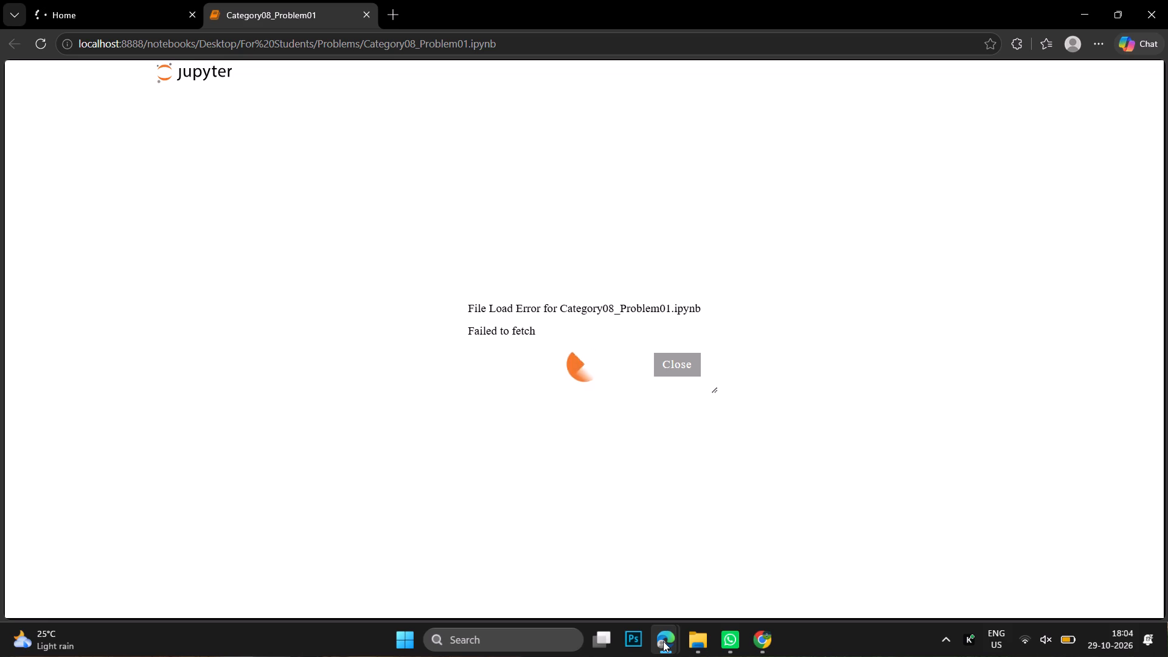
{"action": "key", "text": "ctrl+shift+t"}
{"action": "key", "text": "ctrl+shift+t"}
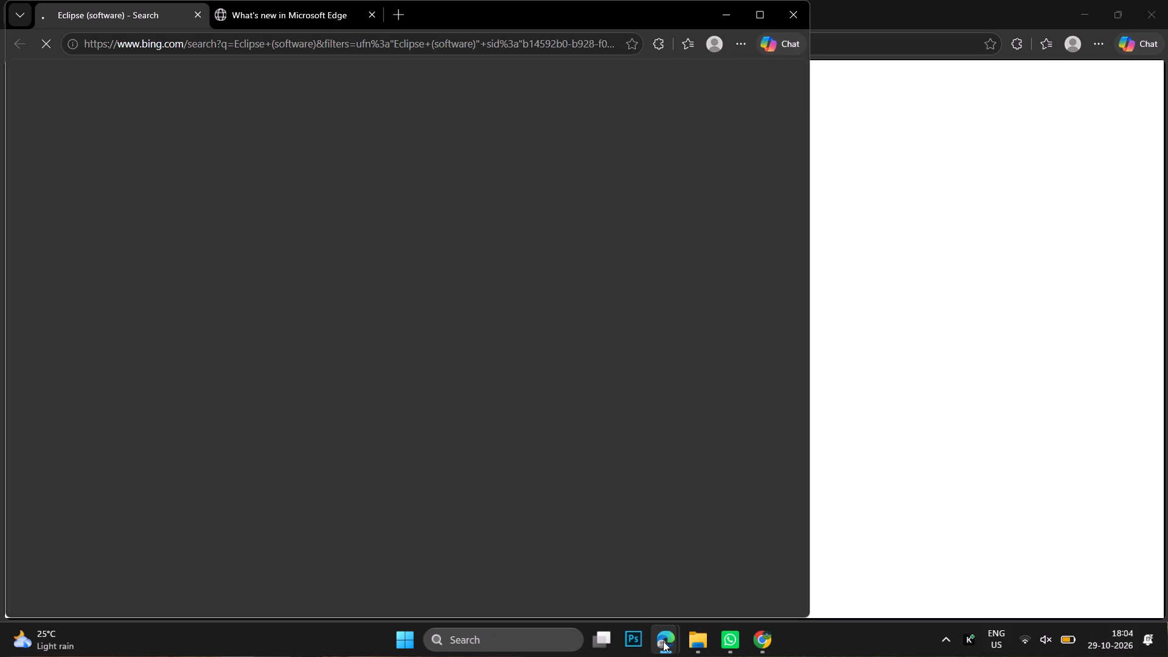
Close all the open Microsoft Edge windows and return to the poster design in Chrome.
{"action": "left_click", "coordinate": [798, 15]}
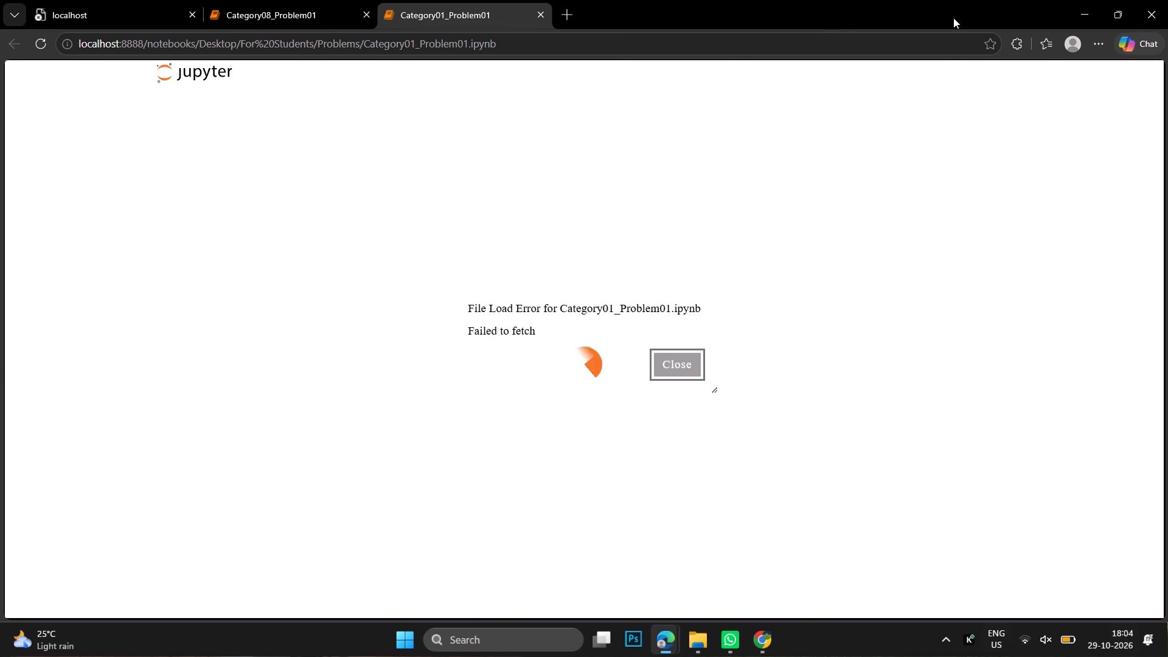
{"action": "left_click", "coordinate": [1158, 9]}
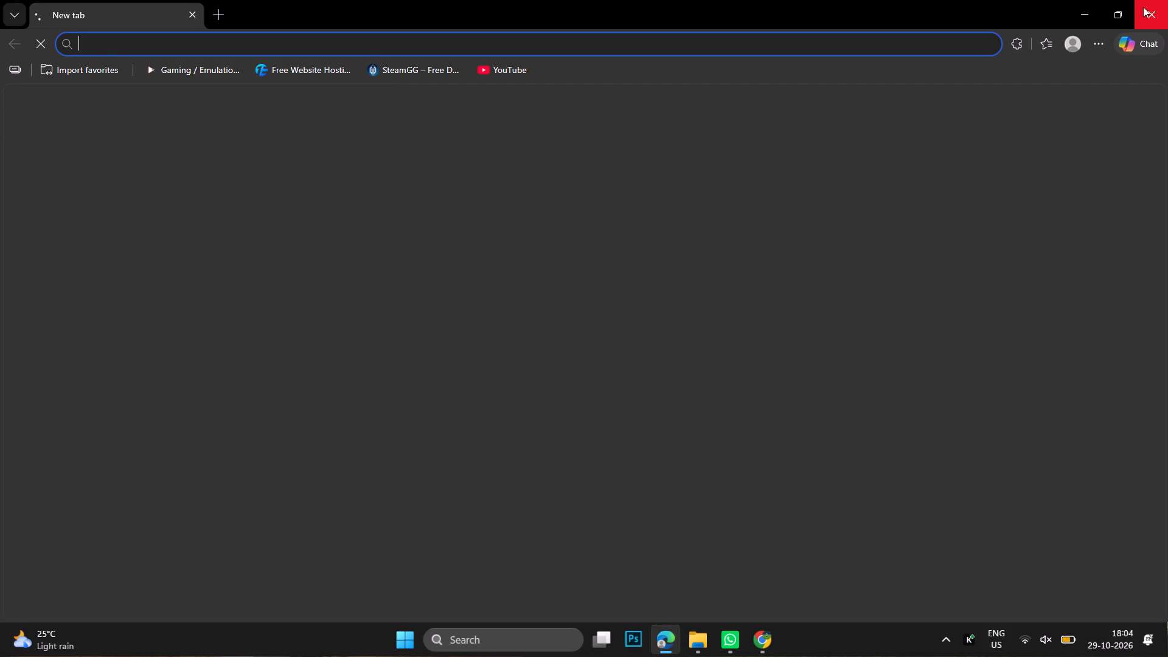
{"action": "left_click", "coordinate": [1151, 12]}
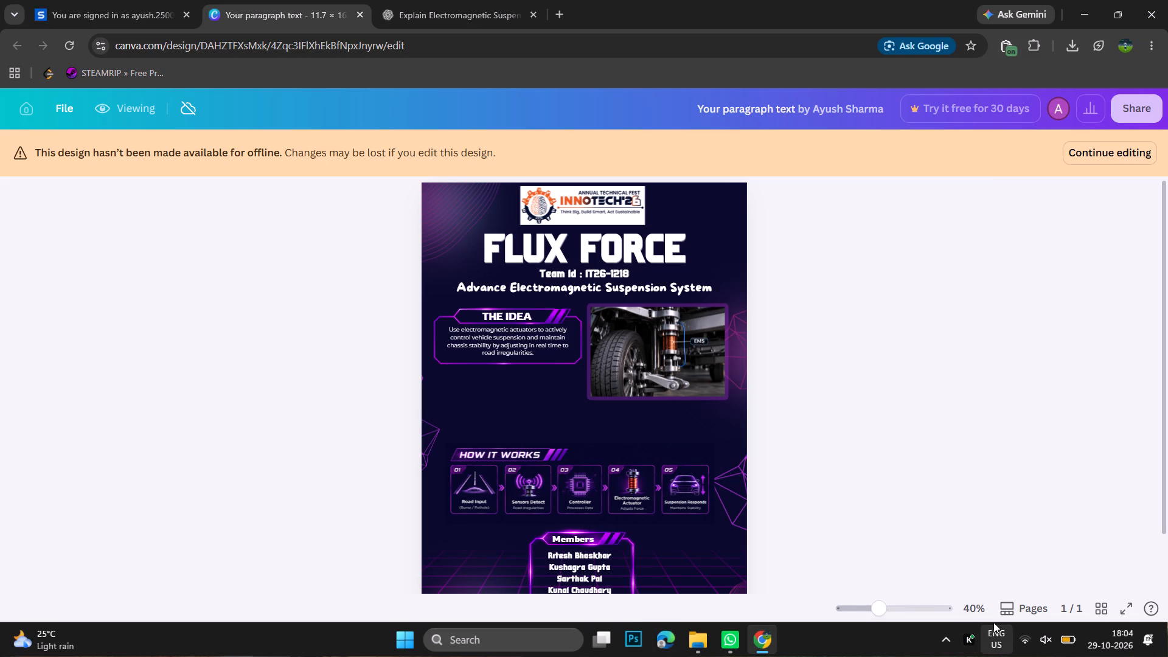
Check the computer's Wi-Fi connection, refresh the list of available networks, and return to the poster design.
{"action": "left_click", "coordinate": [1027, 632]}
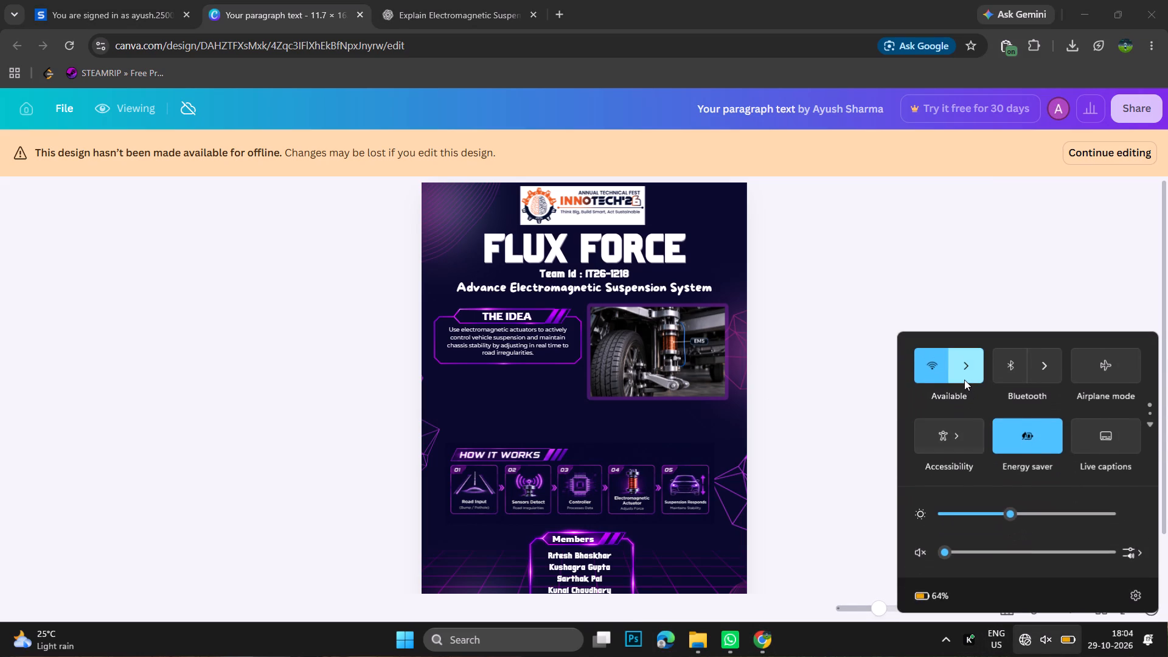
{"action": "left_click", "coordinate": [964, 380]}
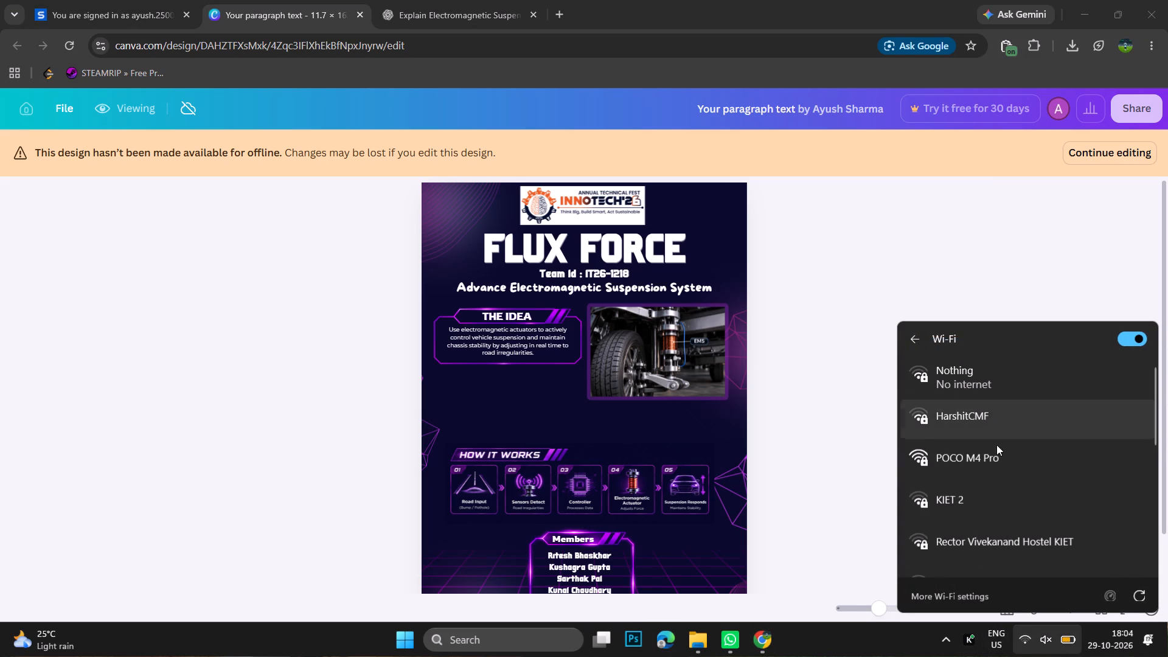
{"action": "left_click", "coordinate": [1131, 596]}
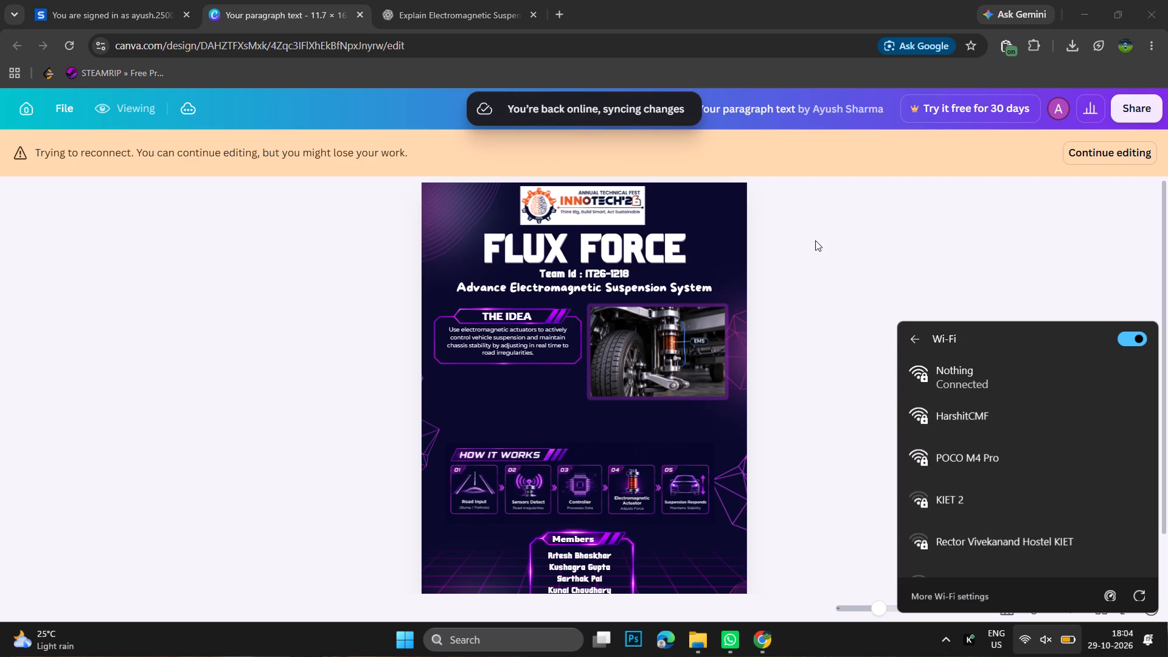
{"action": "left_click", "coordinate": [817, 255]}
Select the How It Works graphic above the Members frame and bring up its eraser options.
{"action": "scroll", "coordinate": [586, 367], "scroll_direction": "down", "scroll_amount": 1}
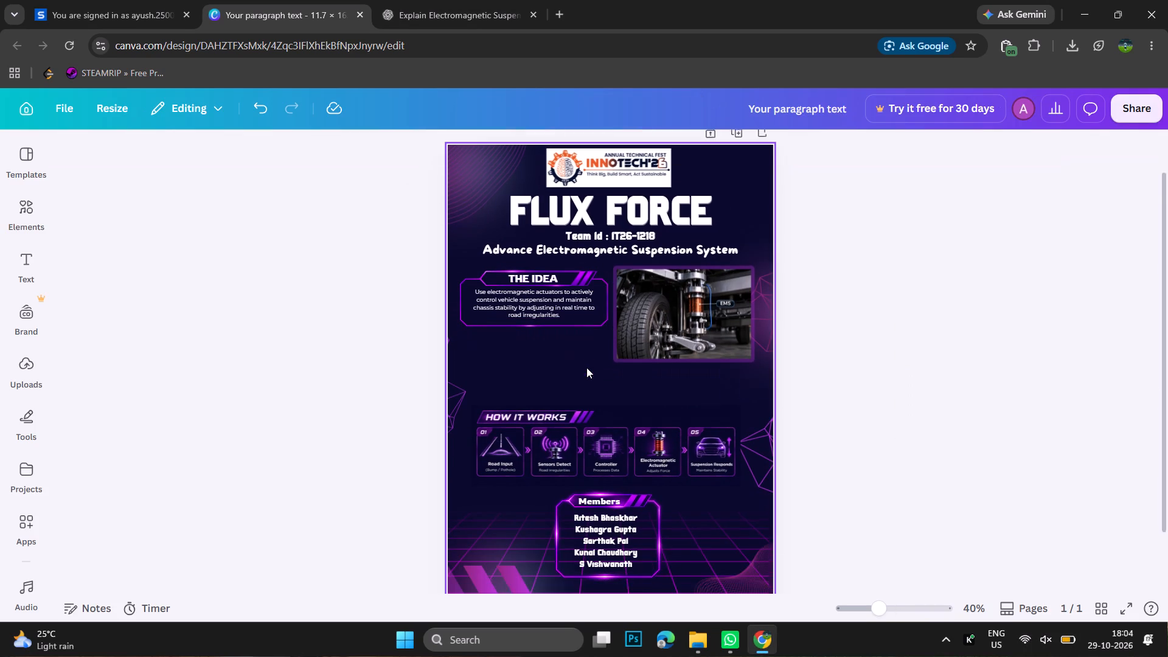
{"action": "scroll", "coordinate": [586, 367], "scroll_direction": "down", "scroll_amount": 1}
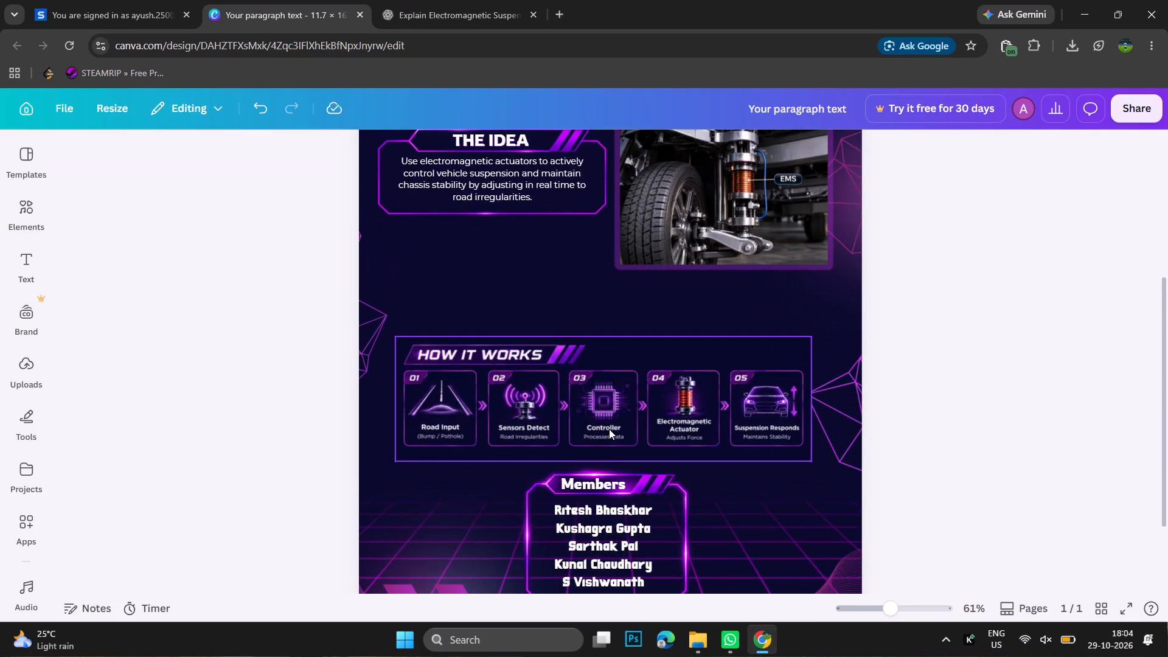
{"action": "scroll", "coordinate": [609, 429], "scroll_direction": "down", "scroll_amount": 1}
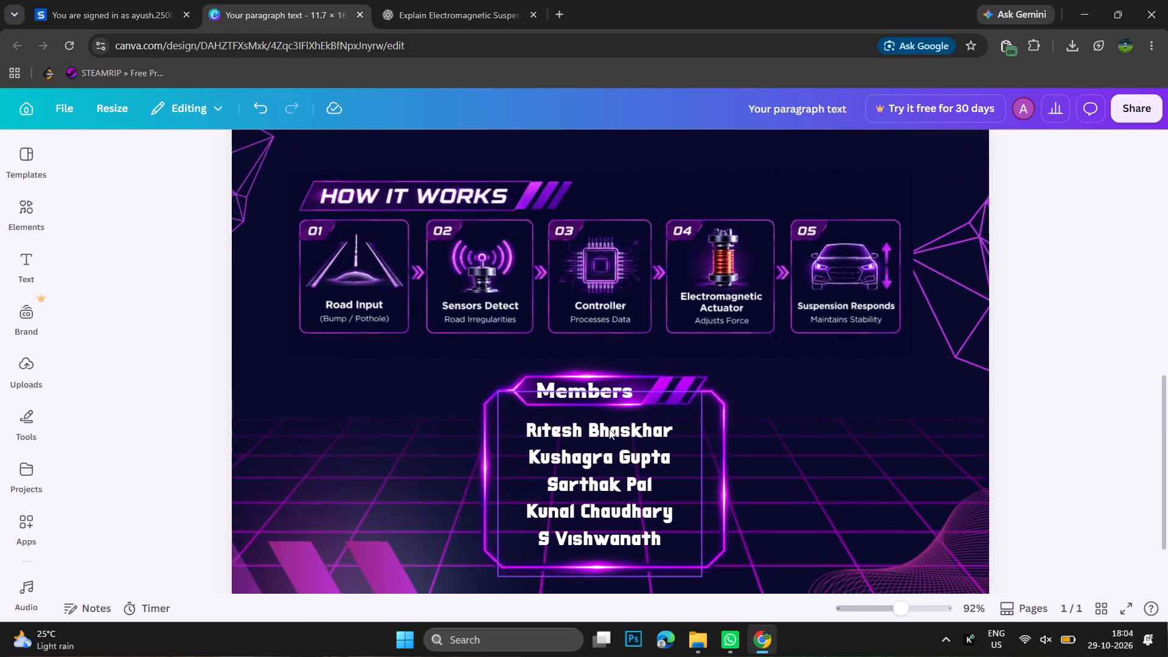
{"action": "scroll", "coordinate": [609, 429], "scroll_direction": "up", "scroll_amount": 1}
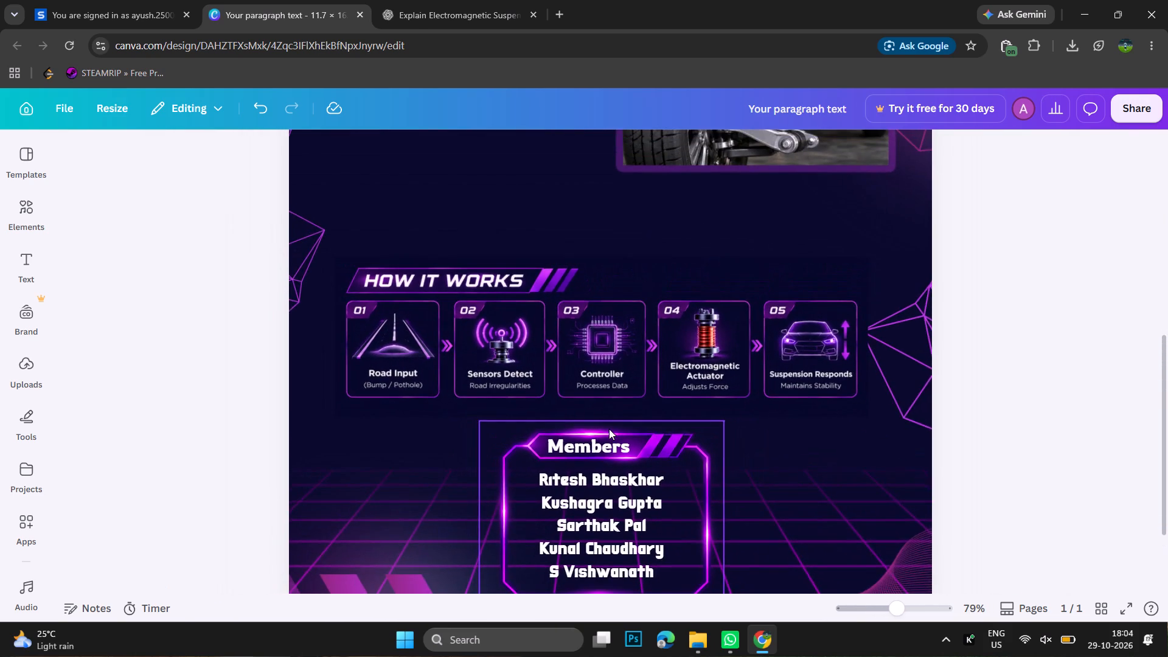
{"action": "scroll", "coordinate": [584, 332], "scroll_direction": "up", "scroll_amount": 2}
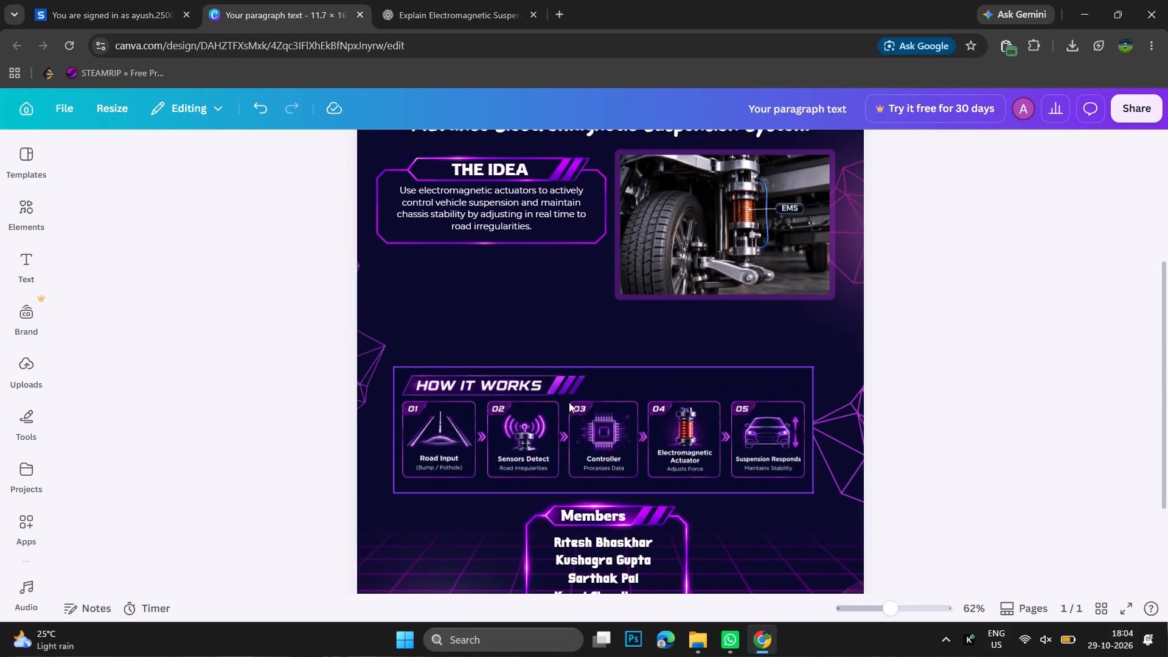
{"action": "left_click", "coordinate": [568, 403]}
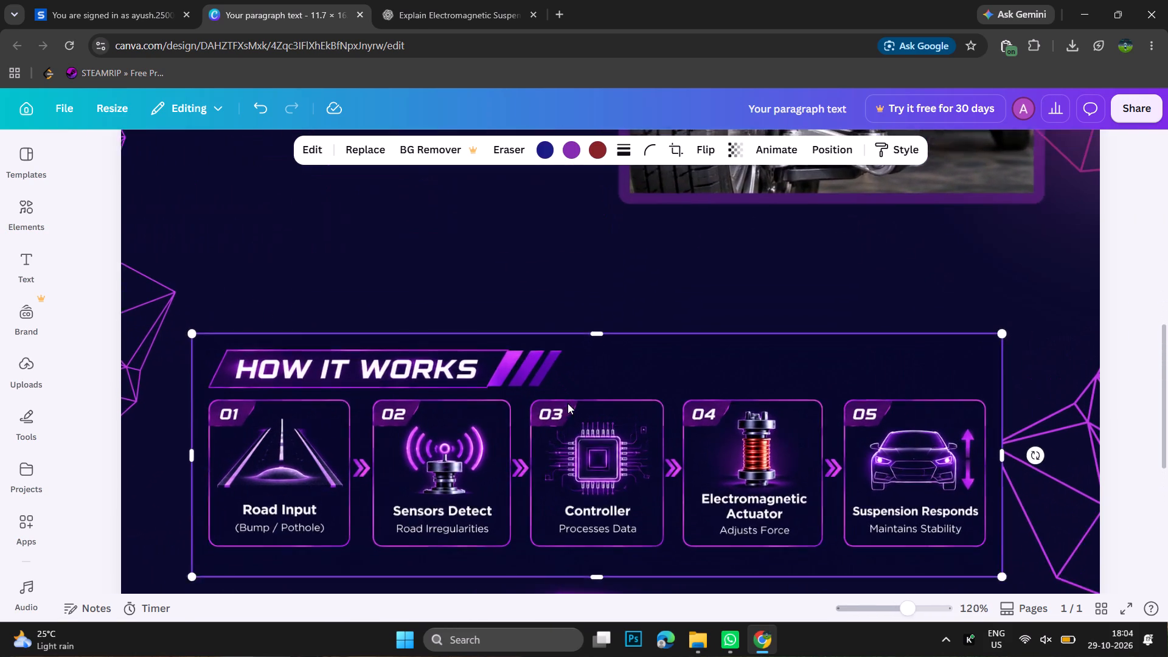
{"action": "scroll", "coordinate": [352, 376], "scroll_direction": "right", "scroll_amount": 1}
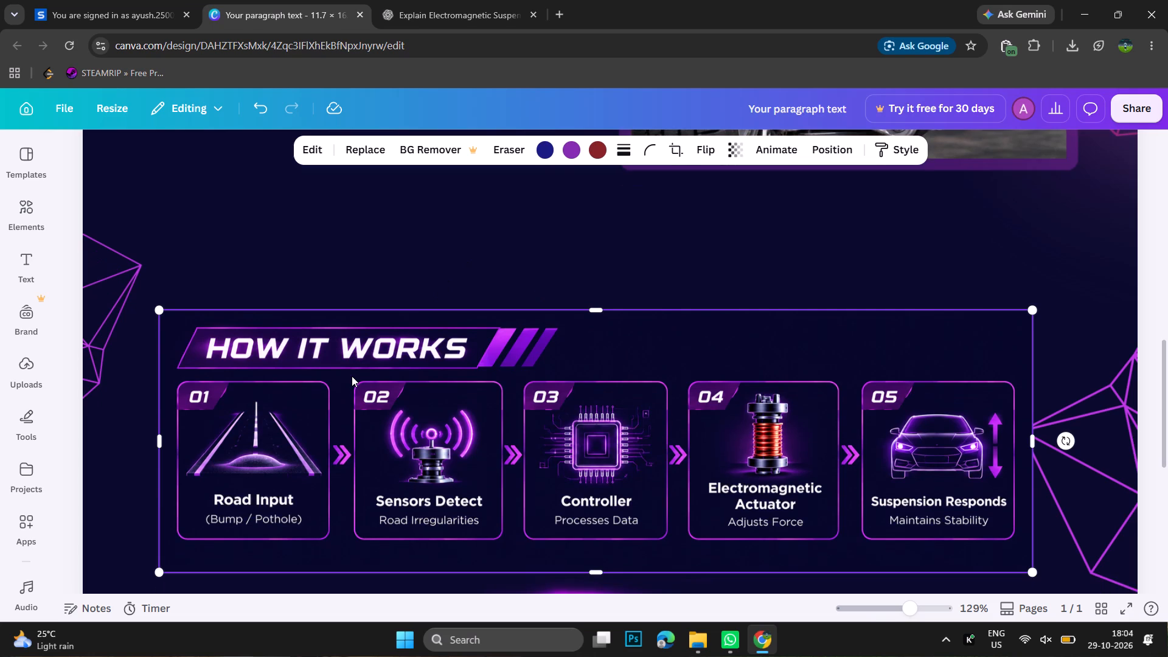
{"action": "scroll", "coordinate": [352, 376], "scroll_direction": "right", "scroll_amount": 1}
{"action": "left_click", "coordinate": [503, 147]}
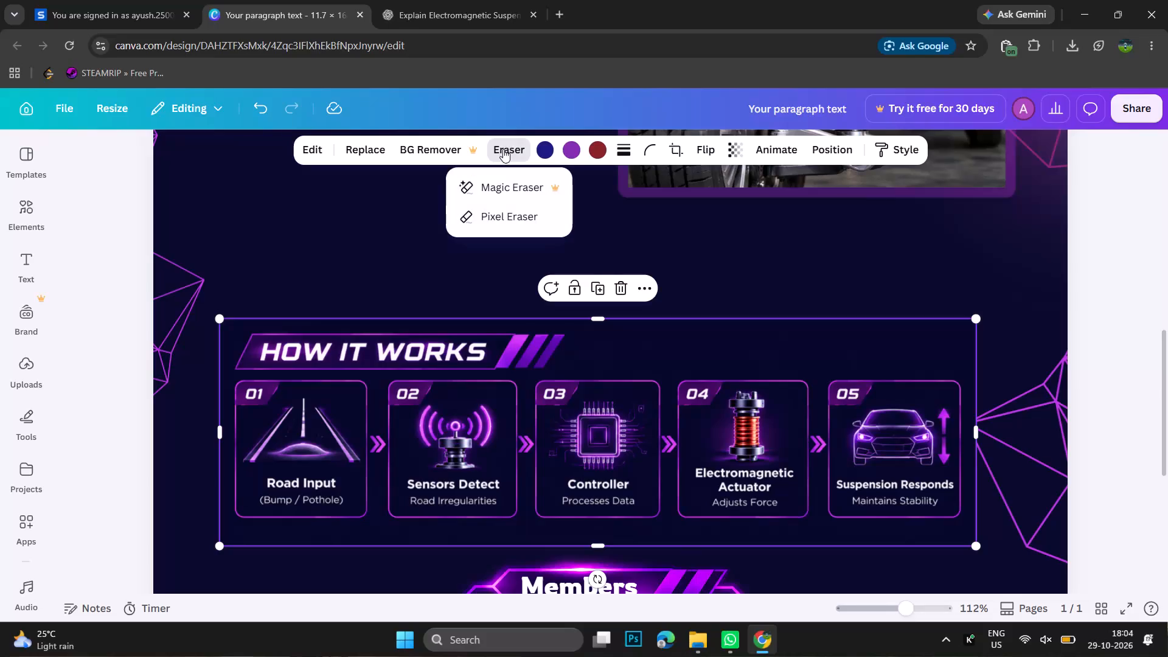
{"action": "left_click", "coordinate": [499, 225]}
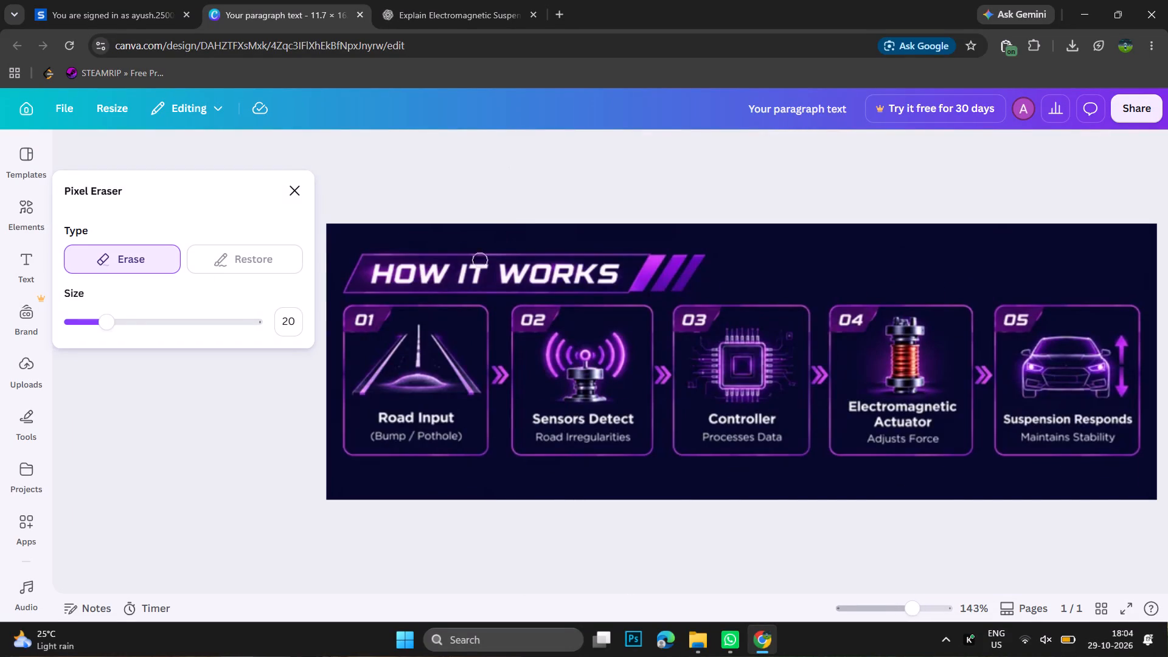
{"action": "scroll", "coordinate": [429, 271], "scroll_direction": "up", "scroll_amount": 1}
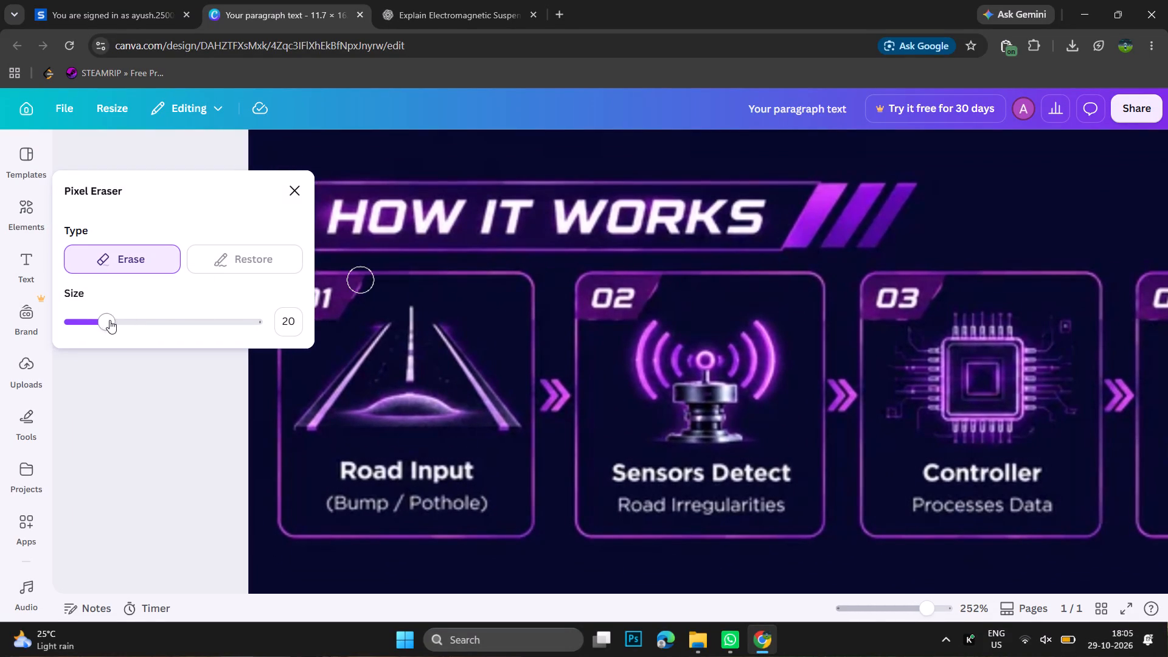
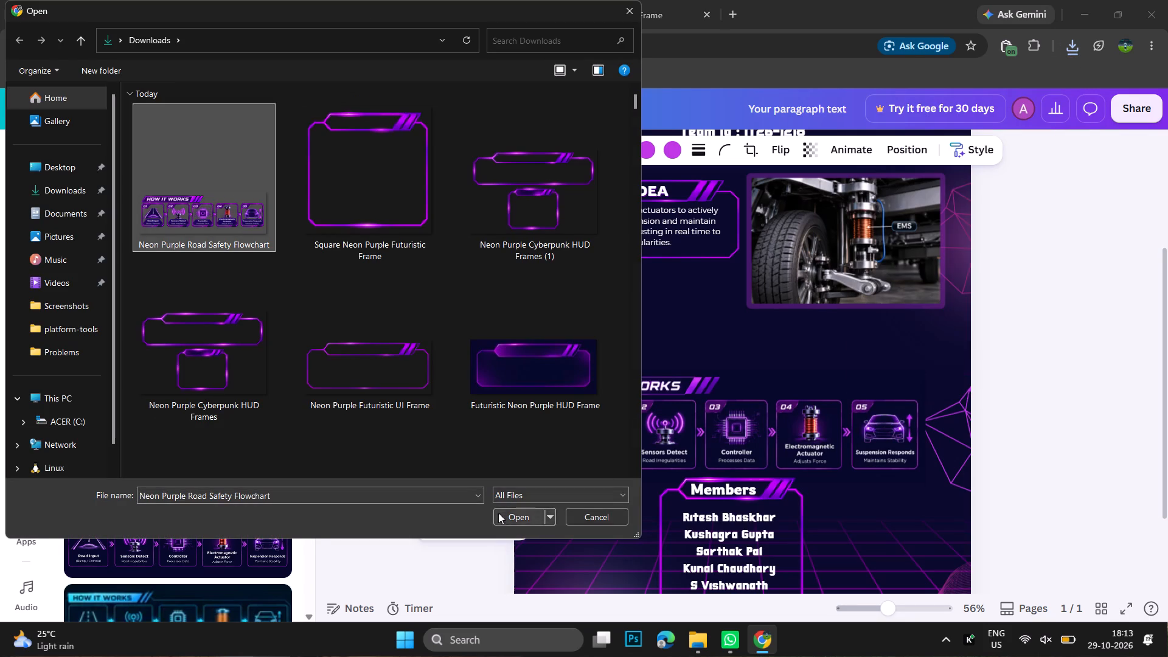
{"action": "left_click", "coordinate": [498, 513]}
Delete the old How It Works graphic from the poster.
{"action": "left_click", "coordinate": [707, 409]}
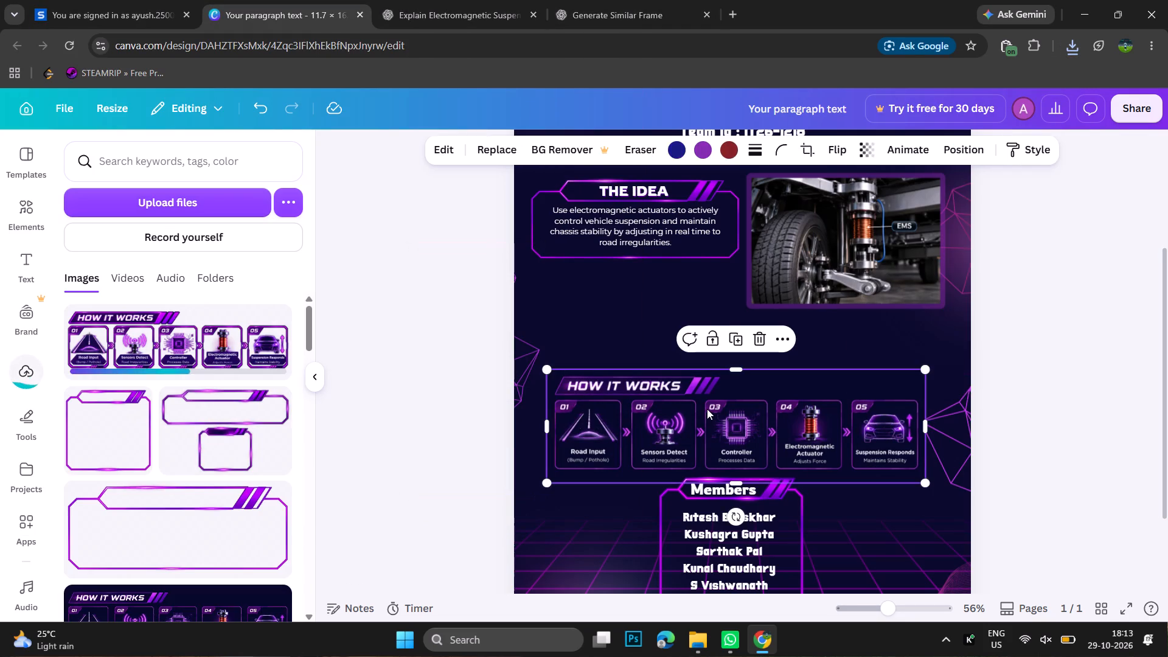
{"action": "key", "text": "Delete"}
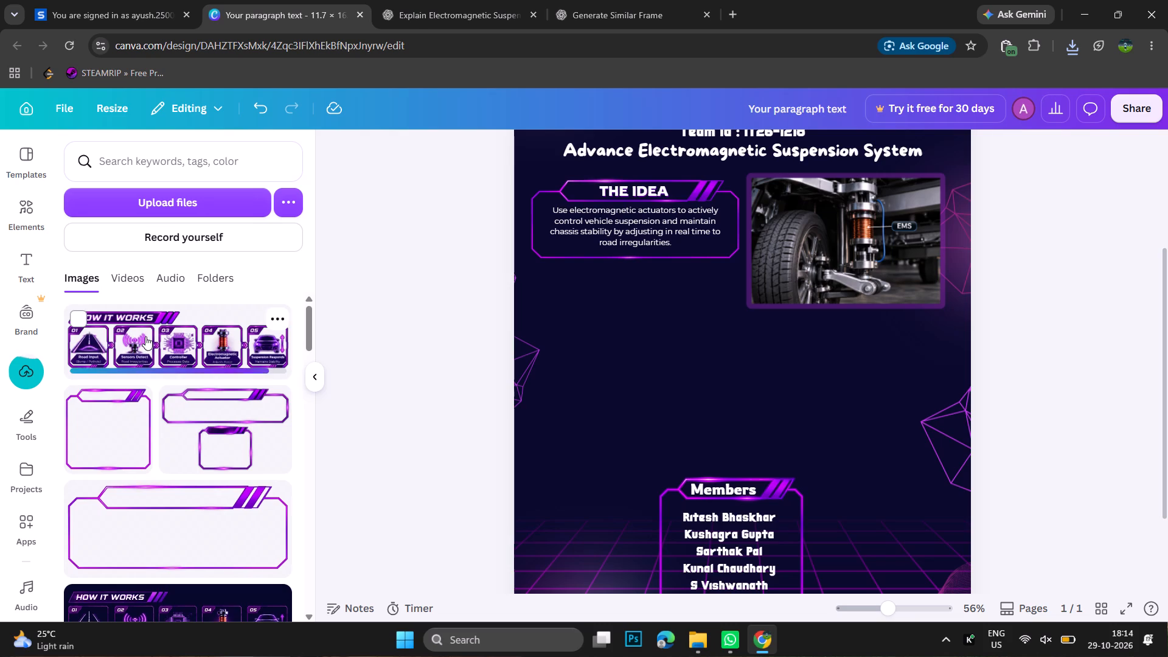
Add the new How It Works graphic, enlarge it to about 9.7 by 3.2, and centre it above the Members frame.
{"action": "left_click", "coordinate": [178, 343]}
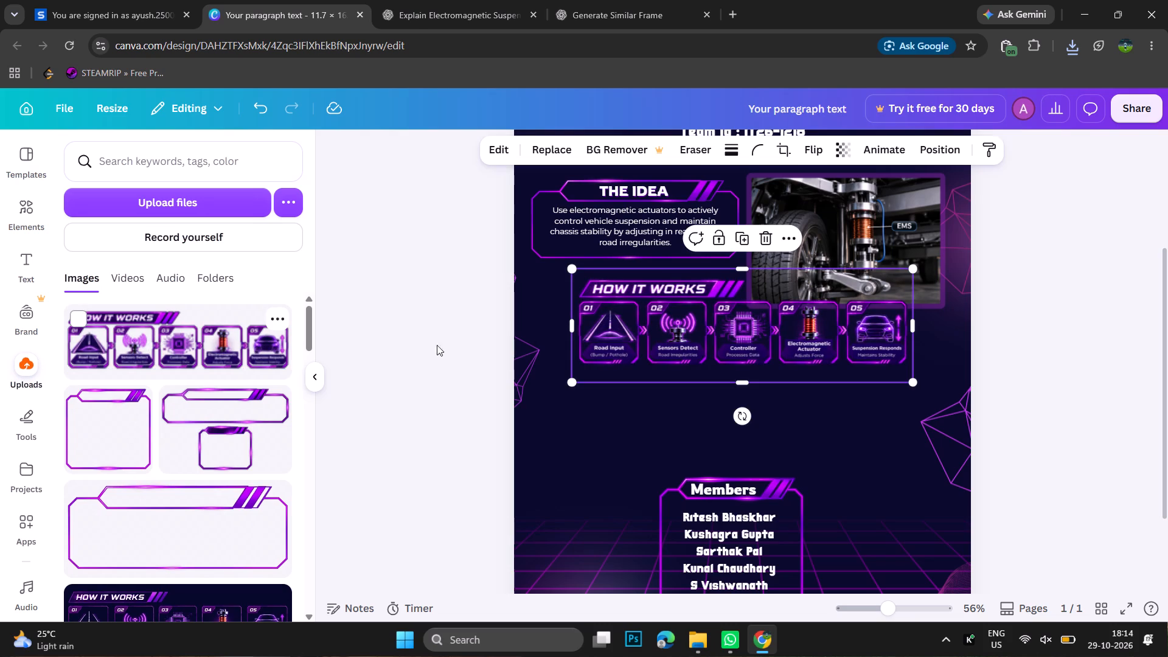
{"action": "left_click_drag", "start_coordinate": [788, 344], "coordinate": [786, 408]}
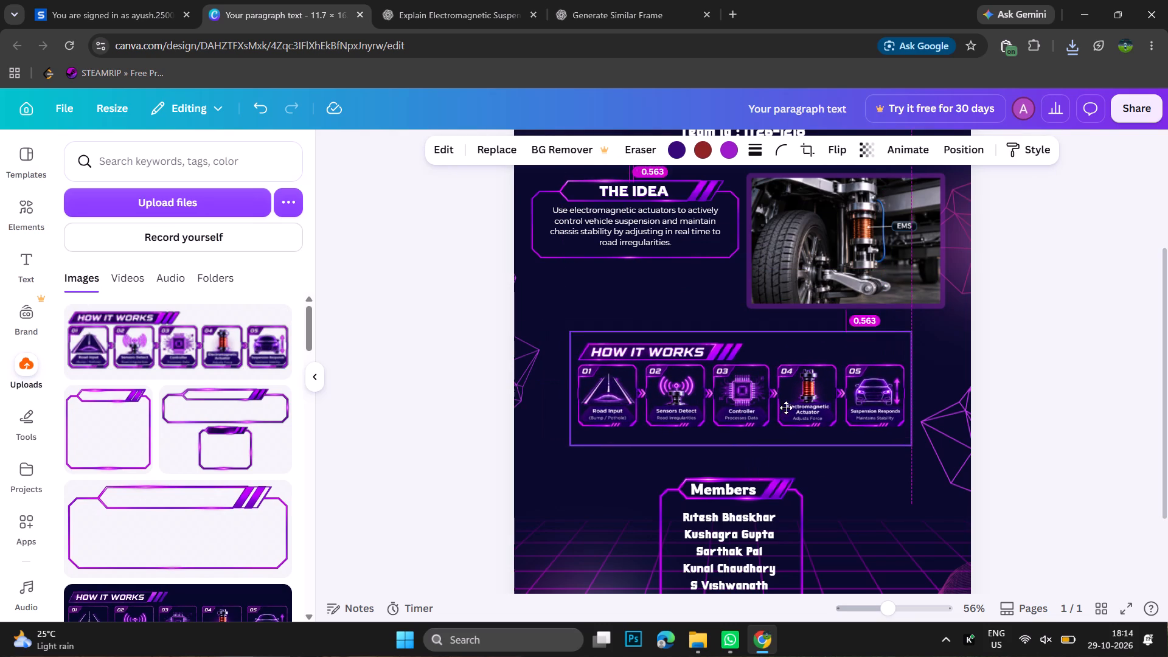
{"action": "left_click_drag", "start_coordinate": [786, 408], "coordinate": [778, 409]}
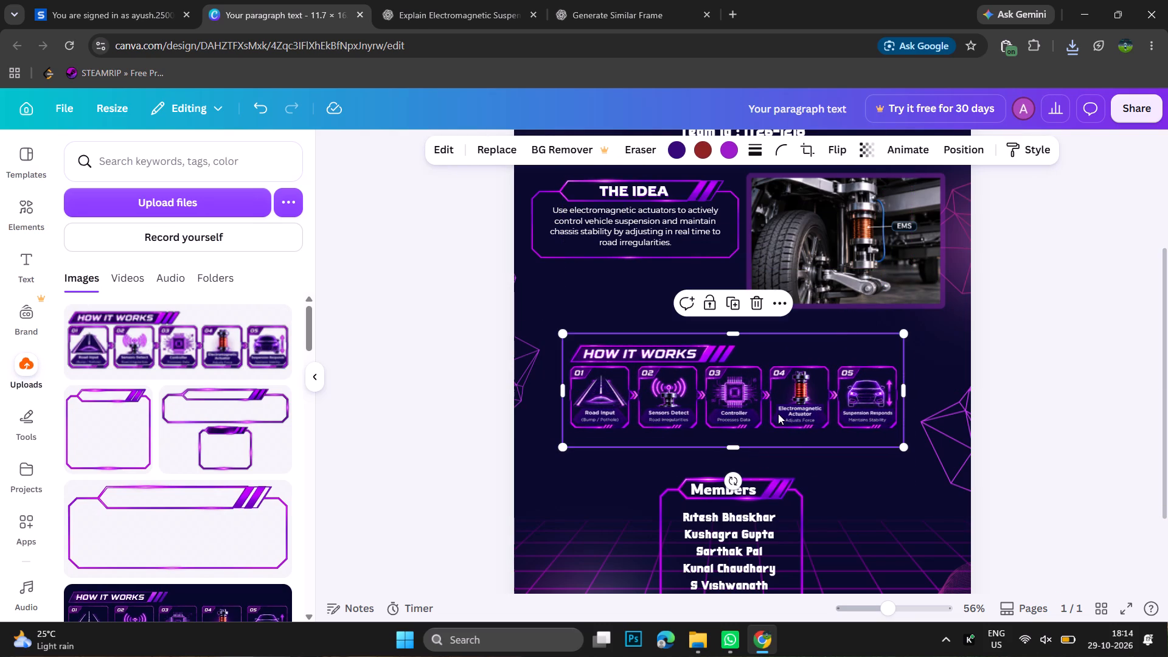
{"action": "left_click_drag", "start_coordinate": [903, 333], "coordinate": [927, 313]}
{"action": "left_click_drag", "start_coordinate": [850, 365], "coordinate": [832, 370]}
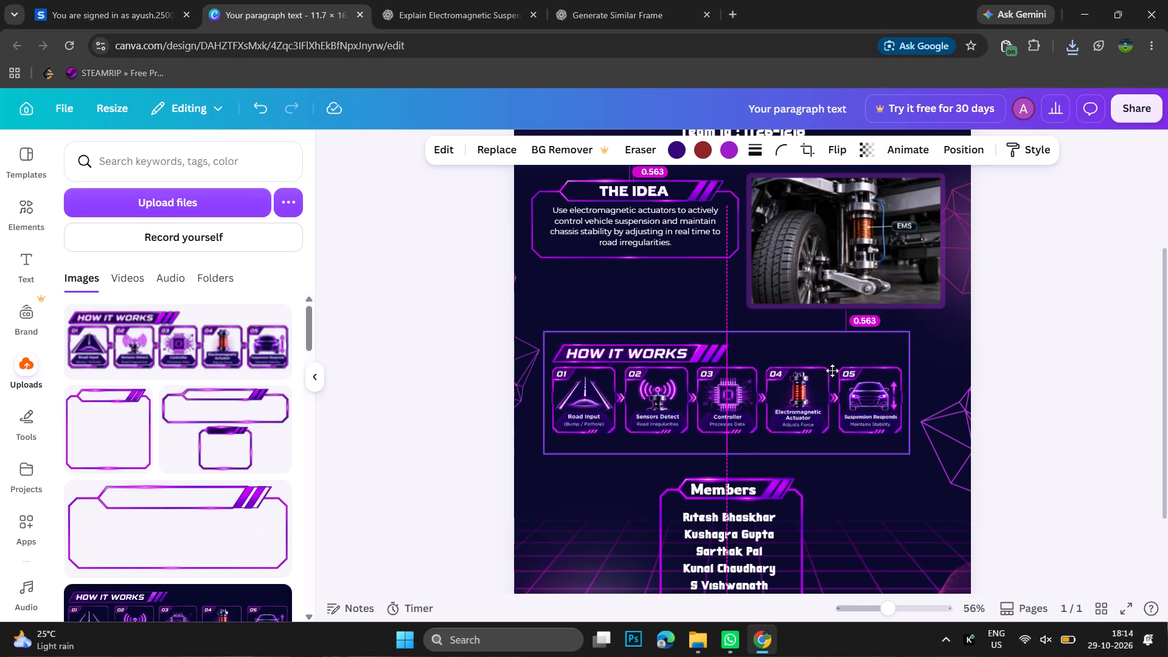
{"action": "left_click_drag", "start_coordinate": [832, 370], "coordinate": [835, 372]}
{"action": "left_click_drag", "start_coordinate": [546, 447], "coordinate": [534, 459]}
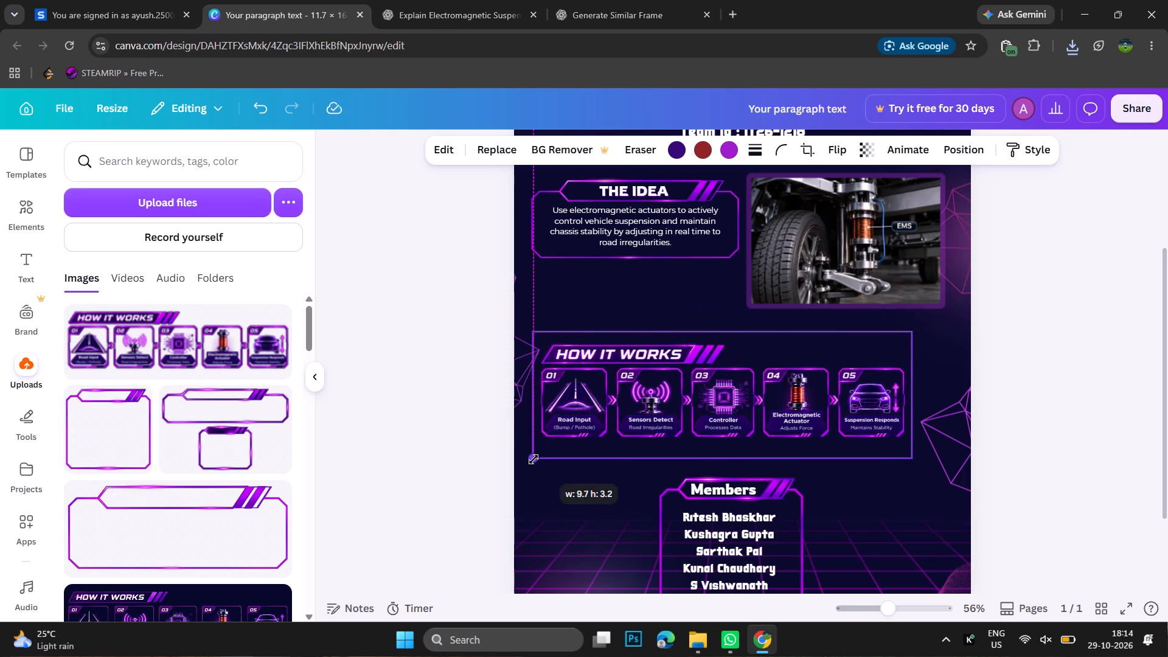
{"action": "left_click_drag", "start_coordinate": [534, 459], "coordinate": [534, 459]}
{"action": "left_click_drag", "start_coordinate": [654, 406], "coordinate": [669, 404]}
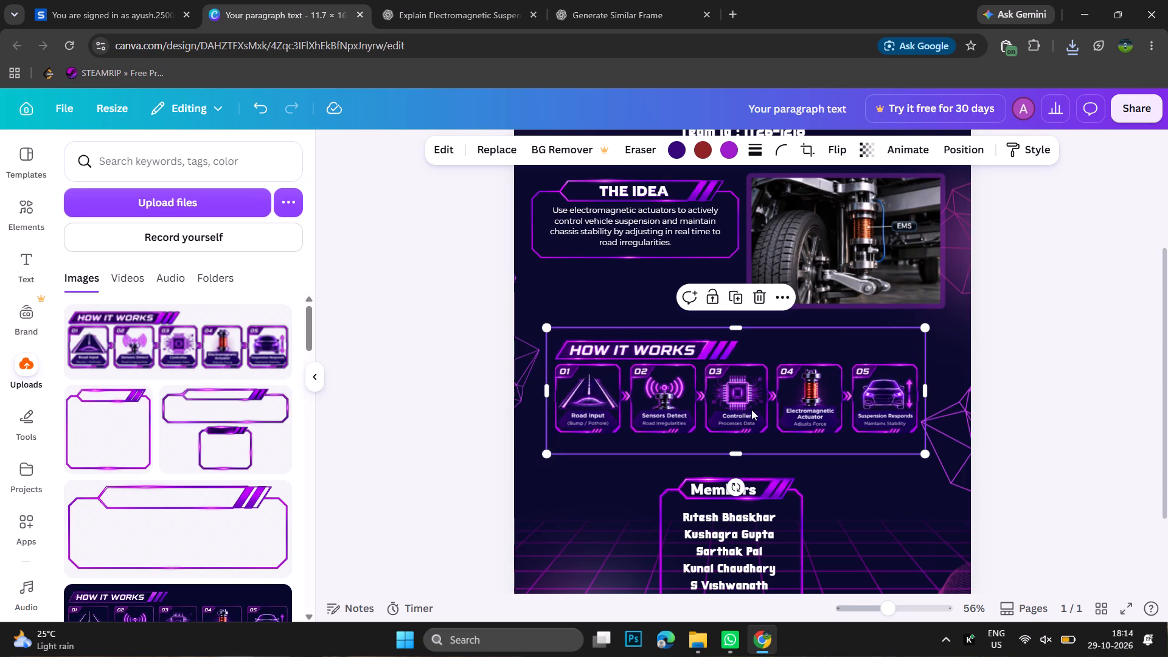
Move the purple polygon line decoration on the poster's right edge farther outward, away from the How It Works graphic.
{"action": "left_click", "coordinate": [960, 433]}
{"action": "left_click_drag", "start_coordinate": [960, 433], "coordinate": [970, 434]}
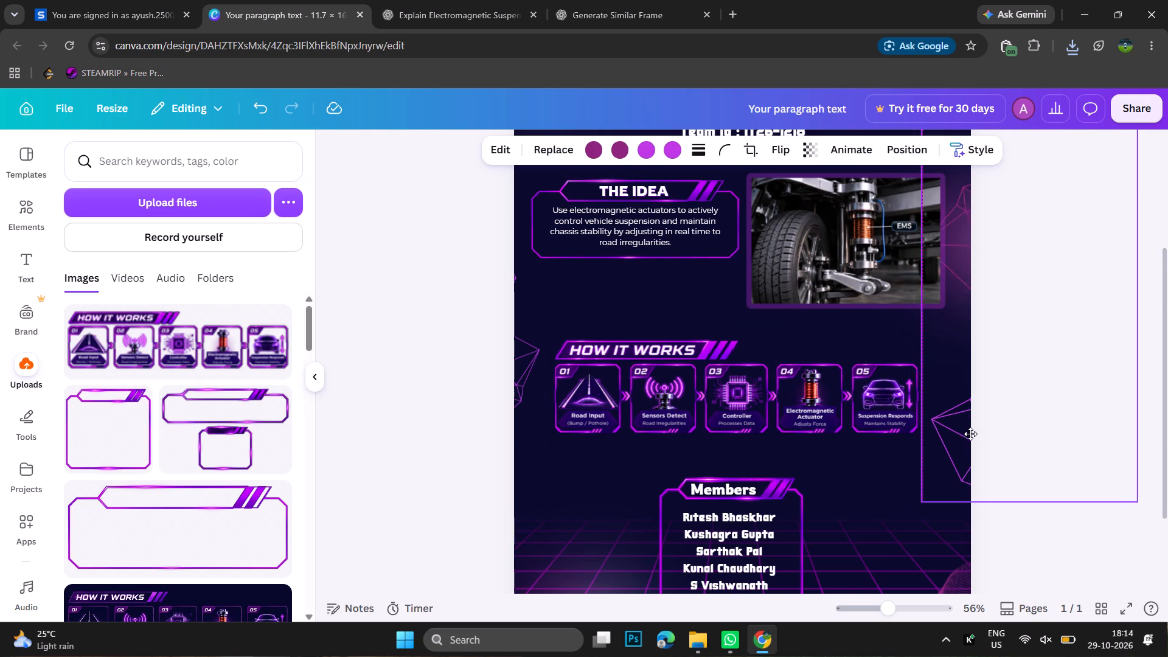
{"action": "left_click_drag", "start_coordinate": [970, 434], "coordinate": [985, 437]}
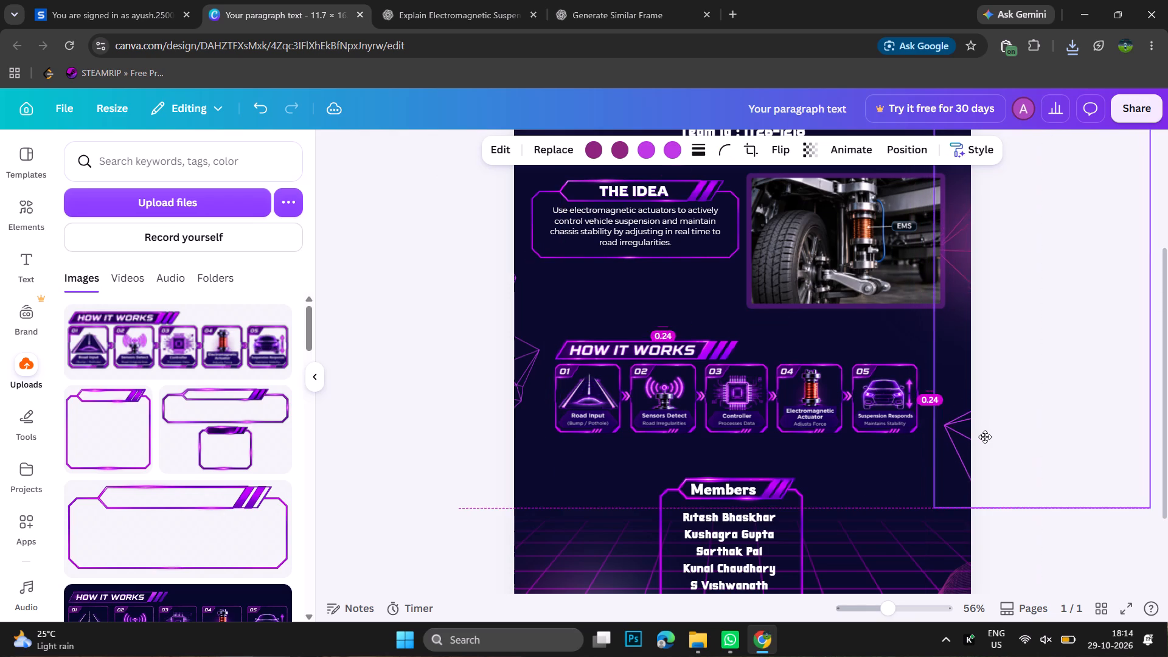
{"action": "left_click_drag", "start_coordinate": [985, 437], "coordinate": [993, 431]}
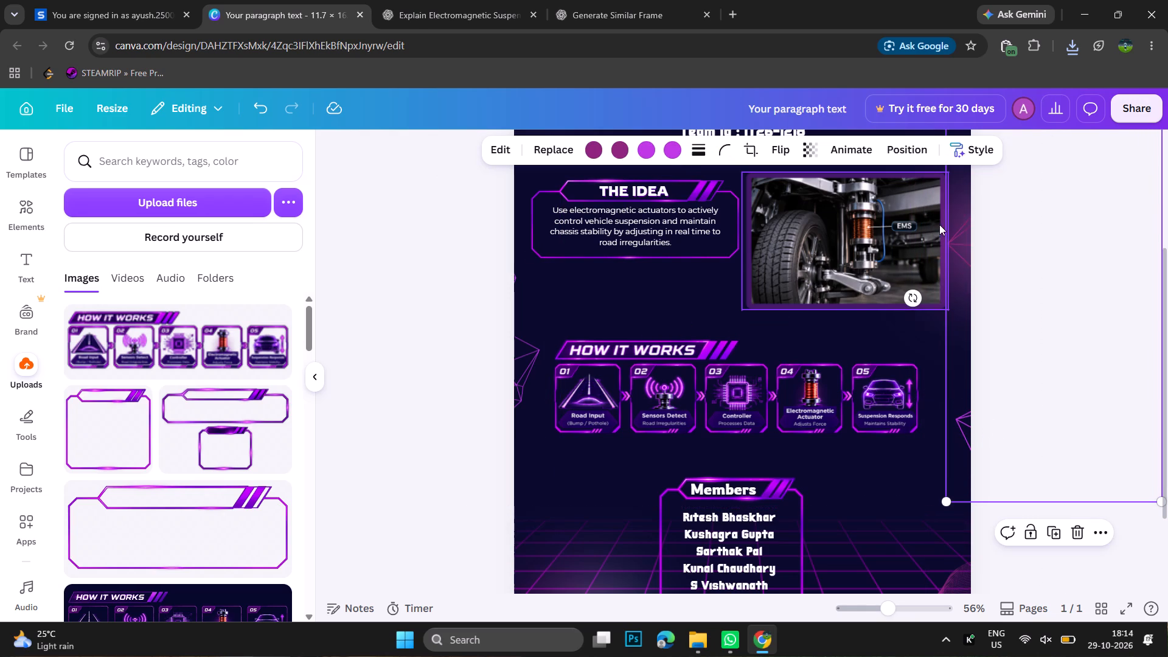
Enlarge the How It Works graphic to about 10.6 wide and 3.5 high.
{"action": "left_click", "coordinate": [755, 401]}
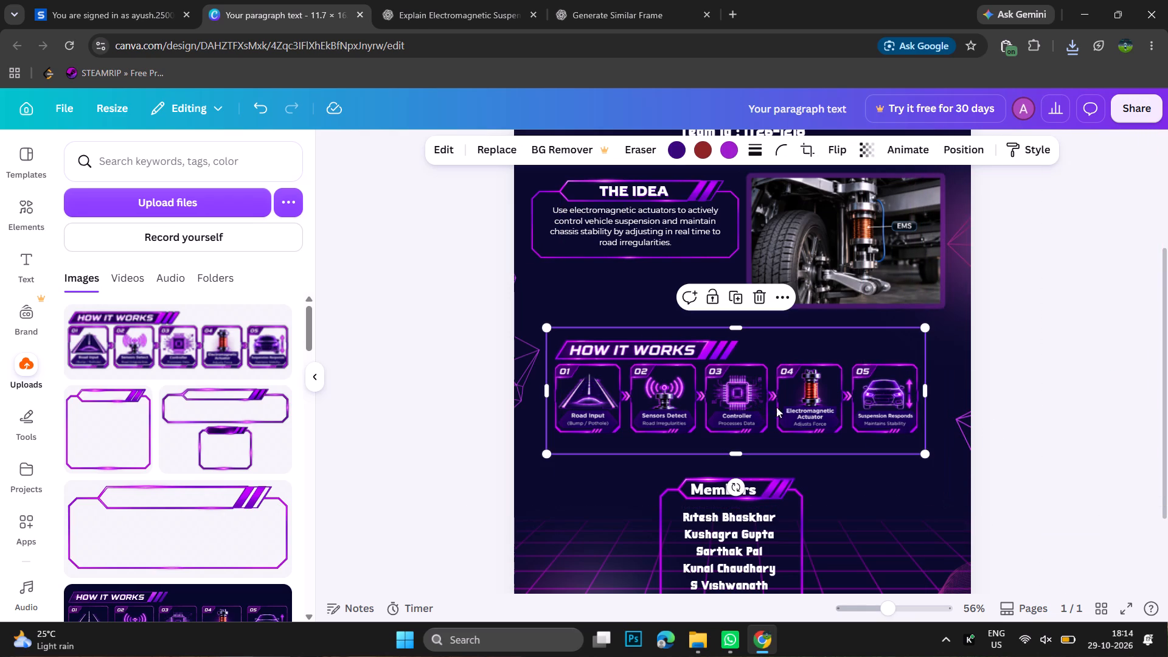
{"action": "left_click_drag", "start_coordinate": [925, 452], "coordinate": [948, 469]}
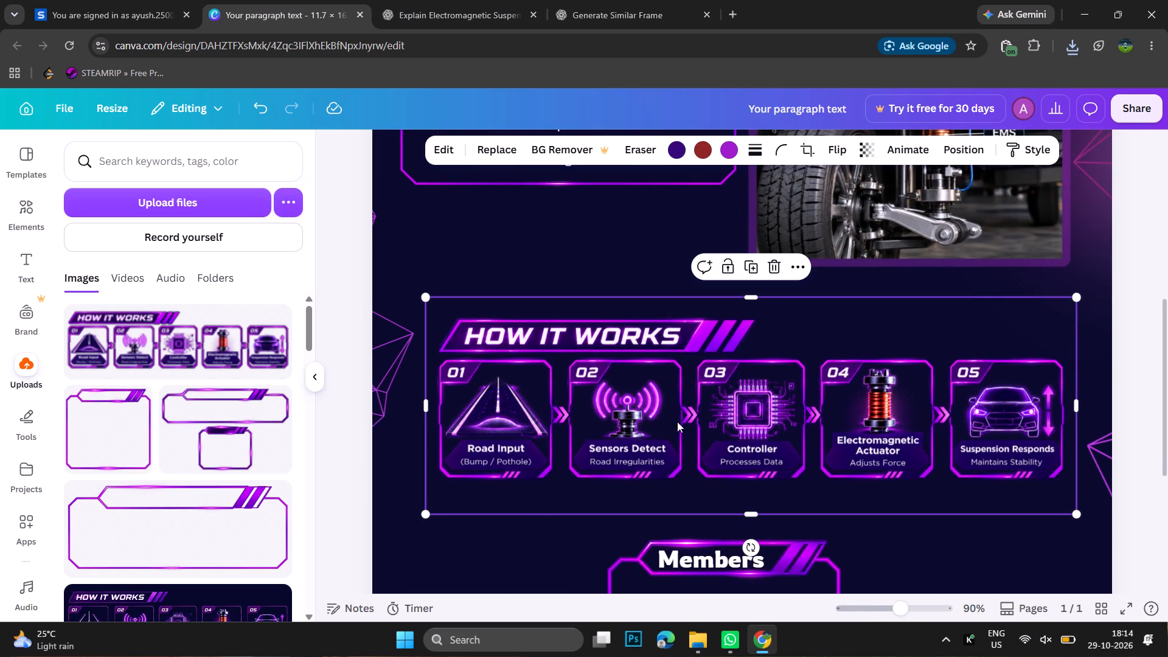
{"action": "left_click_drag", "start_coordinate": [426, 512], "coordinate": [411, 524]}
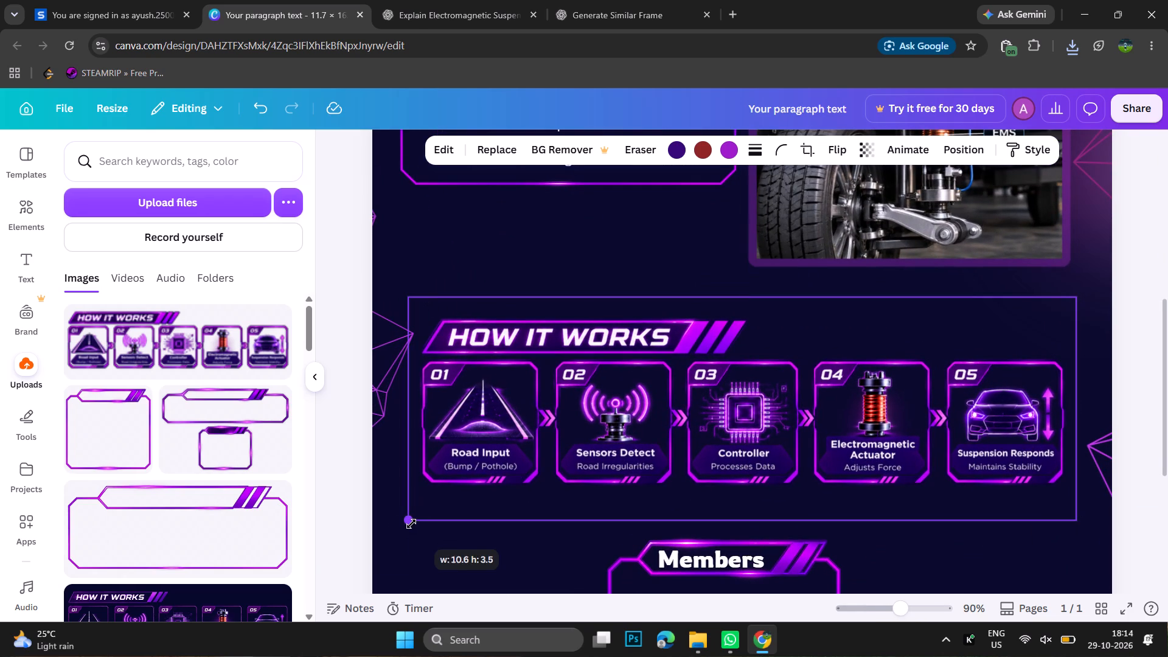
{"action": "left_click_drag", "start_coordinate": [411, 524], "coordinate": [408, 528]}
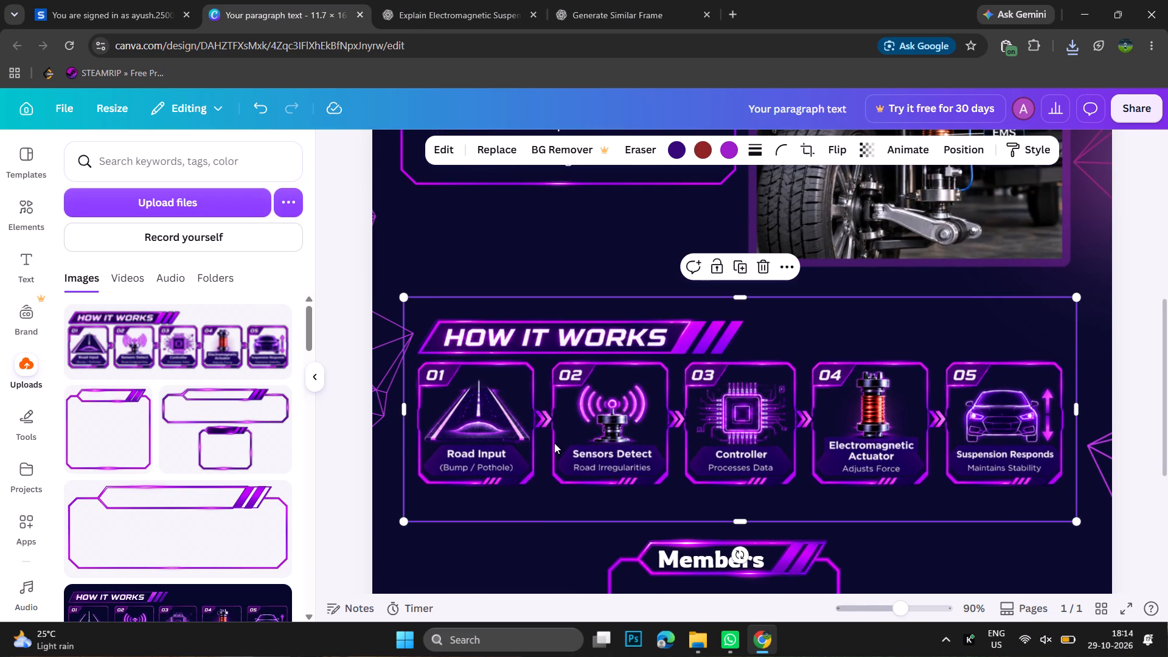
Erase the words HOW IT and the first part of the W from the How It Works graphic's title banner with the Pixel Eraser.
{"action": "right_click", "coordinate": [554, 443]}
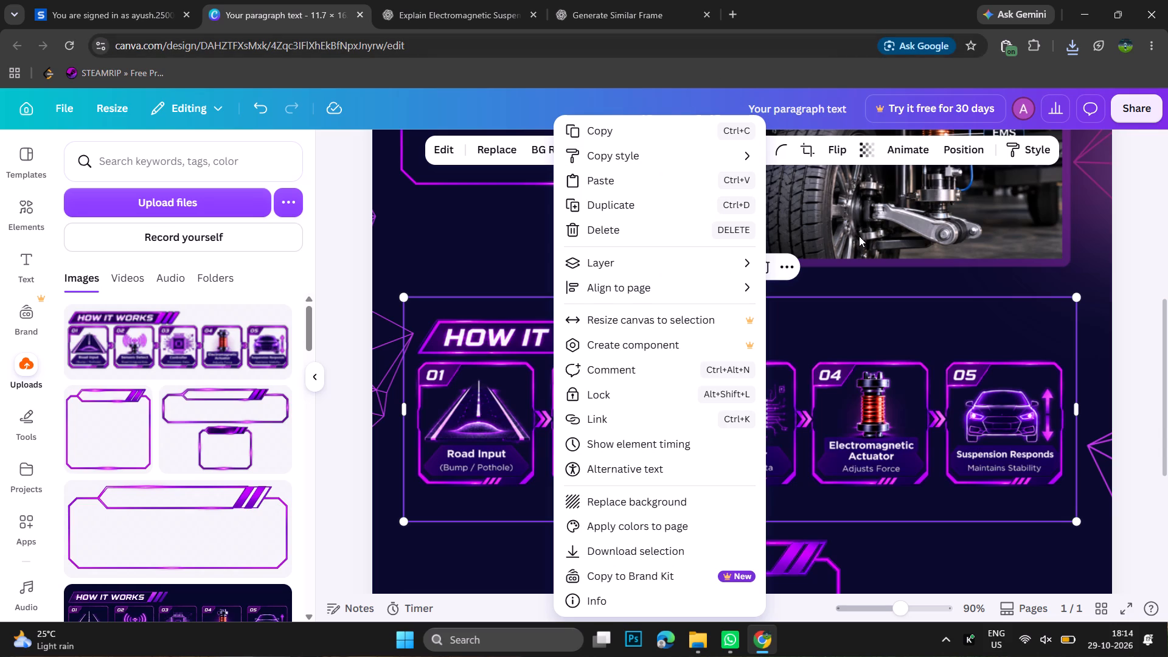
{"action": "left_click", "coordinate": [492, 420]}
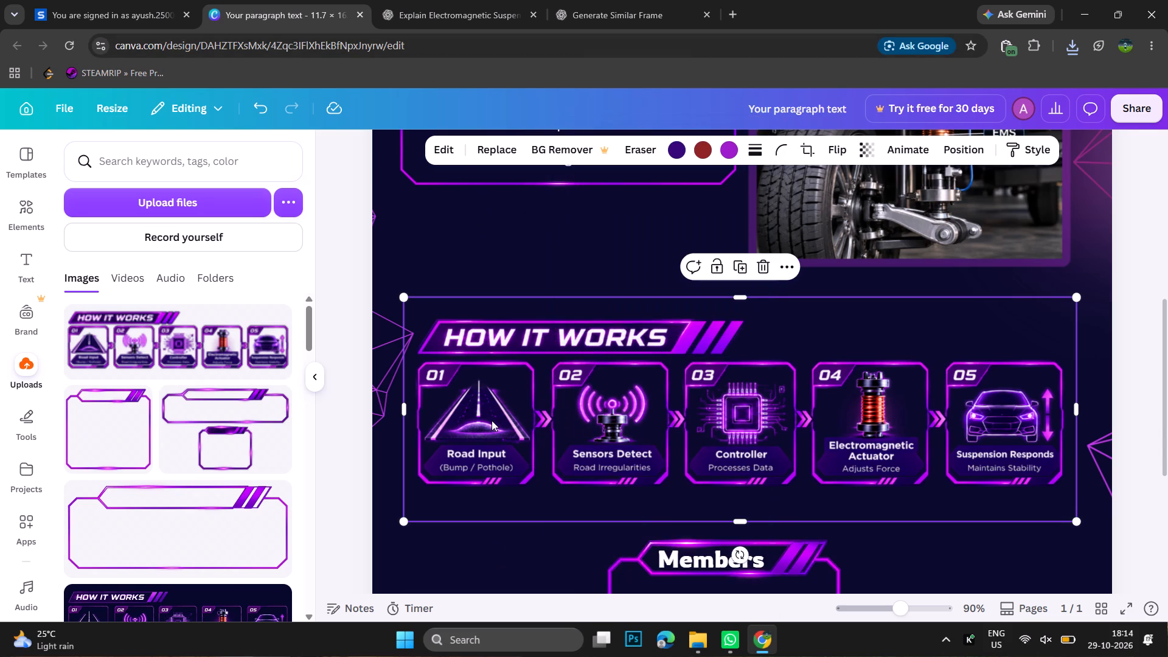
{"action": "left_click", "coordinate": [637, 140]}
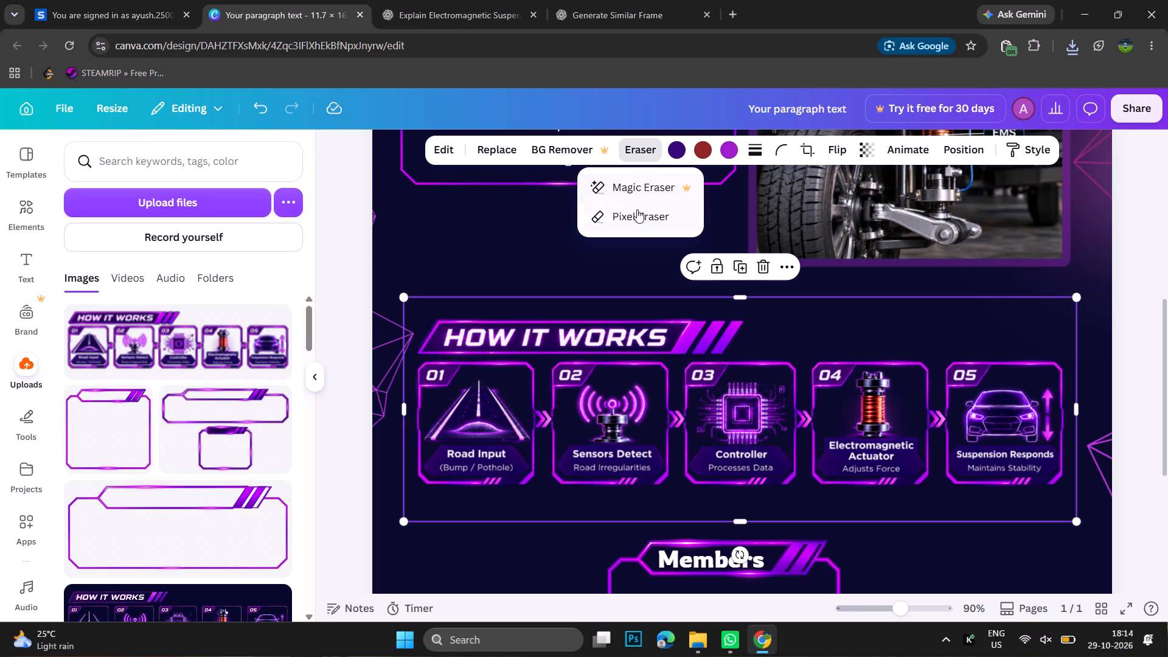
{"action": "left_click", "coordinate": [636, 210]}
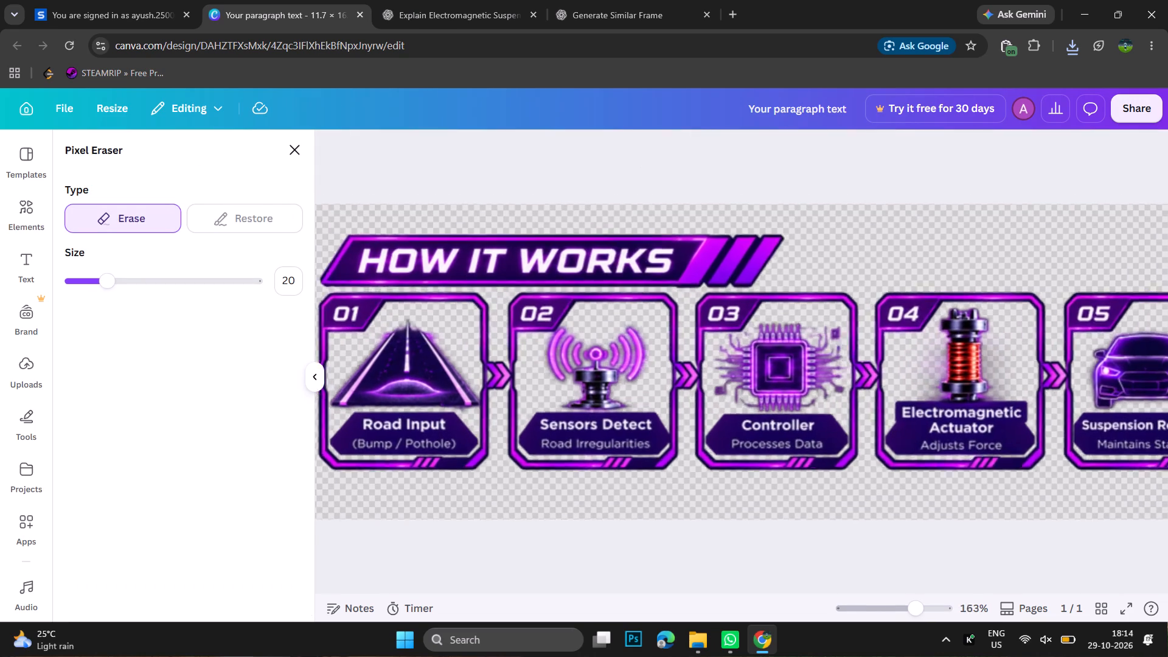
{"action": "scroll", "coordinate": [504, 274], "scroll_direction": "right", "scroll_amount": 2}
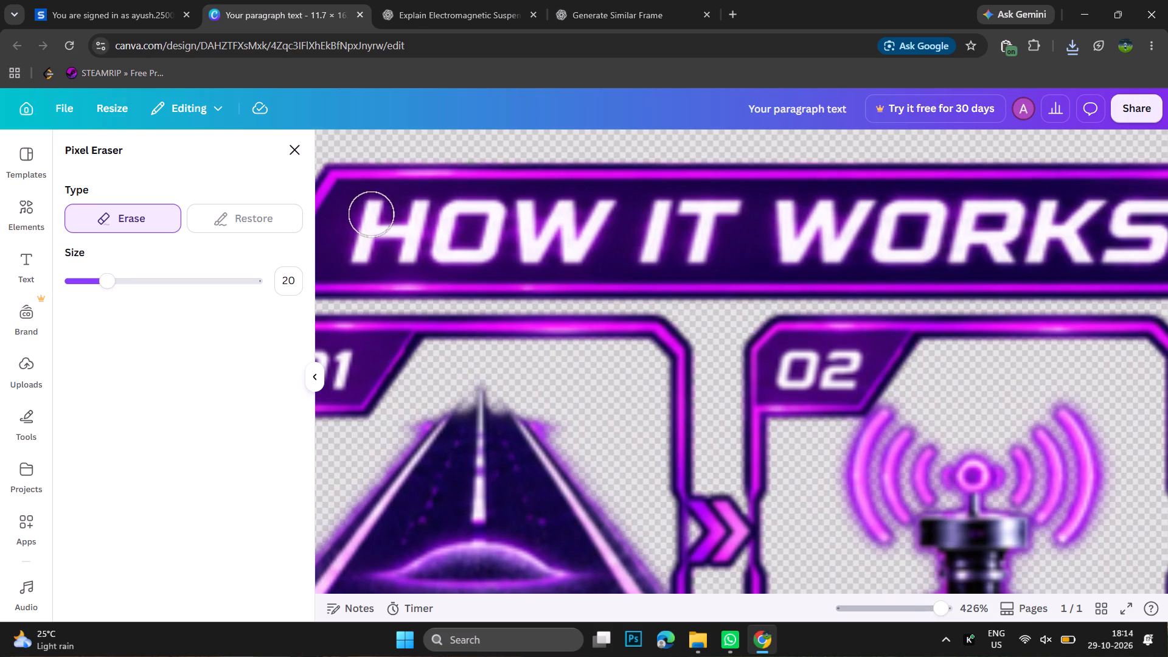
{"action": "left_click_drag", "start_coordinate": [367, 218], "coordinate": [388, 225]}
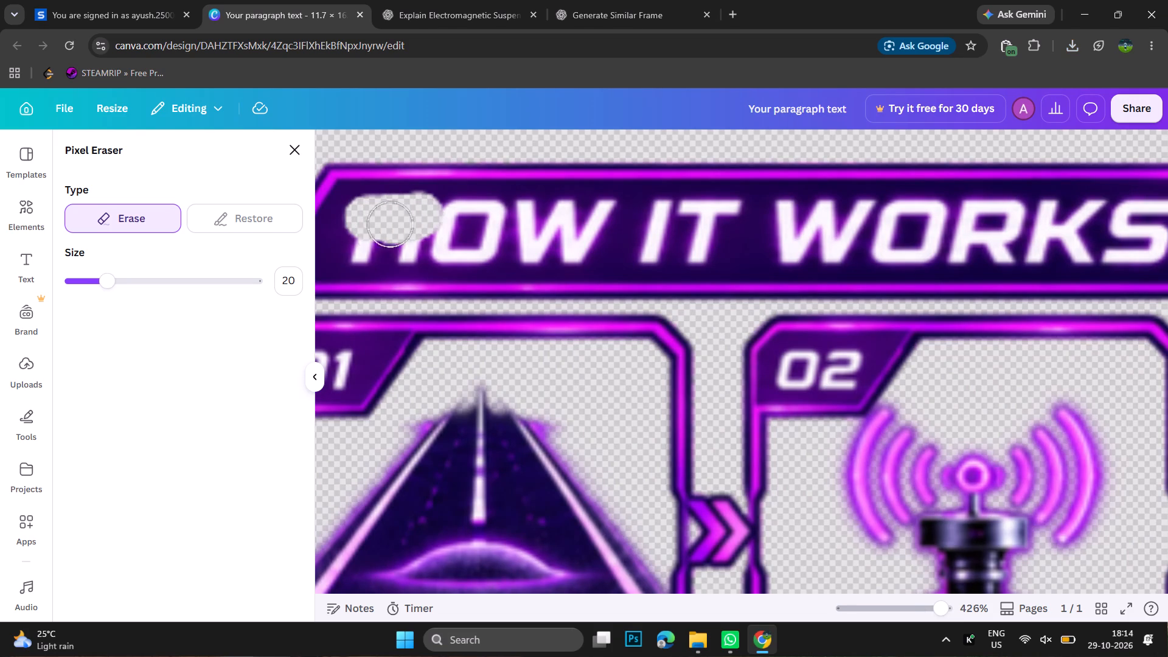
{"action": "left_click_drag", "start_coordinate": [388, 225], "coordinate": [411, 243]}
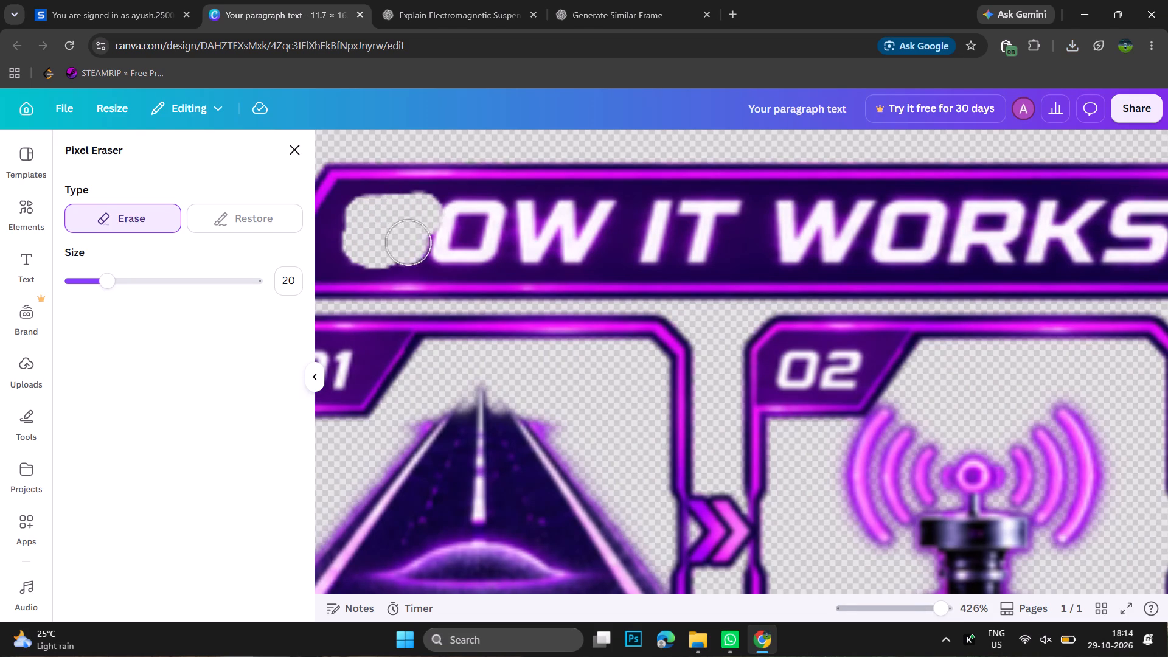
{"action": "left_click_drag", "start_coordinate": [411, 243], "coordinate": [441, 221]}
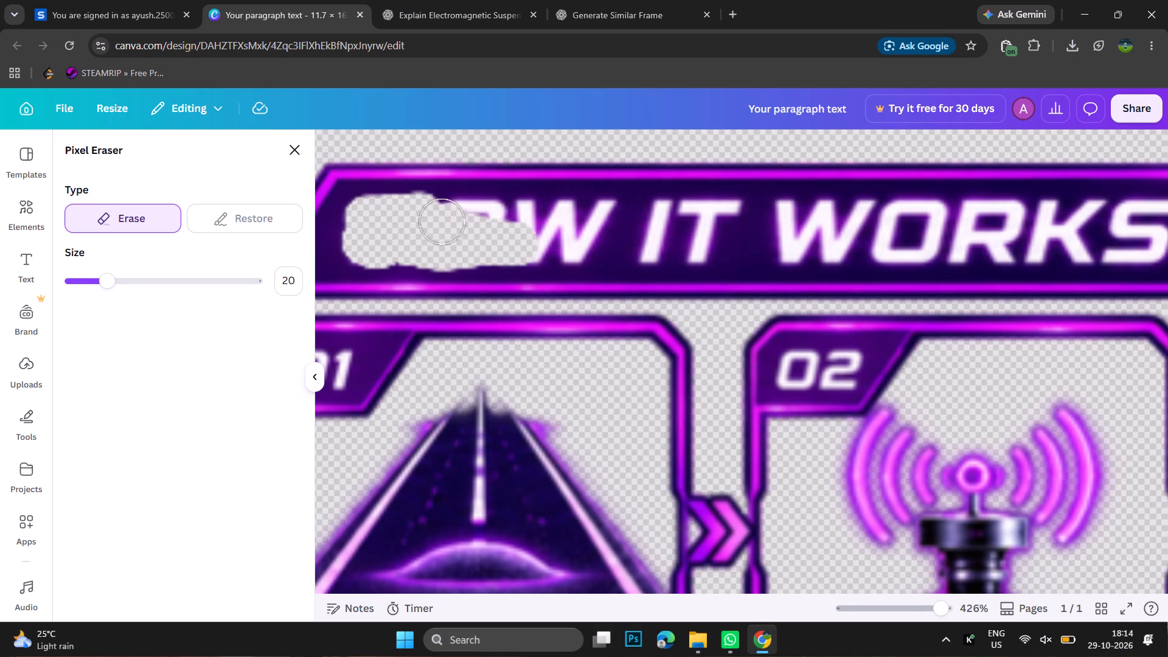
{"action": "left_click_drag", "start_coordinate": [441, 221], "coordinate": [611, 217]}
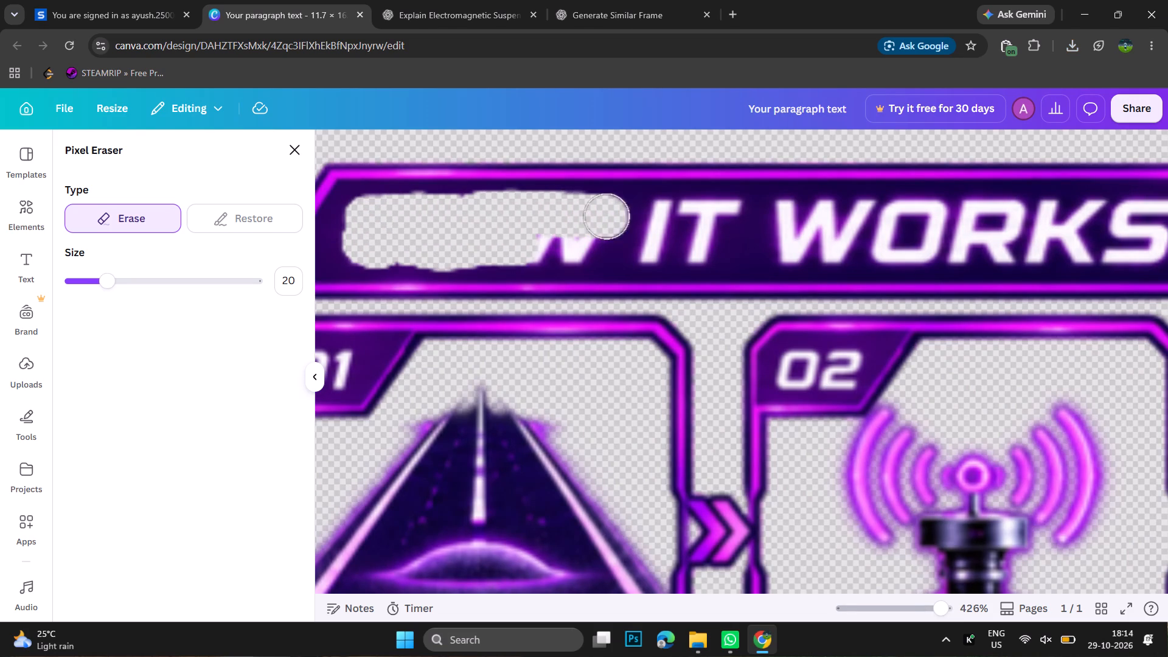
{"action": "left_click_drag", "start_coordinate": [611, 217], "coordinate": [572, 247]}
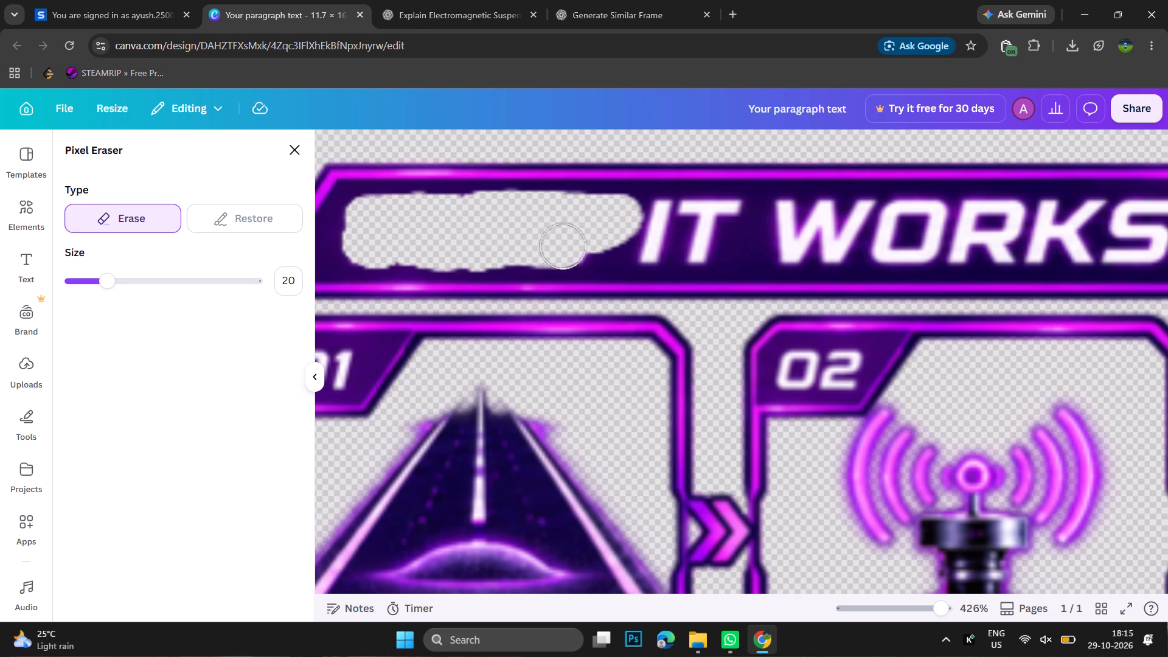
{"action": "left_click_drag", "start_coordinate": [572, 247], "coordinate": [686, 251]}
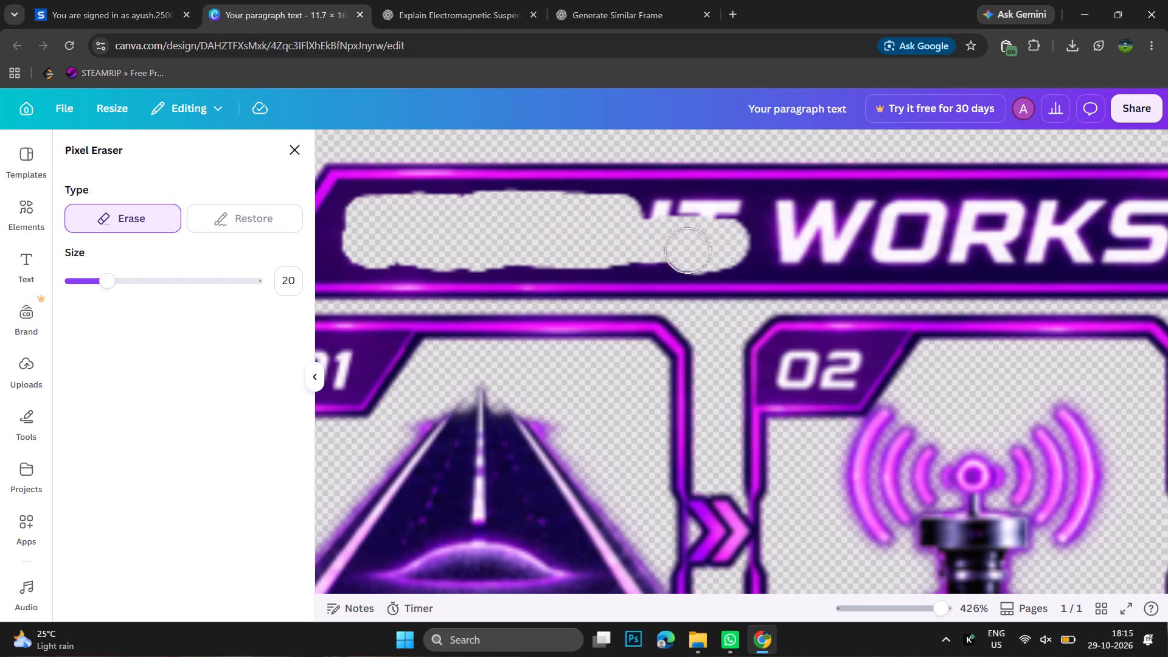
{"action": "left_click_drag", "start_coordinate": [686, 251], "coordinate": [719, 210]}
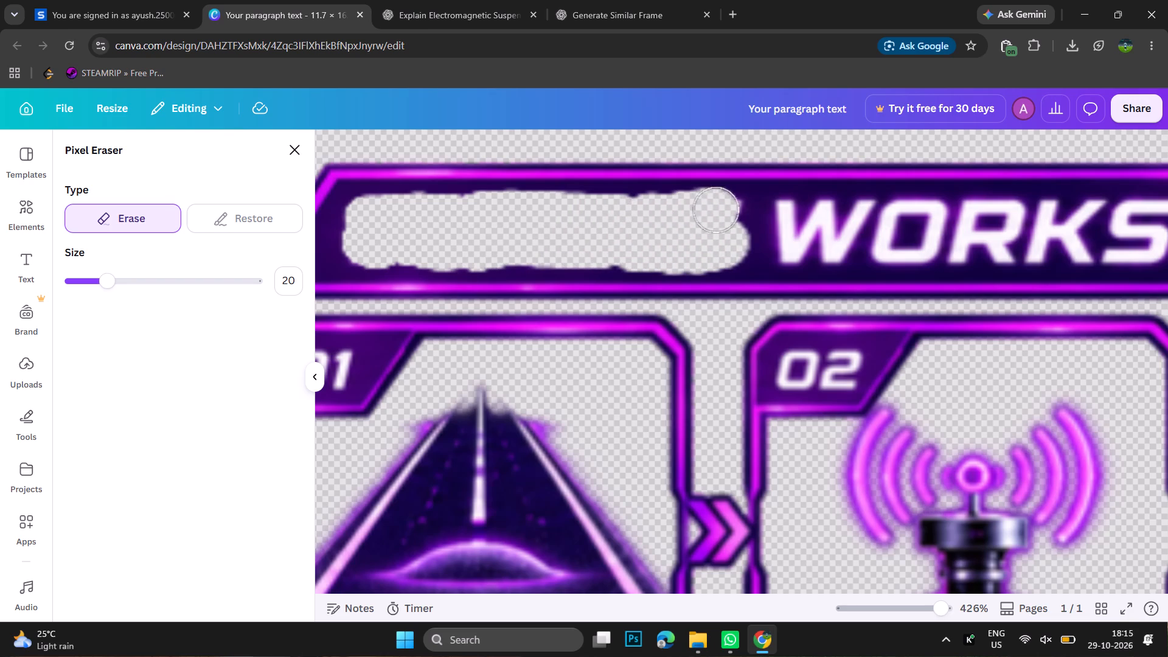
{"action": "left_click_drag", "start_coordinate": [719, 210], "coordinate": [769, 235]}
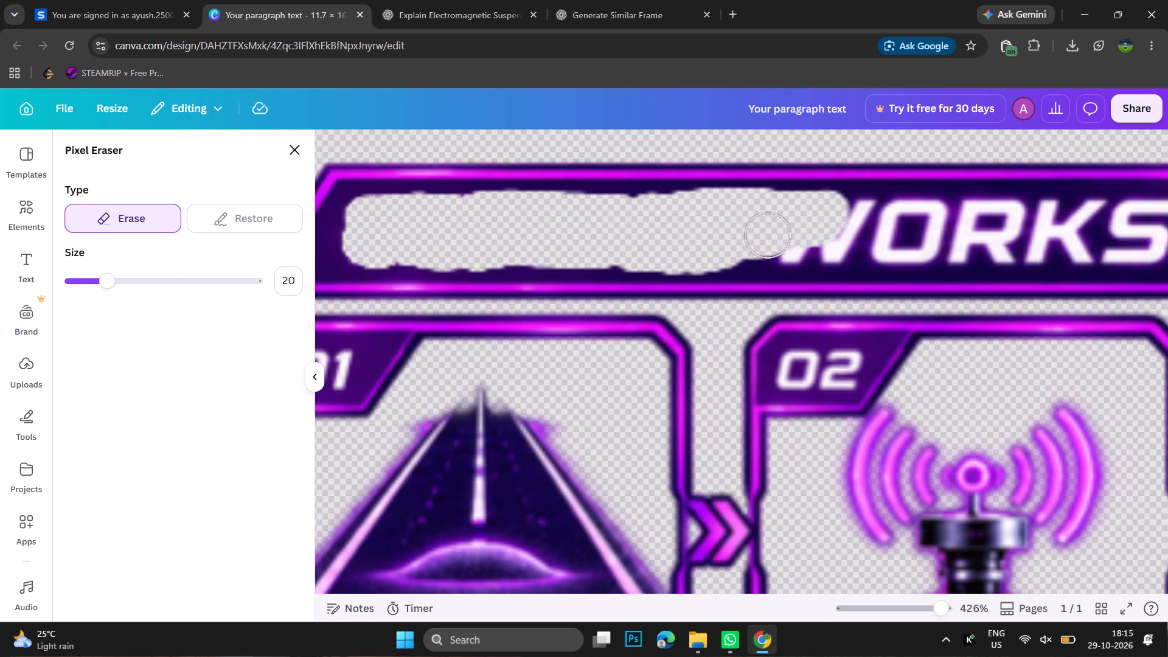
{"action": "left_click_drag", "start_coordinate": [769, 235], "coordinate": [769, 247]}
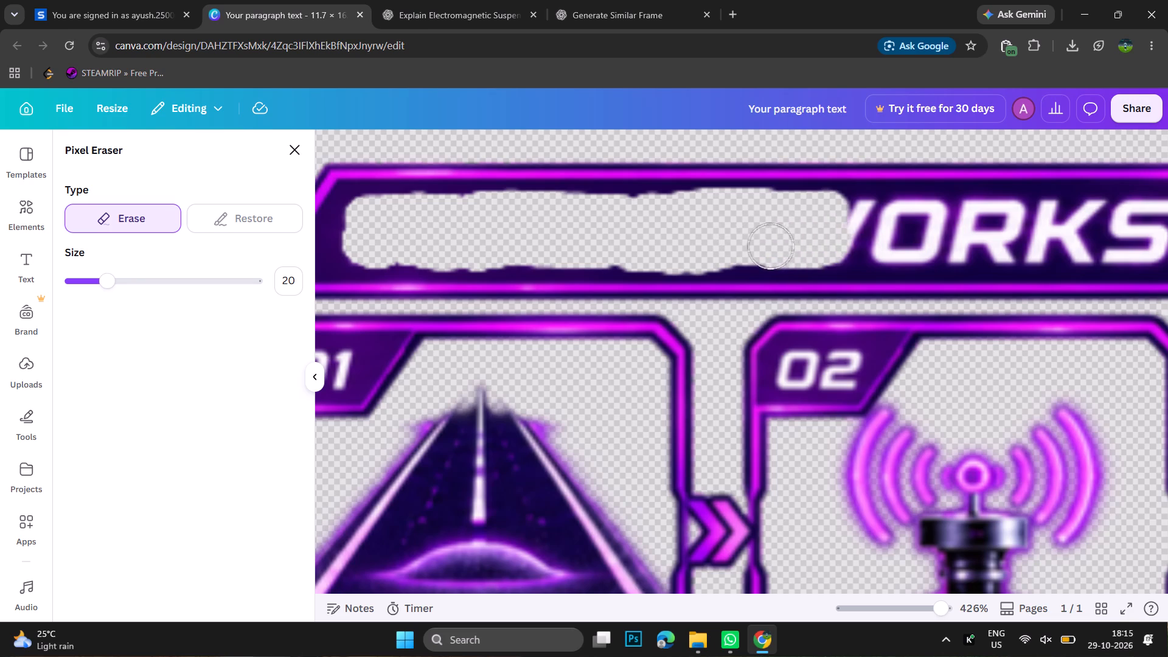
{"action": "left_click_drag", "start_coordinate": [769, 247], "coordinate": [748, 246]}
Erase the rest of the word WORKS from the title banner and return to the poster.
{"action": "scroll", "coordinate": [808, 240], "scroll_direction": "left", "scroll_amount": 3}
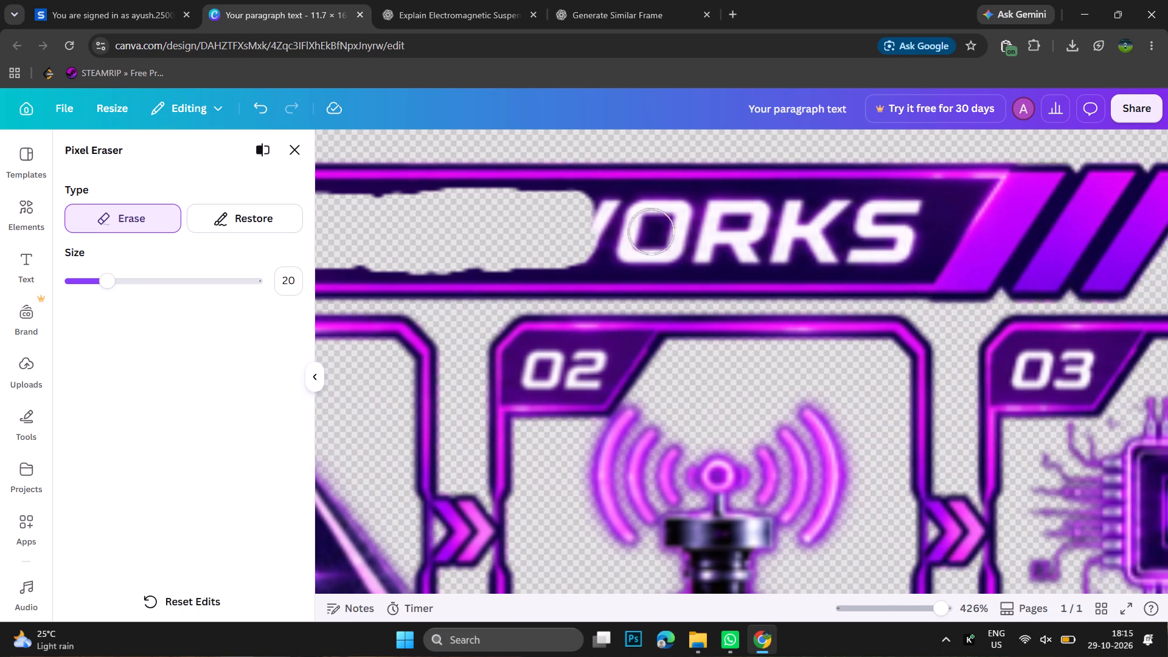
{"action": "left_click_drag", "start_coordinate": [605, 229], "coordinate": [644, 220]}
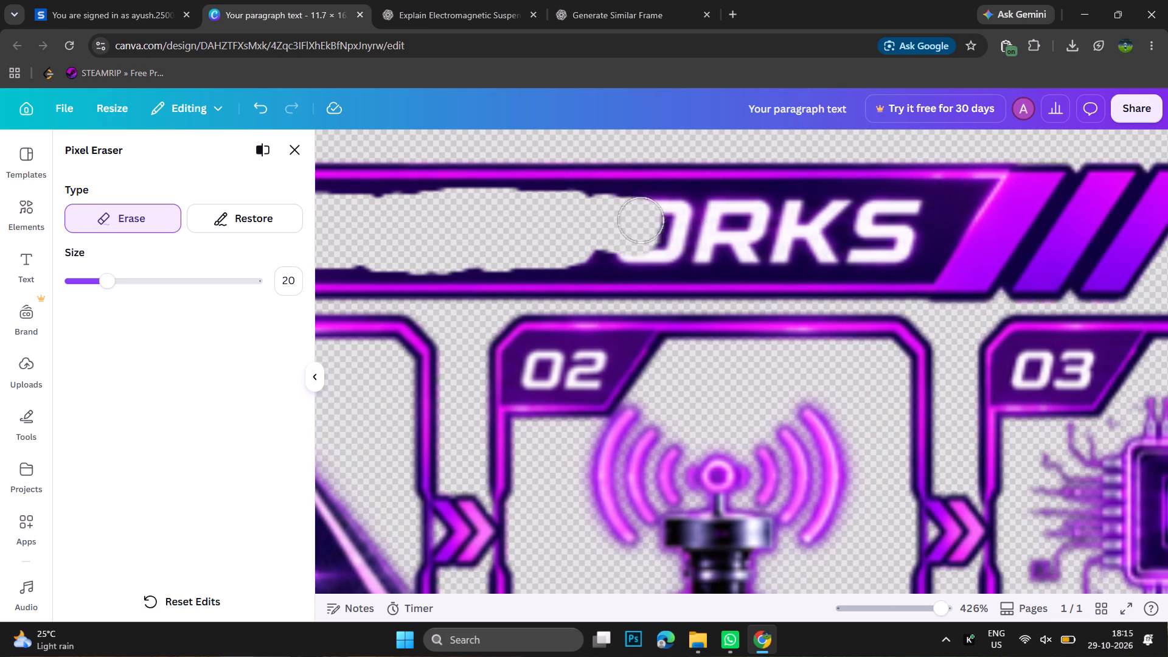
{"action": "left_click_drag", "start_coordinate": [644, 220], "coordinate": [805, 219]}
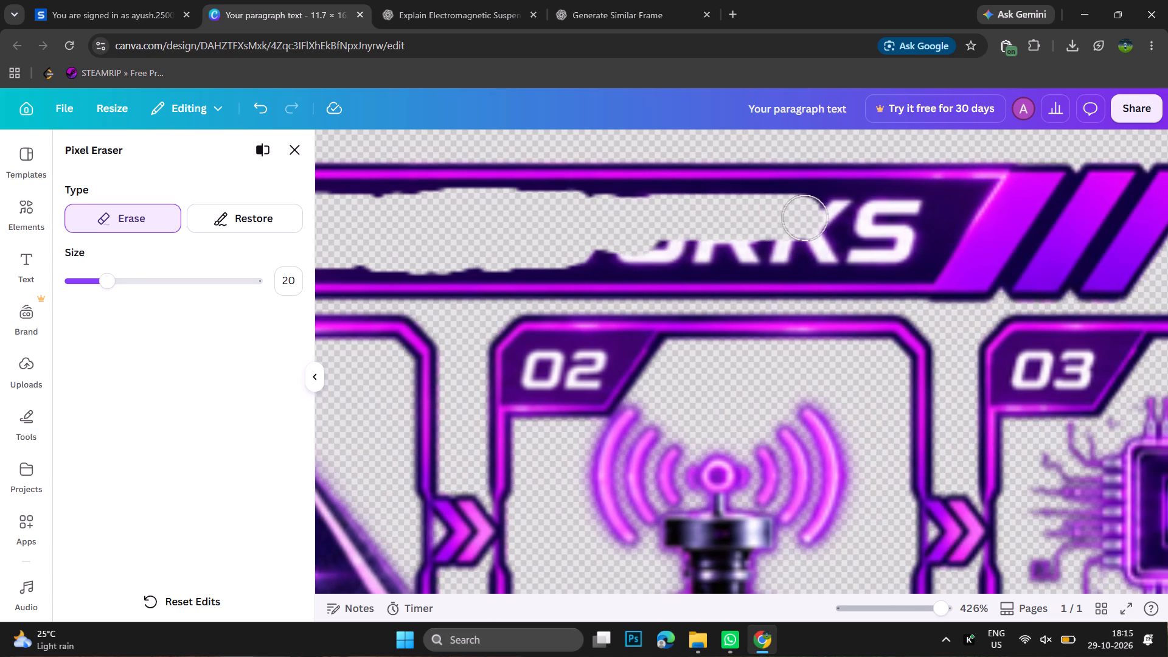
{"action": "left_click_drag", "start_coordinate": [805, 219], "coordinate": [905, 224]}
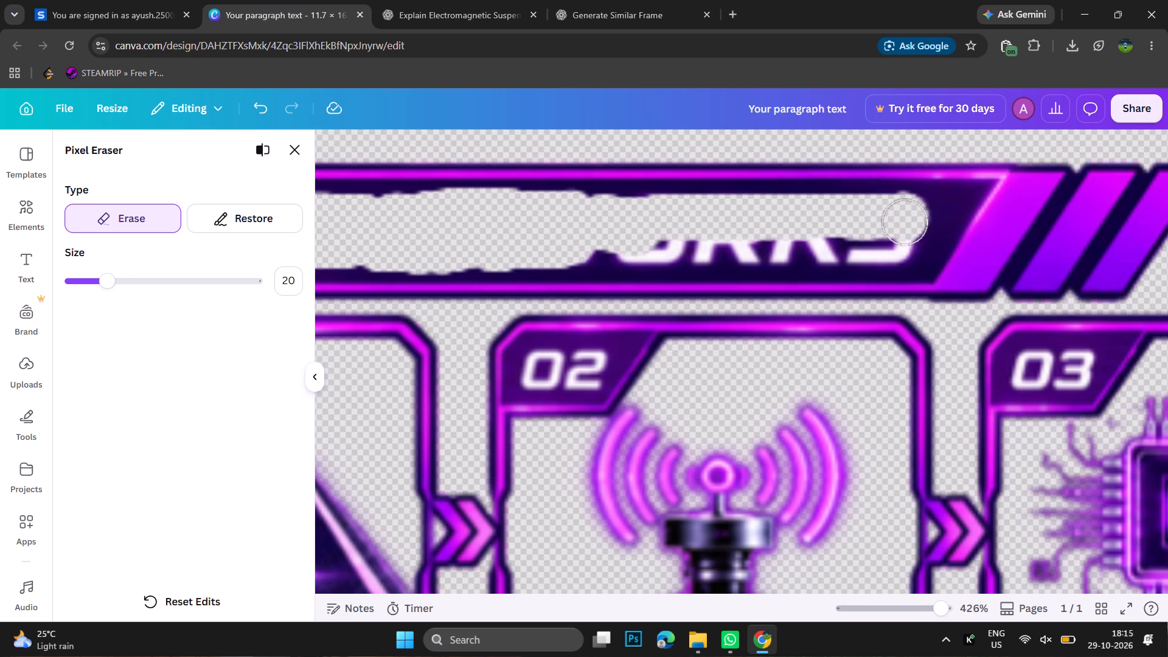
{"action": "left_click_drag", "start_coordinate": [905, 224], "coordinate": [856, 244]}
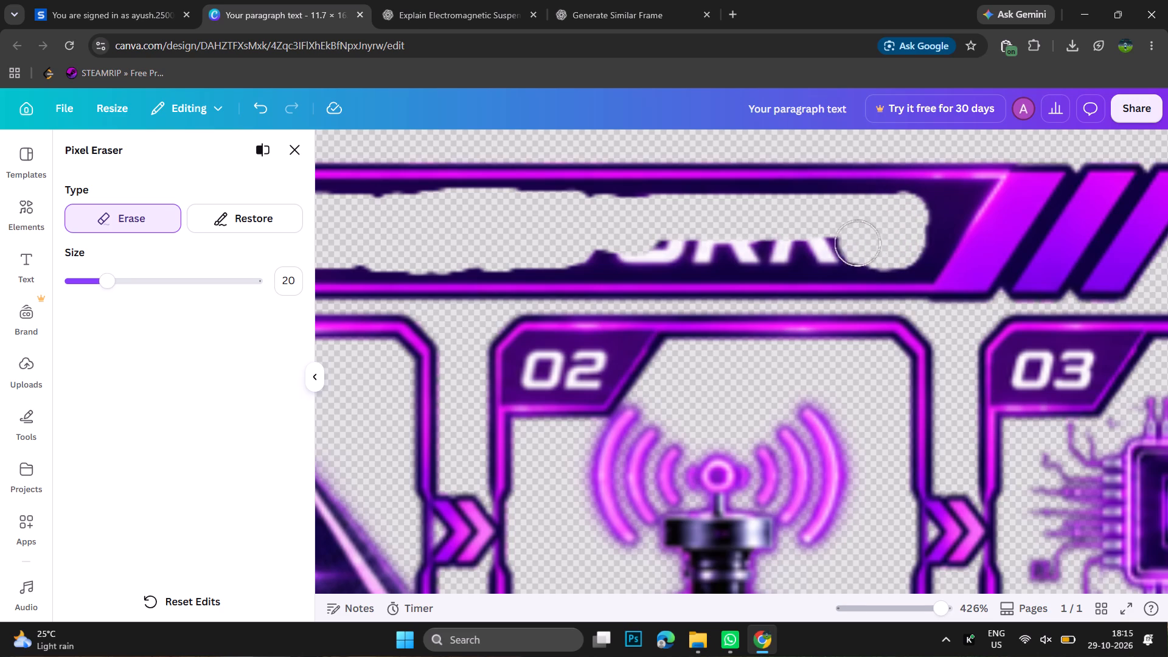
{"action": "left_click_drag", "start_coordinate": [856, 244], "coordinate": [674, 248]}
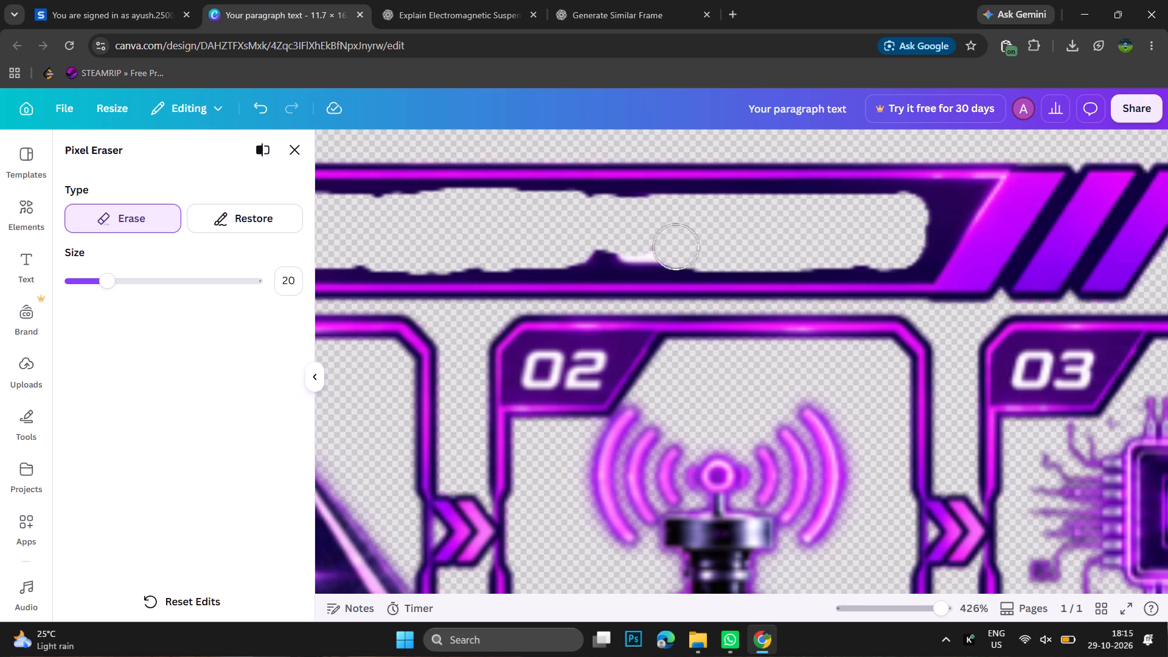
{"action": "left_click_drag", "start_coordinate": [674, 248], "coordinate": [574, 243]}
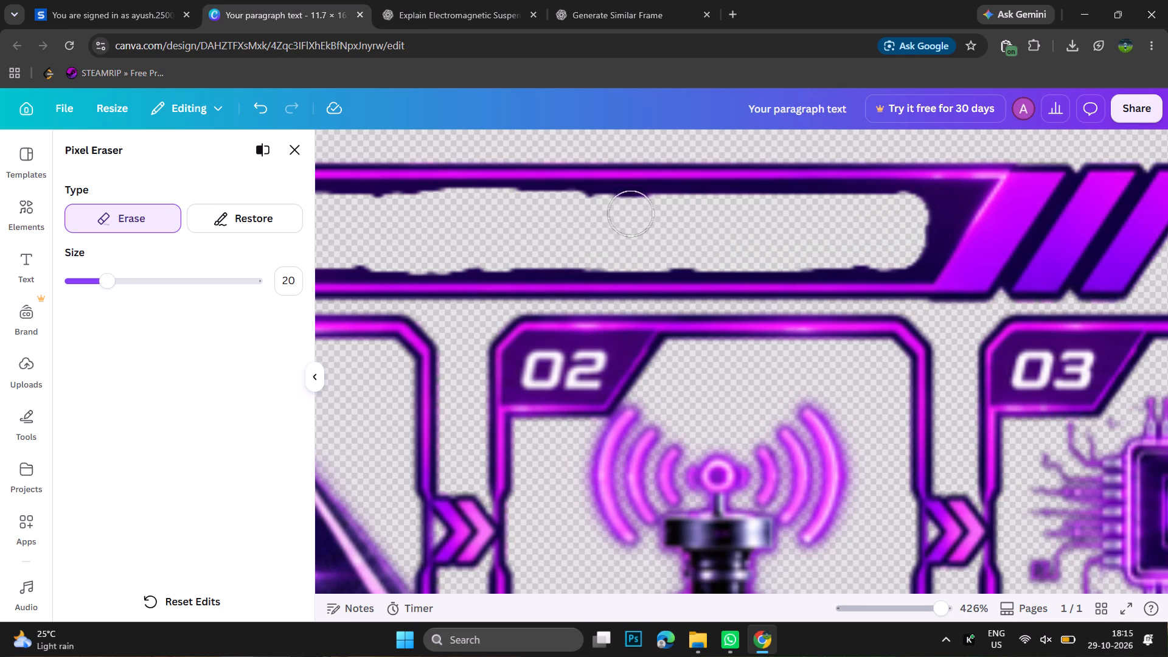
{"action": "left_click_drag", "start_coordinate": [632, 214], "coordinate": [652, 215]}
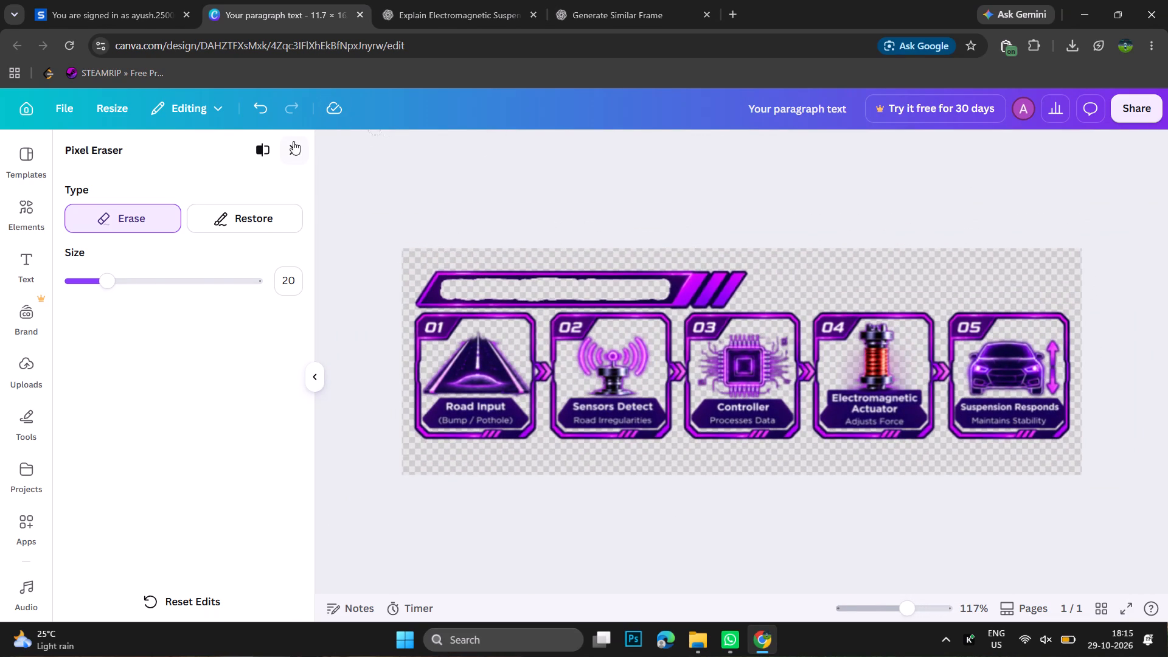
{"action": "left_click", "coordinate": [293, 146]}
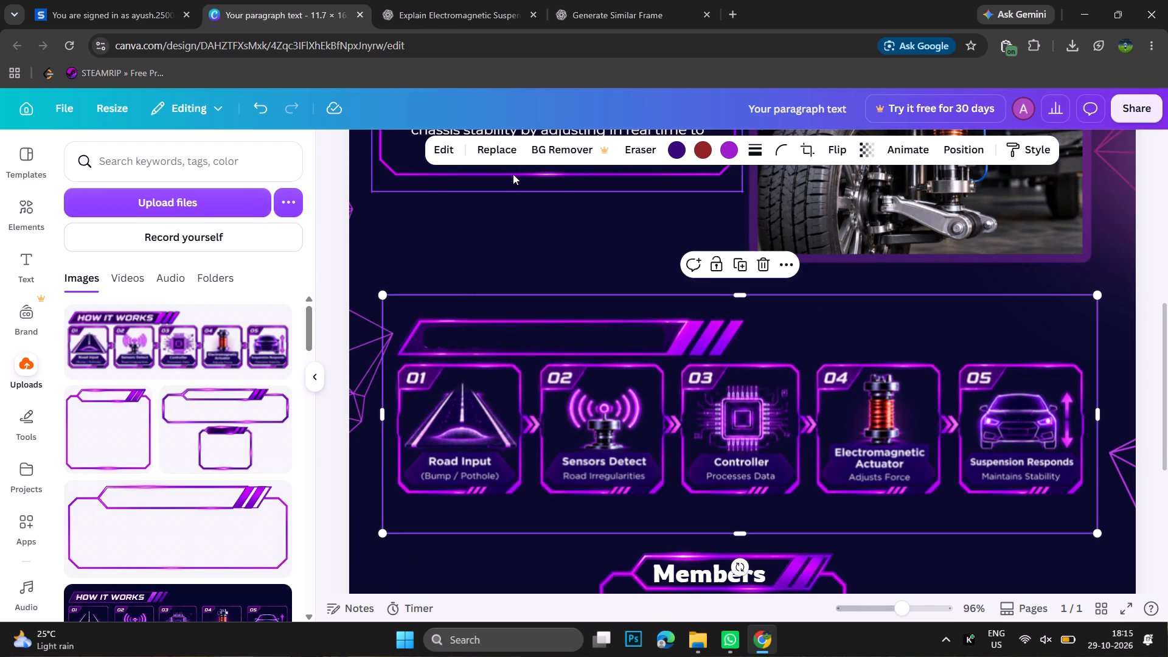
Erase the dark fill left inside the slanted left end of the How It Works title banner with the Pixel Eraser at size 5.
{"action": "left_click", "coordinate": [636, 147]}
{"action": "left_click", "coordinate": [627, 222]}
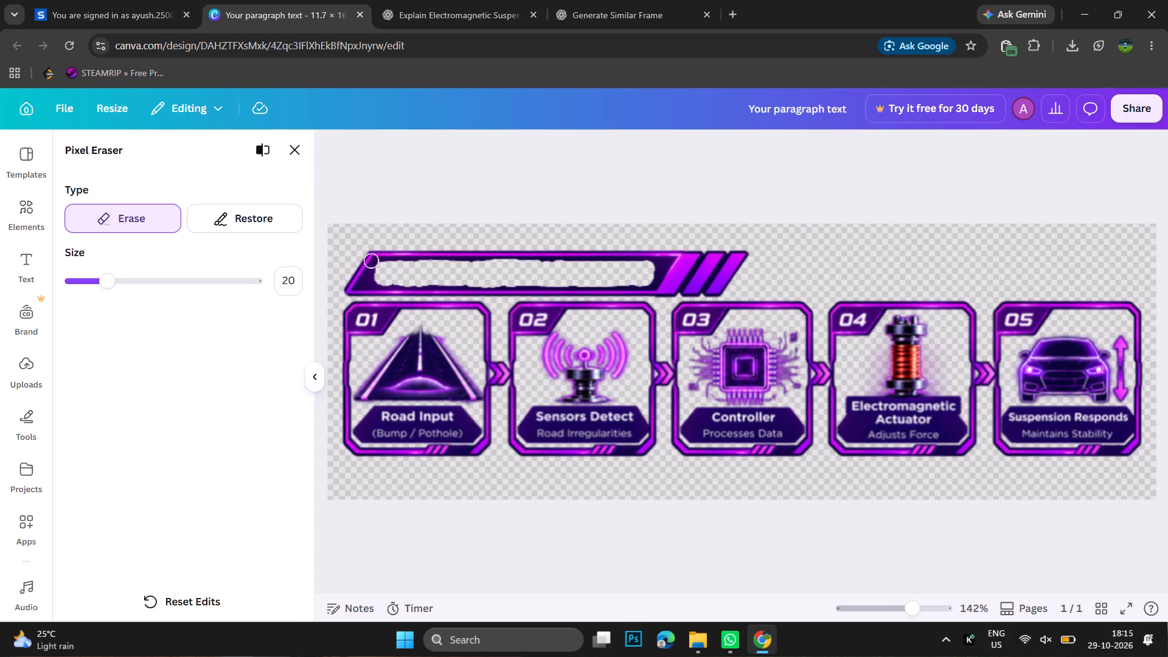
{"action": "scroll", "coordinate": [372, 261], "scroll_direction": "up", "scroll_amount": 3}
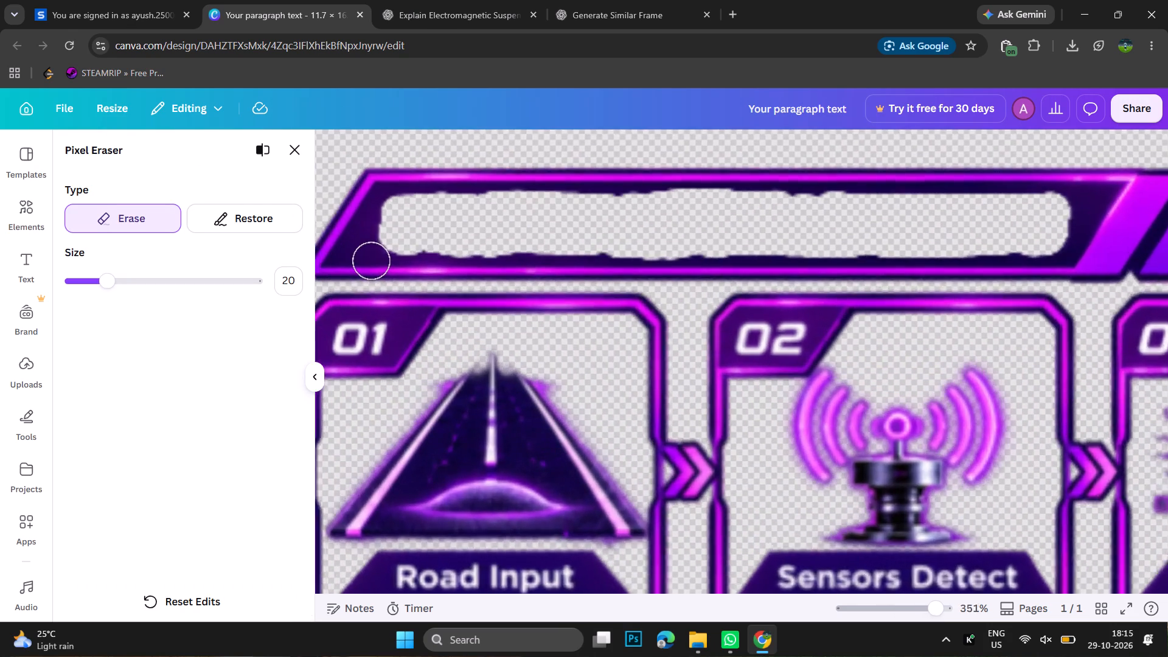
{"action": "scroll", "coordinate": [372, 261], "scroll_direction": "up", "scroll_amount": 2}
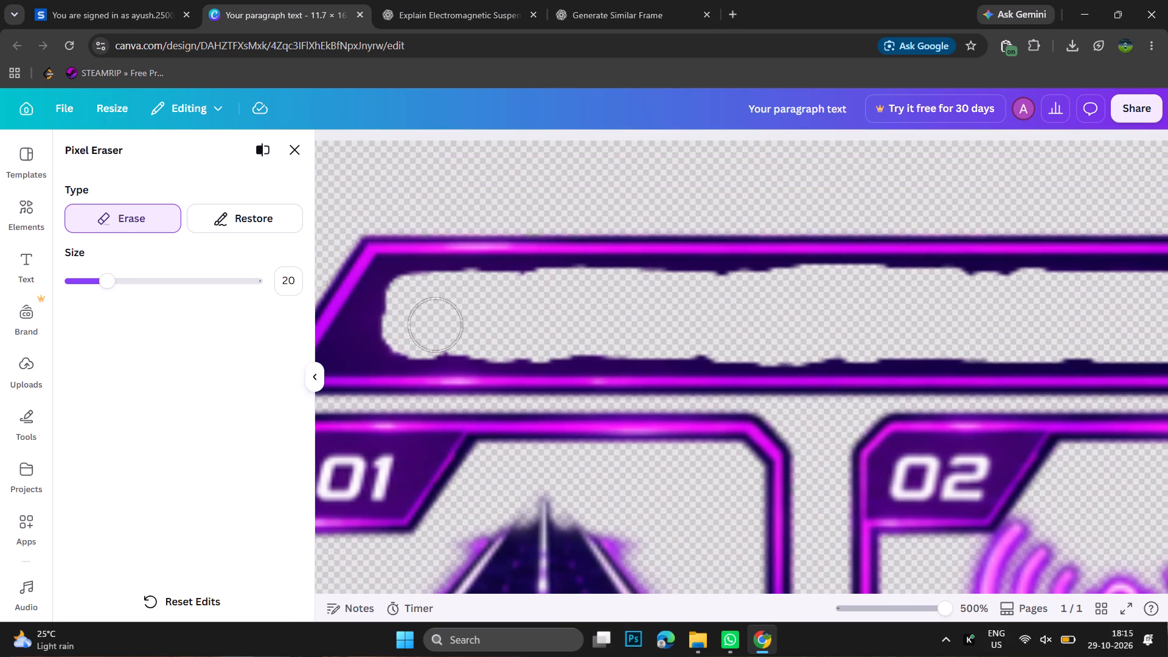
{"action": "scroll", "coordinate": [436, 325], "scroll_direction": "right", "scroll_amount": 2}
{"action": "left_click_drag", "start_coordinate": [98, 283], "coordinate": [77, 288]}
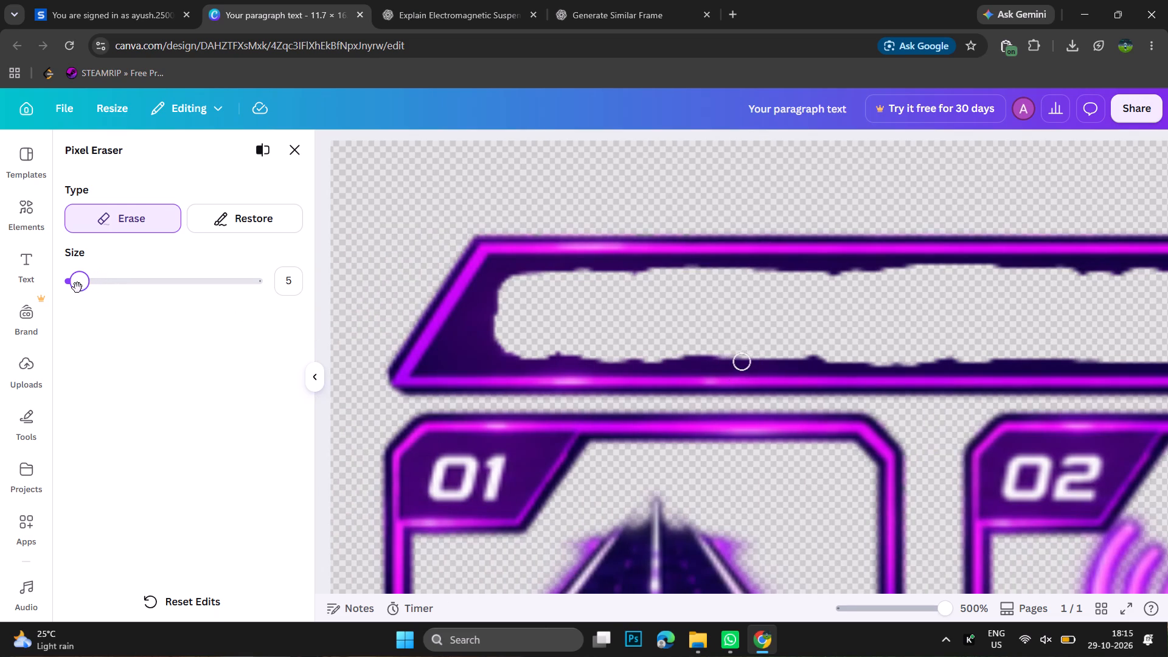
{"action": "left_click_drag", "start_coordinate": [471, 346], "coordinate": [501, 290]}
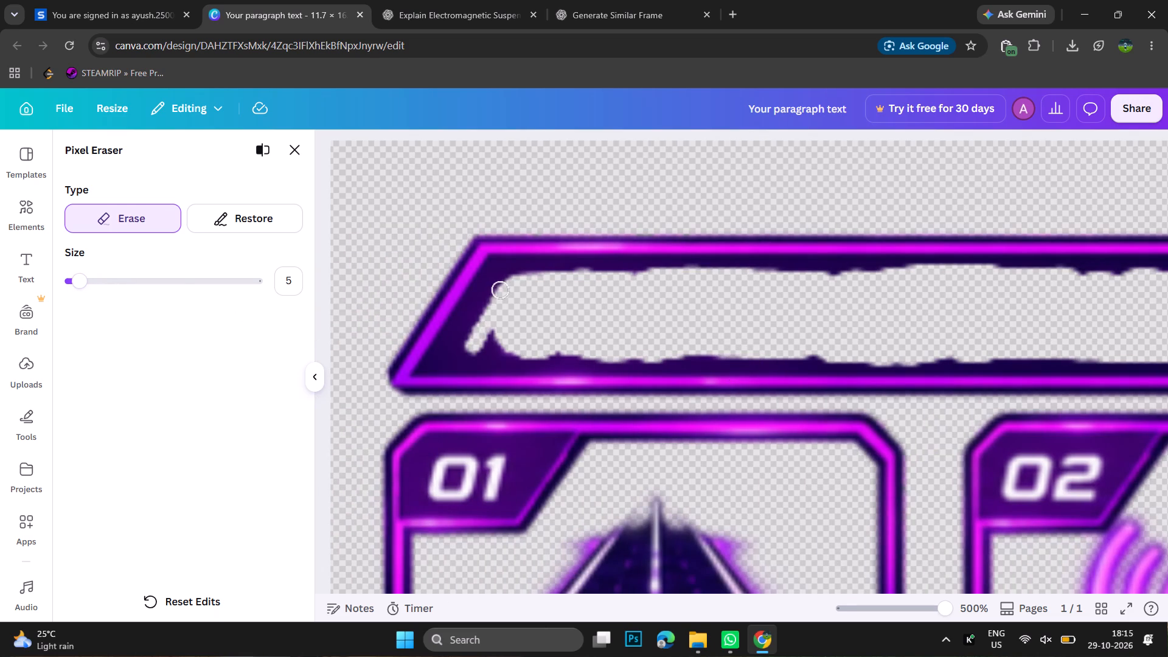
{"action": "left_click_drag", "start_coordinate": [501, 290], "coordinate": [496, 283]}
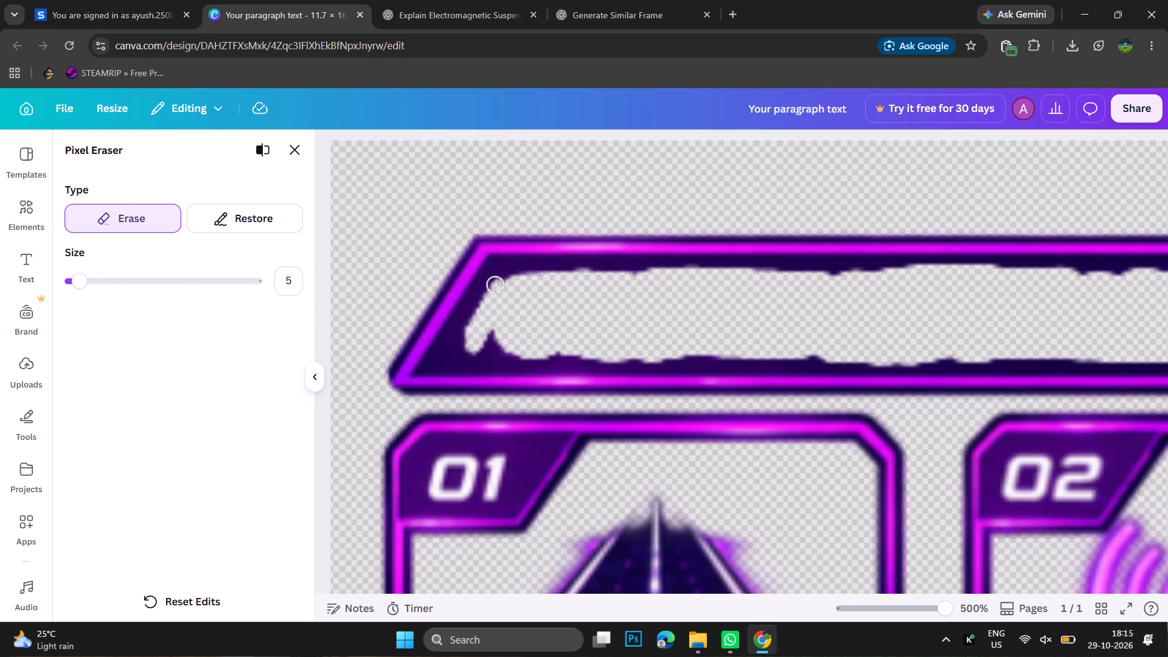
{"action": "left_click_drag", "start_coordinate": [496, 283], "coordinate": [447, 349]}
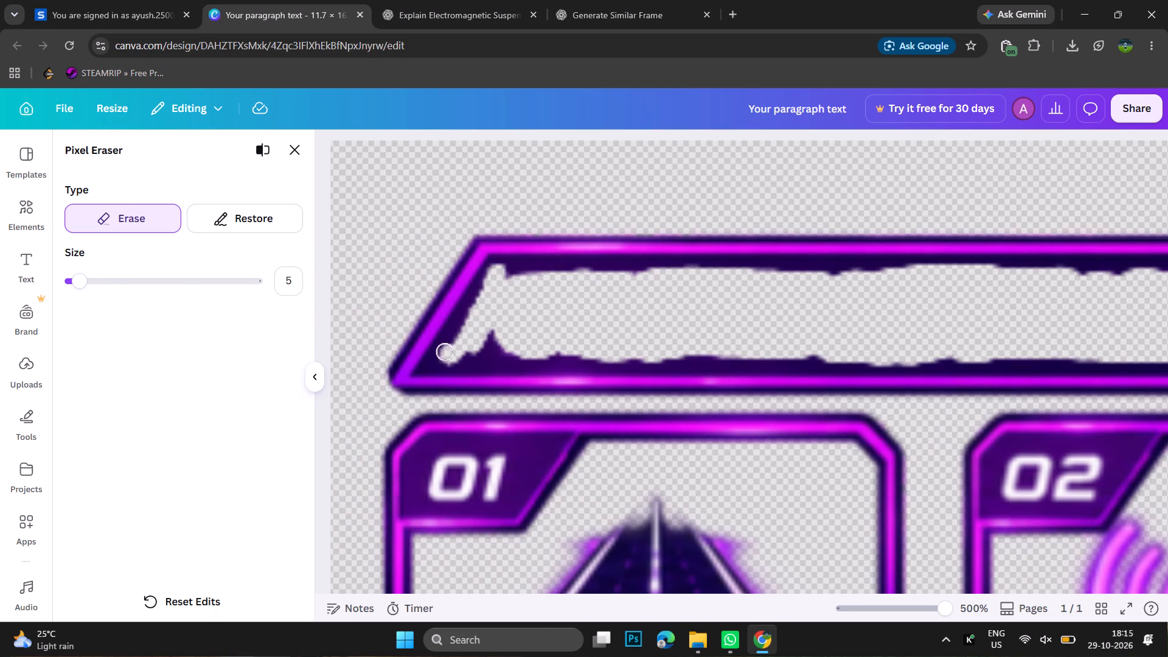
{"action": "left_click_drag", "start_coordinate": [447, 349], "coordinate": [459, 336]}
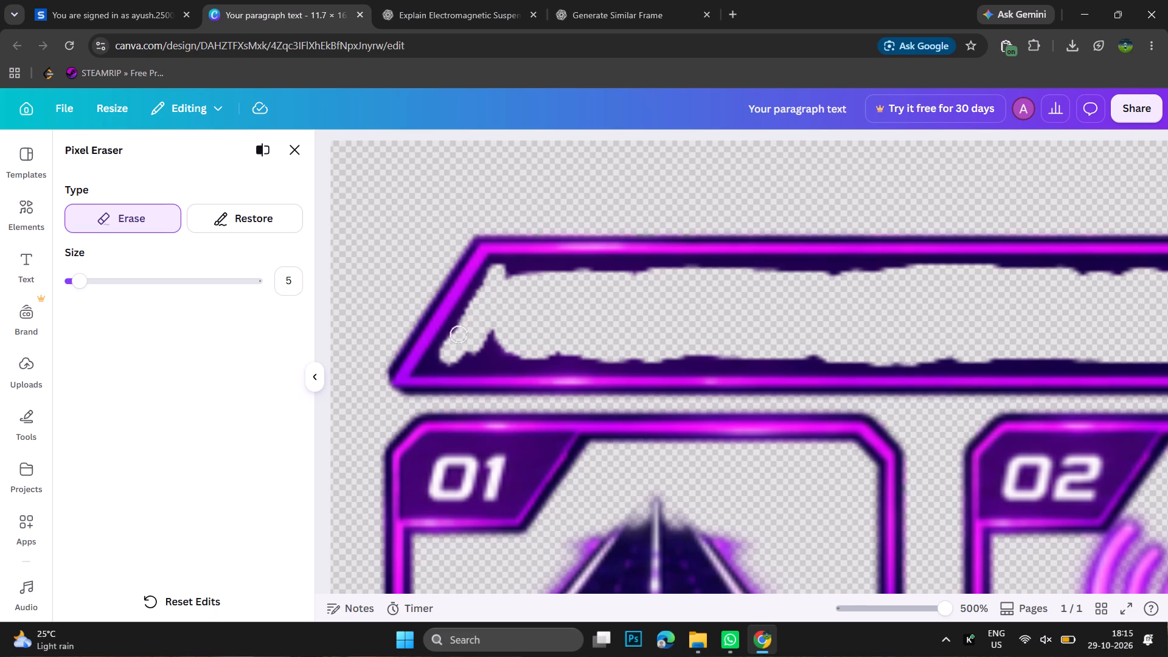
{"action": "left_click_drag", "start_coordinate": [459, 336], "coordinate": [454, 334]}
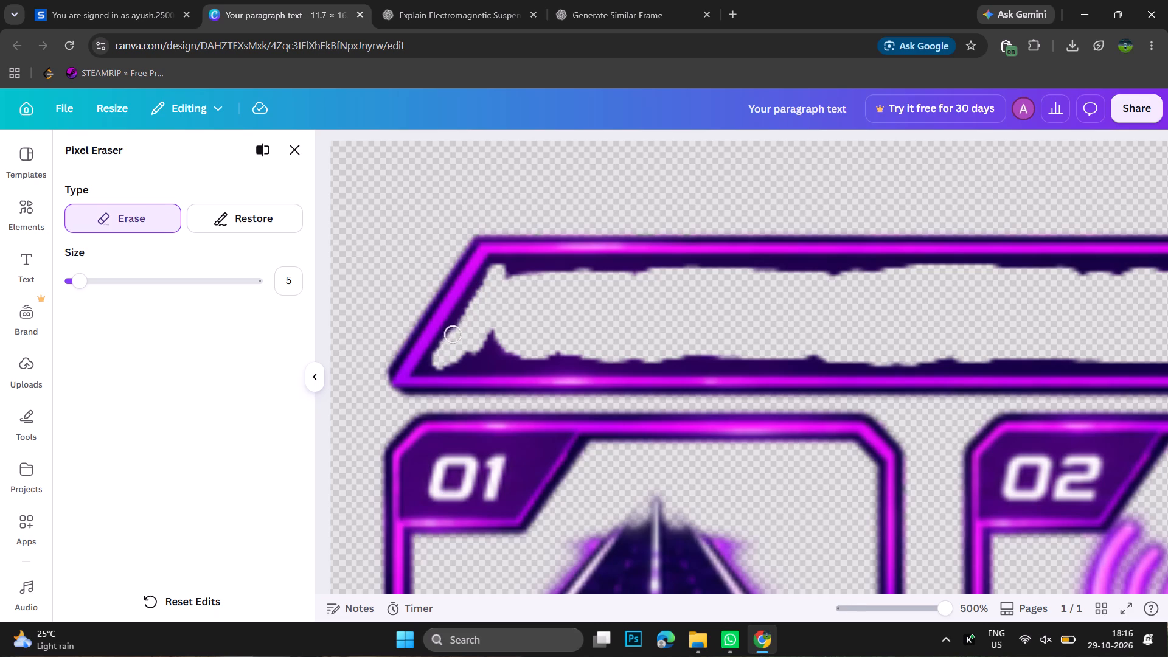
{"action": "left_click_drag", "start_coordinate": [454, 334], "coordinate": [492, 274]}
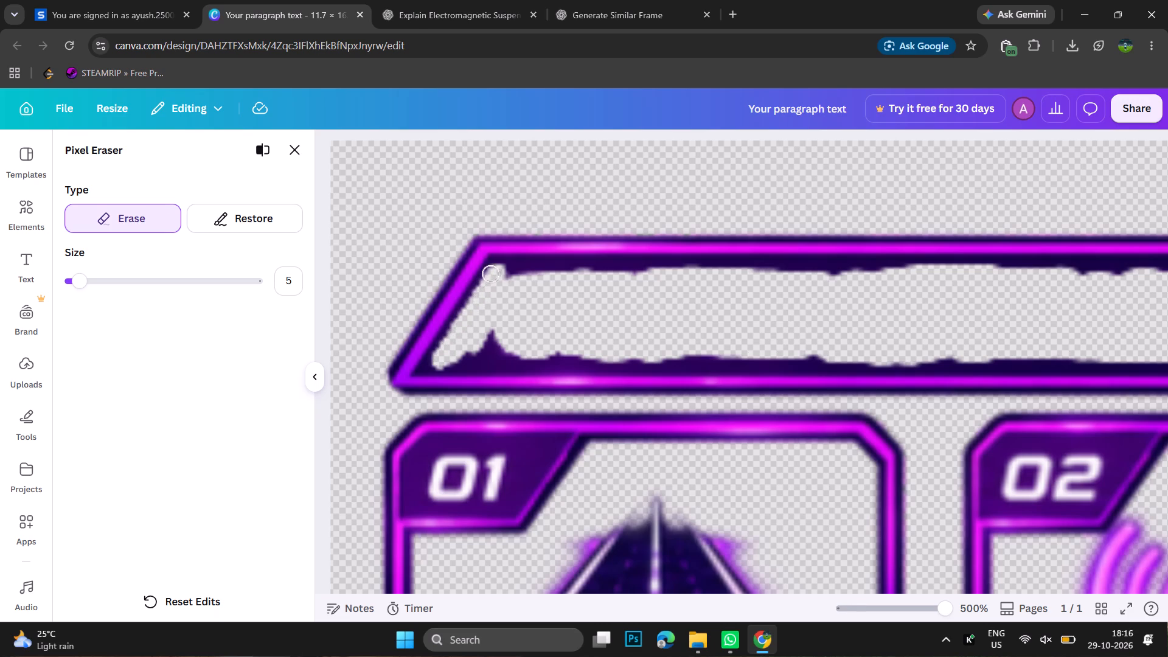
{"action": "left_click_drag", "start_coordinate": [492, 274], "coordinate": [490, 285]}
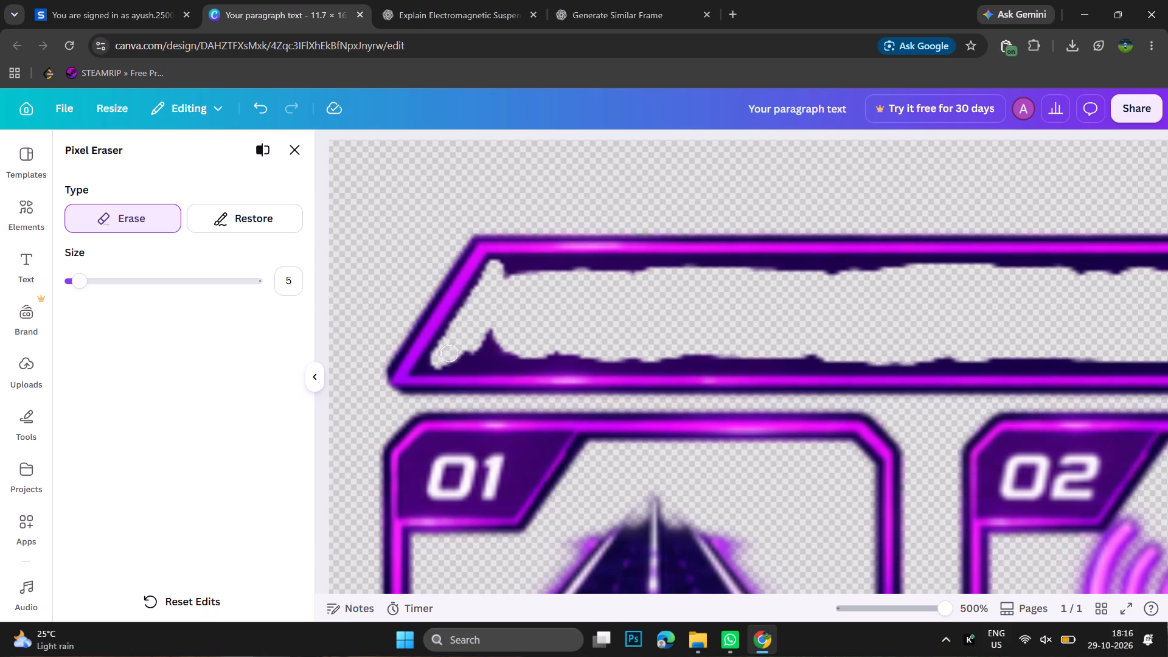
{"action": "left_click", "coordinate": [435, 361]}
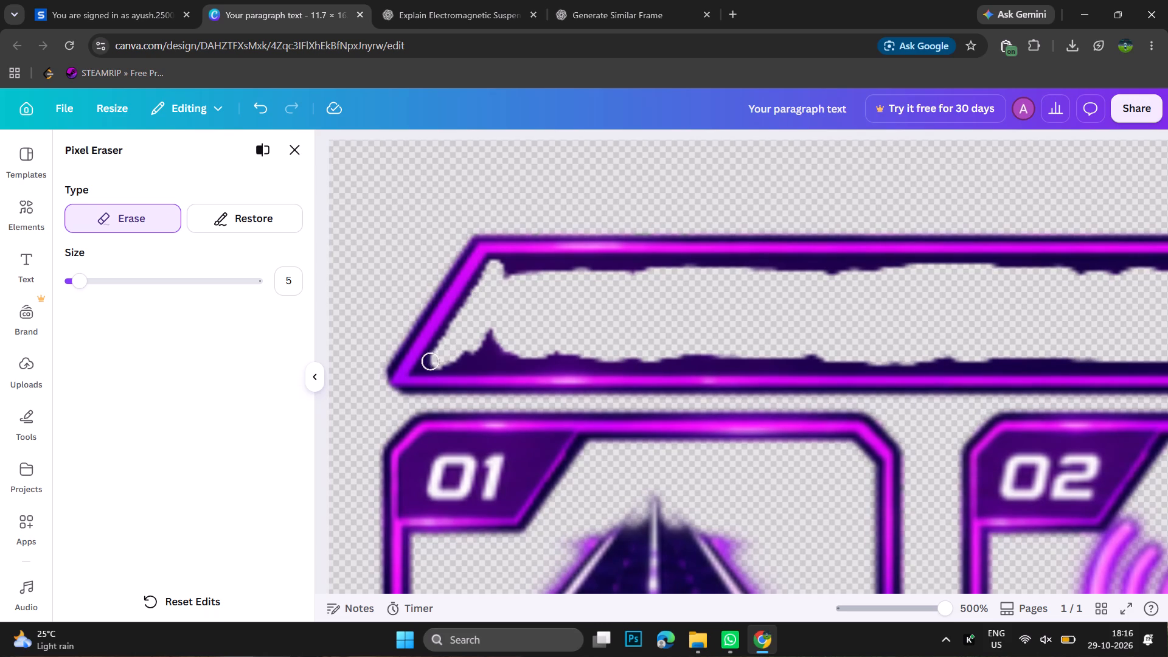
{"action": "left_click", "coordinate": [431, 362]}
Refine the banner's slanted left inner edge, down into its lower corner, with the eraser at size 1.
{"action": "left_click_drag", "start_coordinate": [80, 283], "coordinate": [71, 283]}
{"action": "left_click_drag", "start_coordinate": [71, 283], "coordinate": [69, 283]}
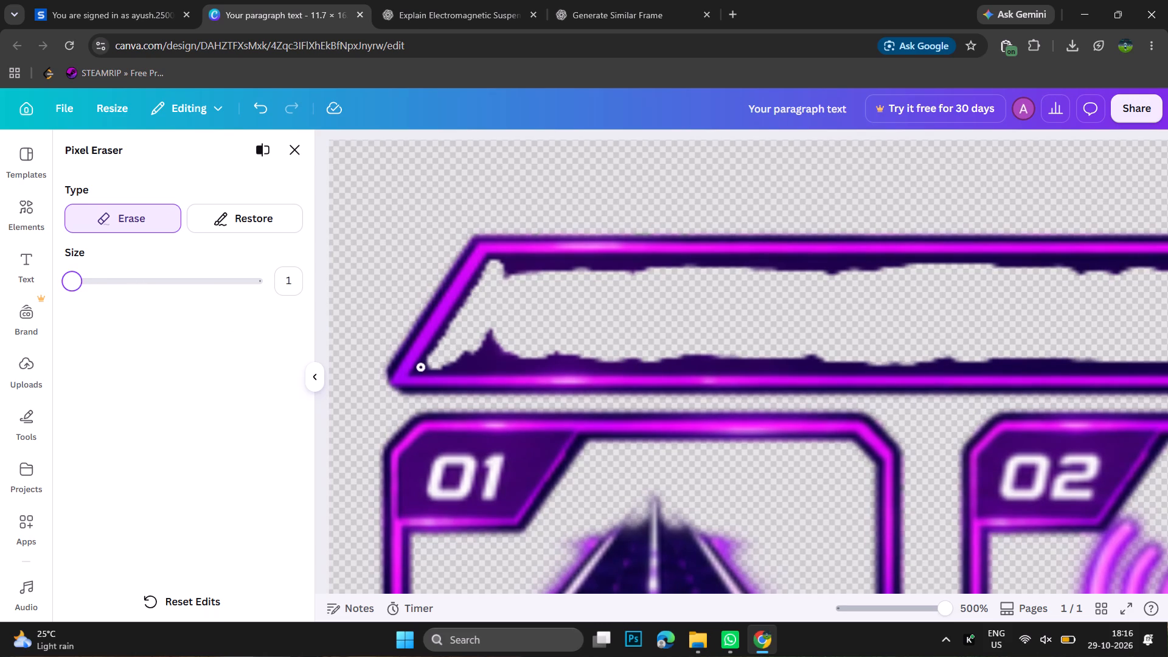
{"action": "left_click_drag", "start_coordinate": [422, 367], "coordinate": [425, 365]}
{"action": "left_click_drag", "start_coordinate": [425, 365], "coordinate": [461, 314]}
{"action": "left_click_drag", "start_coordinate": [461, 314], "coordinate": [475, 291]}
{"action": "left_click_drag", "start_coordinate": [475, 291], "coordinate": [479, 283]}
{"action": "left_click_drag", "start_coordinate": [487, 272], "coordinate": [484, 277]}
{"action": "left_click_drag", "start_coordinate": [484, 277], "coordinate": [431, 365]}
{"action": "left_click_drag", "start_coordinate": [431, 365], "coordinate": [426, 367]}
{"action": "left_click_drag", "start_coordinate": [426, 367], "coordinate": [437, 367]}
{"action": "left_click_drag", "start_coordinate": [437, 367], "coordinate": [436, 367]}
Erase the ragged dark fill along the banner's lower inner edge above the 01 card, using eraser sizes 27 and 11.
{"action": "left_click", "coordinate": [155, 273]}
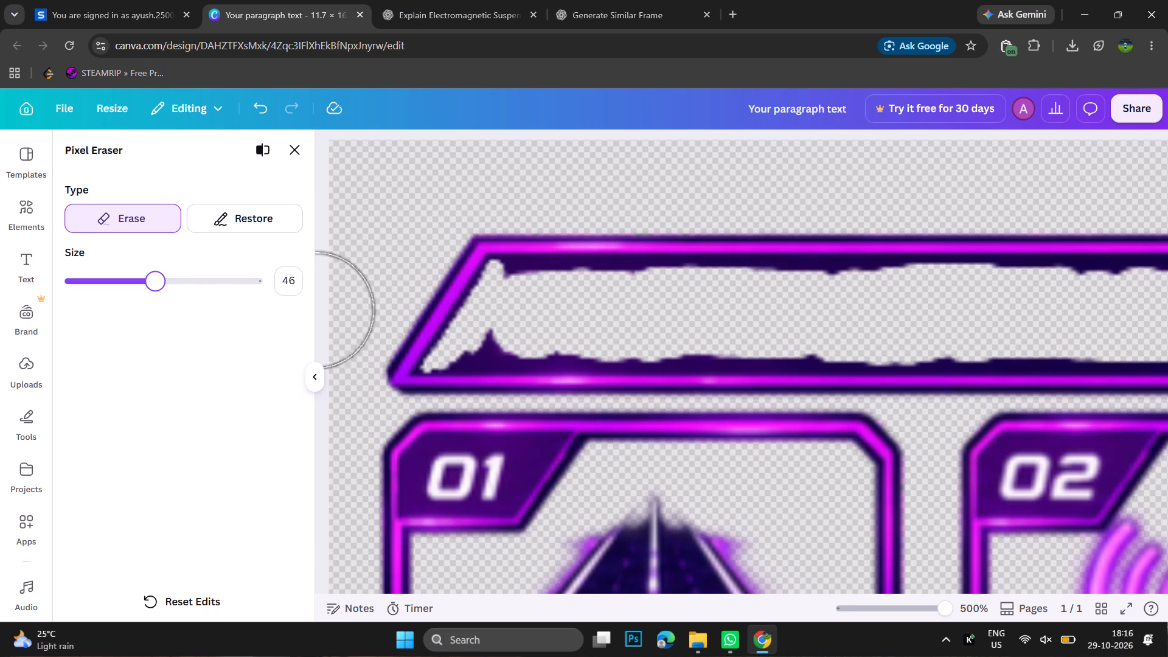
{"action": "left_click_drag", "start_coordinate": [164, 282], "coordinate": [120, 279]}
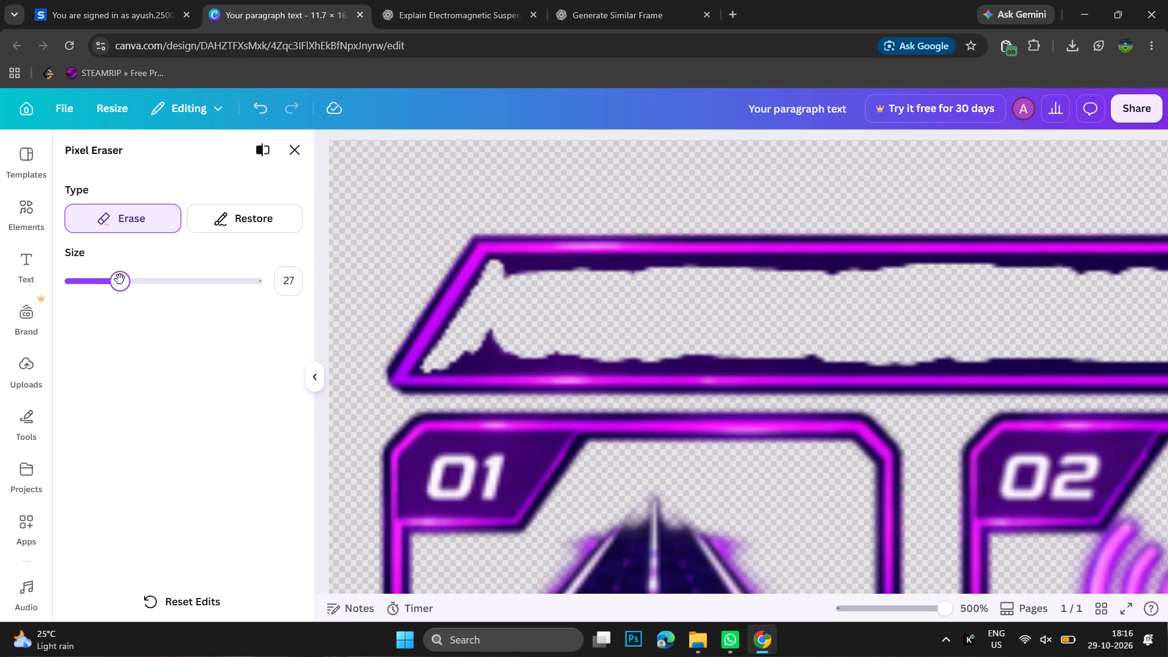
{"action": "left_click", "coordinate": [509, 332]}
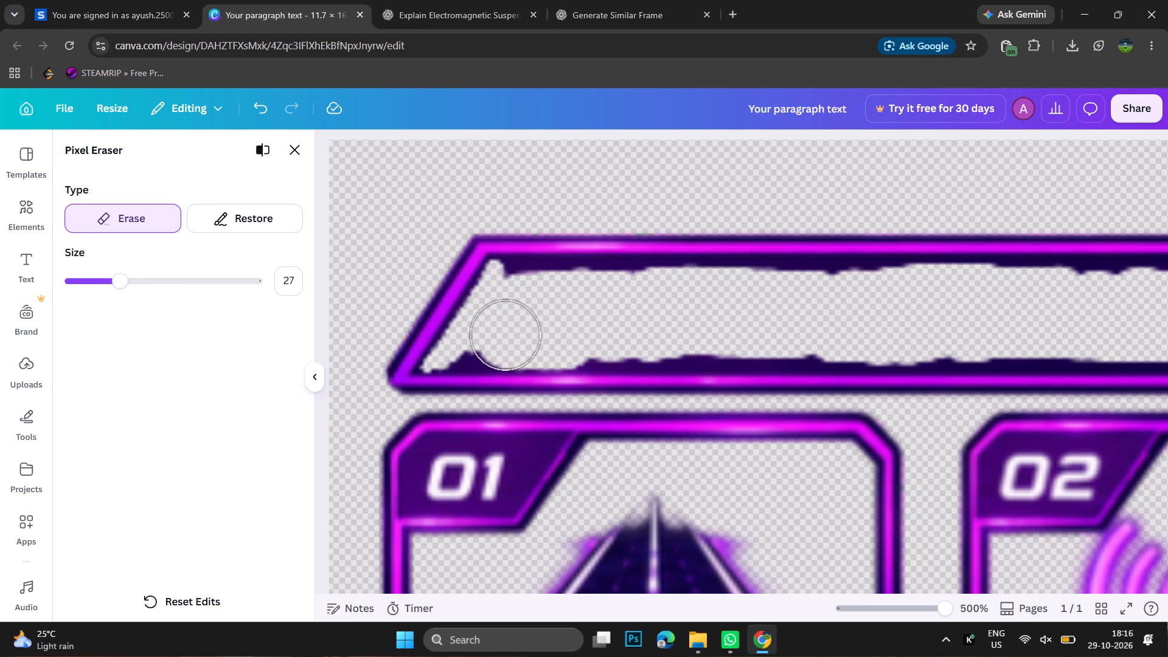
{"action": "left_click", "coordinate": [89, 283]}
{"action": "left_click_drag", "start_coordinate": [482, 348], "coordinate": [470, 355]}
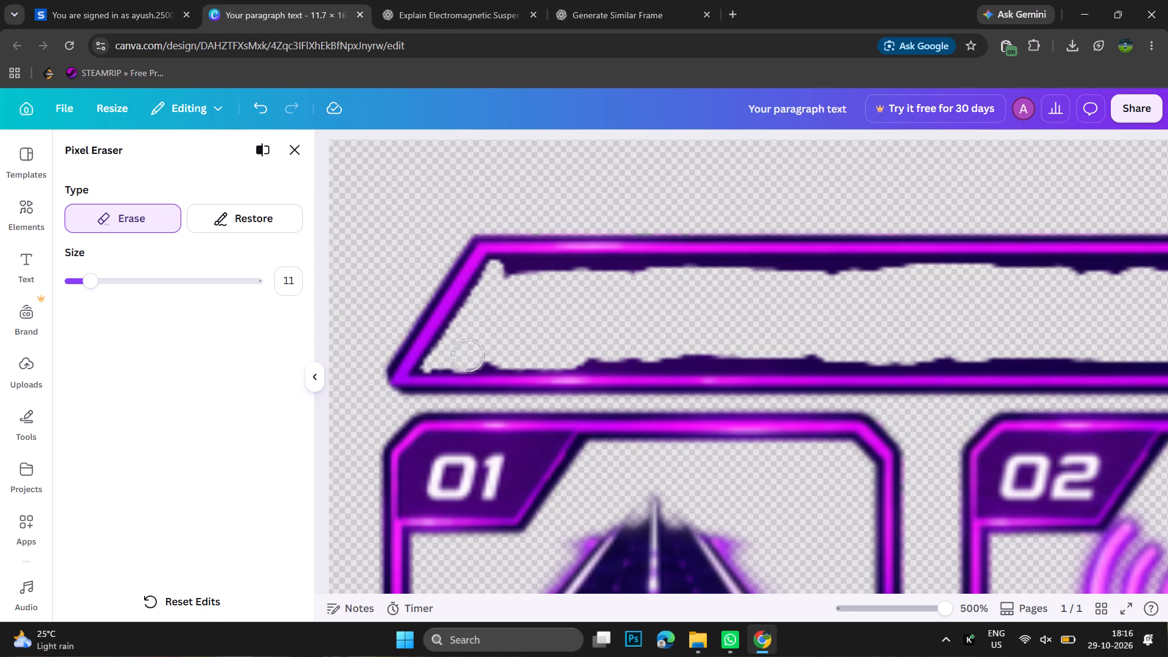
{"action": "left_click_drag", "start_coordinate": [470, 355], "coordinate": [447, 357]}
{"action": "left_click_drag", "start_coordinate": [447, 357], "coordinate": [459, 355]}
{"action": "left_click_drag", "start_coordinate": [478, 356], "coordinate": [589, 352]}
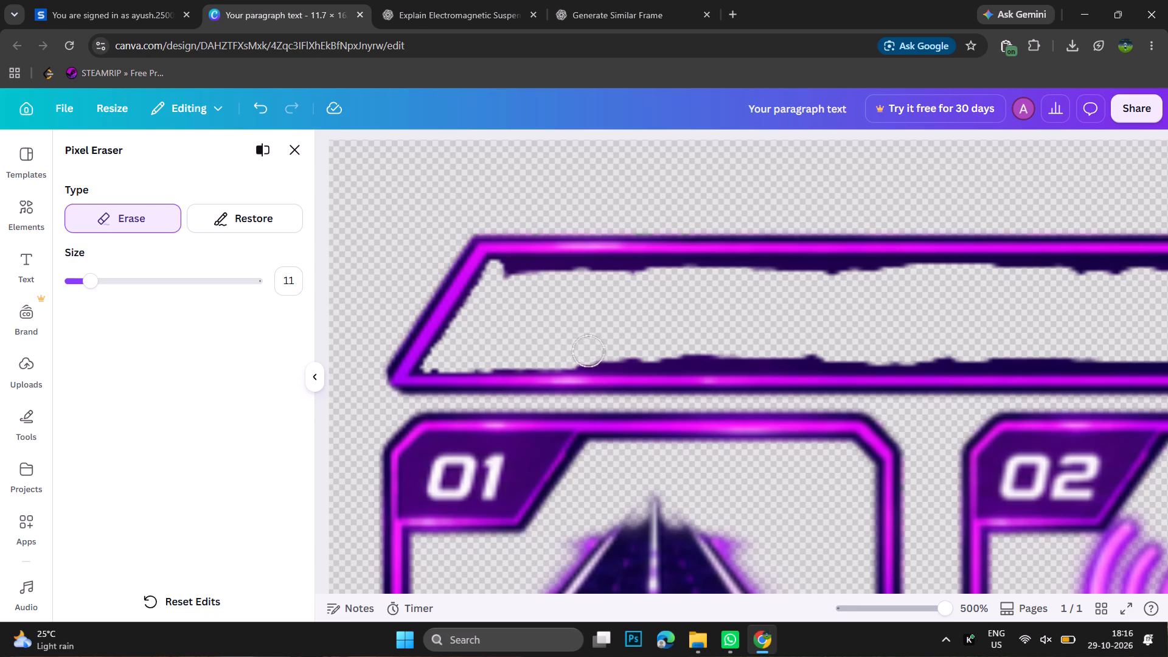
{"action": "left_click_drag", "start_coordinate": [589, 352], "coordinate": [660, 353]}
{"action": "left_click_drag", "start_coordinate": [660, 353], "coordinate": [781, 352]}
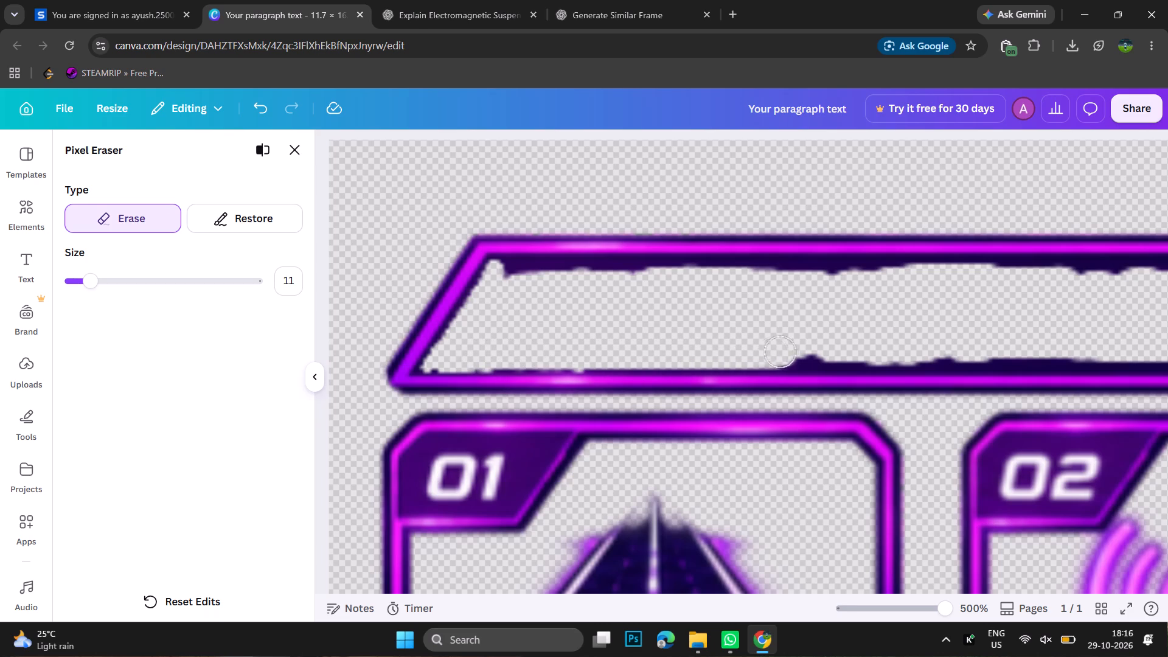
{"action": "left_click_drag", "start_coordinate": [781, 352], "coordinate": [854, 352]}
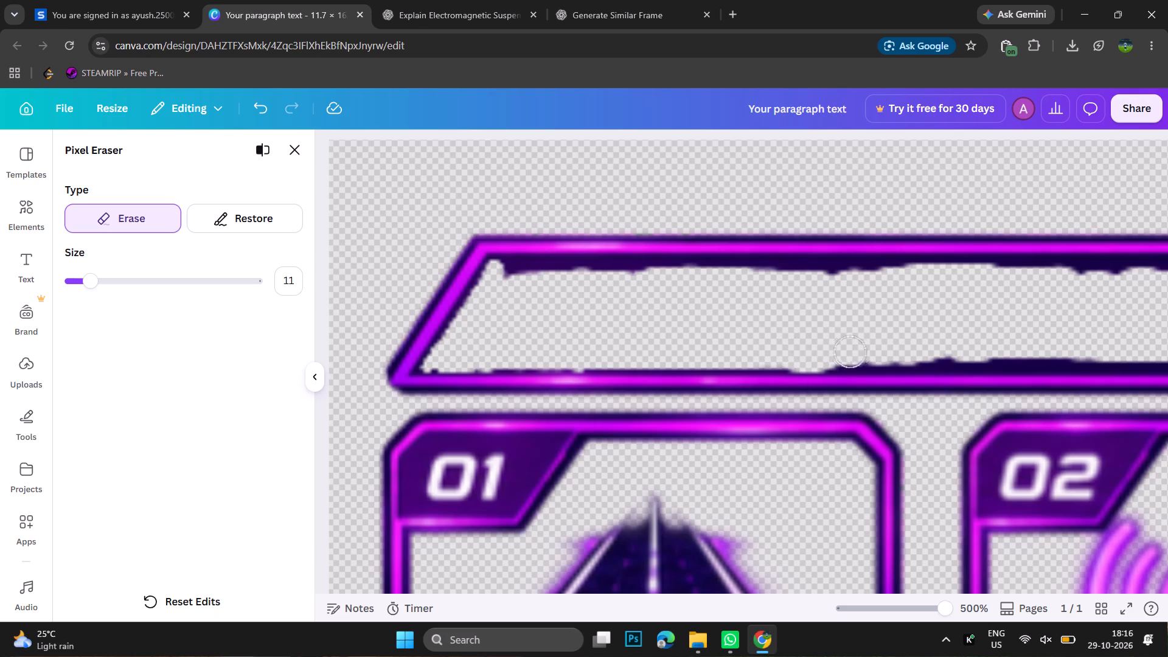
{"action": "left_click_drag", "start_coordinate": [854, 352], "coordinate": [872, 353]}
Erase the dark fill inside the title banner's slanted right end and the adjoining lower inner edge with the eraser at size 11.
{"action": "scroll", "coordinate": [826, 322], "scroll_direction": "left", "scroll_amount": 3}
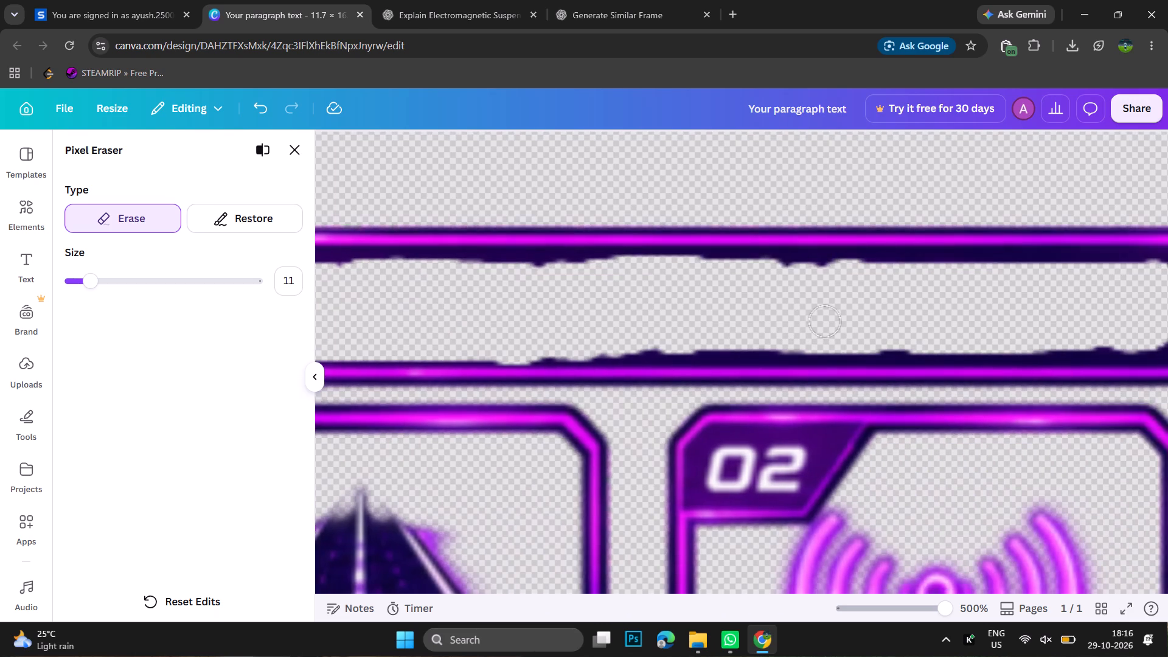
{"action": "scroll", "coordinate": [826, 322], "scroll_direction": "left", "scroll_amount": 4}
{"action": "scroll", "coordinate": [673, 286], "scroll_direction": "left", "scroll_amount": 1}
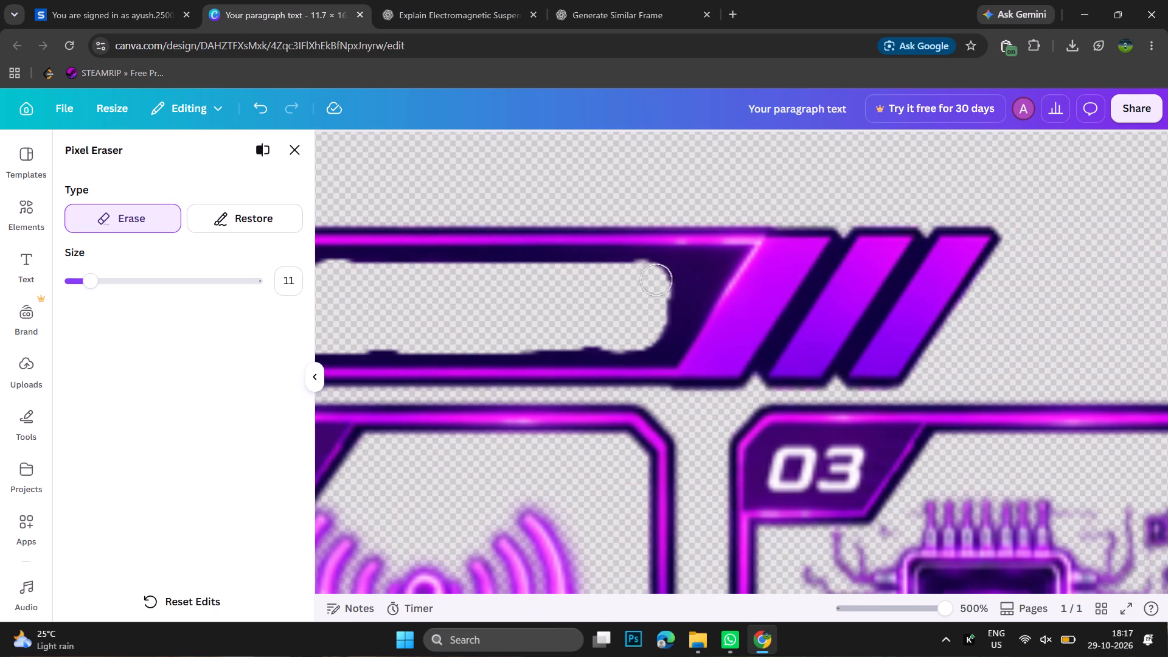
{"action": "scroll", "coordinate": [655, 278], "scroll_direction": "left", "scroll_amount": 1}
{"action": "left_click_drag", "start_coordinate": [653, 277], "coordinate": [701, 279]}
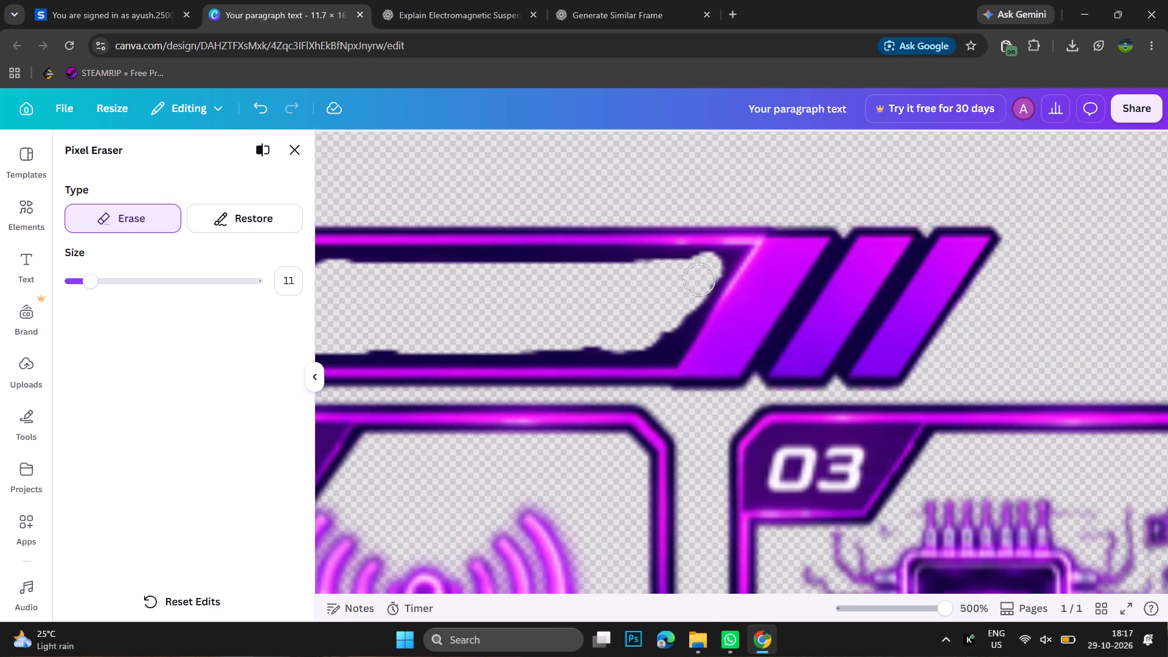
{"action": "left_click_drag", "start_coordinate": [701, 279], "coordinate": [650, 344]}
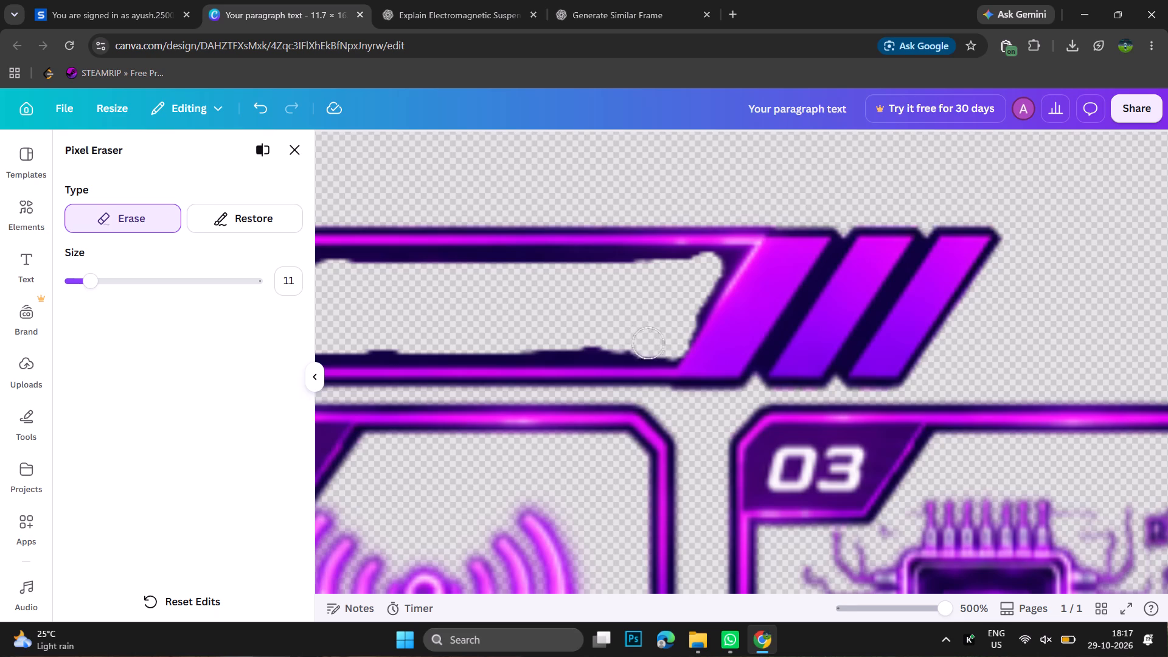
{"action": "left_click_drag", "start_coordinate": [650, 344], "coordinate": [565, 342]}
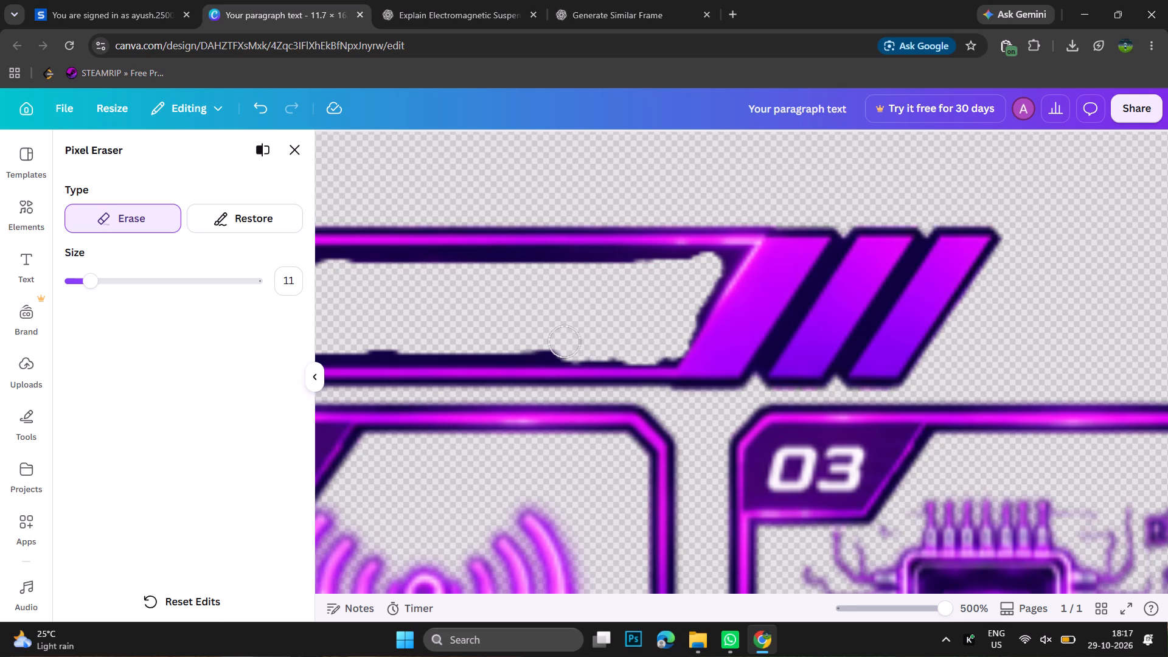
{"action": "scroll", "coordinate": [565, 342], "scroll_direction": "right", "scroll_amount": 2}
{"action": "left_click_drag", "start_coordinate": [551, 343], "coordinate": [616, 344]}
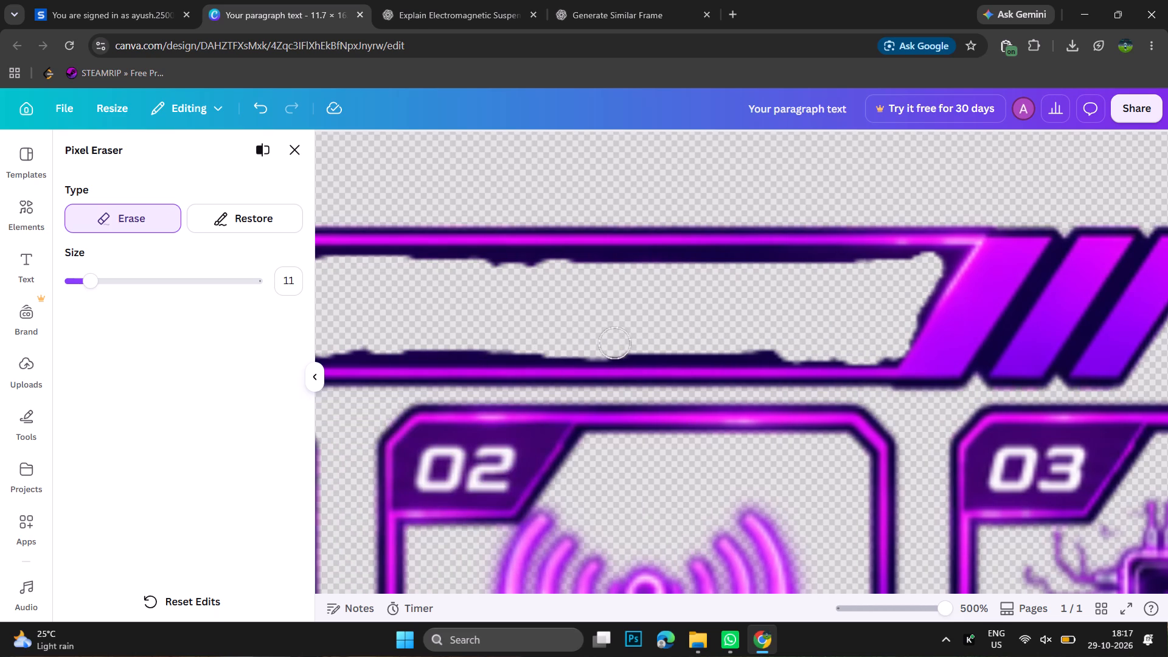
{"action": "left_click_drag", "start_coordinate": [616, 344], "coordinate": [761, 277]}
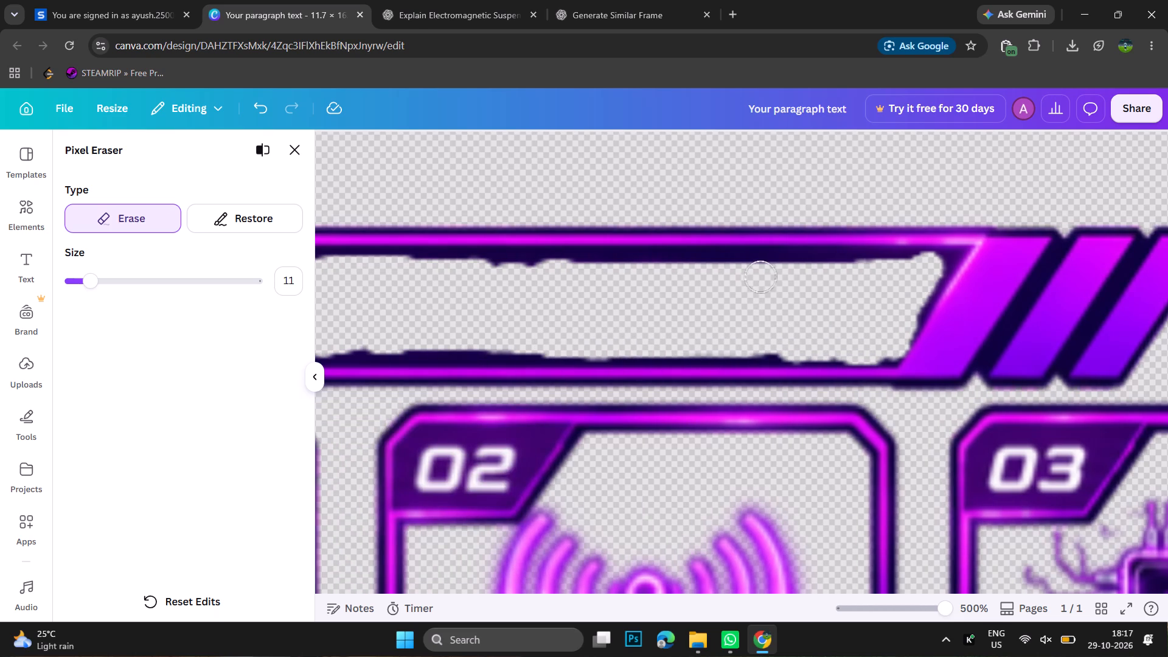
Erase the dark fill along the banner's upper inner edge, from above the 02 card to the slanted right end.
{"action": "left_click_drag", "start_coordinate": [761, 277], "coordinate": [790, 267]}
{"action": "left_click_drag", "start_coordinate": [790, 267], "coordinate": [875, 260]}
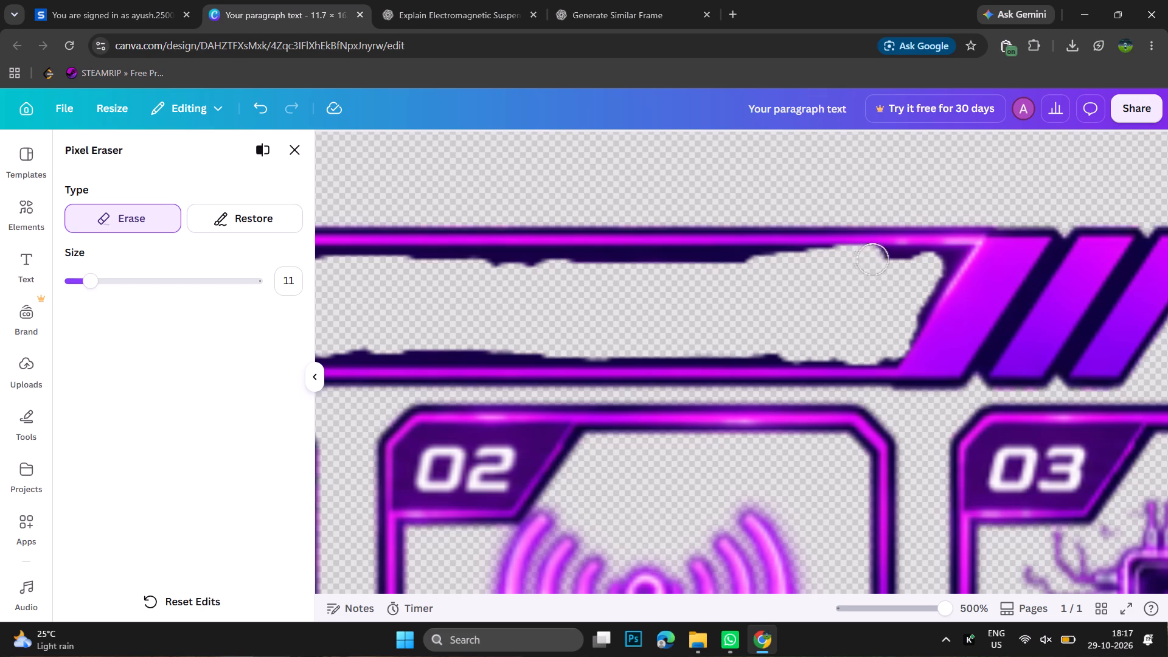
{"action": "left_click_drag", "start_coordinate": [875, 260], "coordinate": [938, 265]}
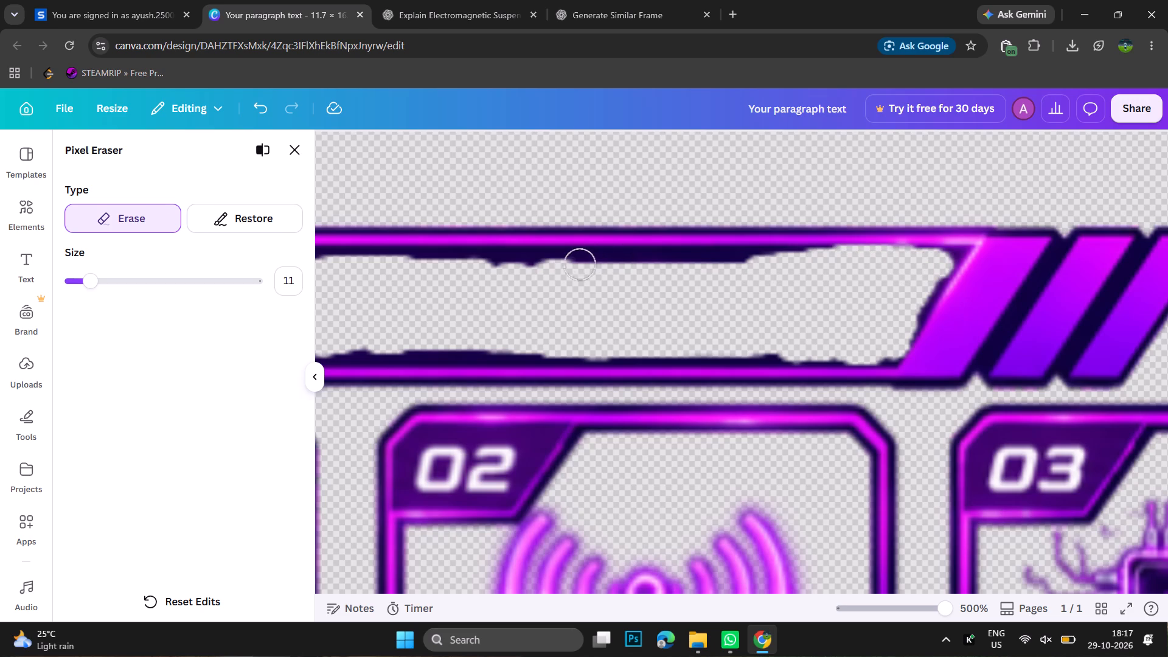
{"action": "left_click_drag", "start_coordinate": [565, 263], "coordinate": [719, 262]}
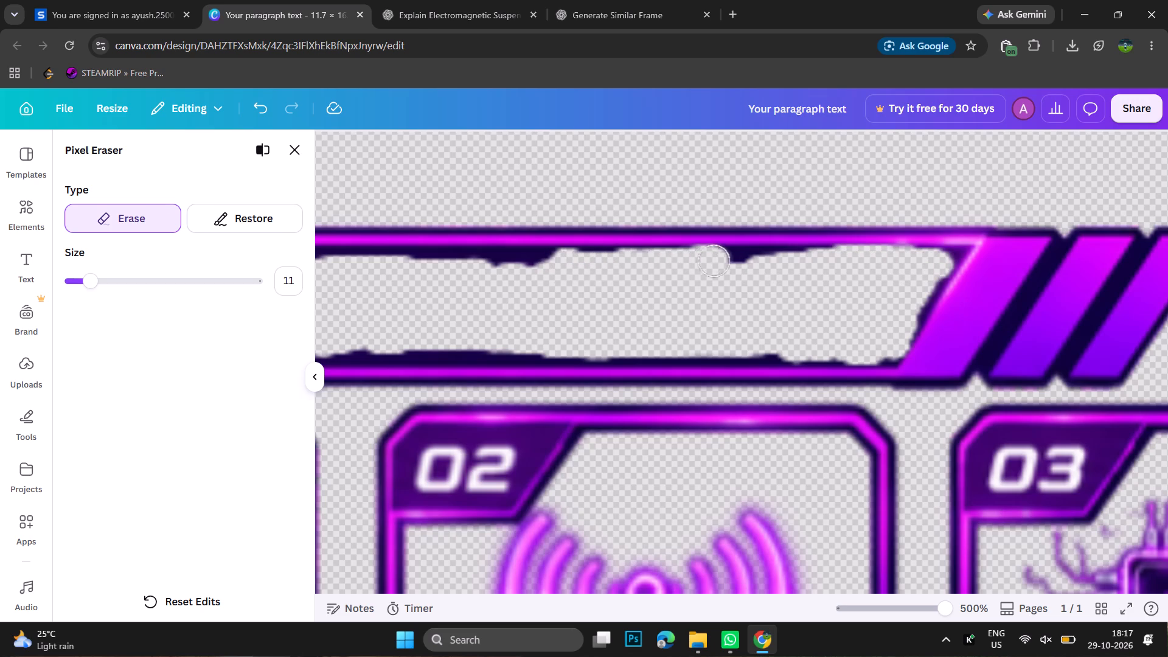
{"action": "left_click_drag", "start_coordinate": [719, 262], "coordinate": [777, 262]}
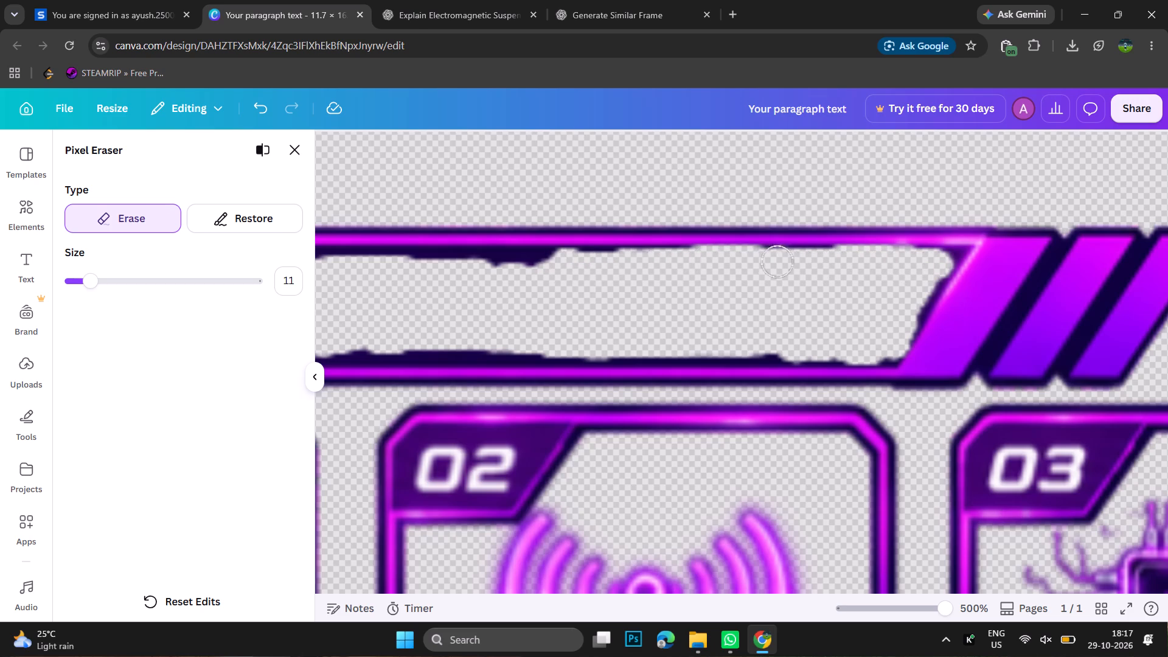
{"action": "left_click_drag", "start_coordinate": [777, 262], "coordinate": [835, 260]}
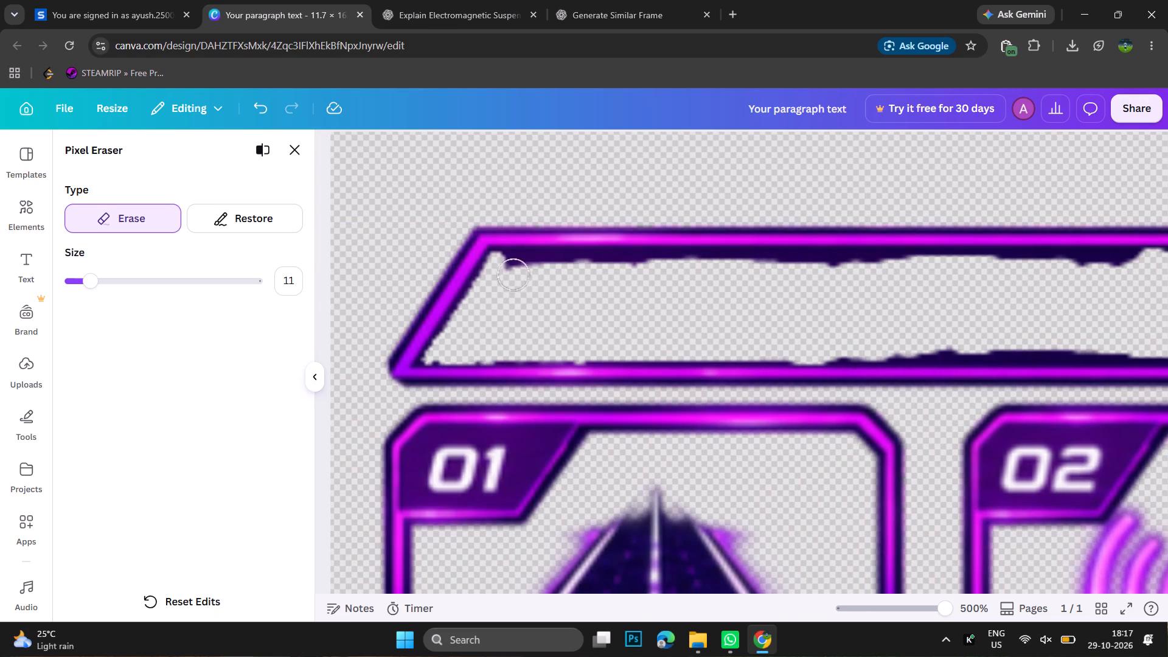
Erase the dark fill along the banner's upper inner edge from its left corner across to the 02 card.
{"action": "left_click_drag", "start_coordinate": [510, 265], "coordinate": [593, 264]}
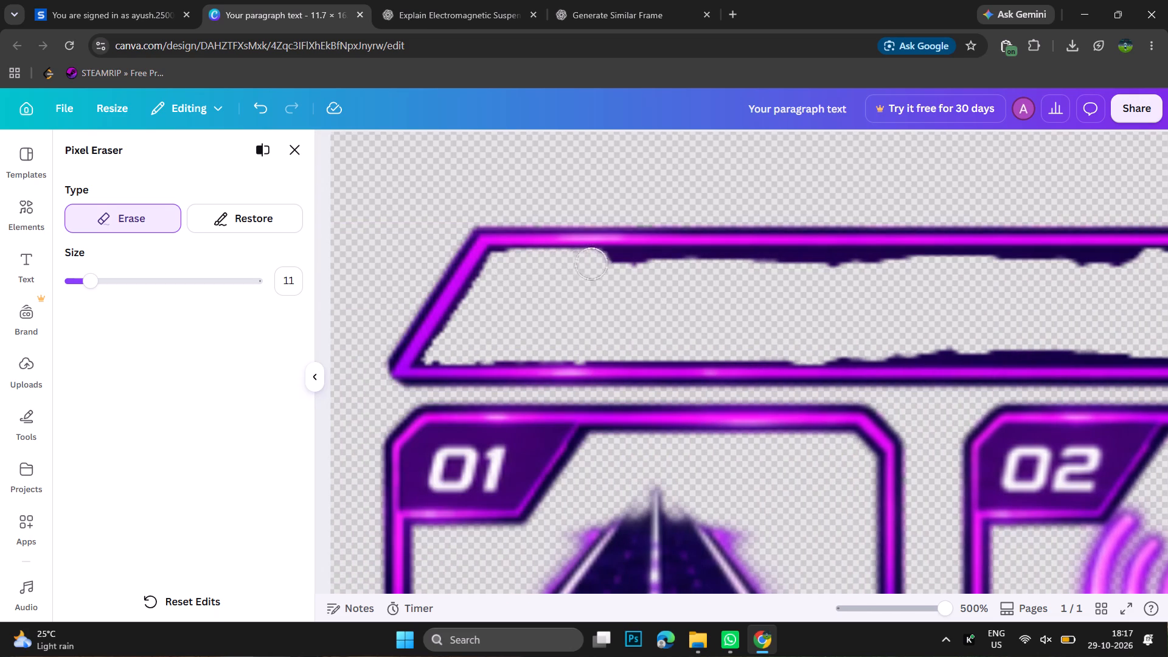
{"action": "left_click_drag", "start_coordinate": [593, 264], "coordinate": [760, 263]}
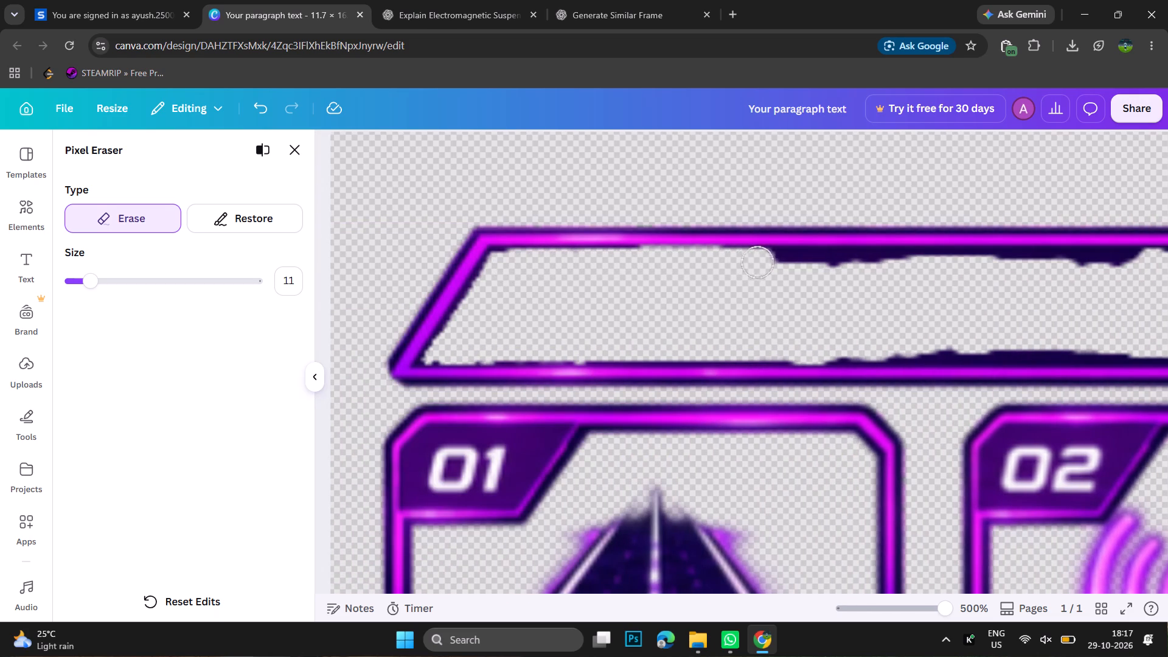
{"action": "left_click_drag", "start_coordinate": [760, 263], "coordinate": [953, 263]}
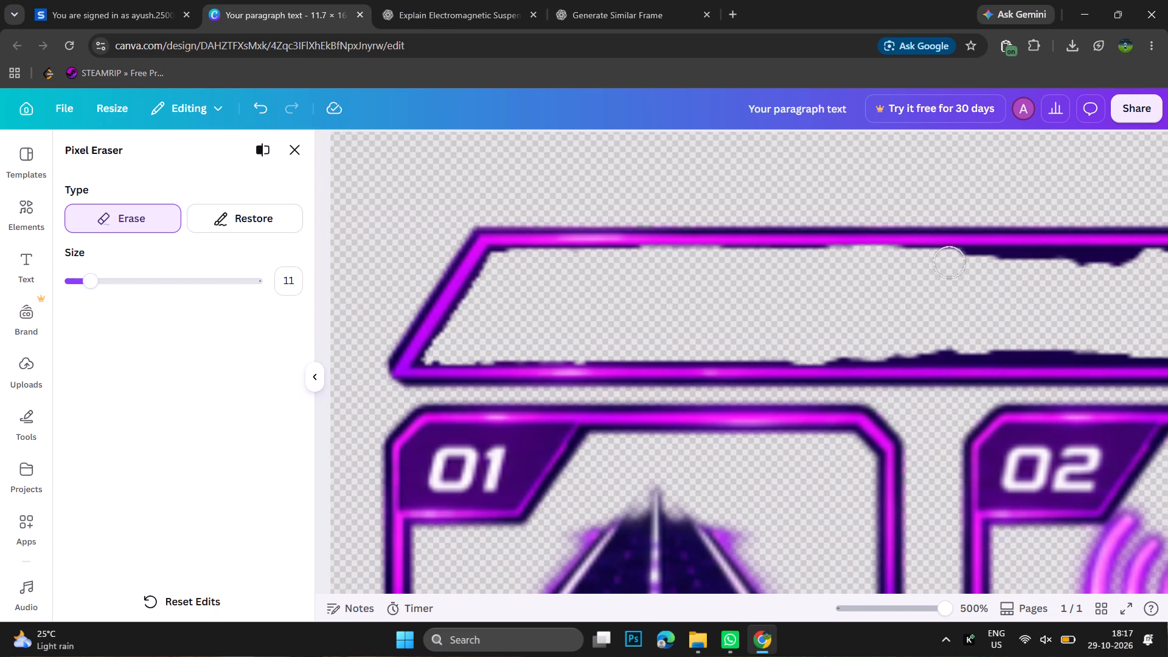
{"action": "left_click_drag", "start_coordinate": [953, 263], "coordinate": [1151, 262]}
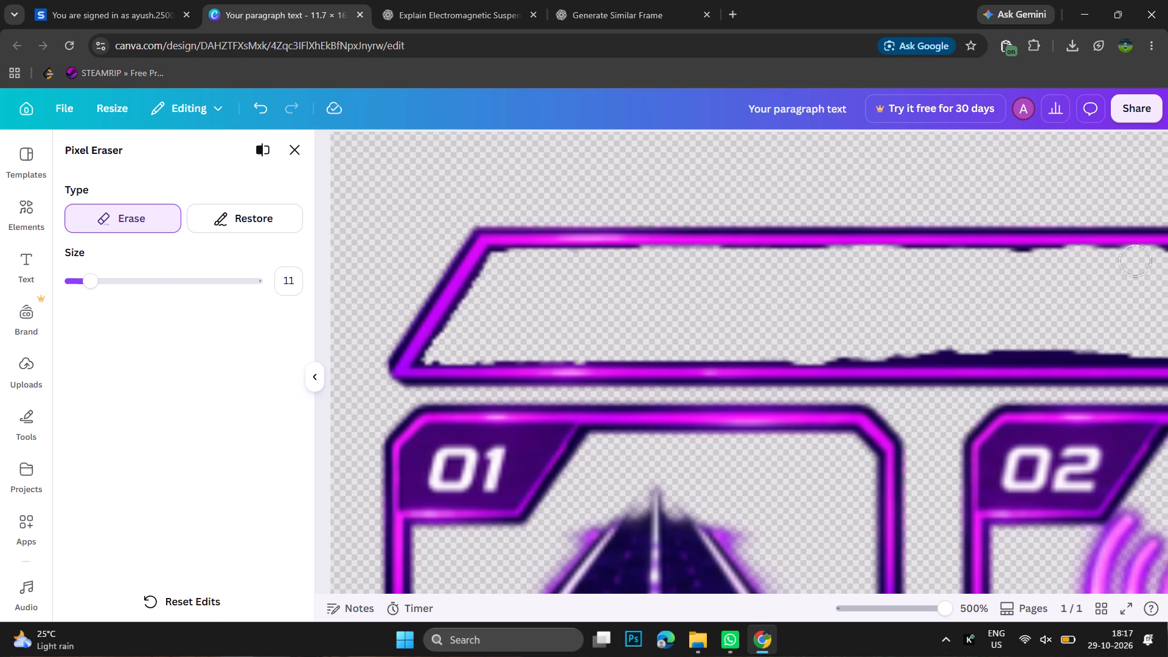
{"action": "left_click", "coordinate": [1029, 265]}
Erase the dark fill along the banner's lower inner edge between the 01 card's right side and the 02 card.
{"action": "left_click", "coordinate": [835, 342]}
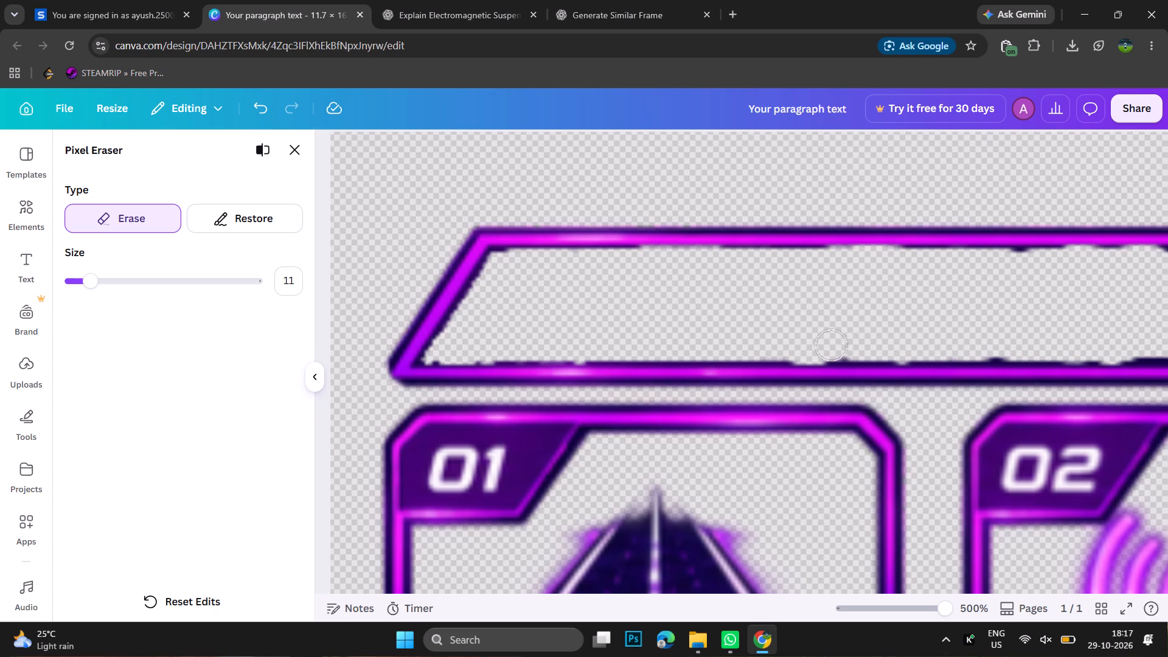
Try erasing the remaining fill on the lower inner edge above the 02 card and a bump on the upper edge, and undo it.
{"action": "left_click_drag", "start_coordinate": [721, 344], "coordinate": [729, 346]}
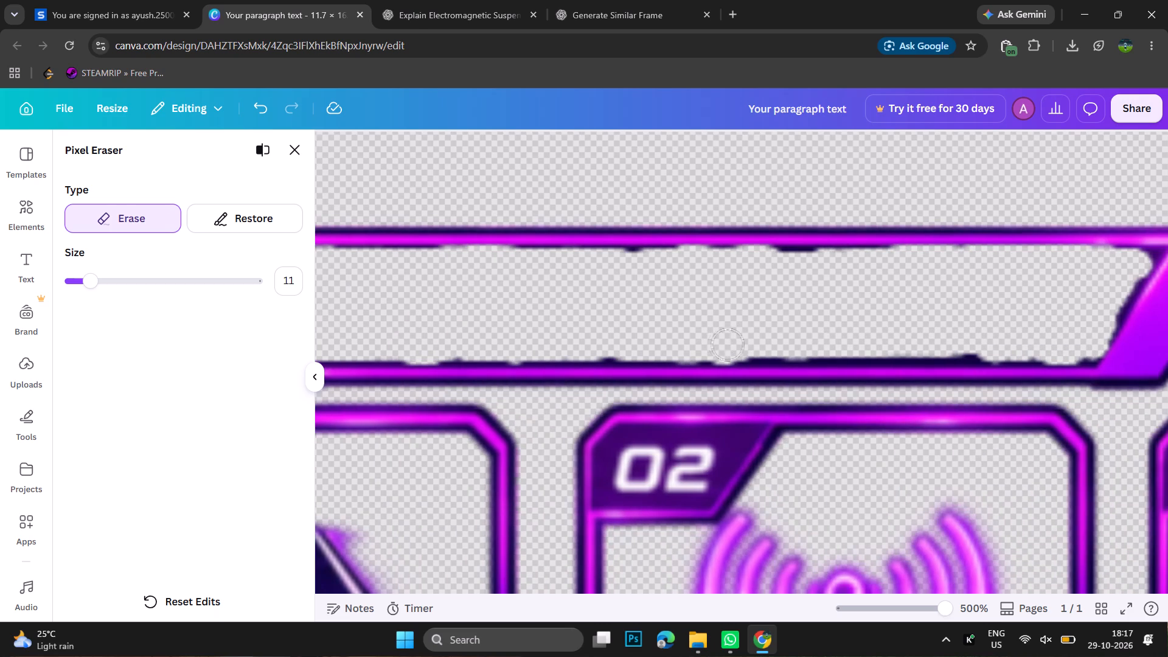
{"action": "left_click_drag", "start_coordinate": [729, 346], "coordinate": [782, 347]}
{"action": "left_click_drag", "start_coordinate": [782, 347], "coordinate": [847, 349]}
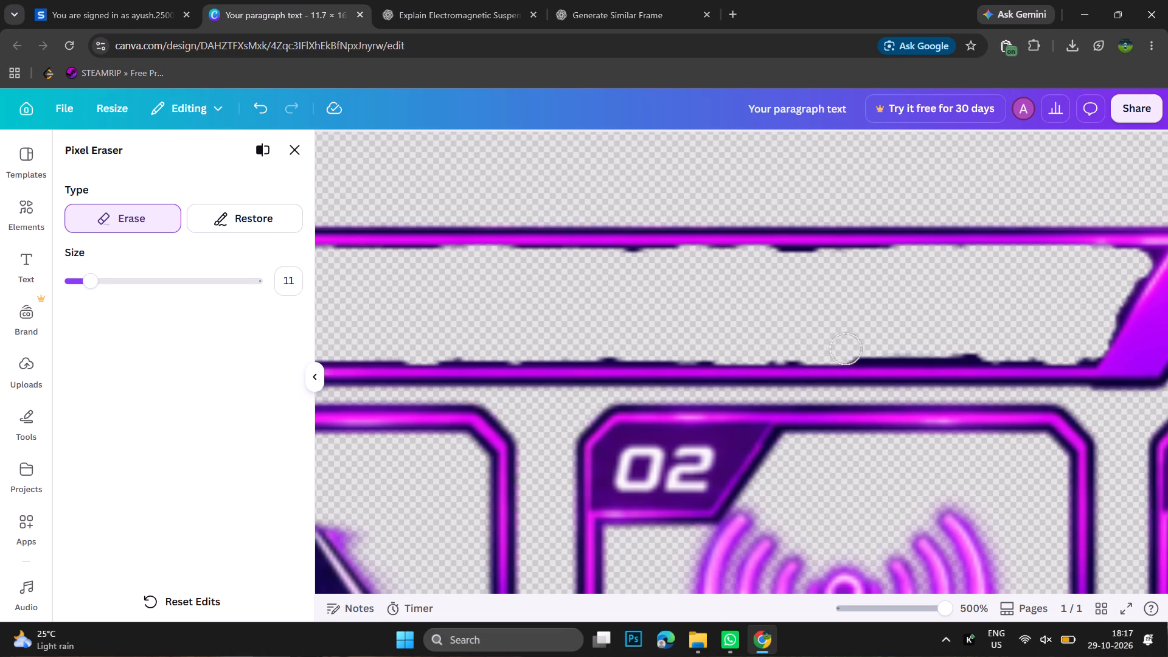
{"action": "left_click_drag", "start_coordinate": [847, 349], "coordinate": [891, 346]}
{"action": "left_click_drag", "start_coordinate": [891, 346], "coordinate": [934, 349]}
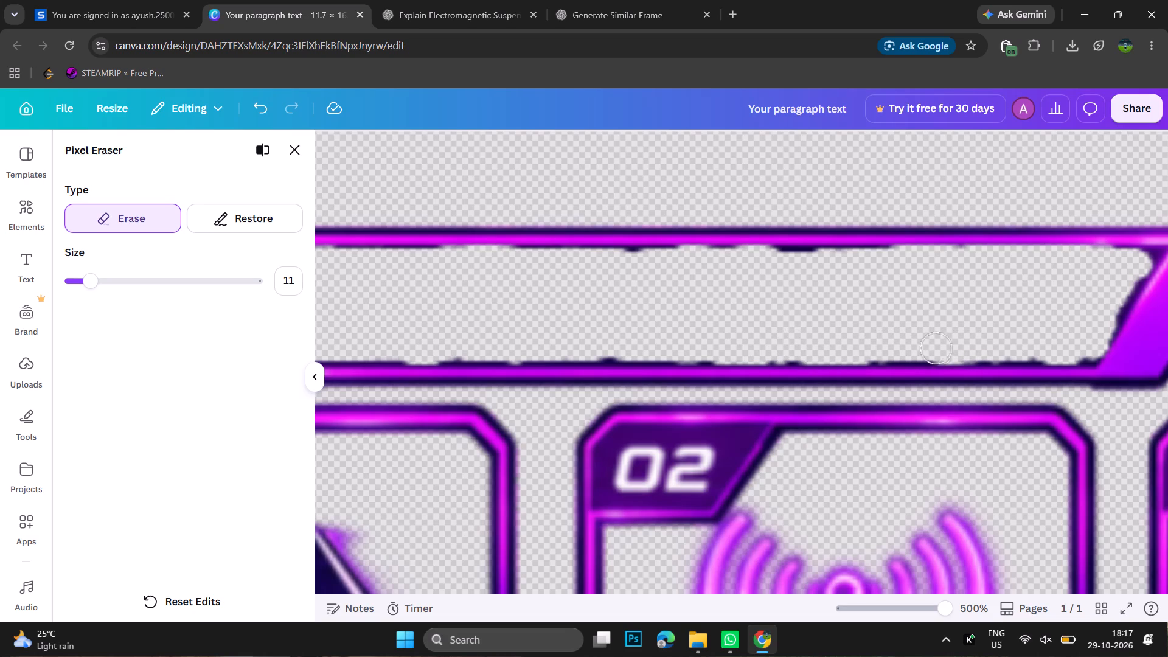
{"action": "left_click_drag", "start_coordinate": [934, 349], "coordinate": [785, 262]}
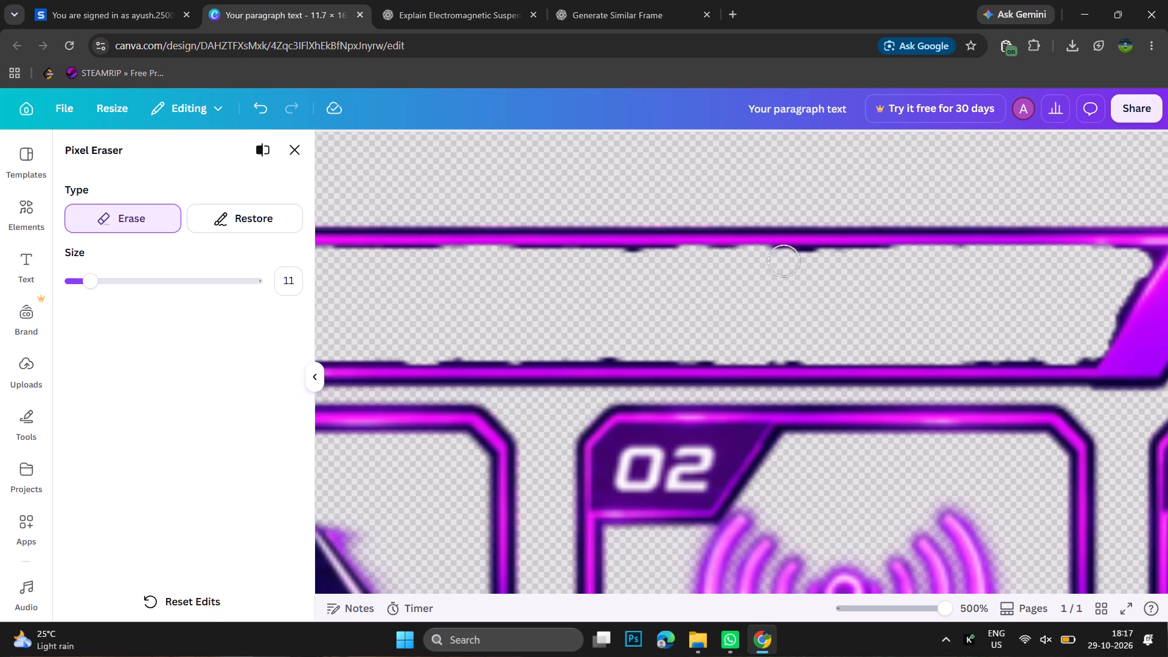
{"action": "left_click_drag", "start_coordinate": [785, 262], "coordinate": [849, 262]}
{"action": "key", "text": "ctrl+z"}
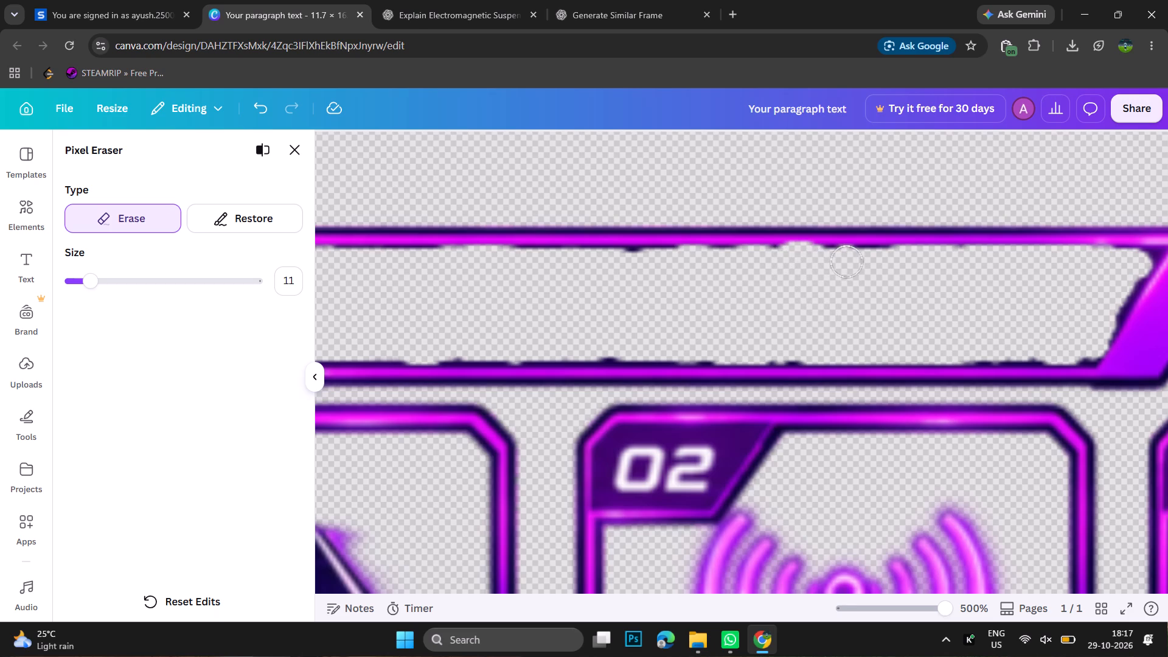
Erase the dark bump on the upper inner edge and the remaining dark fill on the lower inner edge above the 02 card.
{"action": "left_click_drag", "start_coordinate": [774, 266], "coordinate": [785, 264]}
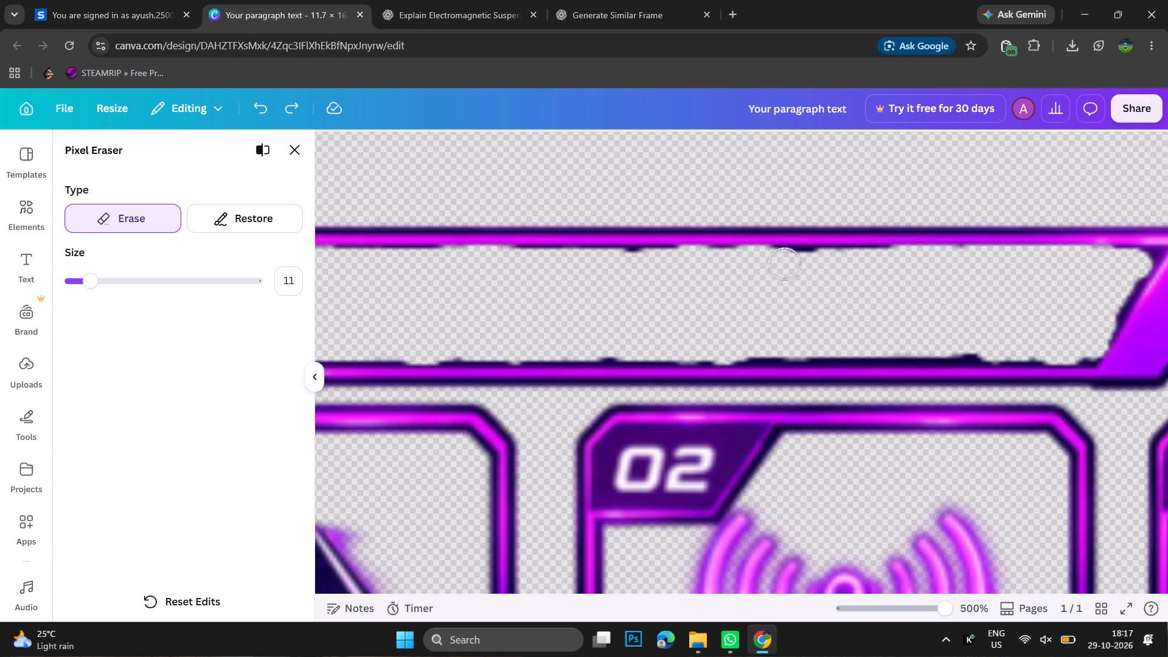
{"action": "left_click_drag", "start_coordinate": [785, 264], "coordinate": [789, 264]}
{"action": "left_click_drag", "start_coordinate": [746, 349], "coordinate": [754, 348]}
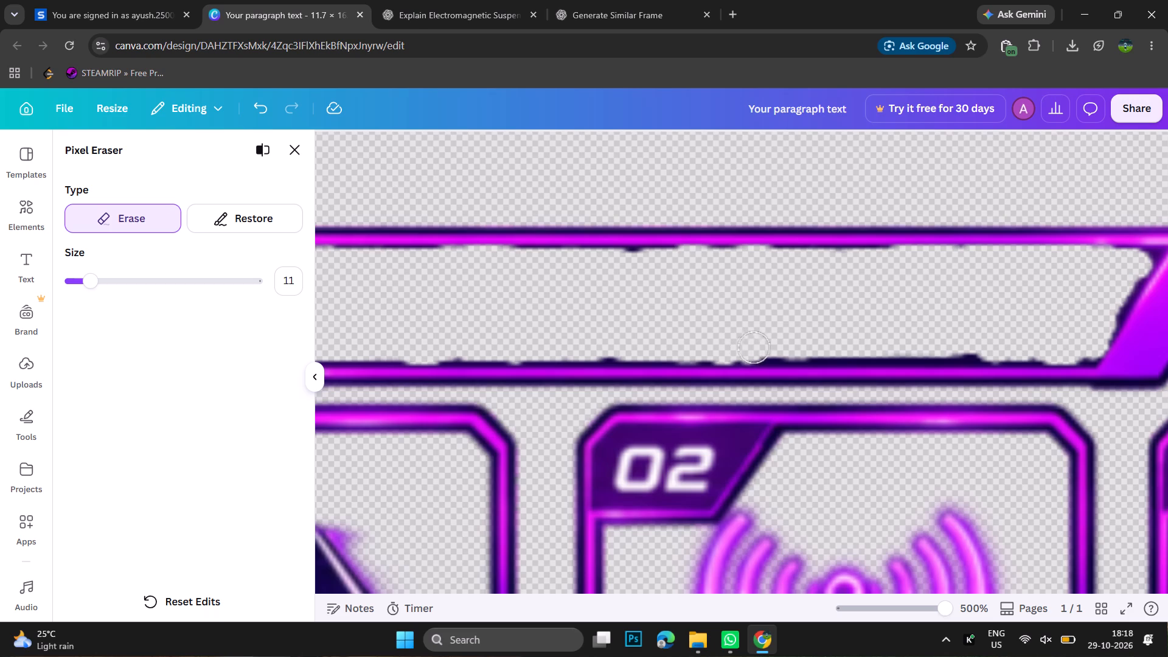
{"action": "left_click_drag", "start_coordinate": [754, 348], "coordinate": [838, 347]}
{"action": "left_click_drag", "start_coordinate": [838, 347], "coordinate": [951, 343]}
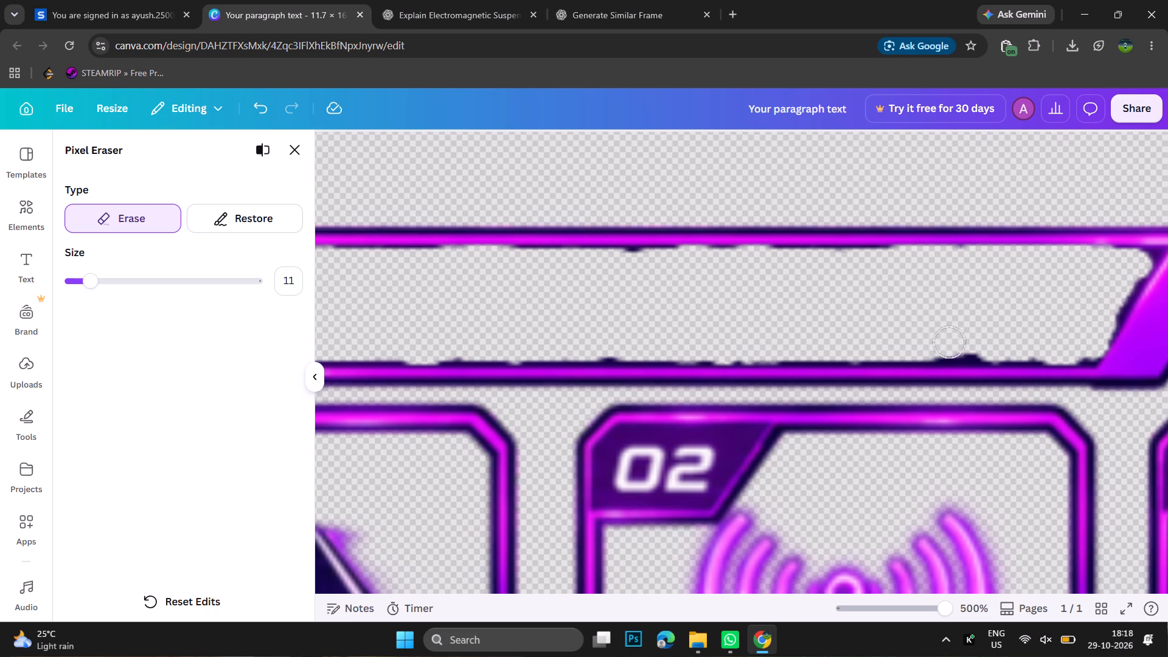
{"action": "left_click_drag", "start_coordinate": [951, 343], "coordinate": [922, 349]}
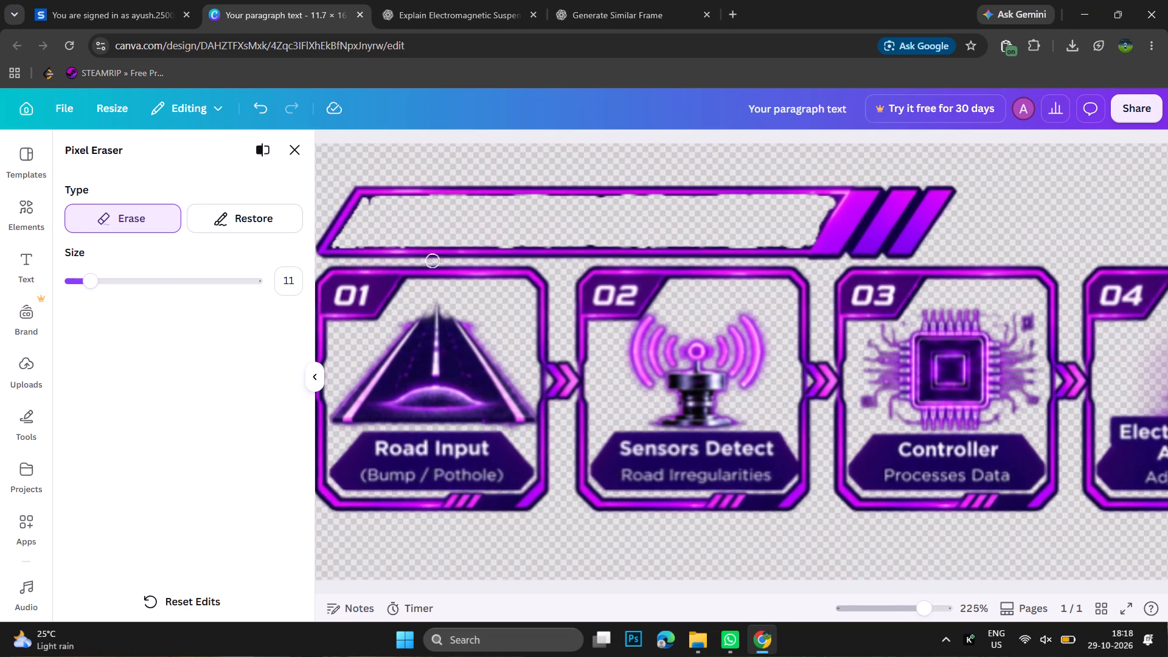
Erase the stray dark speck inside the banner's upper-left corner and return to the poster.
{"action": "scroll", "coordinate": [360, 226], "scroll_direction": "up", "scroll_amount": 2}
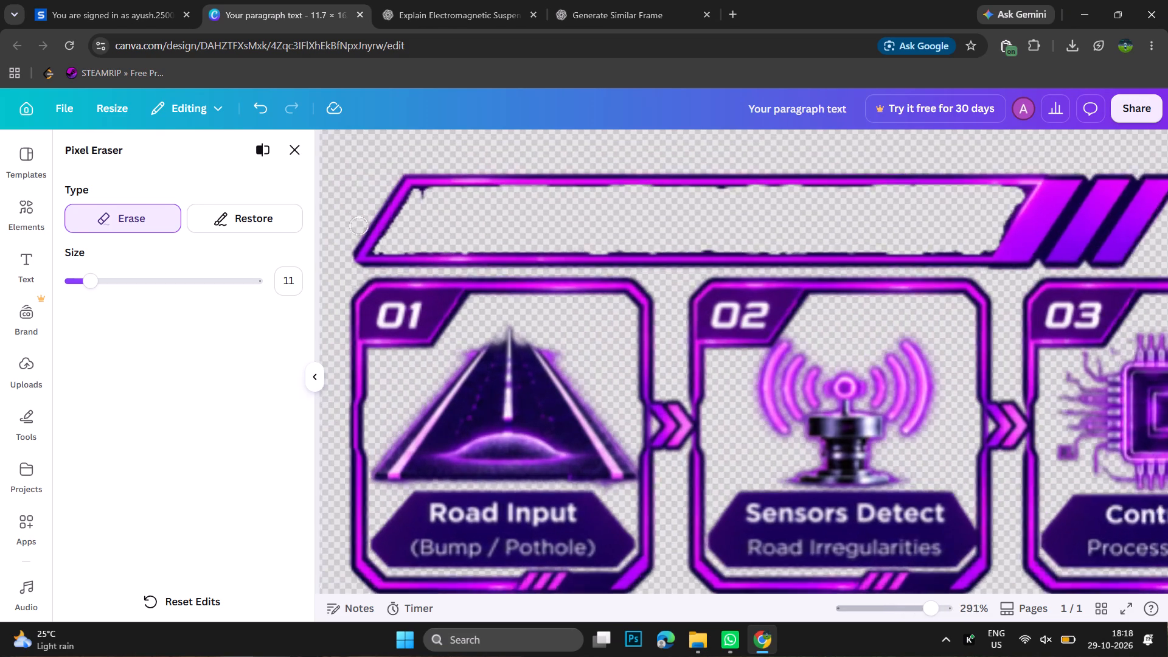
{"action": "left_click", "coordinate": [461, 181]}
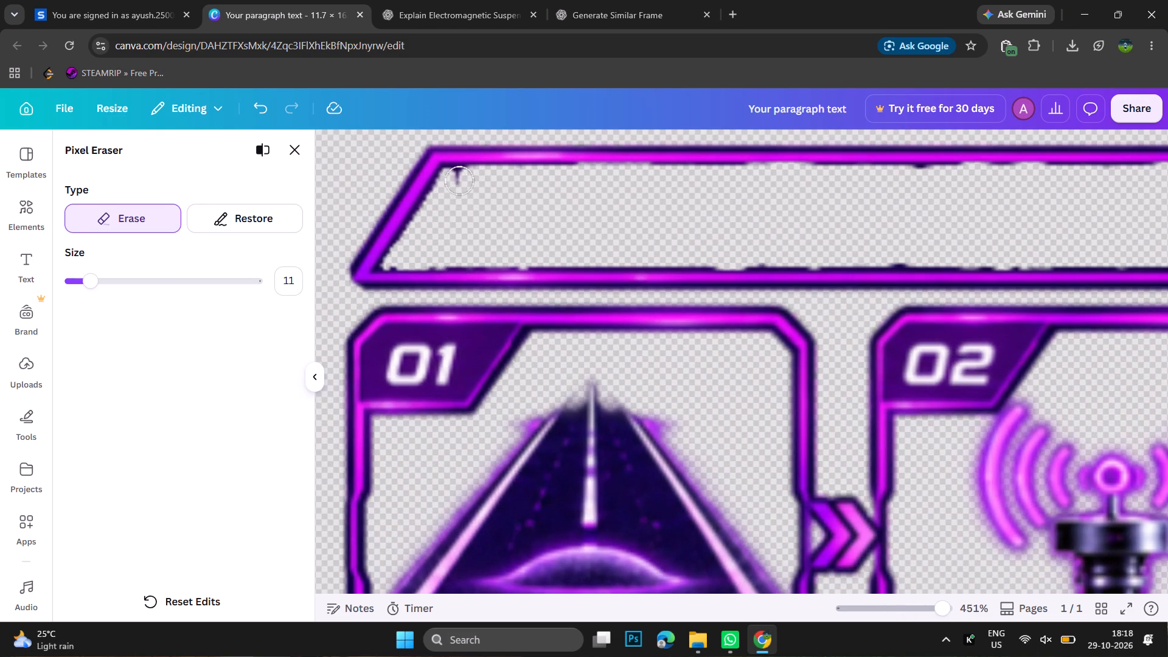
{"action": "left_click", "coordinate": [456, 181]}
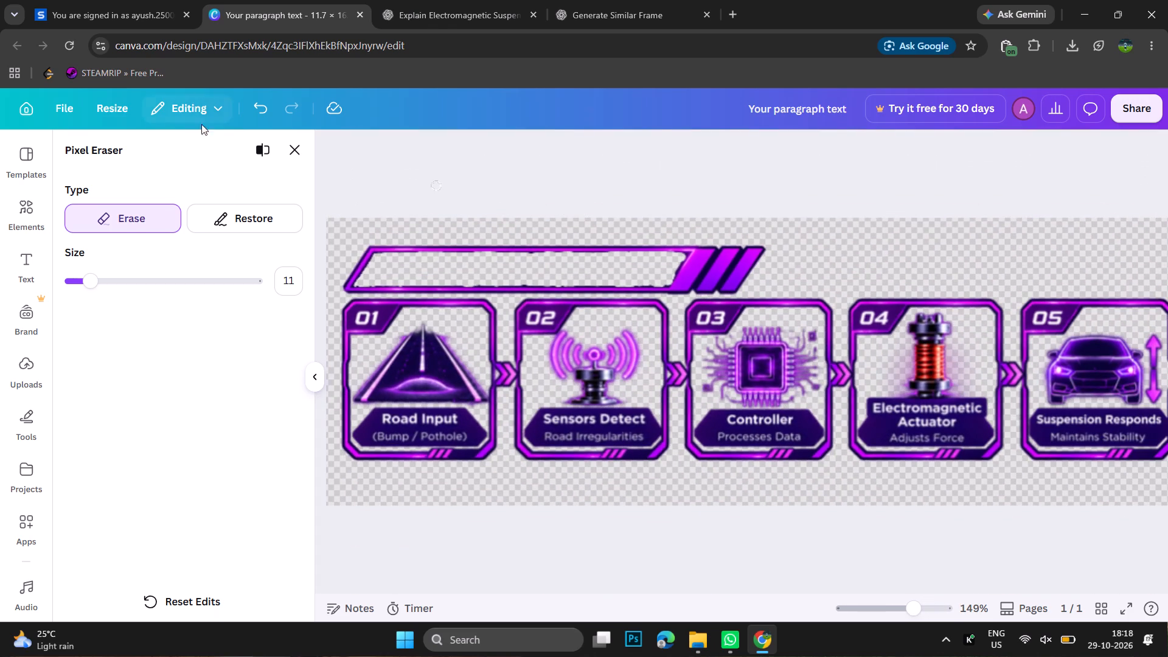
{"action": "left_click", "coordinate": [293, 150]}
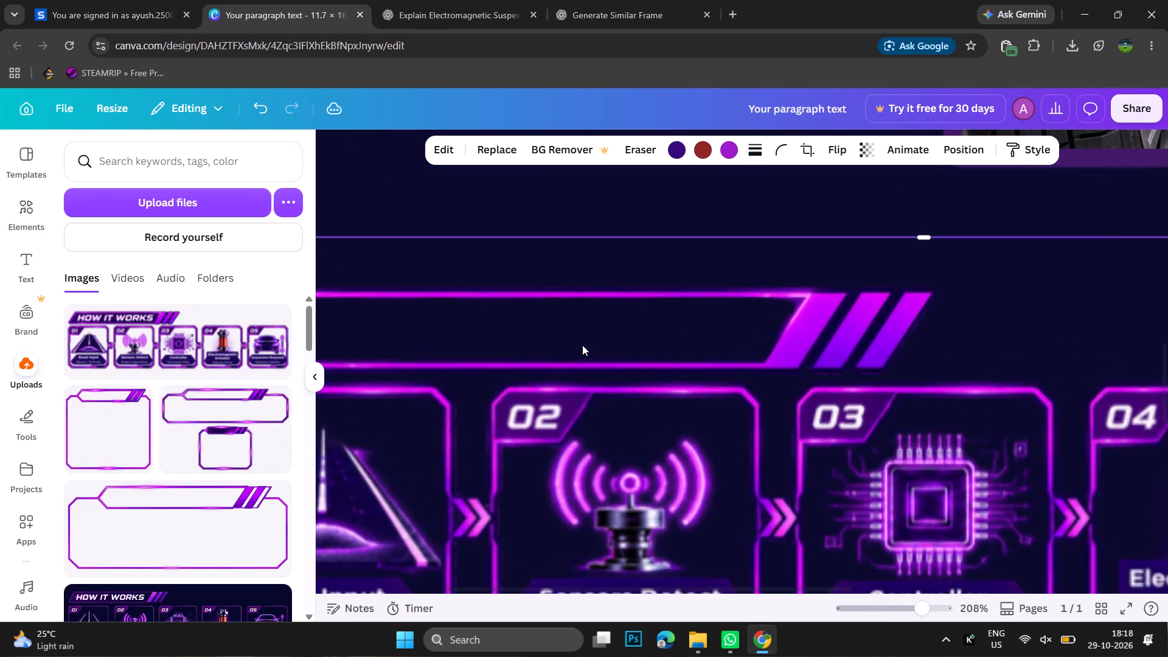
{"action": "scroll", "coordinate": [582, 345], "scroll_direction": "right", "scroll_amount": 3}
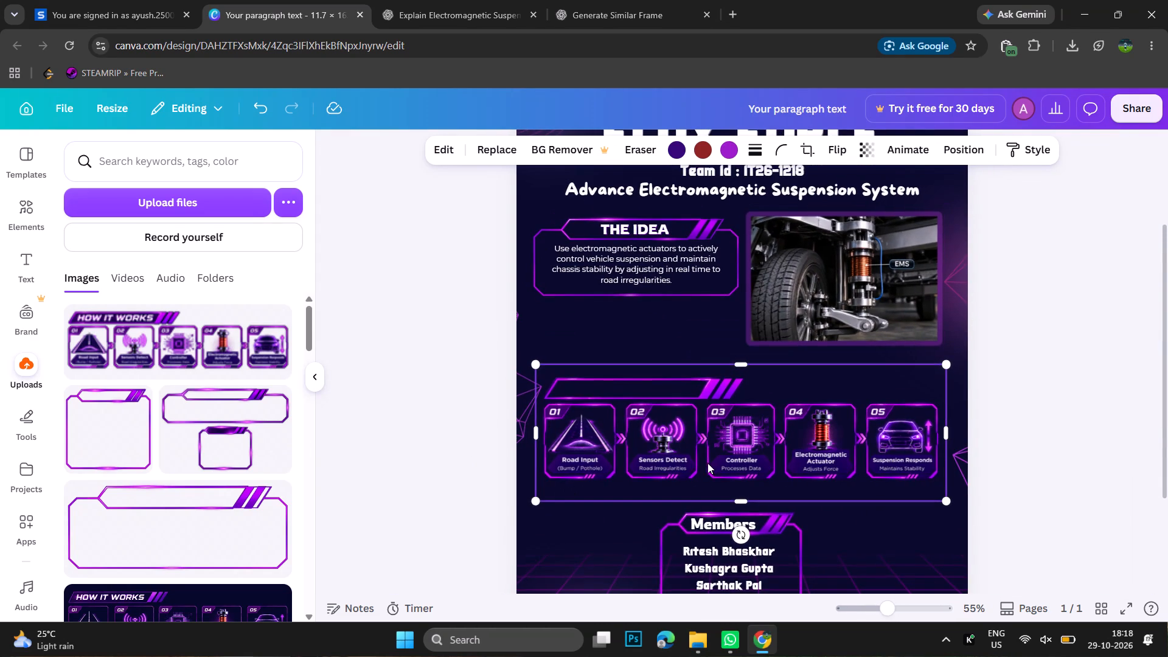
{"action": "left_click", "coordinate": [762, 418]}
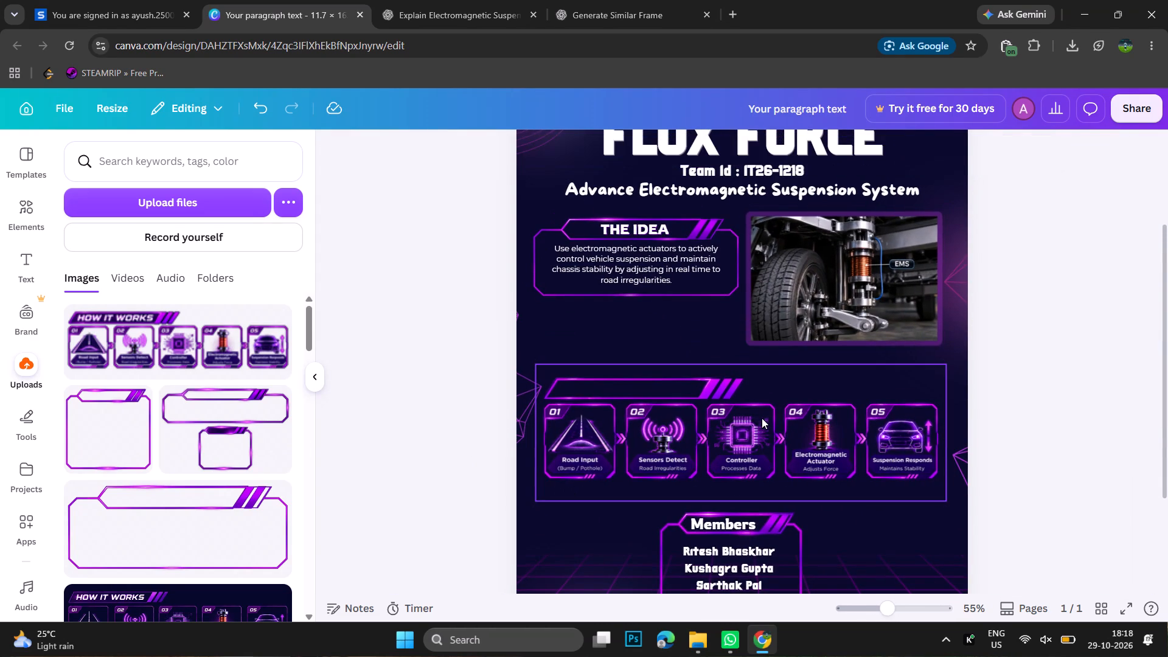
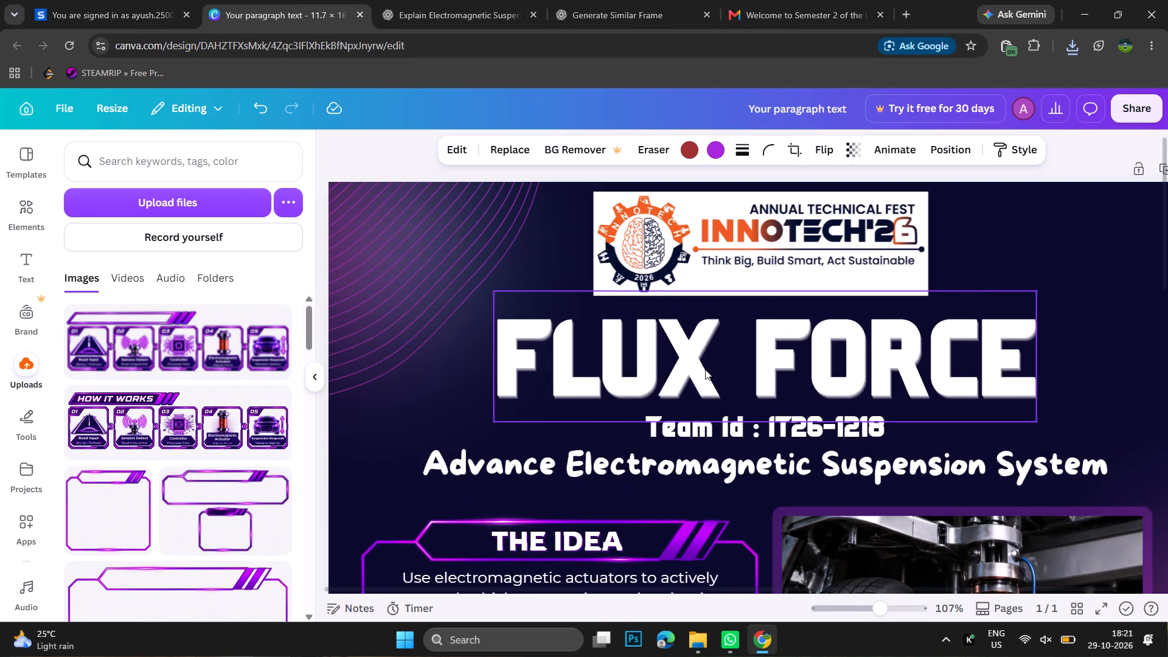
{"action": "scroll", "coordinate": [654, 367], "scroll_direction": "down", "scroll_amount": 1}
{"action": "left_click", "coordinate": [543, 260]}
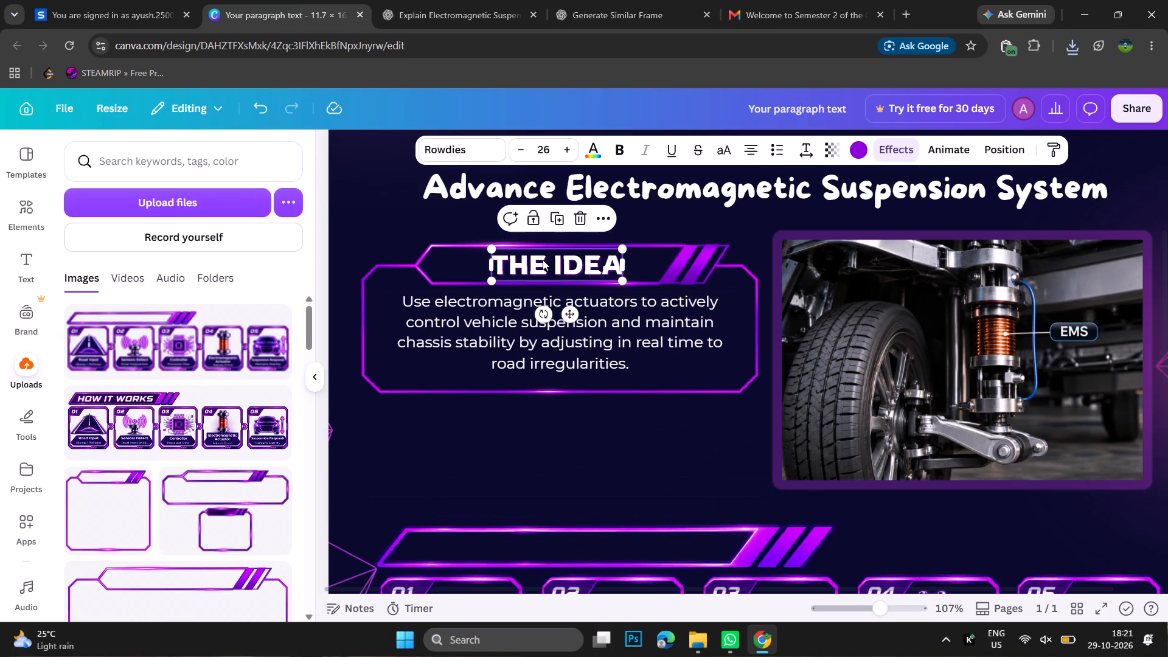
{"action": "right_click", "coordinate": [543, 260]}
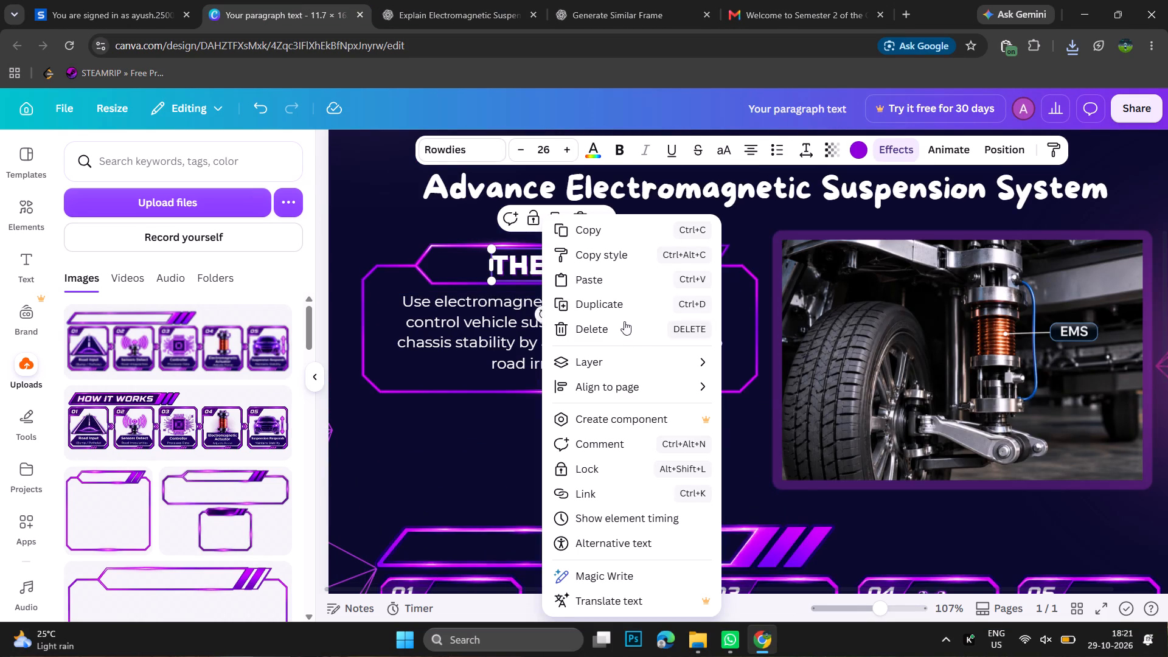
{"action": "left_click", "coordinate": [620, 301]}
{"action": "left_click_drag", "start_coordinate": [571, 271], "coordinate": [527, 537]}
Replace the copied heading's text with "HOW IT WORKS".
{"action": "left_click", "coordinate": [518, 543]}
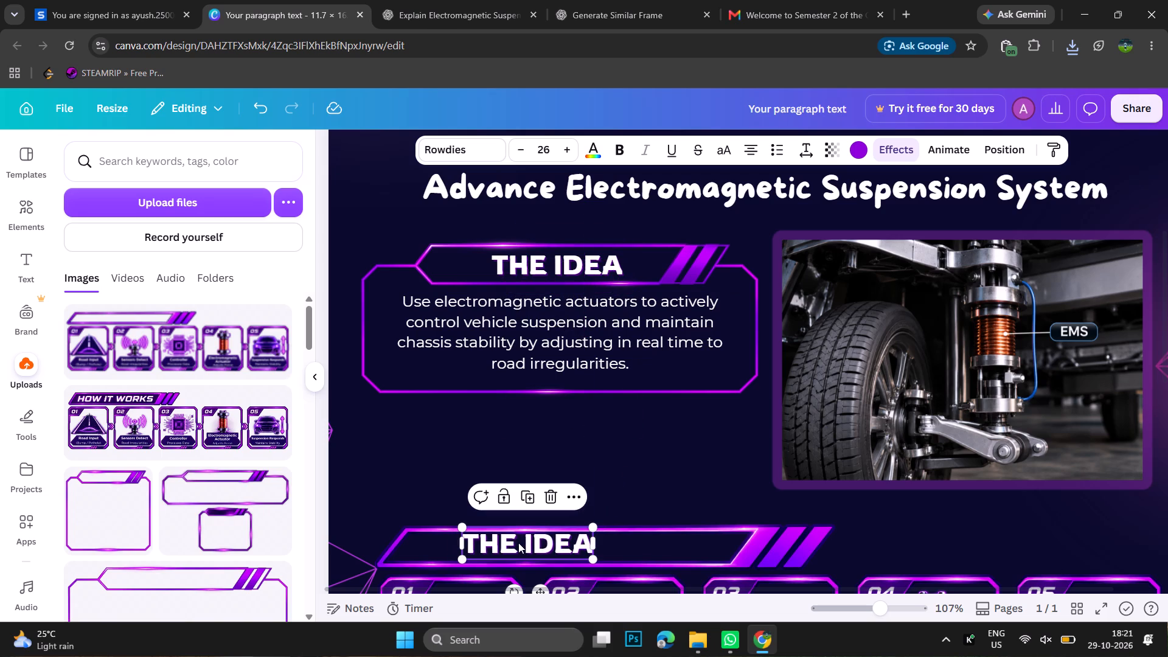
{"action": "type", "text": "HOW IT Q"}
{"action": "key", "text": "shift+BackSpace"}
{"action": "key", "text": "shift+w"}
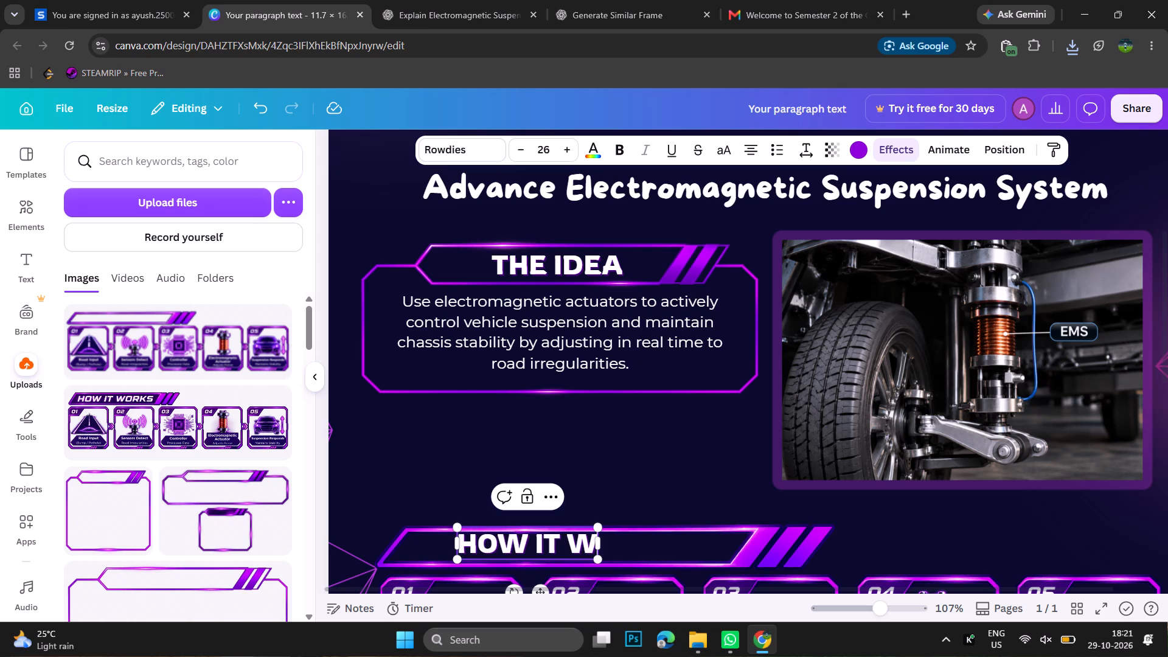
{"action": "key", "text": "o"}
{"action": "key", "text": "BackSpace"}
{"action": "type", "text": "ORKS"}
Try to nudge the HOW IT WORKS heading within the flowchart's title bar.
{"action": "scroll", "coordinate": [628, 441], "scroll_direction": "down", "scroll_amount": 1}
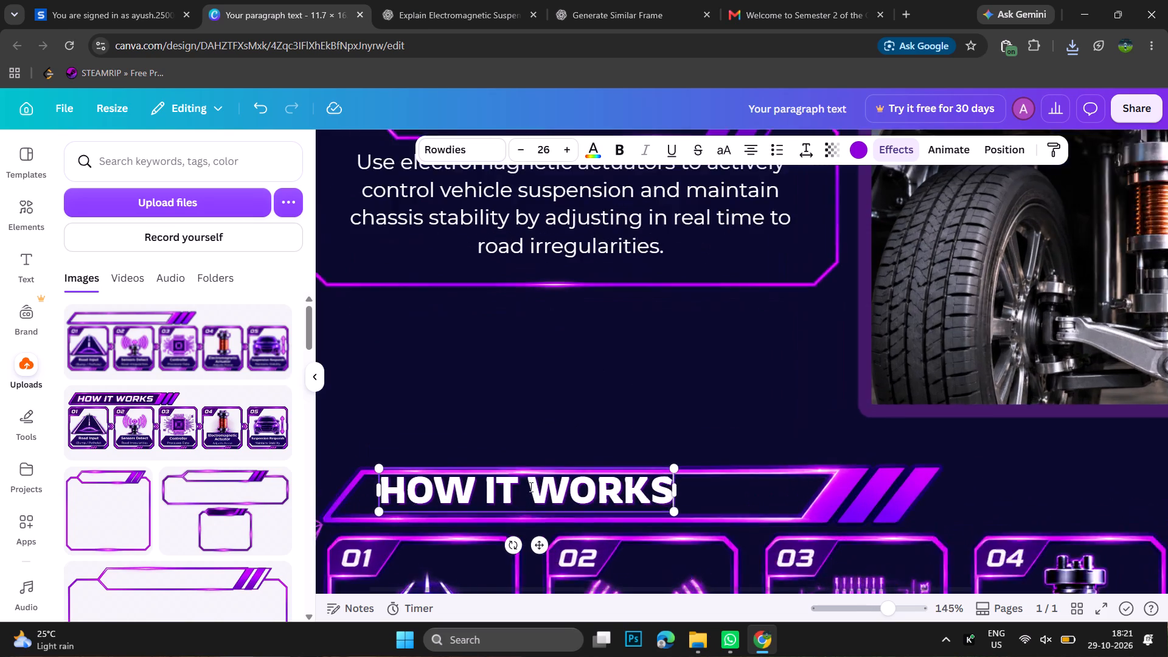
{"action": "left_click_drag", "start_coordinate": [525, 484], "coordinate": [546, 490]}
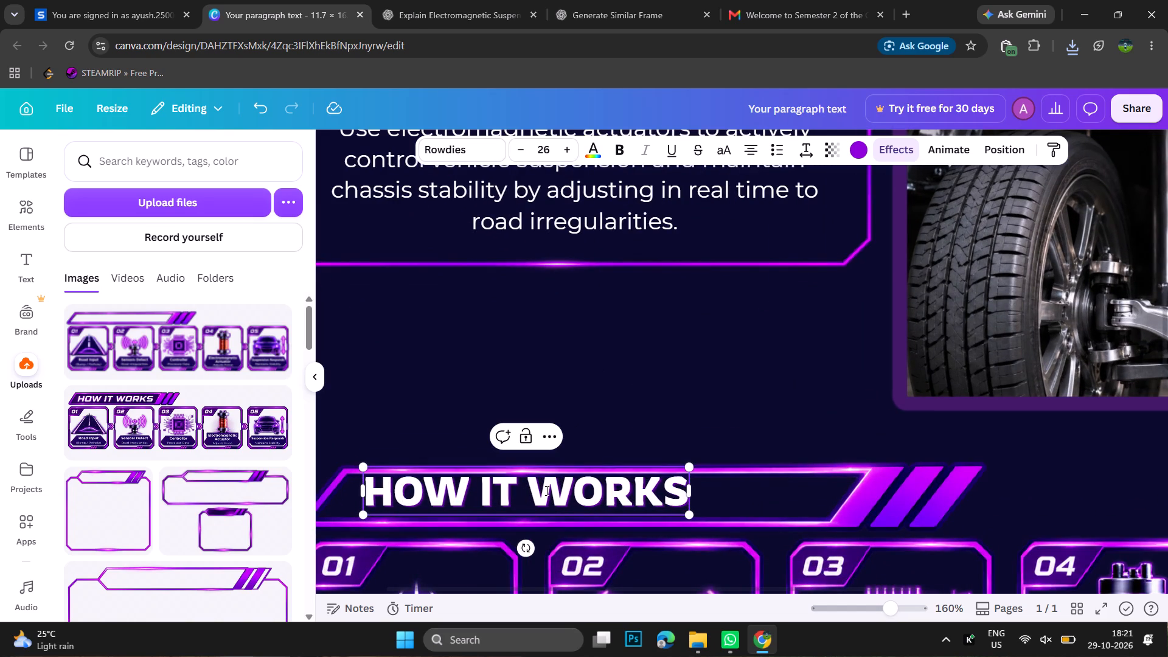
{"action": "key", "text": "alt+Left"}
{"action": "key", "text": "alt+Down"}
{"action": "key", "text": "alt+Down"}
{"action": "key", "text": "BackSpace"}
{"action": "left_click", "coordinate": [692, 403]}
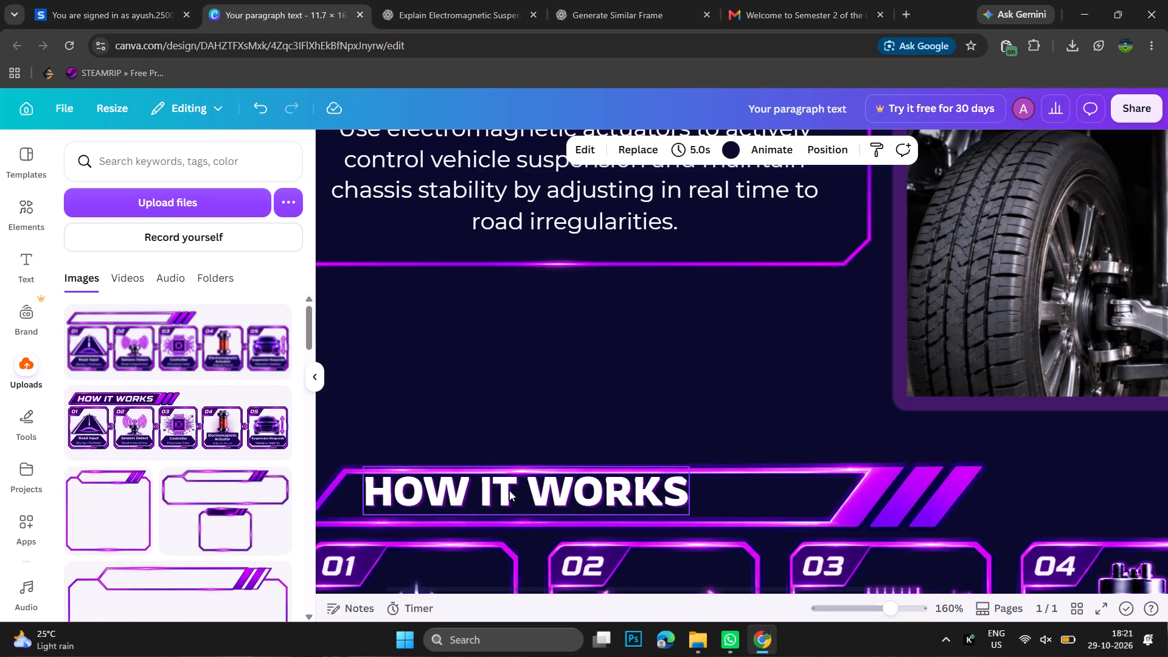
Nudge the HOW IT WORKS heading right and slightly down so it sits centred in the flowchart's title bar.
{"action": "left_click", "coordinate": [509, 490]}
{"action": "key", "text": "alt+Left"}
{"action": "key", "text": "alt+Down"}
{"action": "key", "text": "alt+Right"}
{"action": "key", "text": "alt+Right"}
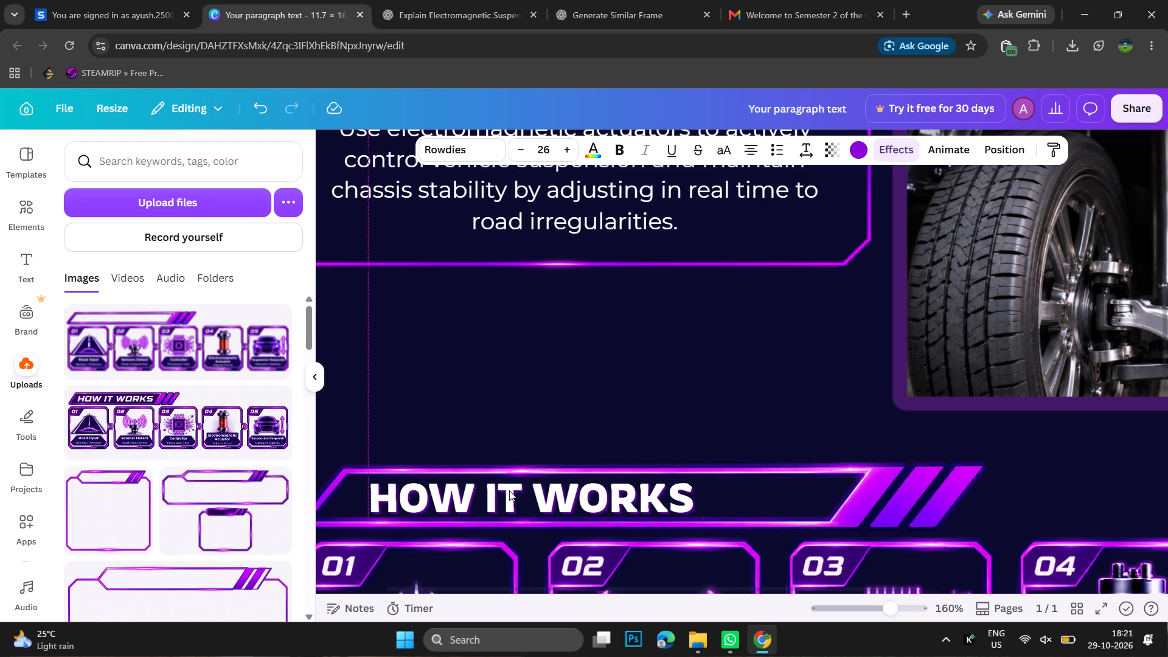
{"action": "key", "text": "alt+Up"}
{"action": "key", "text": "alt+Right"}
{"action": "key", "text": "alt+Down"}
{"action": "key", "text": "alt+Up"}
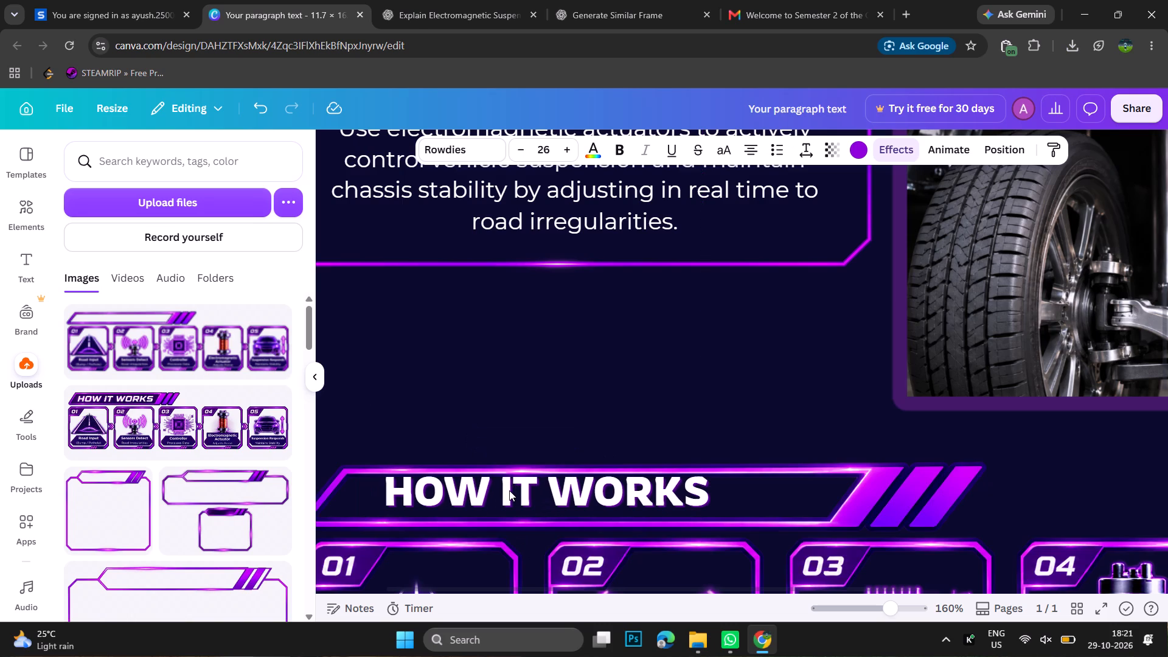
{"action": "key", "text": "alt+Down"}
{"action": "key", "text": "alt+Up"}
{"action": "key", "text": "alt+Right"}
{"action": "key", "text": "alt+Right"}
{"action": "key", "text": "alt+Down"}
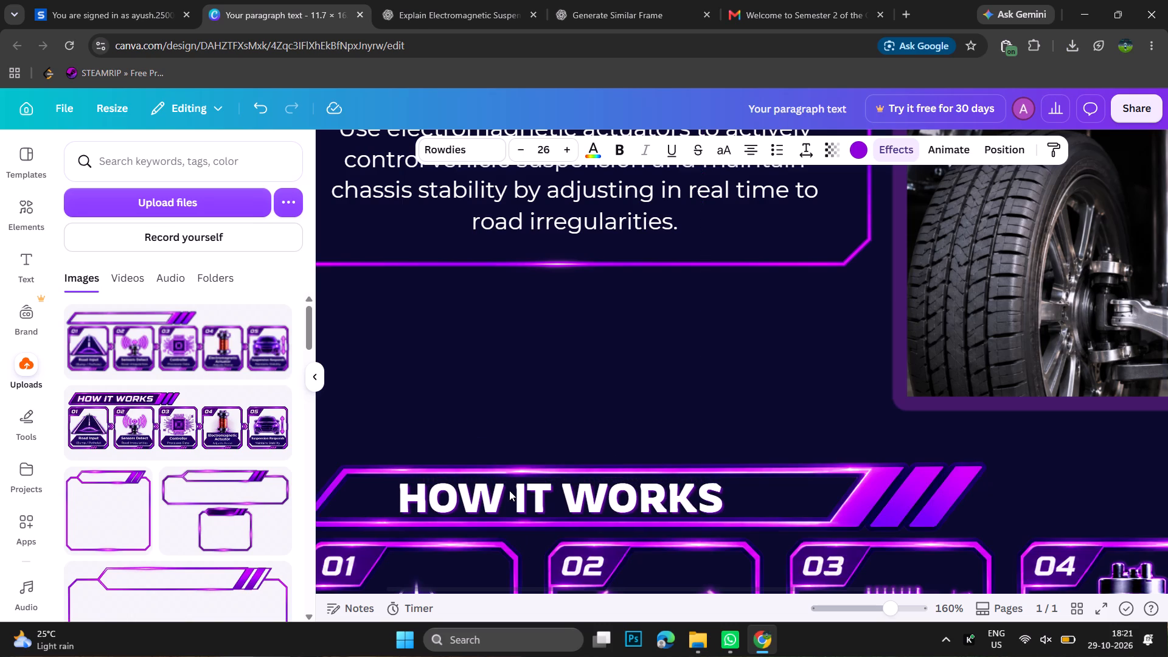
{"action": "left_click", "coordinate": [466, 310]}
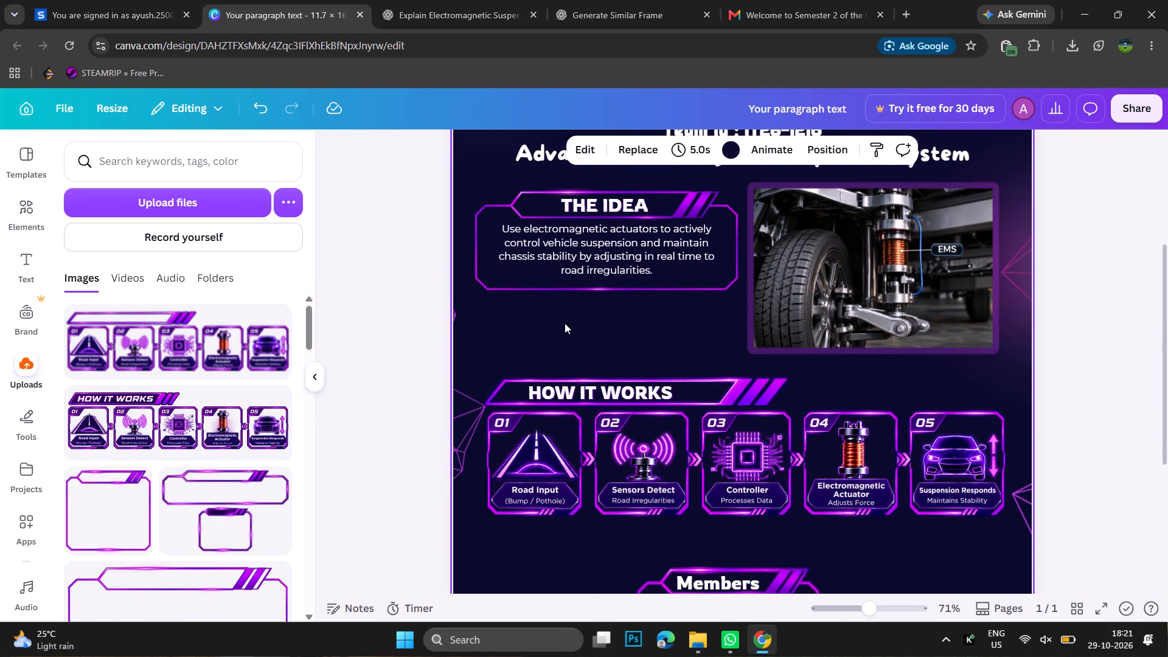
Reduce the HOW IT WORKS heading's font size to 25.
{"action": "scroll", "coordinate": [611, 342], "scroll_direction": "down", "scroll_amount": 1}
{"action": "left_click", "coordinate": [602, 360]}
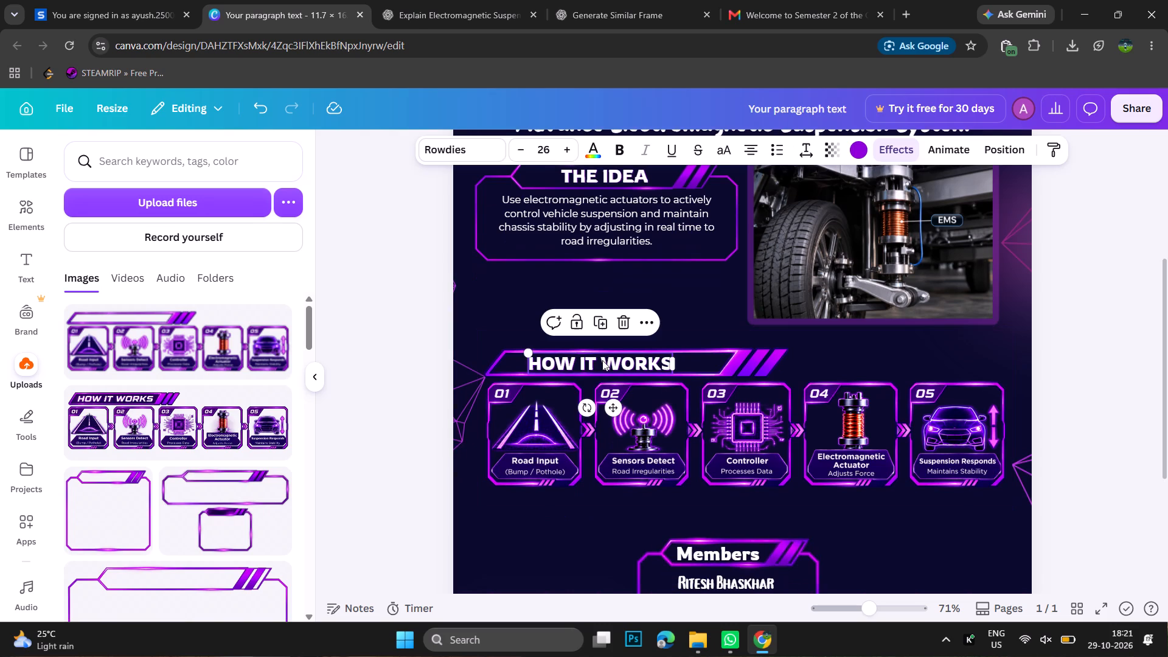
{"action": "left_click", "coordinate": [515, 147]}
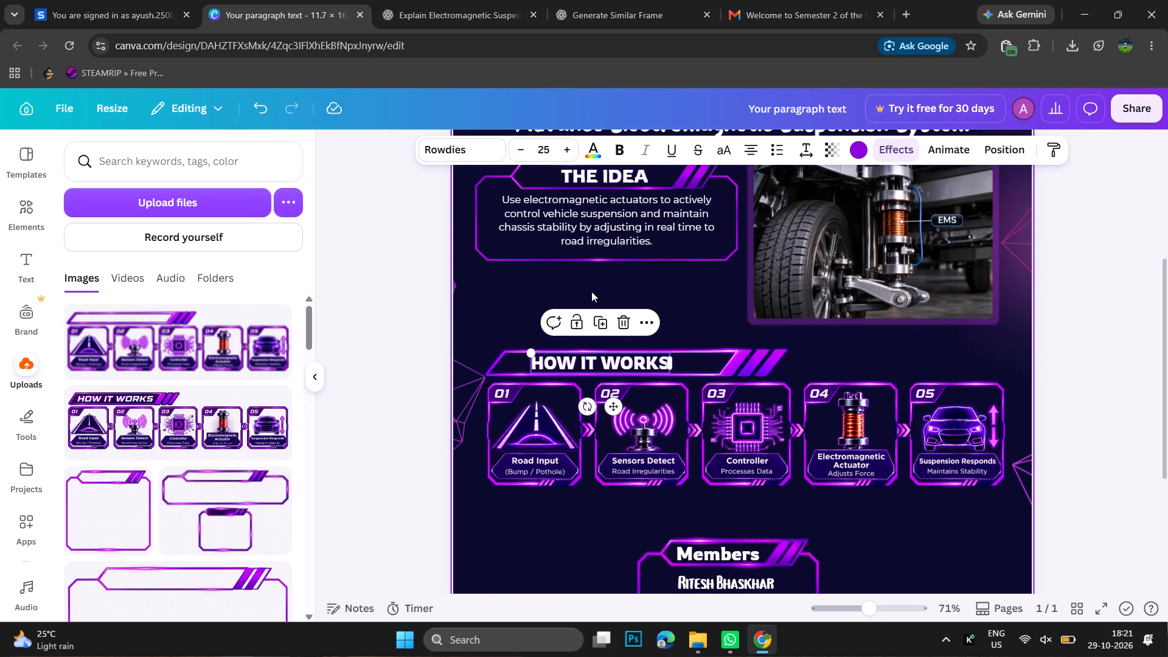
{"action": "left_click", "coordinate": [503, 285]}
Nudge the HOW IT WORKS heading slightly right within the flowchart's title bar.
{"action": "left_click", "coordinate": [473, 0]}
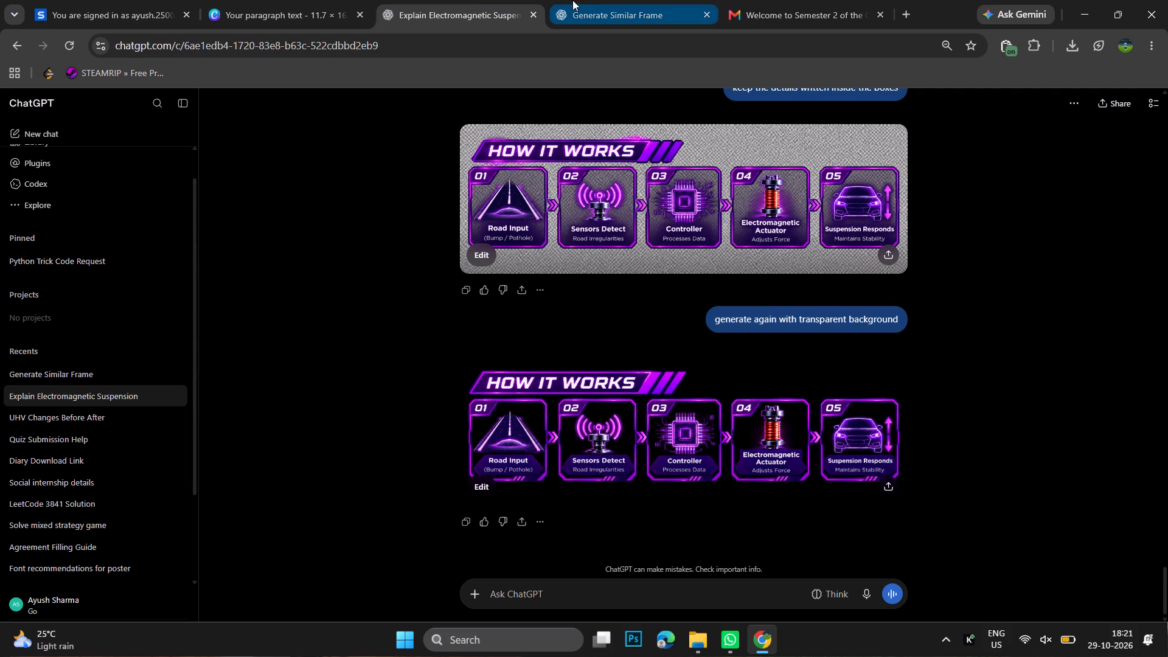
{"action": "left_click", "coordinate": [321, 0]}
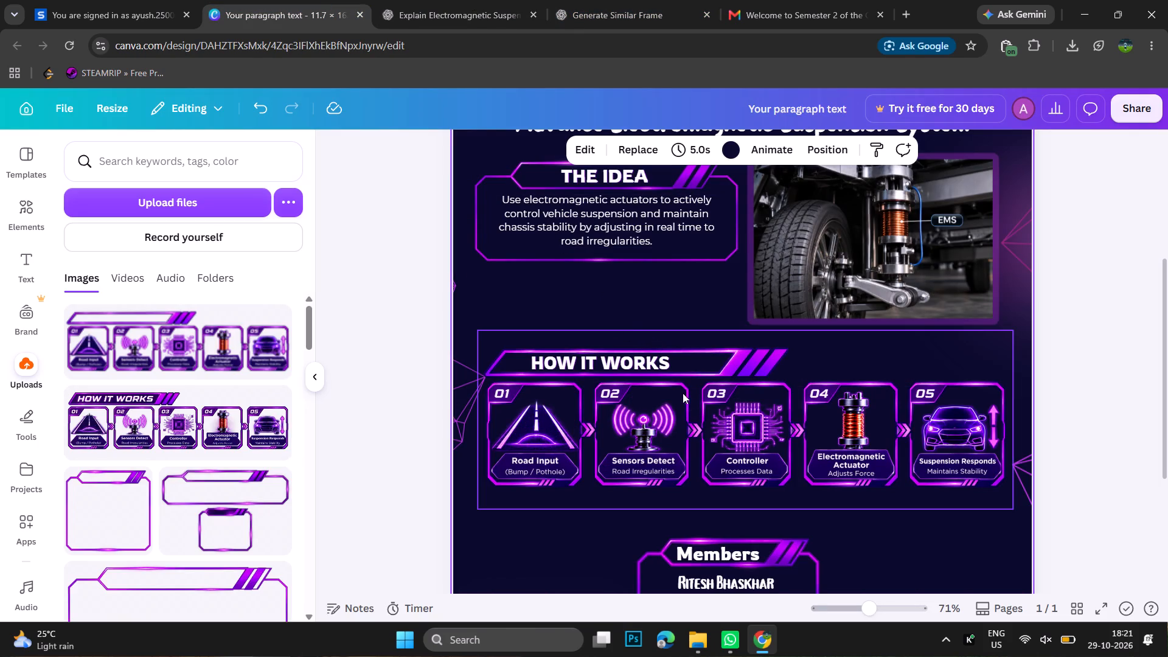
{"action": "left_click", "coordinate": [628, 359]}
{"action": "key", "text": "alt+Right"}
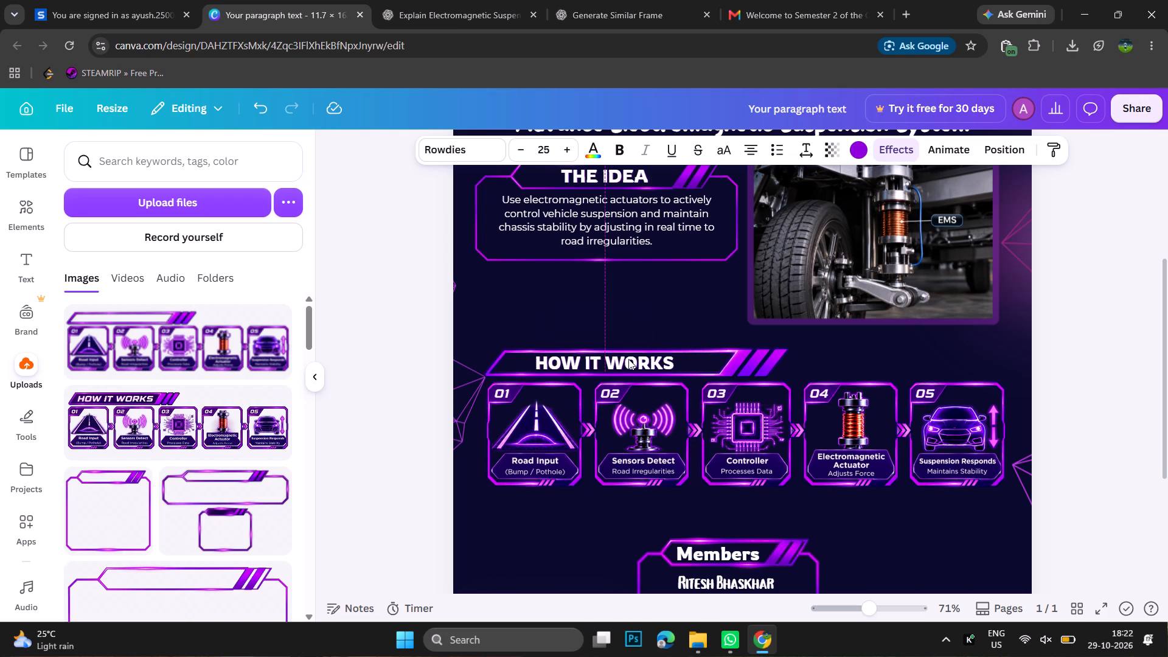
{"action": "key", "text": "alt+Right"}
{"action": "key", "text": "alt+Right"}
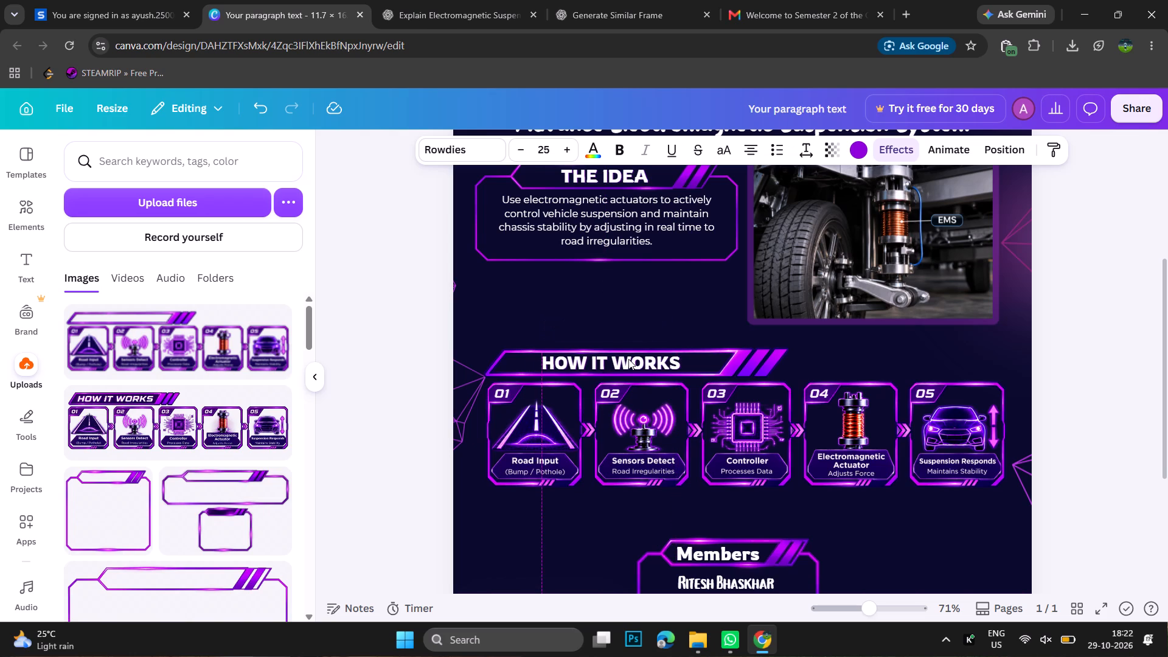
{"action": "key", "text": "alt+Left"}
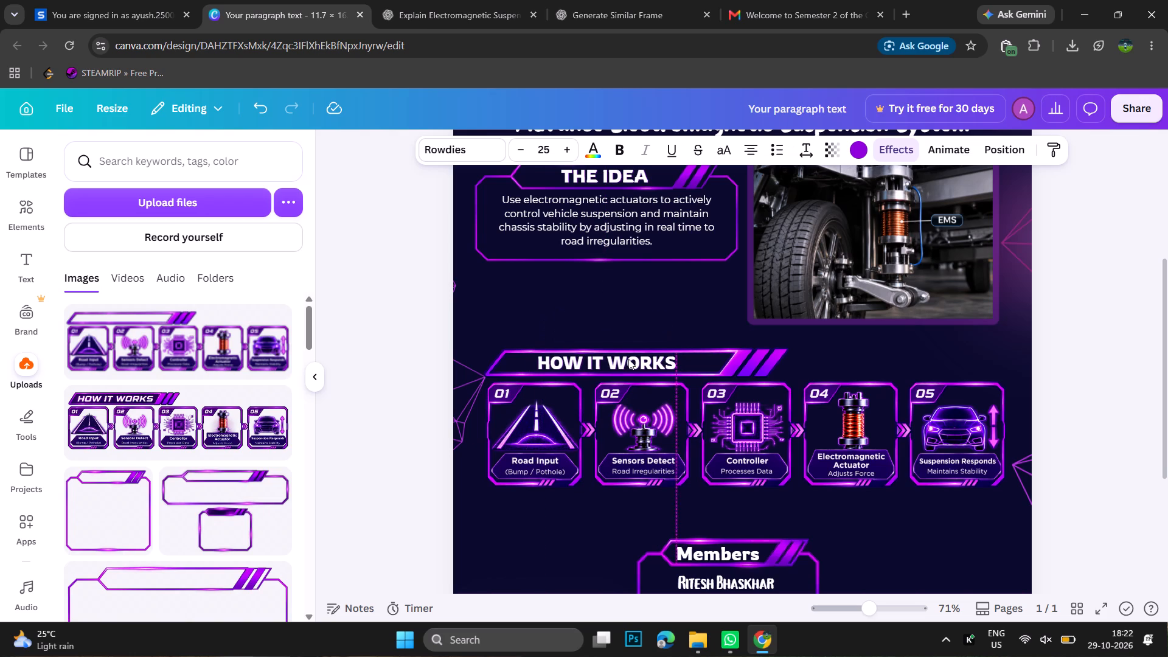
{"action": "key", "text": "alt+Right"}
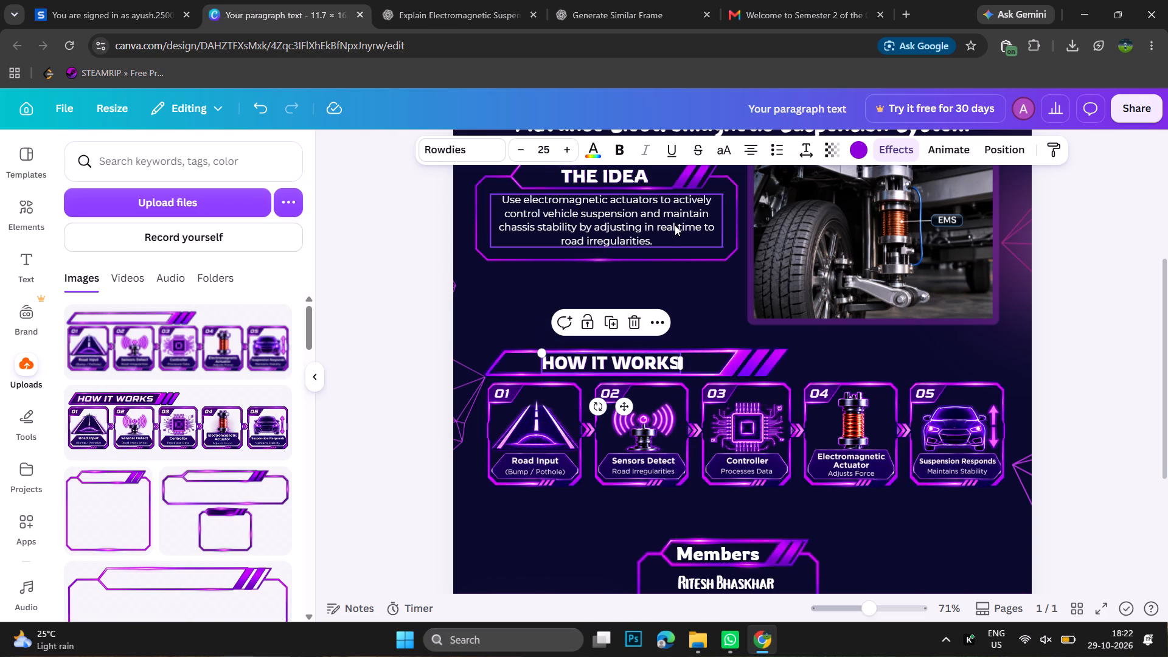
Open the text effect settings of THE IDEA heading.
{"action": "scroll", "coordinate": [675, 225], "scroll_direction": "up", "scroll_amount": 1}
{"action": "left_click", "coordinate": [608, 252]}
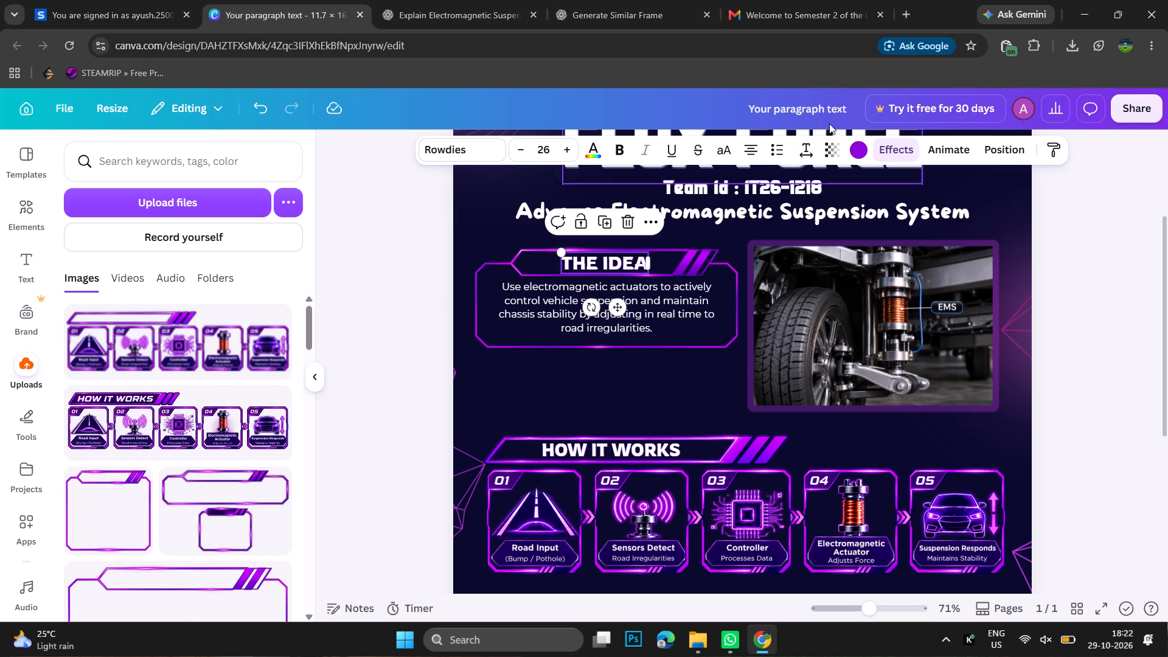
{"action": "left_click", "coordinate": [888, 149]}
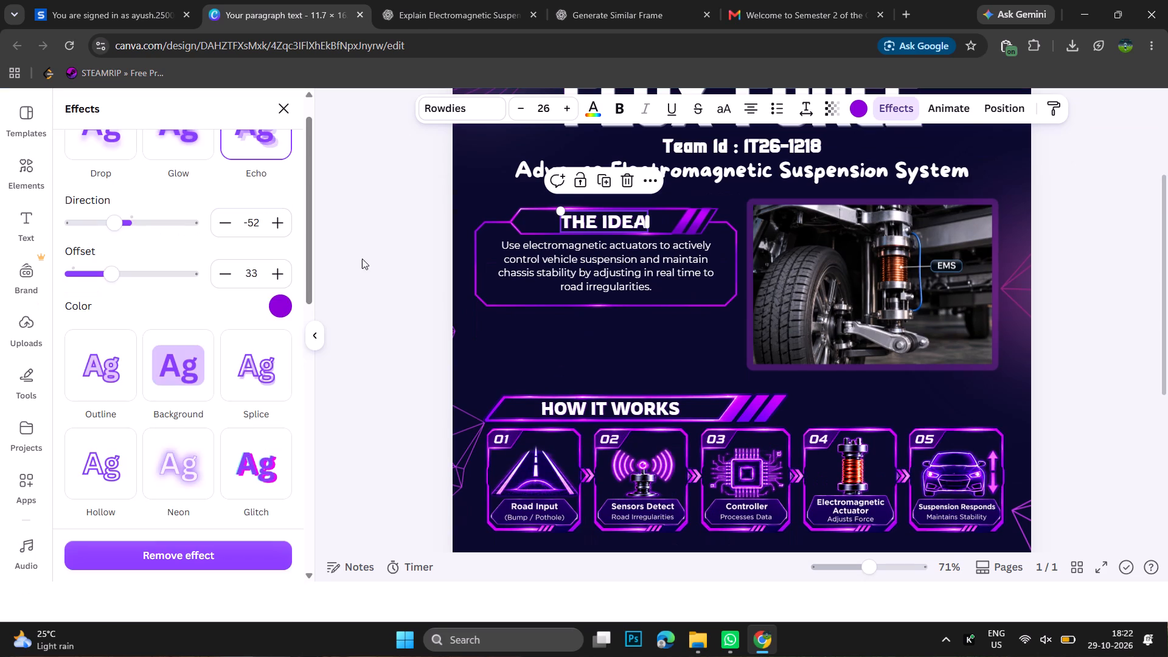
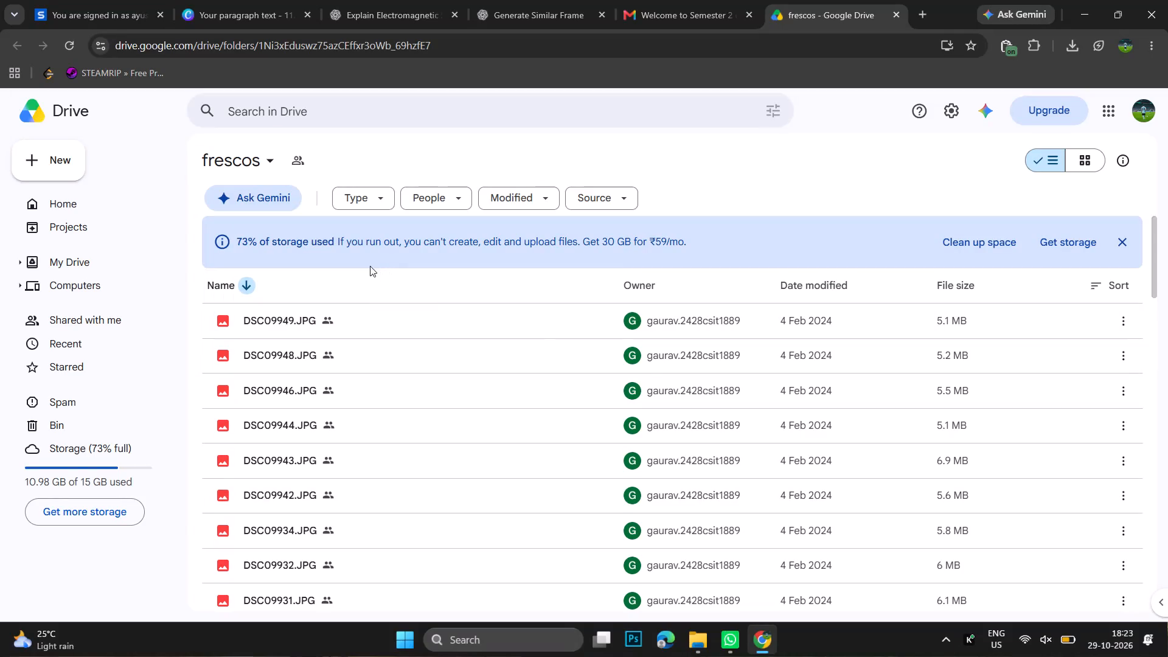
In Google Drive, preview the photo DSC09949.JPG from the frescos folder and advance to the photo after it.
{"action": "double_click", "coordinate": [282, 319]}
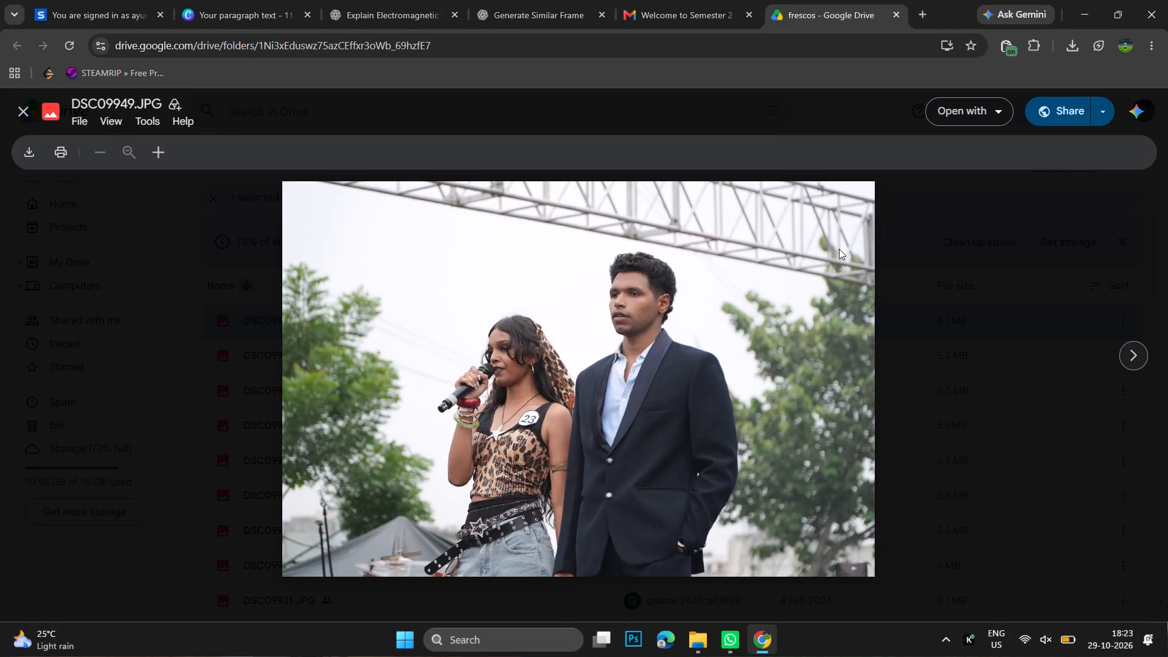
{"action": "left_click", "coordinate": [1127, 371]}
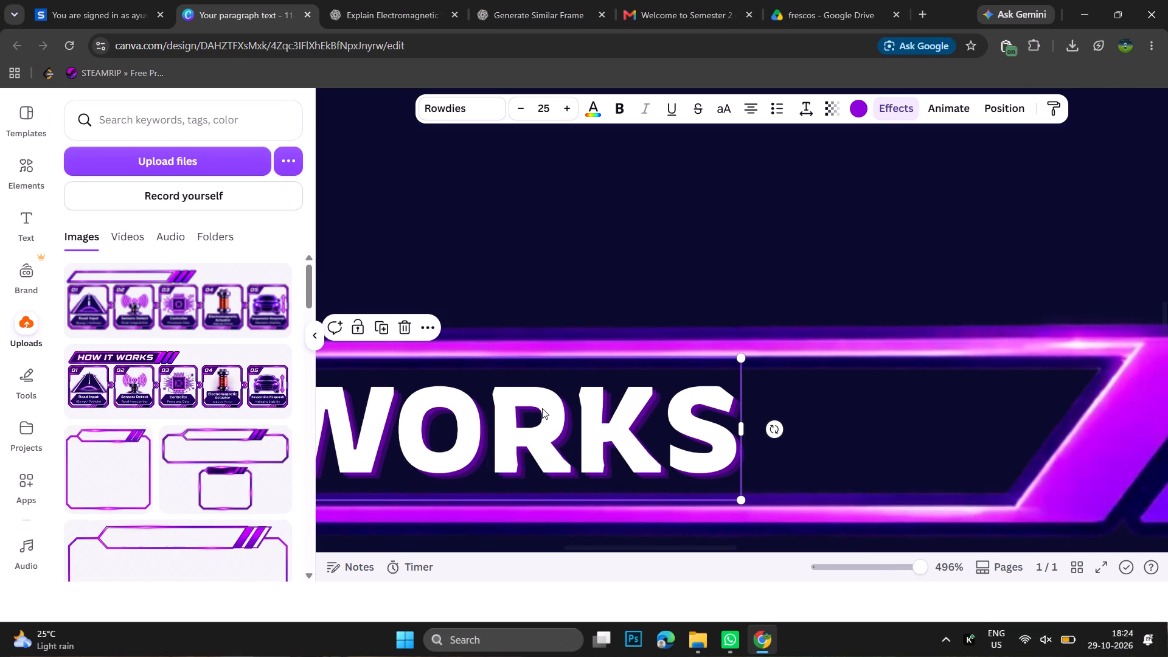
{"action": "scroll", "coordinate": [484, 438], "scroll_direction": "right", "scroll_amount": 4}
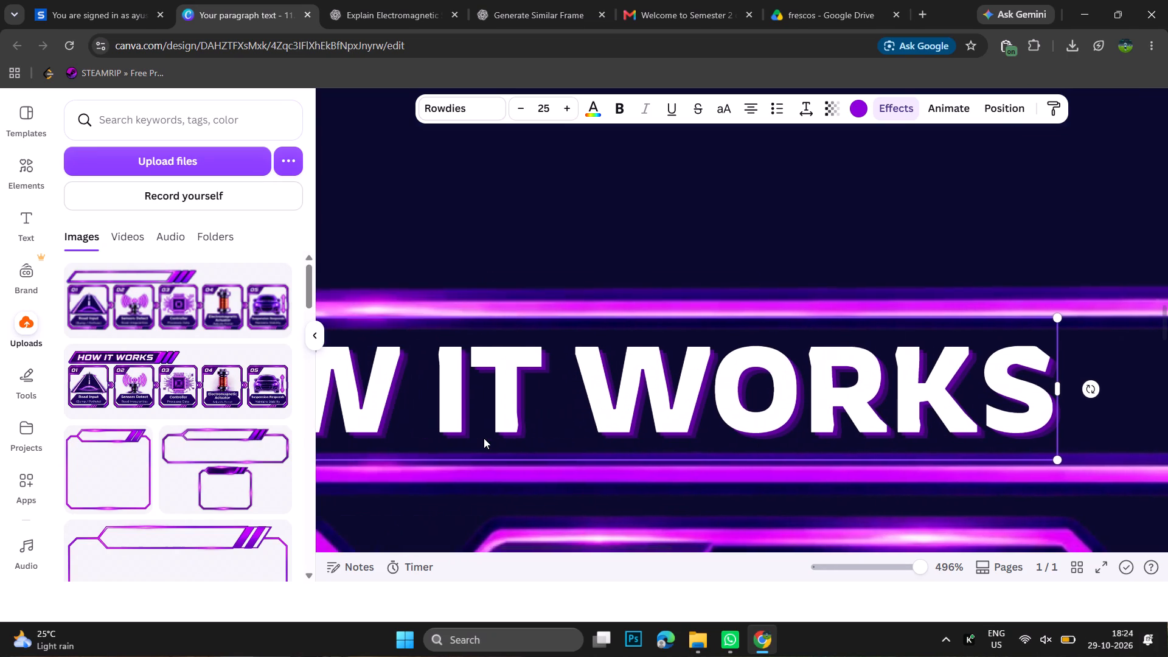
{"action": "scroll", "coordinate": [484, 438], "scroll_direction": "right", "scroll_amount": 4}
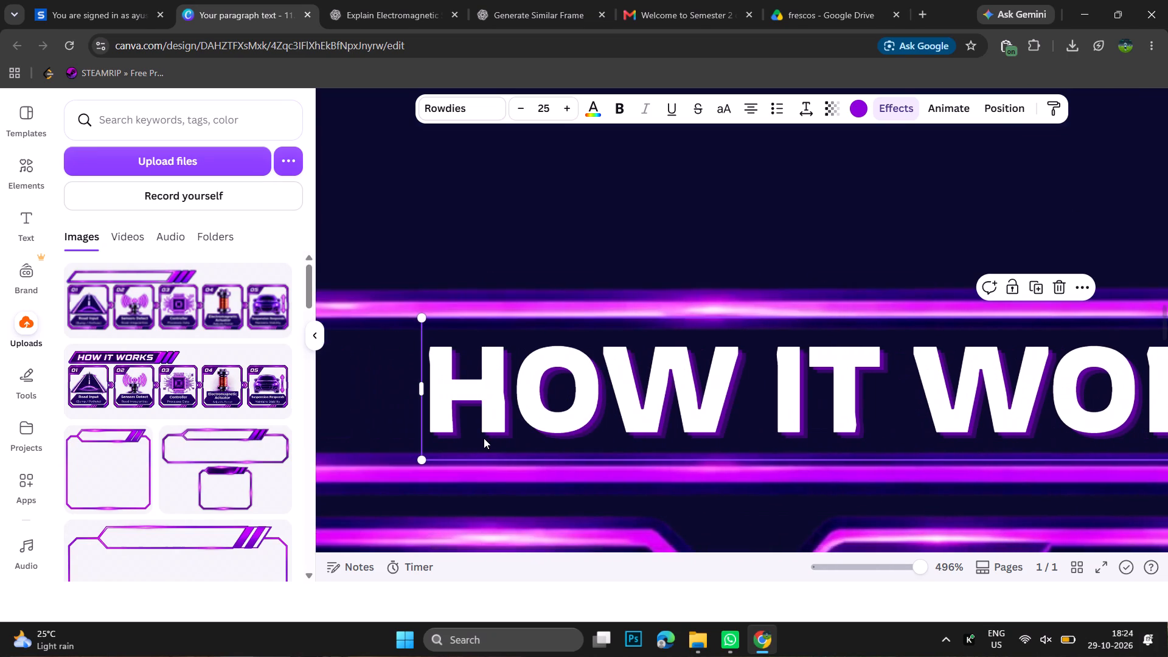
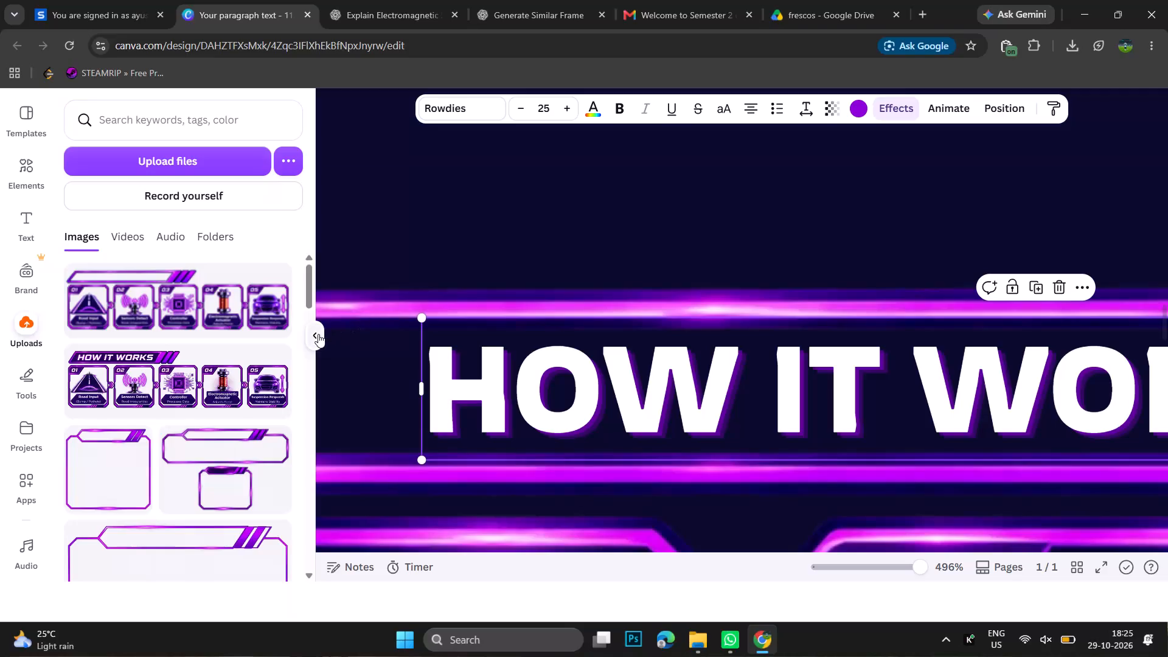
Examine the poster's overall layout, from the title and THE IDEA section down to the Members box.
{"action": "left_click", "coordinate": [318, 334]}
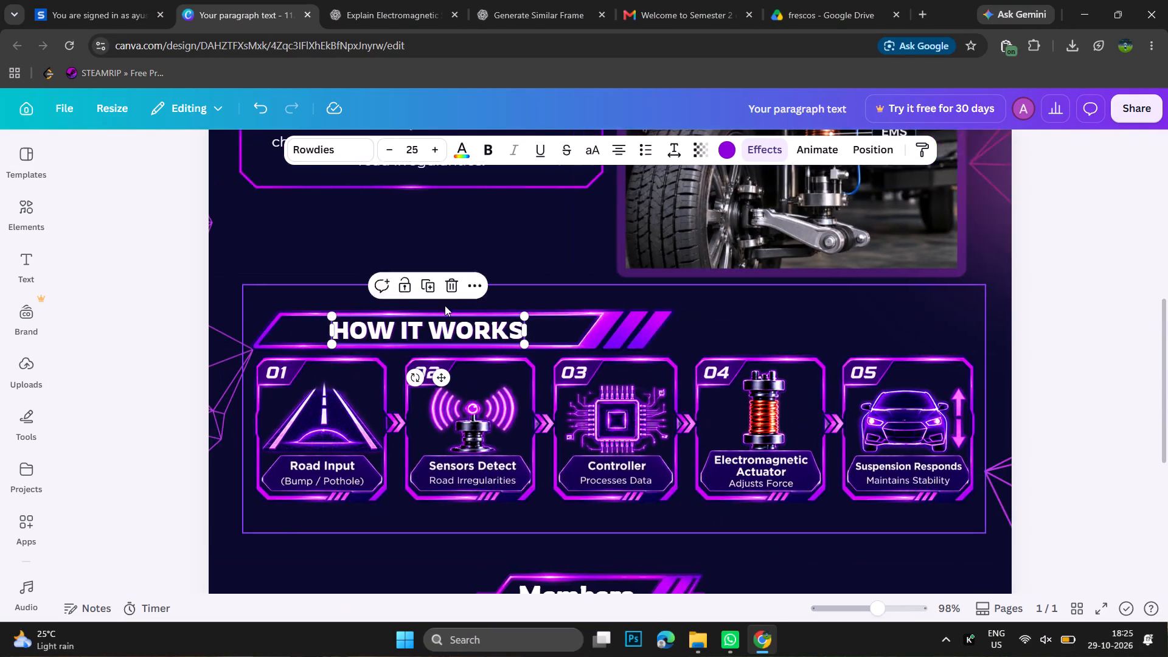
{"action": "scroll", "coordinate": [445, 305], "scroll_direction": "up", "scroll_amount": 1}
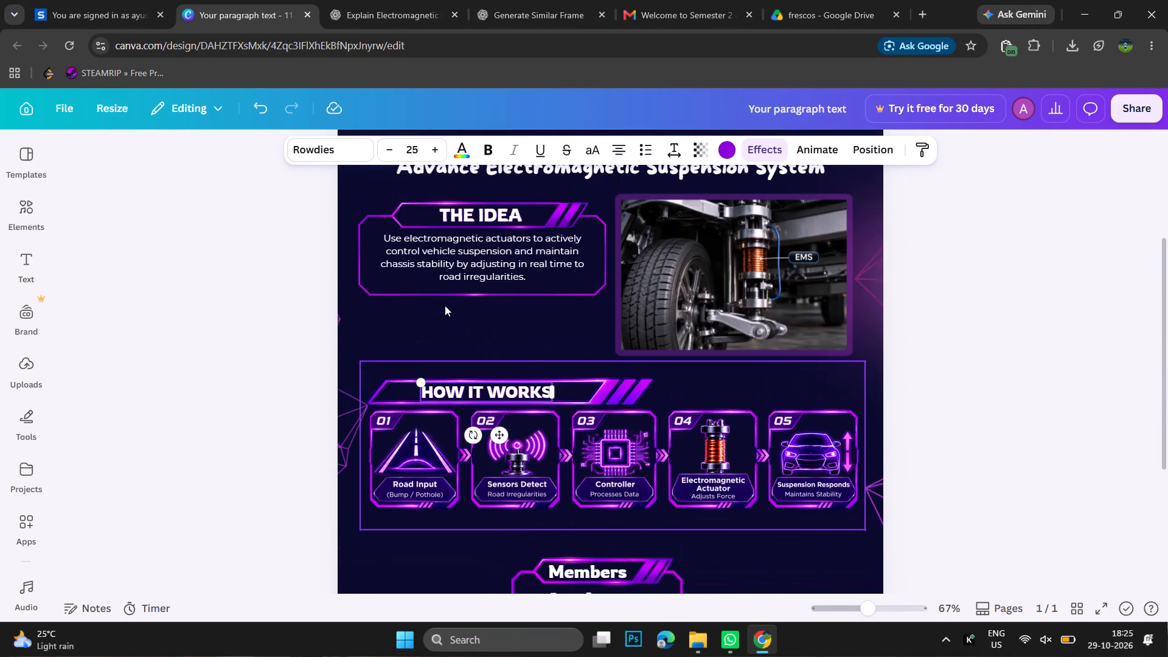
{"action": "scroll", "coordinate": [445, 305], "scroll_direction": "up", "scroll_amount": 1}
{"action": "left_click", "coordinate": [273, 307]}
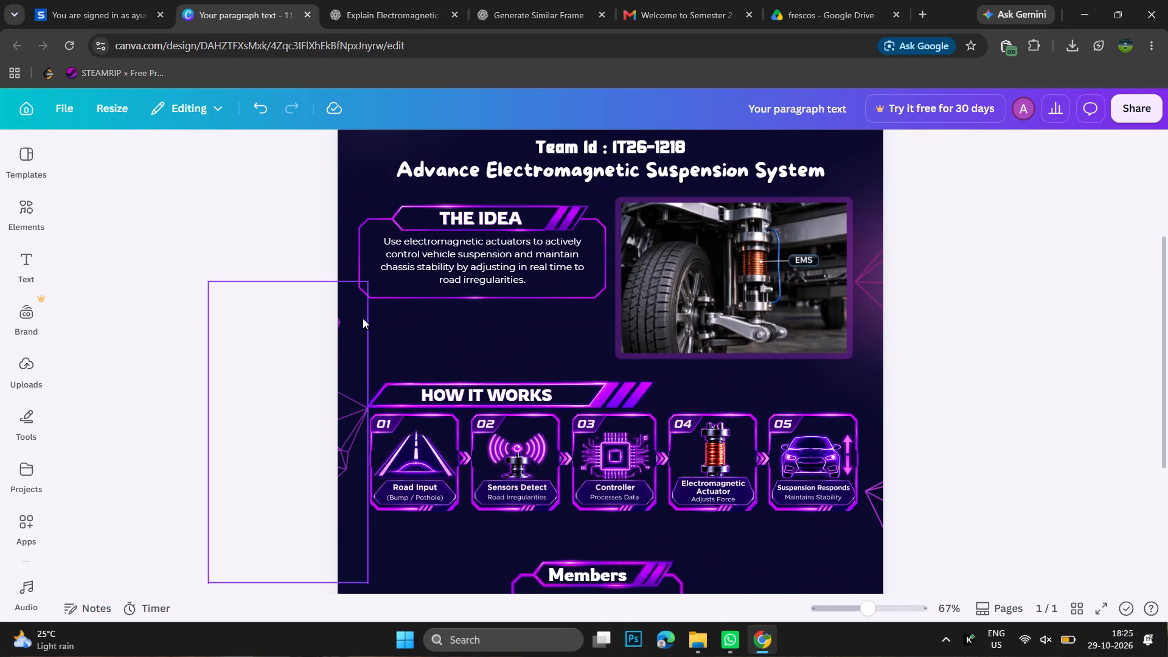
{"action": "scroll", "coordinate": [364, 318], "scroll_direction": "down", "scroll_amount": 2}
{"action": "scroll", "coordinate": [364, 318], "scroll_direction": "up", "scroll_amount": 2}
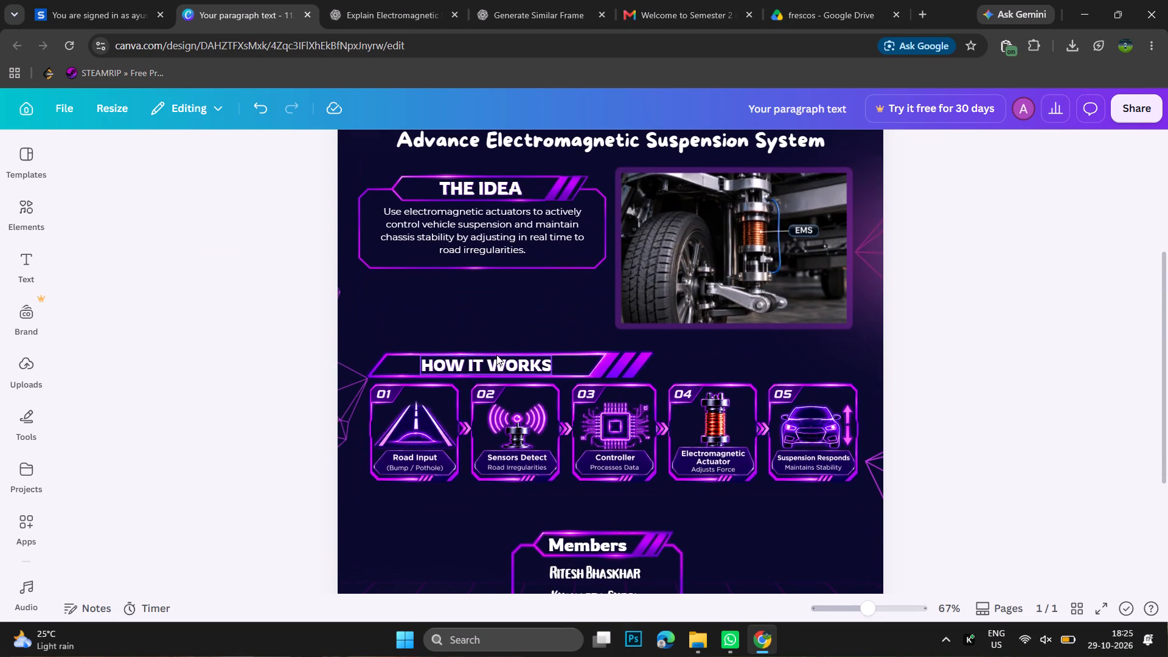
{"action": "scroll", "coordinate": [496, 355], "scroll_direction": "down", "scroll_amount": 1}
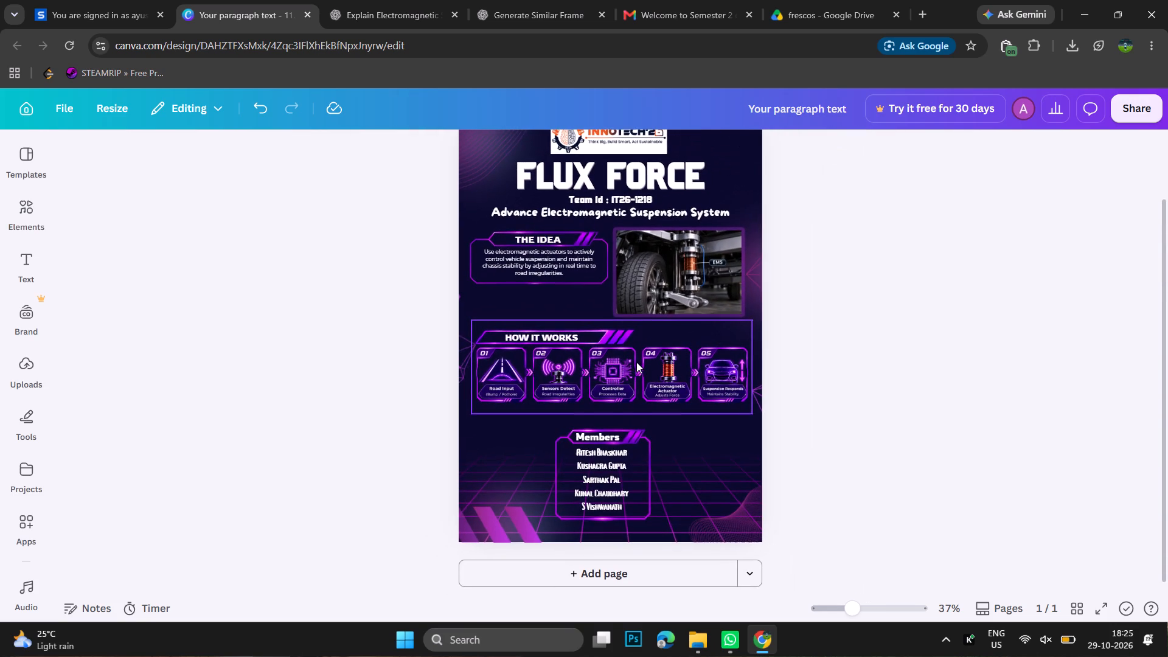
{"action": "scroll", "coordinate": [890, 362], "scroll_direction": "up", "scroll_amount": 1}
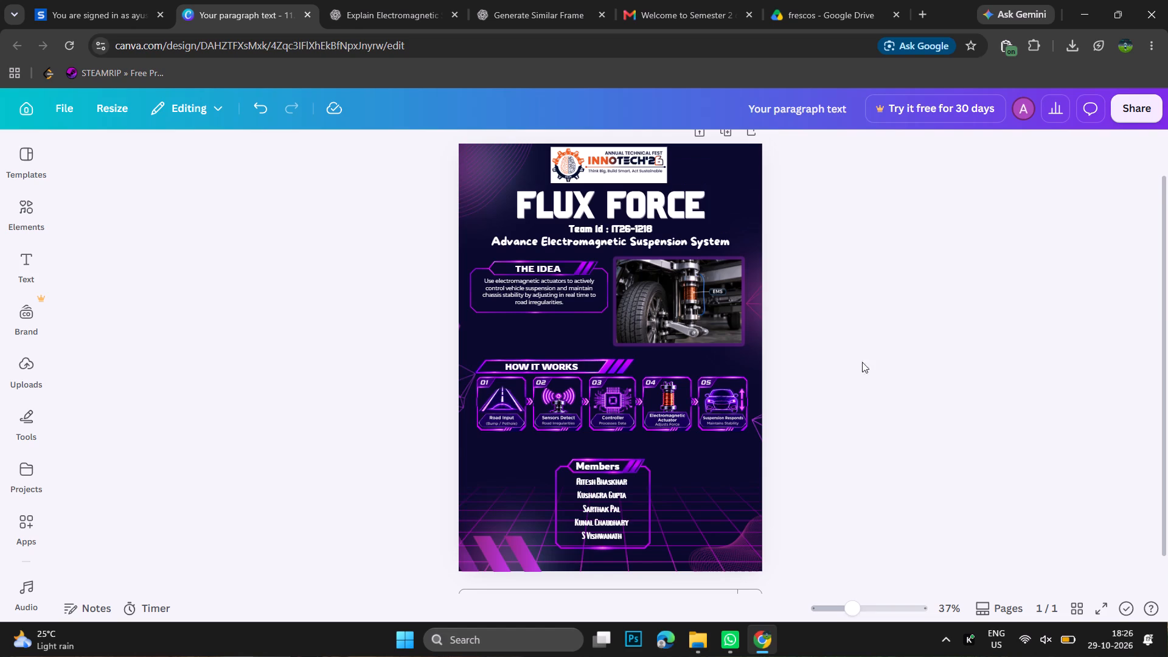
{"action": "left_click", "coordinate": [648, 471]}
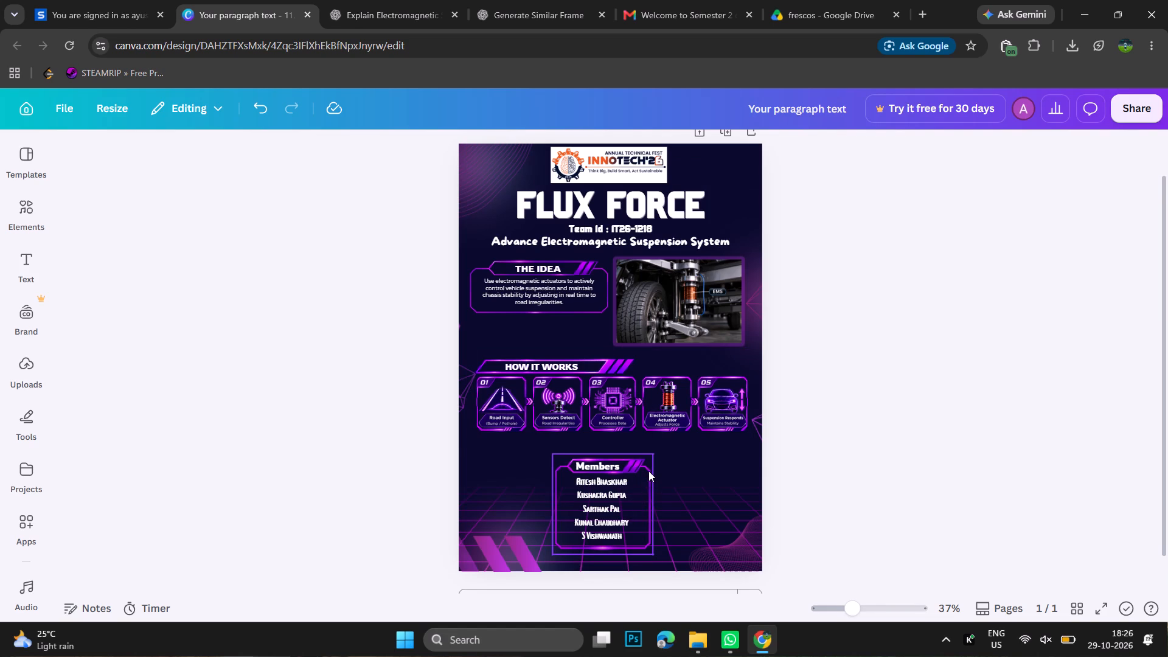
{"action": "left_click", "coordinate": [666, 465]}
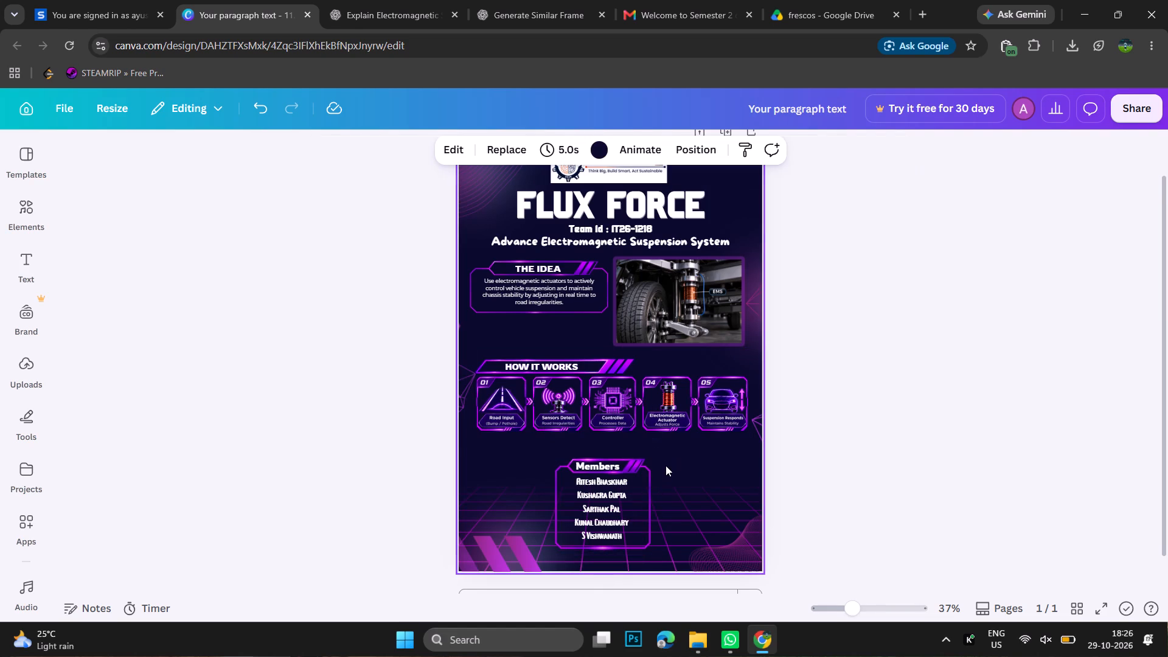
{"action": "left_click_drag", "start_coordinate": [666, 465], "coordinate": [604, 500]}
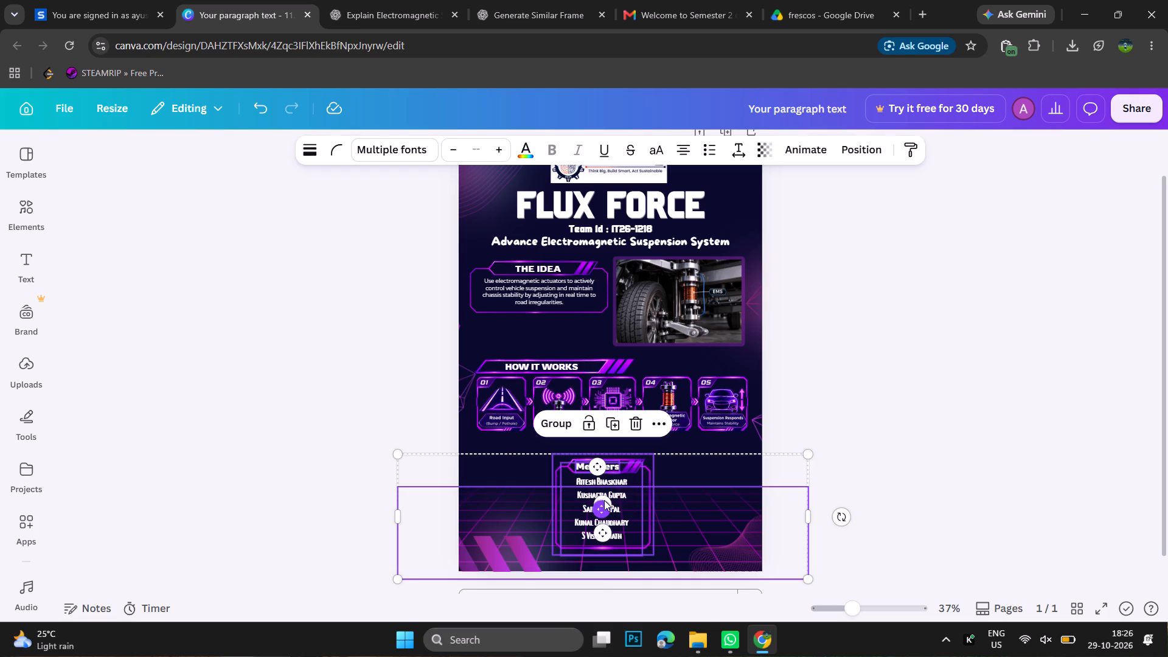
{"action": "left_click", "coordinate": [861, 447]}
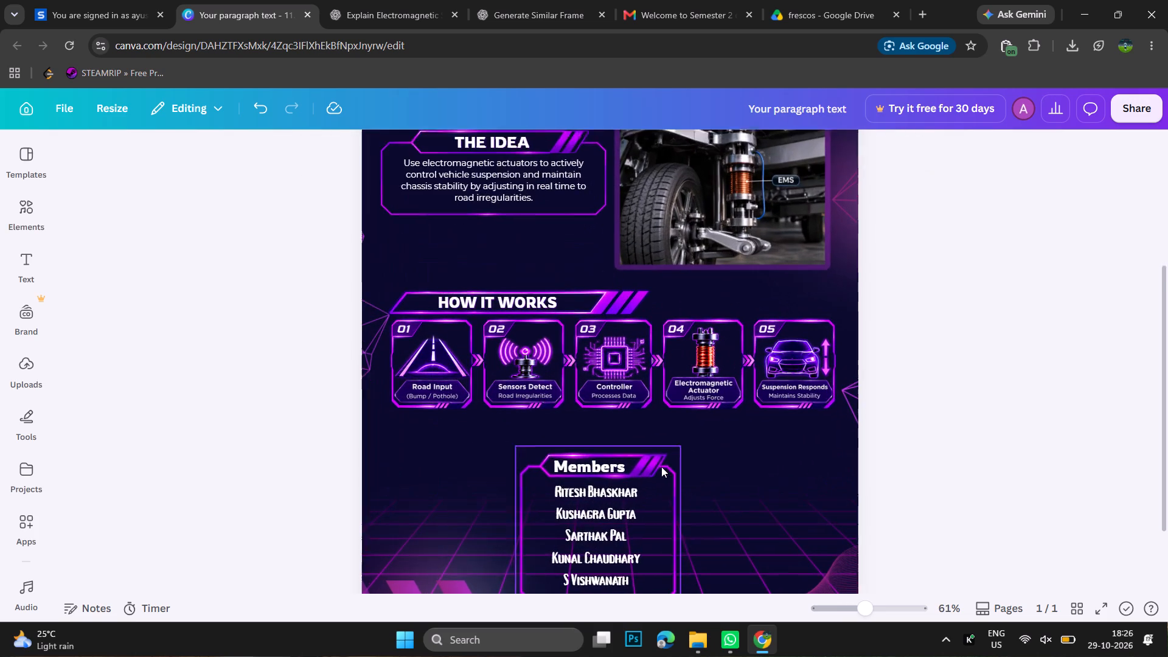
Group the Members heading, its frame and the list of member names into one object.
{"action": "left_click_drag", "start_coordinate": [647, 434], "coordinate": [625, 497]}
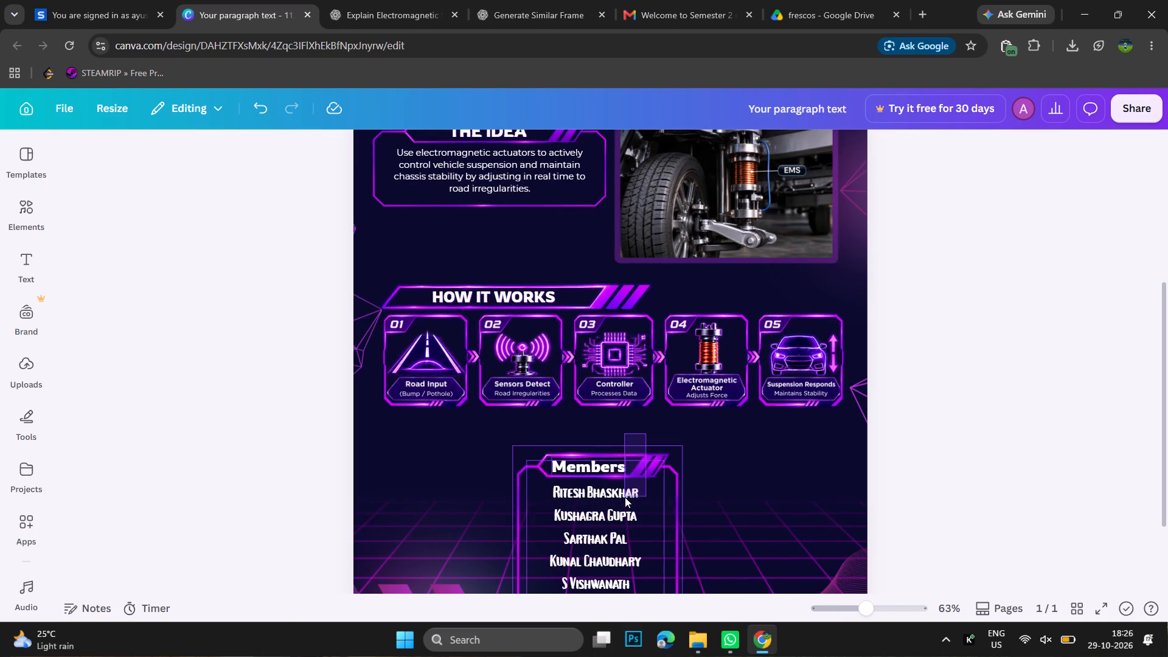
{"action": "right_click", "coordinate": [625, 497]}
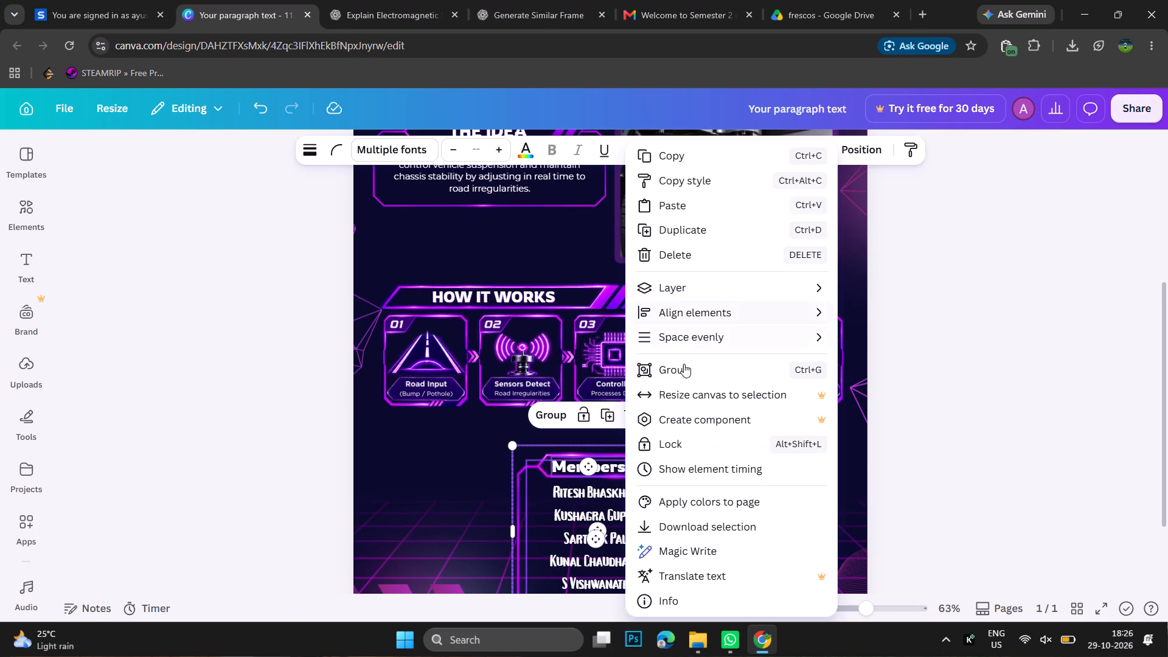
{"action": "left_click", "coordinate": [681, 370]}
Nudge the grouped Members box down the poster, leaving a gap of about 0.81 below the HOW IT WORKS section.
{"action": "scroll", "coordinate": [749, 452], "scroll_direction": "down", "scroll_amount": 1}
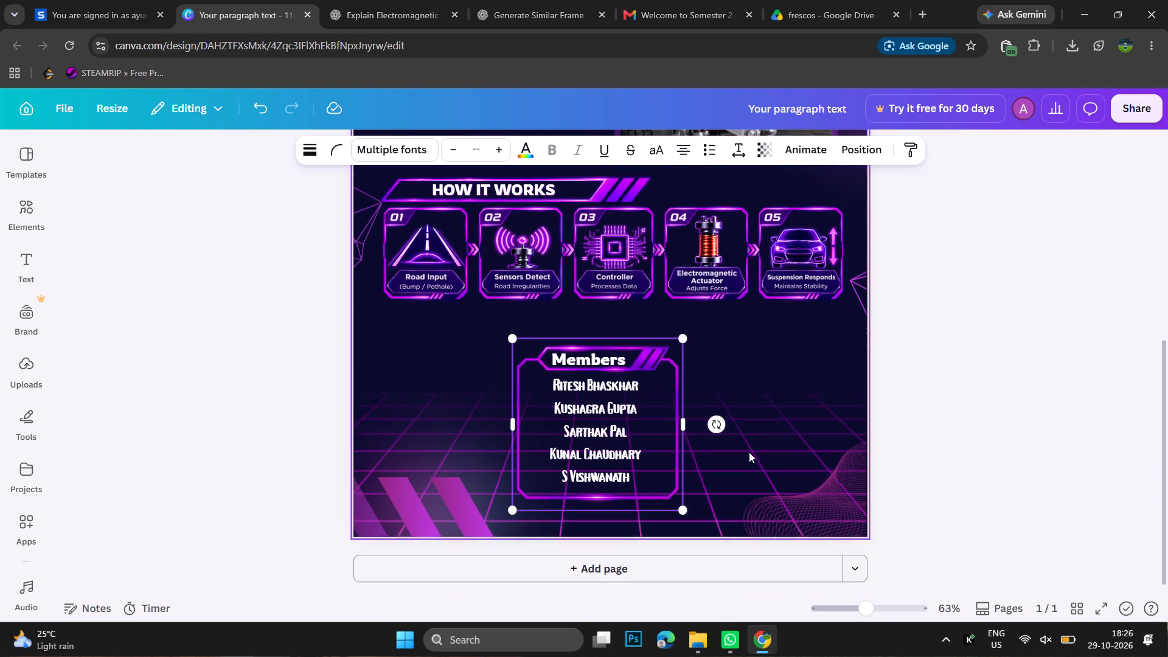
{"action": "scroll", "coordinate": [749, 452], "scroll_direction": "down", "scroll_amount": 1}
{"action": "key", "text": "alt+Down"}
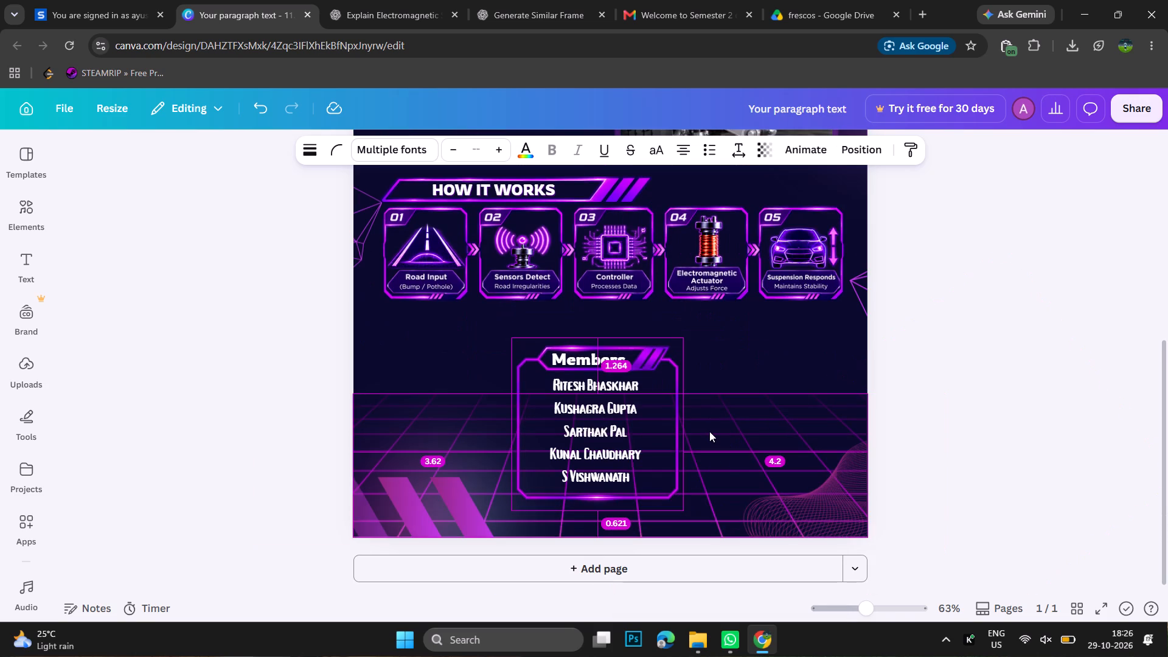
{"action": "key", "text": "alt+Down"}
{"action": "key", "text": "alt+Down"}
{"action": "left_click", "coordinate": [742, 363]}
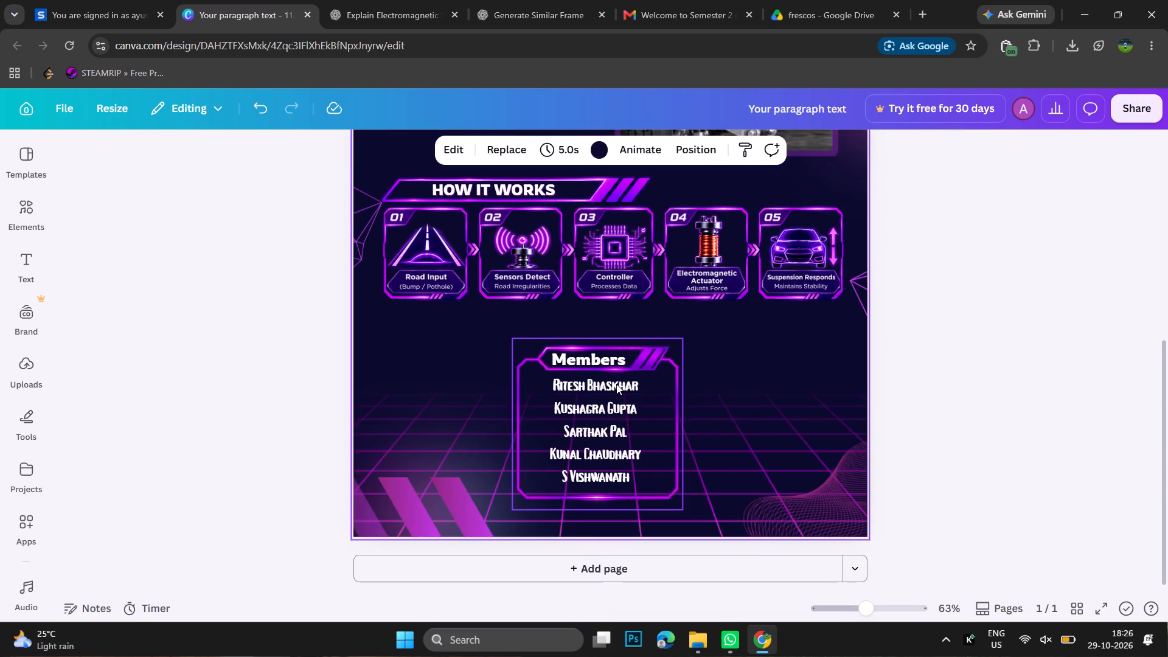
{"action": "left_click", "coordinate": [616, 384]}
{"action": "key", "text": "alt+Down"}
{"action": "key", "text": "alt+Down"}
{"action": "key", "text": "alt+Down"}
{"action": "key", "text": "alt+Down"}
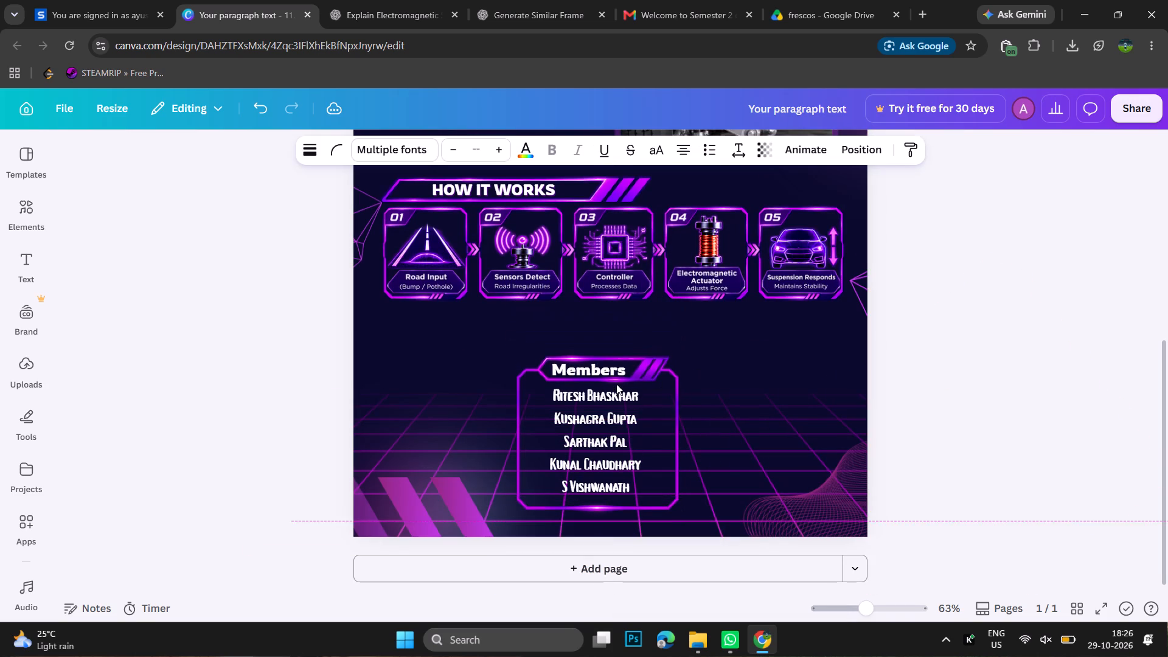
{"action": "key", "text": "alt+Down"}
{"action": "key", "text": "alt+Down"}
{"action": "key", "text": "alt+Down"}
{"action": "key", "text": "alt+Down"}
{"action": "key", "text": "alt+Up"}
{"action": "key", "text": "alt+Up"}
{"action": "key", "text": "alt+Up"}
{"action": "key", "text": "alt+Down"}
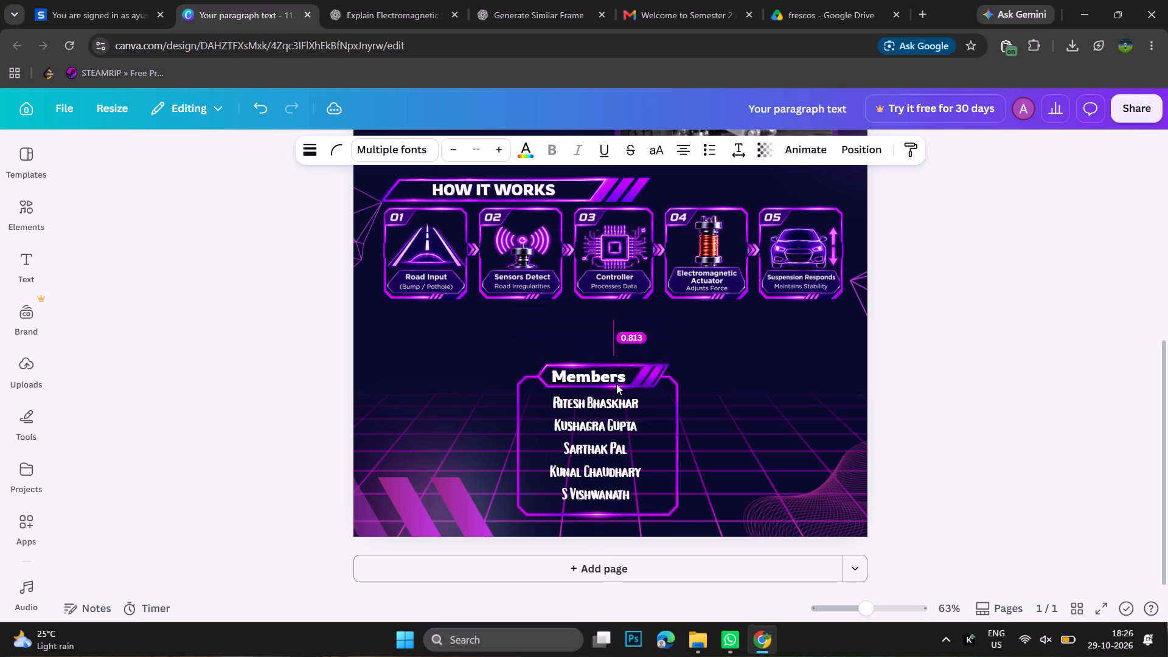
Nudge the grouped Members box slightly further down the poster, towards the bottom edge of the page.
{"action": "key", "text": "alt+Down"}
{"action": "key", "text": "alt+Down"}
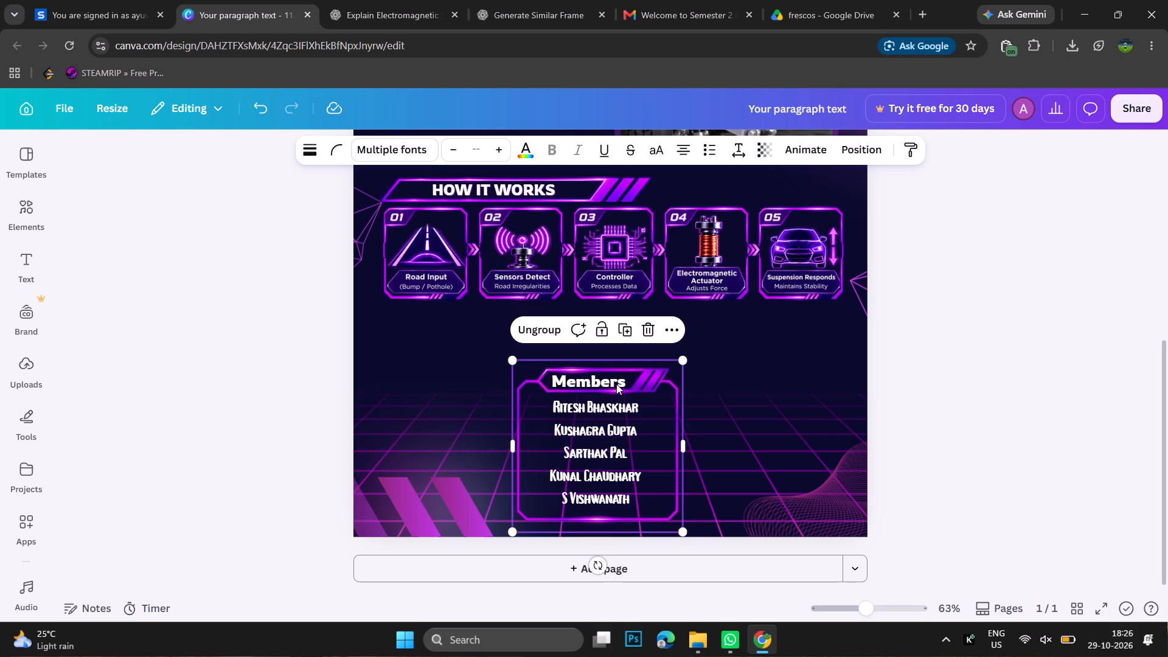
{"action": "left_click", "coordinate": [970, 332]}
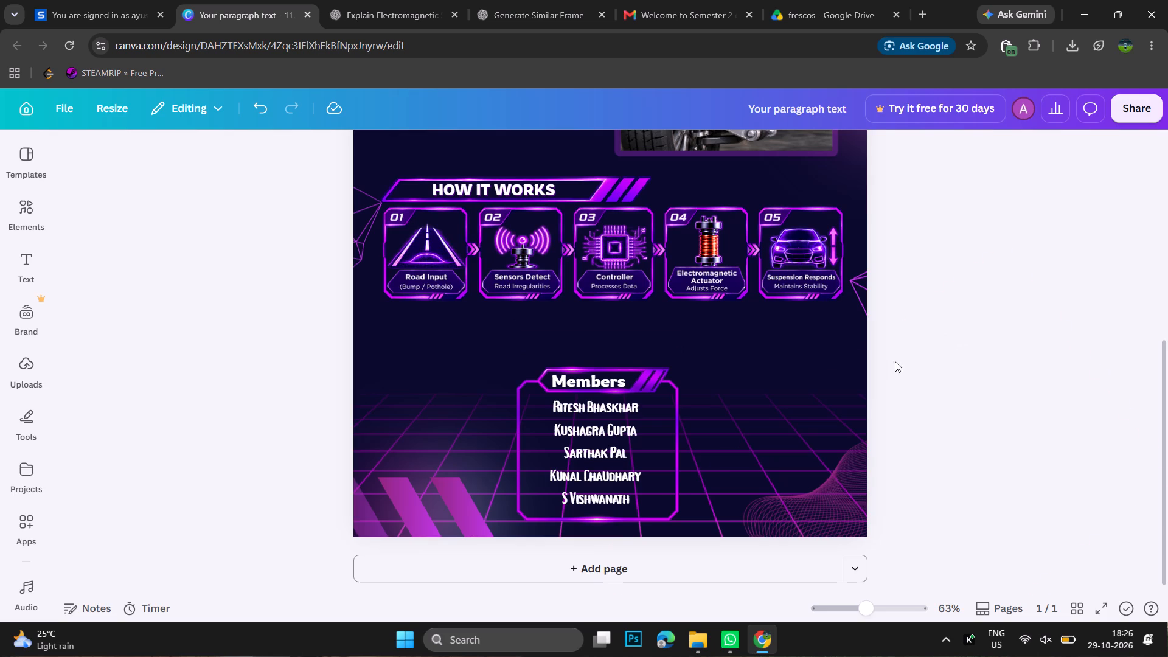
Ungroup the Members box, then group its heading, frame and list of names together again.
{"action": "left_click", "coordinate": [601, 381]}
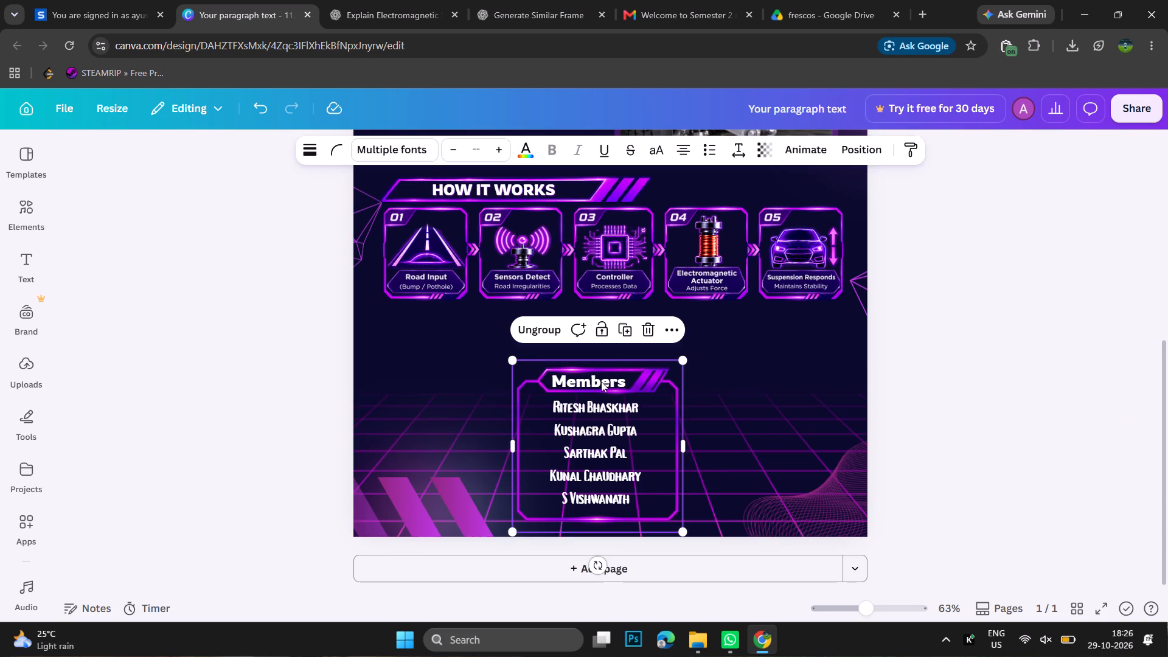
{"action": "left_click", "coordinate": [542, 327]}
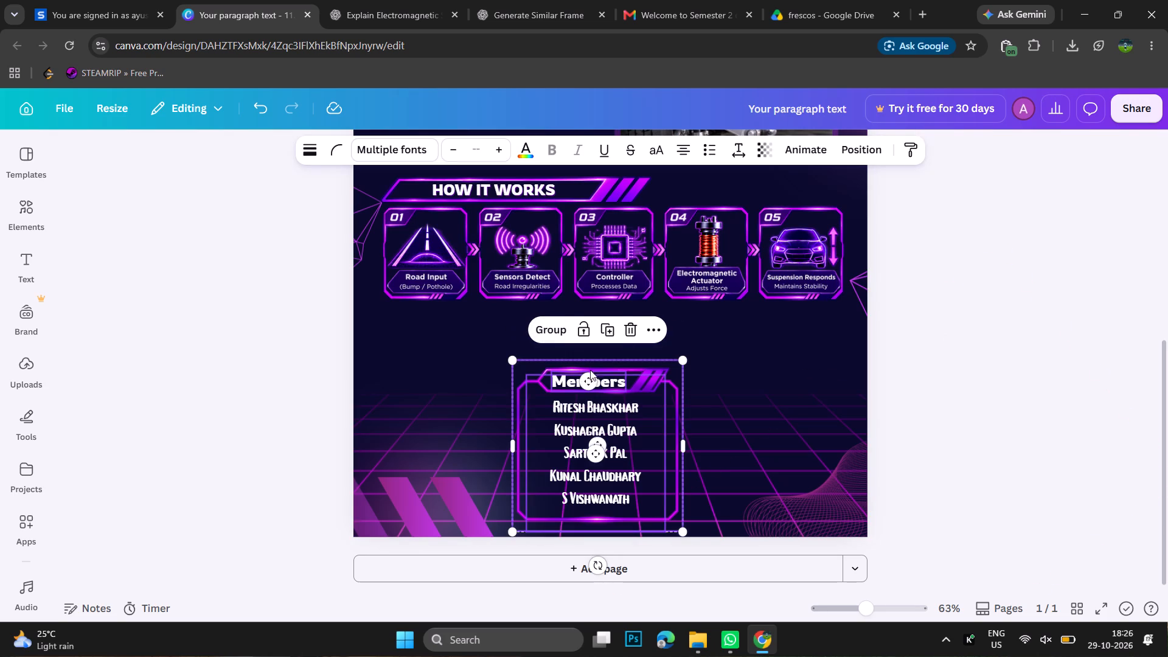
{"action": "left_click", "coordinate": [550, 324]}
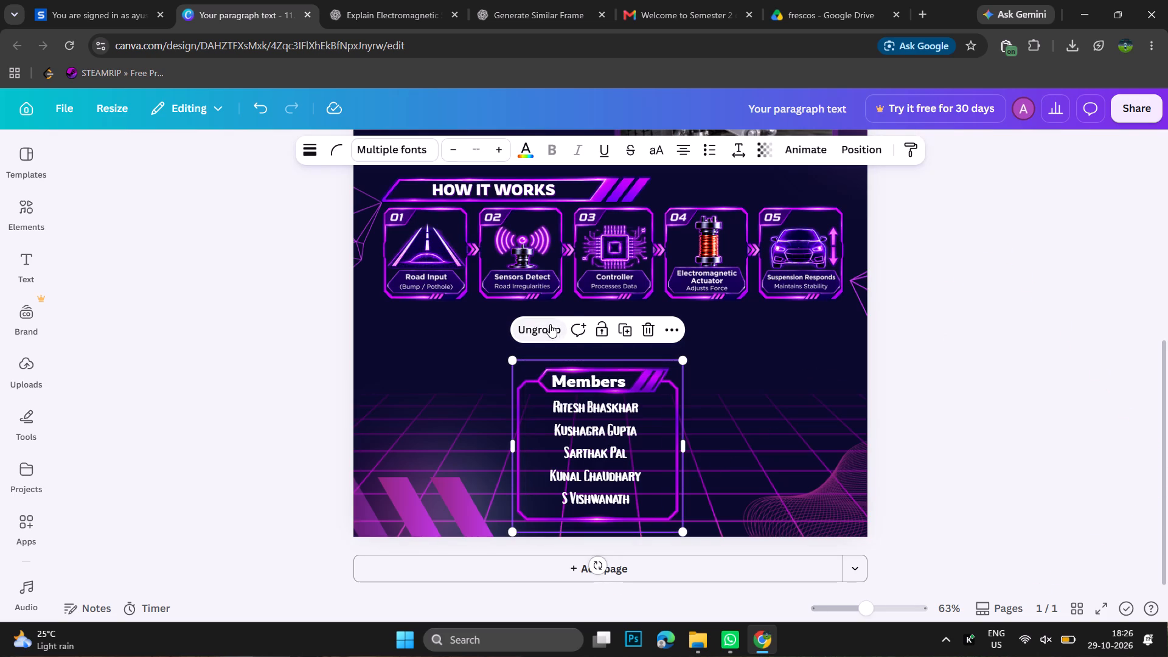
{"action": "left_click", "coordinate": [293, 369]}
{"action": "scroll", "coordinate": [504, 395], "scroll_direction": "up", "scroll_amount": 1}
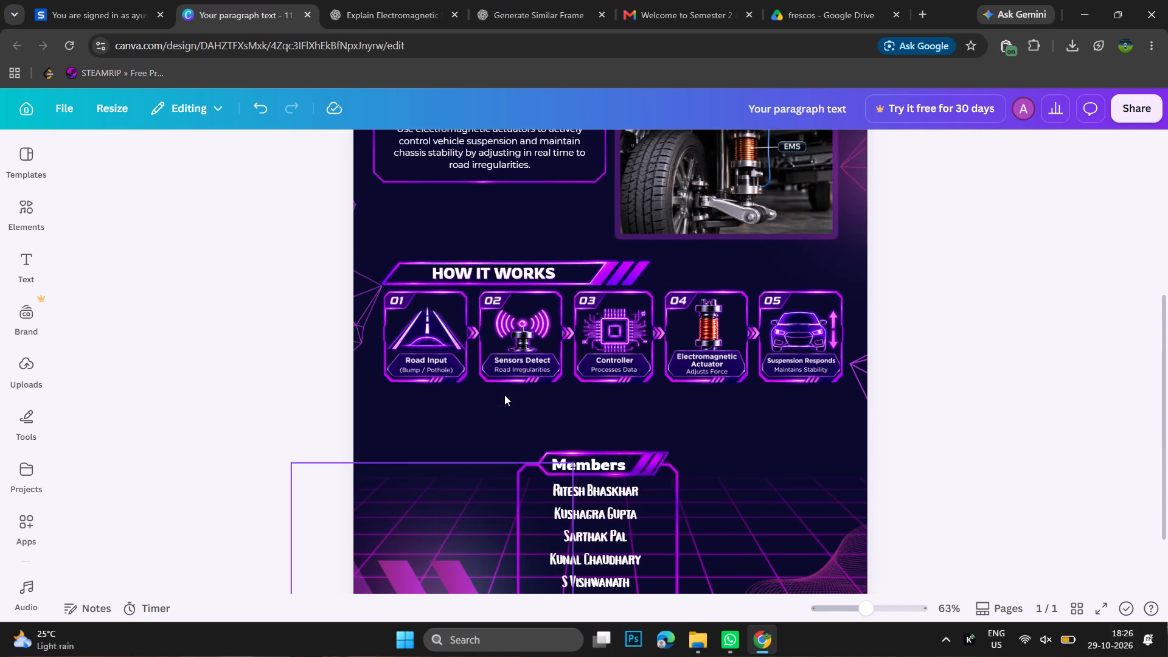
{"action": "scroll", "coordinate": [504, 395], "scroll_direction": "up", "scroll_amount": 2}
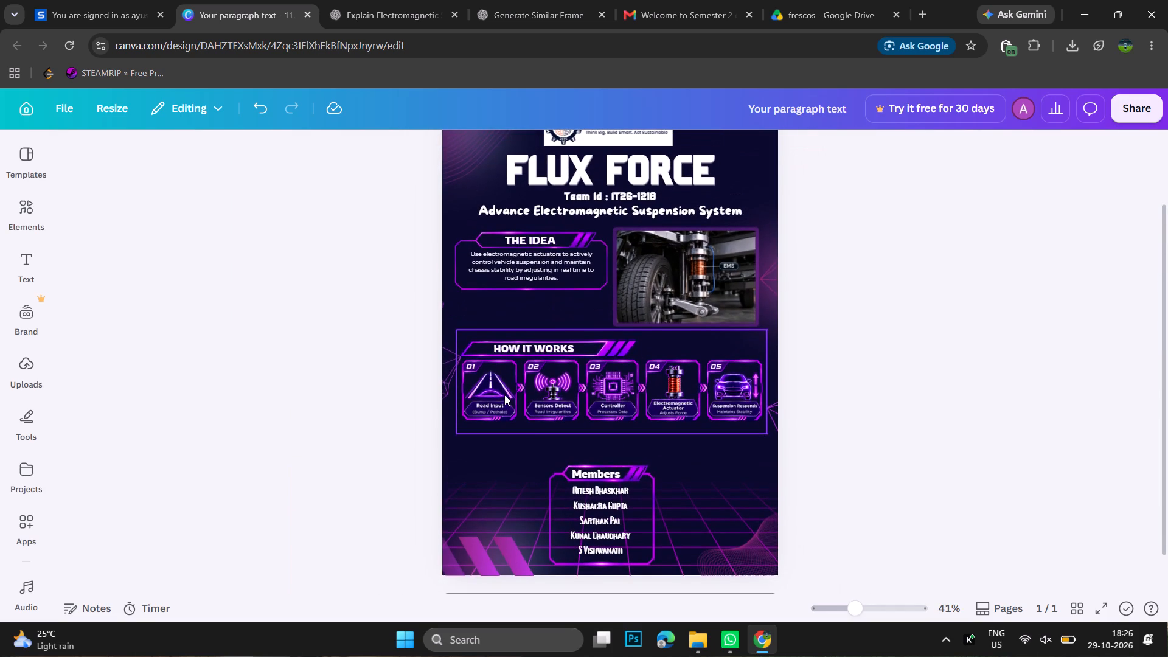
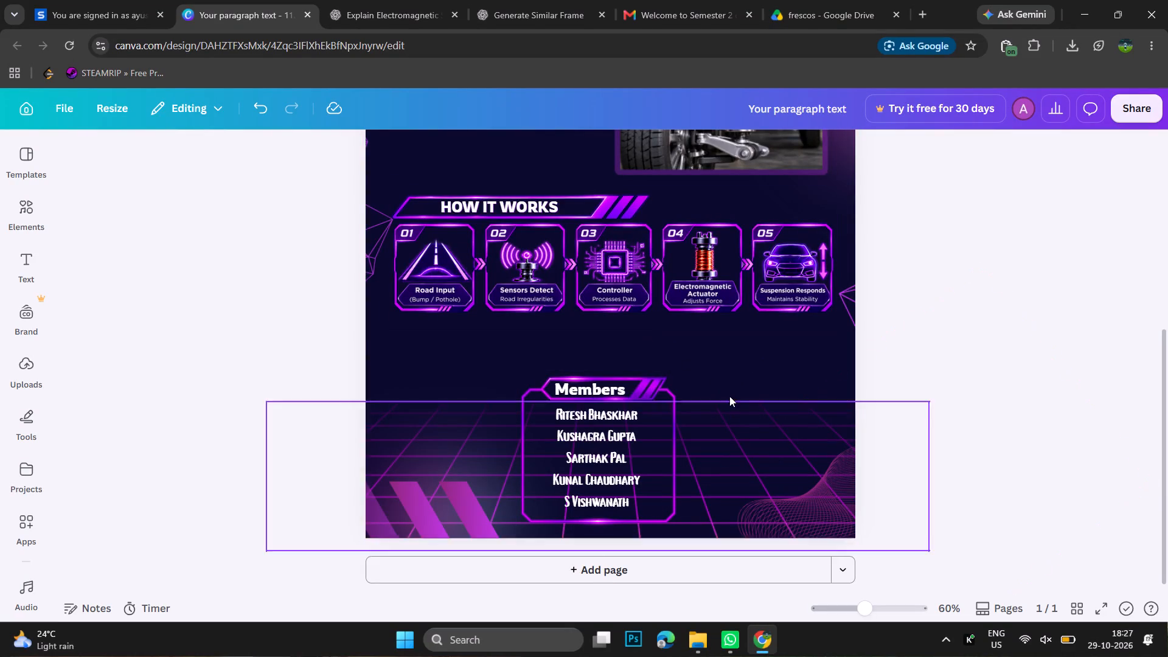
Move the grouped Members box to the poster's lower-right area, just beneath the Electromagnetic Actuator and Suspension Responds cards.
{"action": "left_click", "coordinate": [603, 419]}
{"action": "left_click_drag", "start_coordinate": [603, 419], "coordinate": [732, 374]}
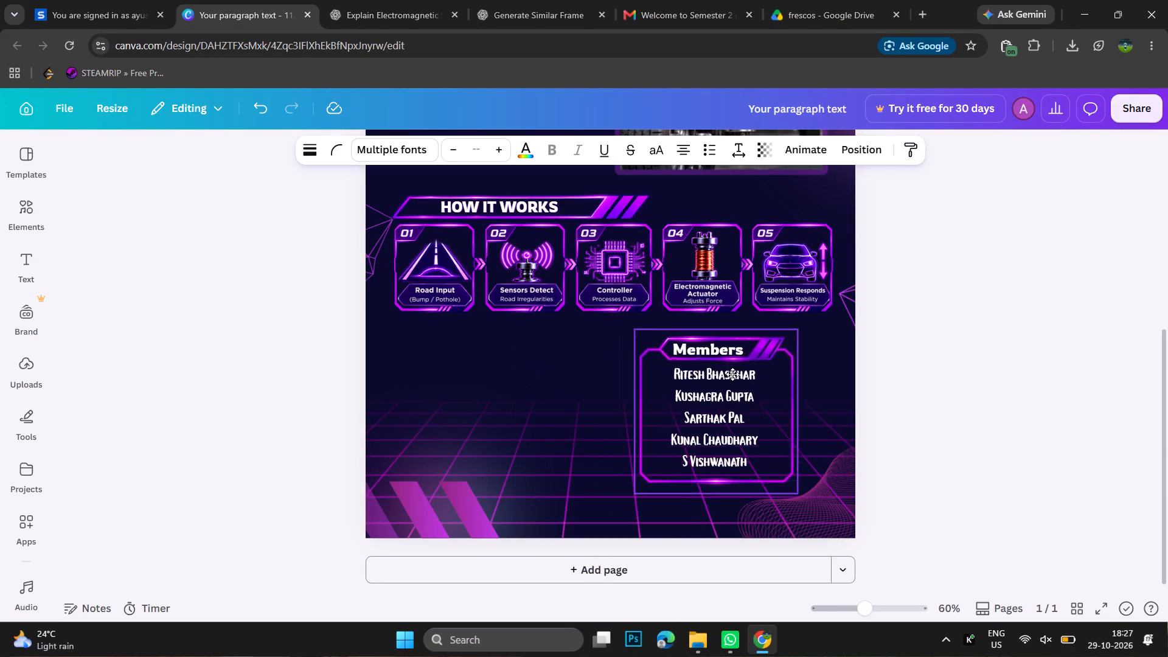
{"action": "left_click_drag", "start_coordinate": [732, 374], "coordinate": [732, 383]}
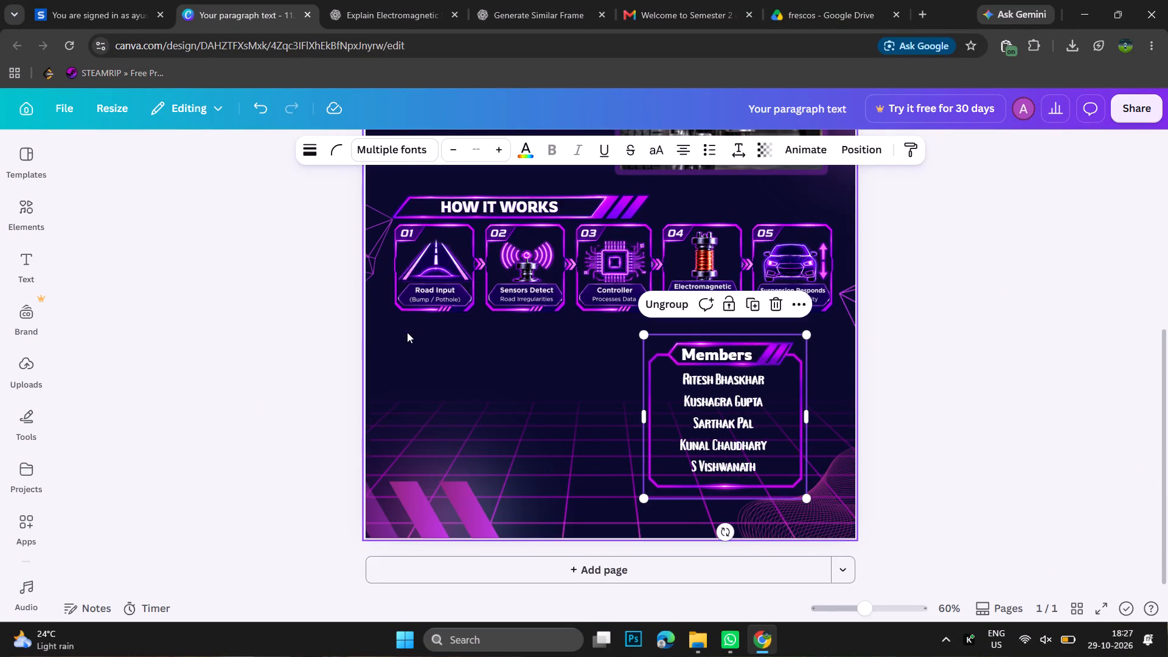
{"action": "left_click", "coordinate": [260, 297]}
{"action": "scroll", "coordinate": [260, 297], "scroll_direction": "up", "scroll_amount": 1}
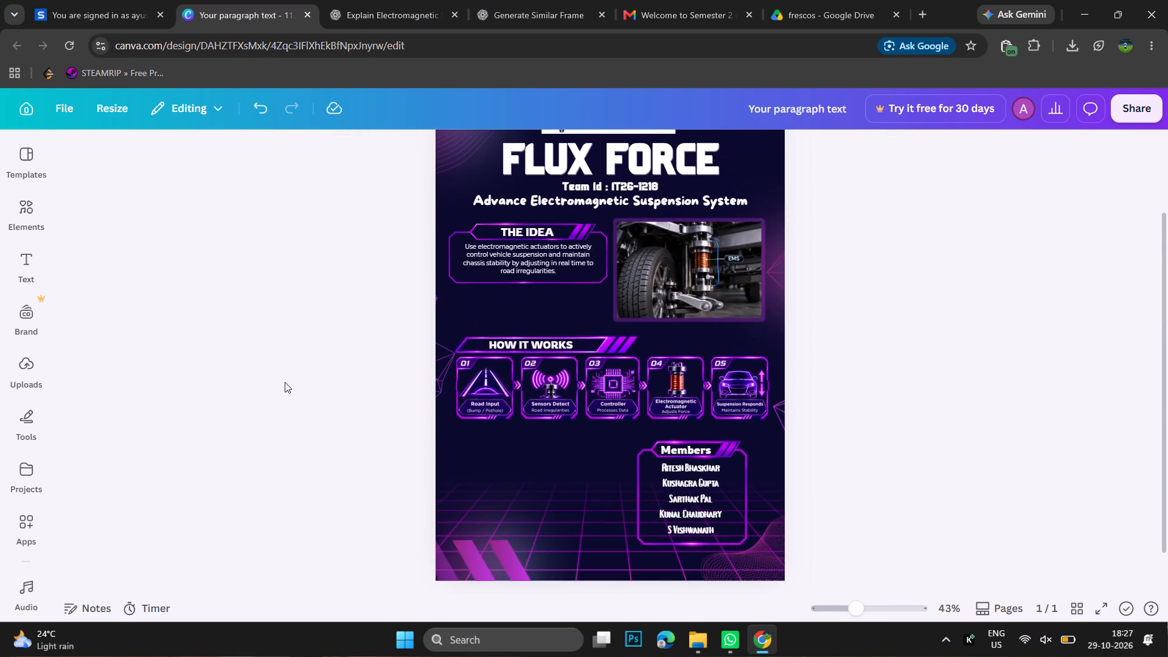
Examine the poster from the logo and title through THE IDEA frame and suspension photo down to the Members box.
{"action": "scroll", "coordinate": [285, 382], "scroll_direction": "up", "scroll_amount": 1}
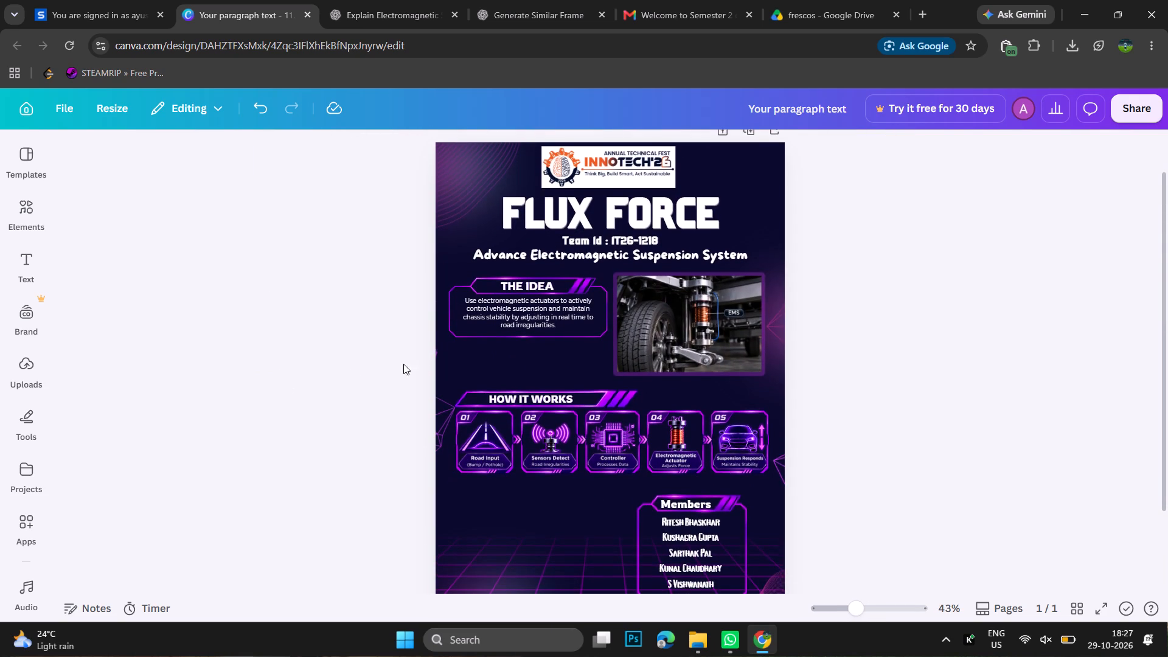
{"action": "left_click", "coordinate": [559, 341]}
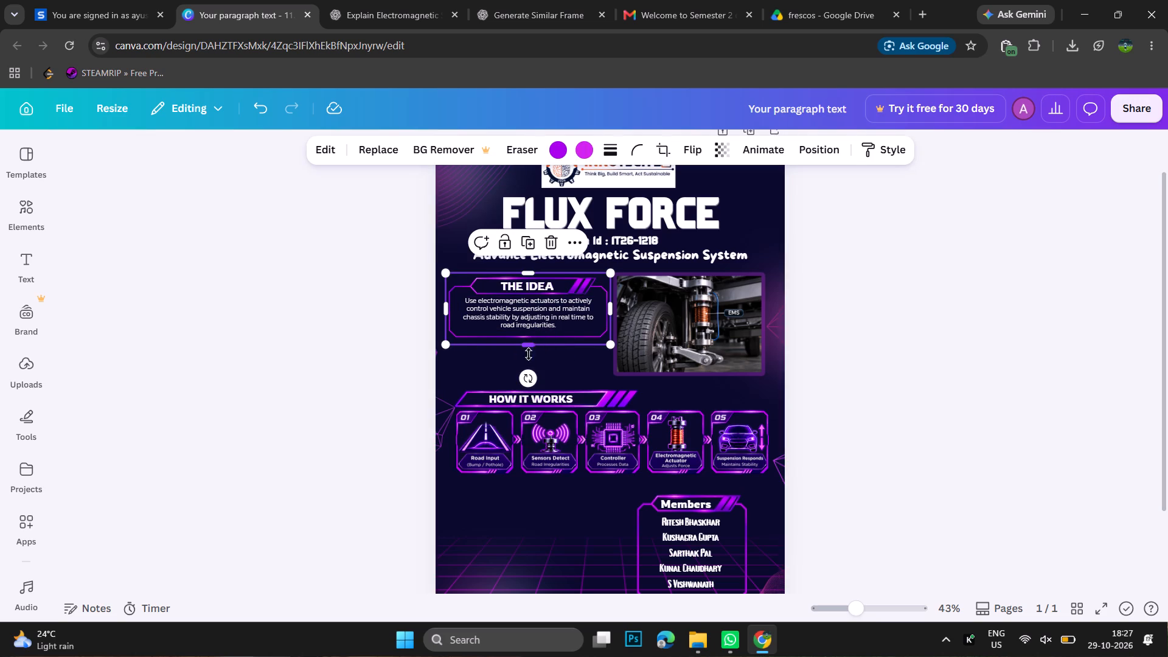
{"action": "left_click", "coordinate": [826, 380]}
{"action": "left_click", "coordinate": [692, 338]}
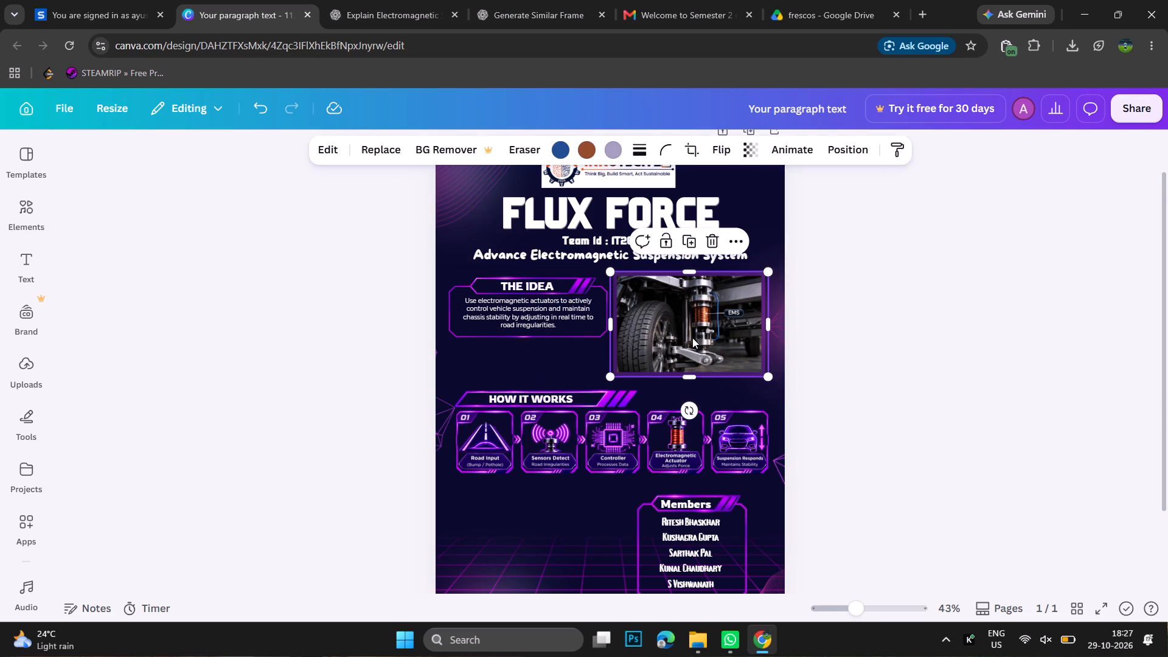
{"action": "scroll", "coordinate": [692, 338], "scroll_direction": "up", "scroll_amount": 1}
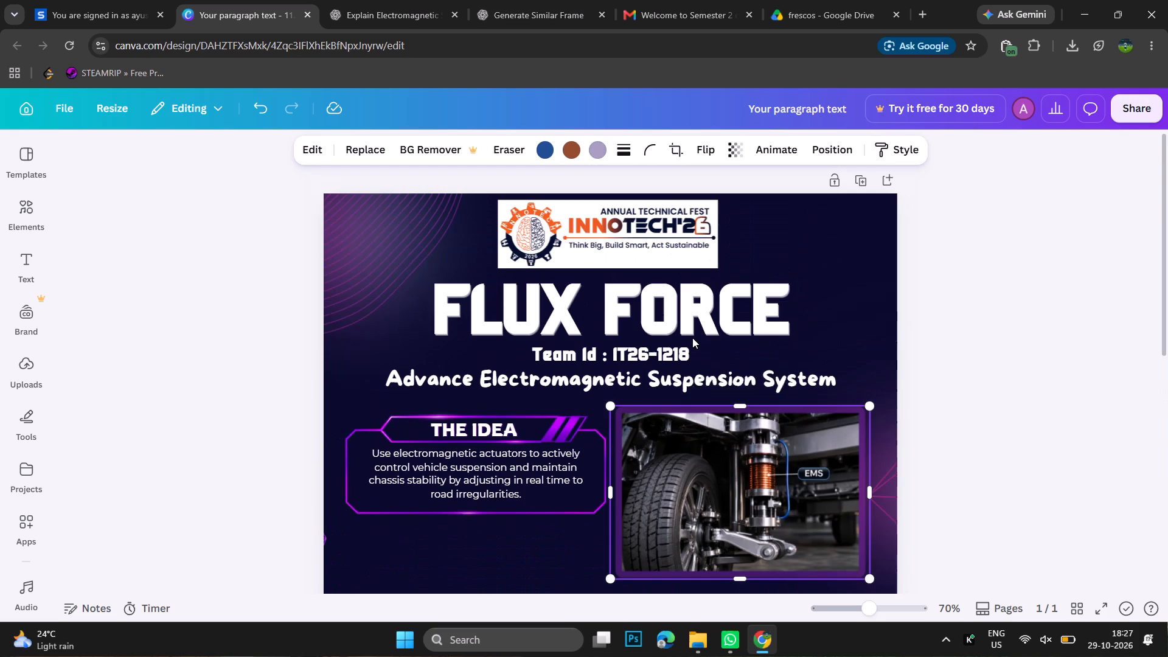
{"action": "scroll", "coordinate": [692, 338], "scroll_direction": "up", "scroll_amount": 1}
{"action": "left_click", "coordinate": [948, 313]}
{"action": "scroll", "coordinate": [948, 313], "scroll_direction": "down", "scroll_amount": 3}
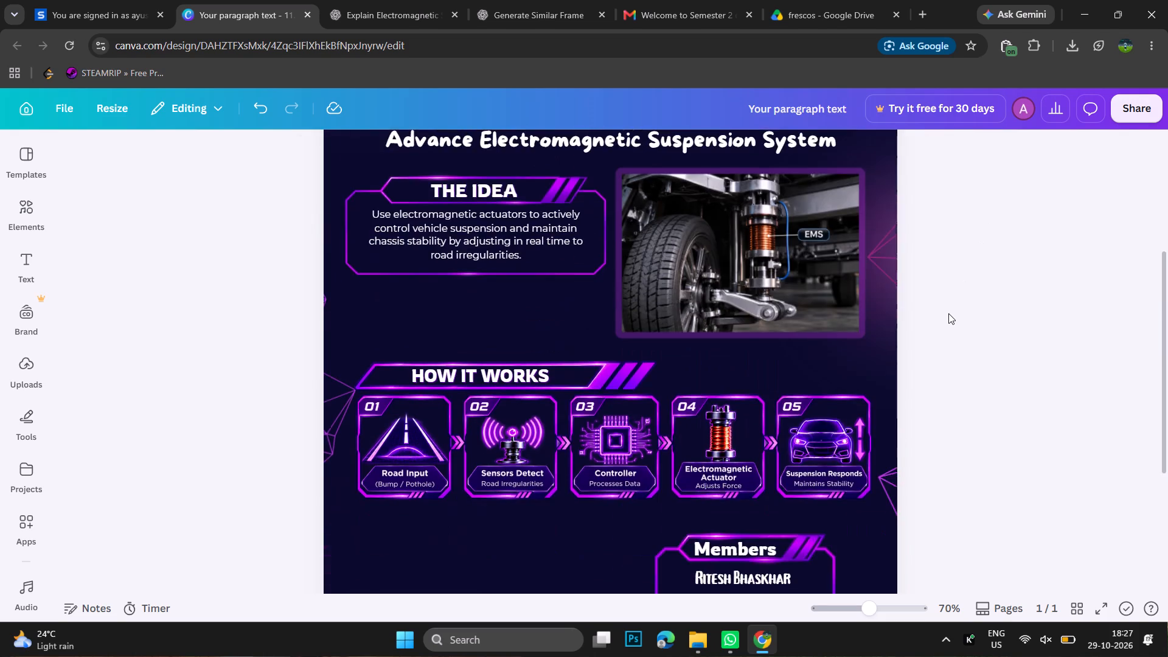
{"action": "scroll", "coordinate": [948, 313], "scroll_direction": "down", "scroll_amount": 2}
Add the uploaded square purple heading frame and place it in the empty area beside the Members box, below HOW IT WORKS.
{"action": "left_click", "coordinate": [19, 366]}
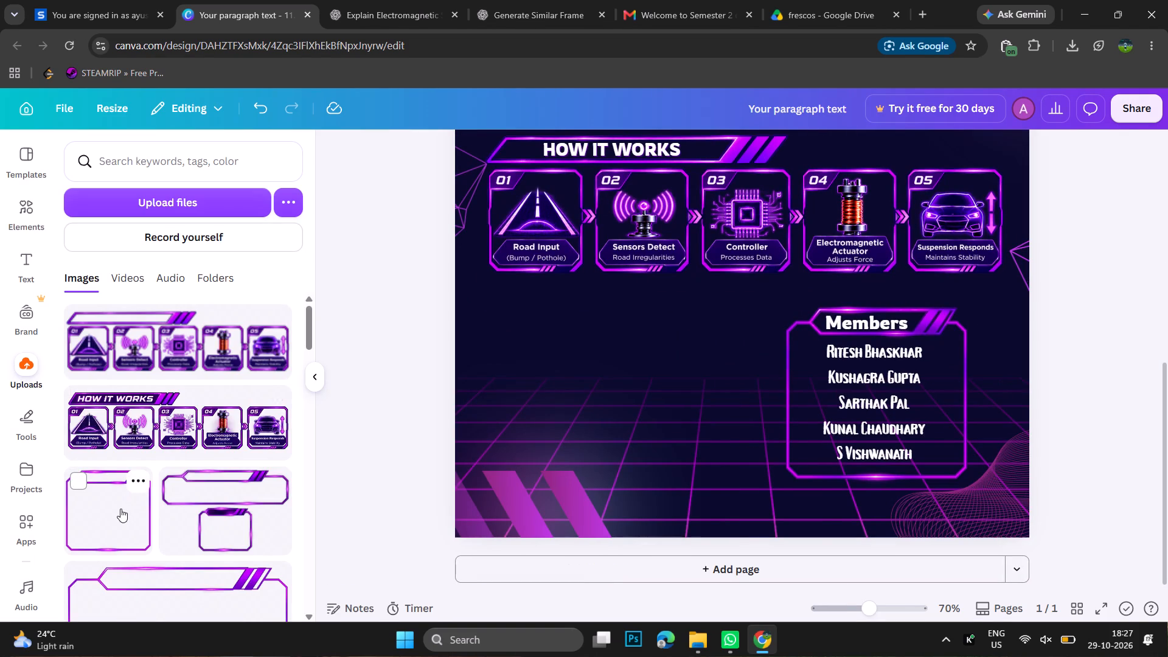
{"action": "scroll", "coordinate": [120, 511], "scroll_direction": "down", "scroll_amount": 1}
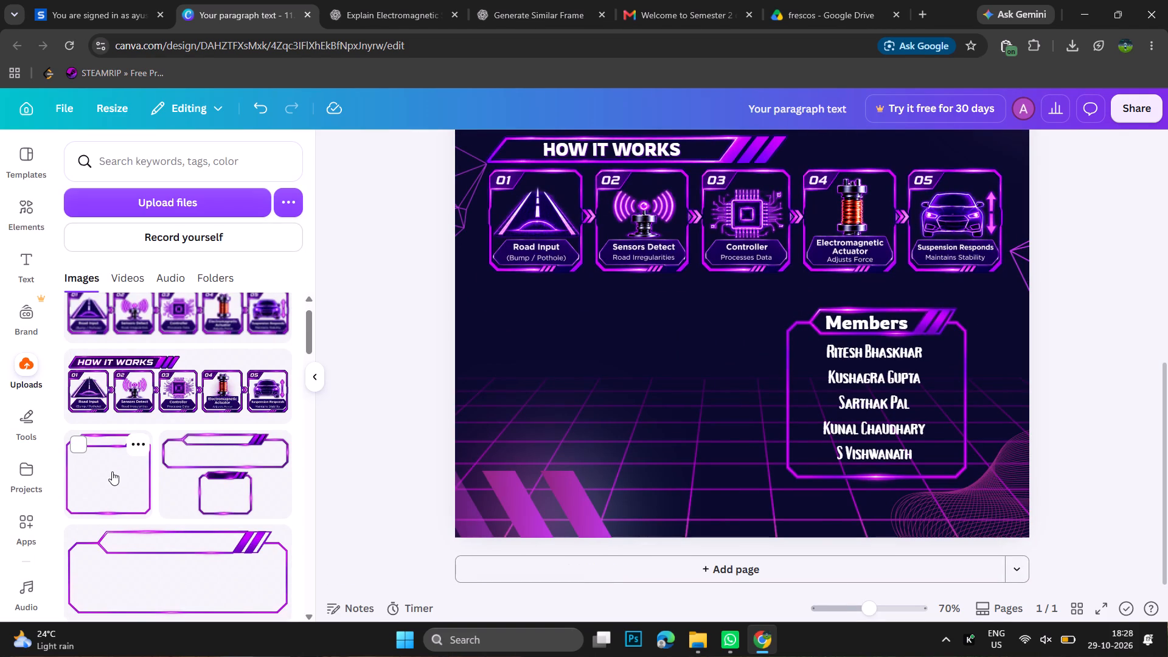
{"action": "left_click", "coordinate": [112, 471]}
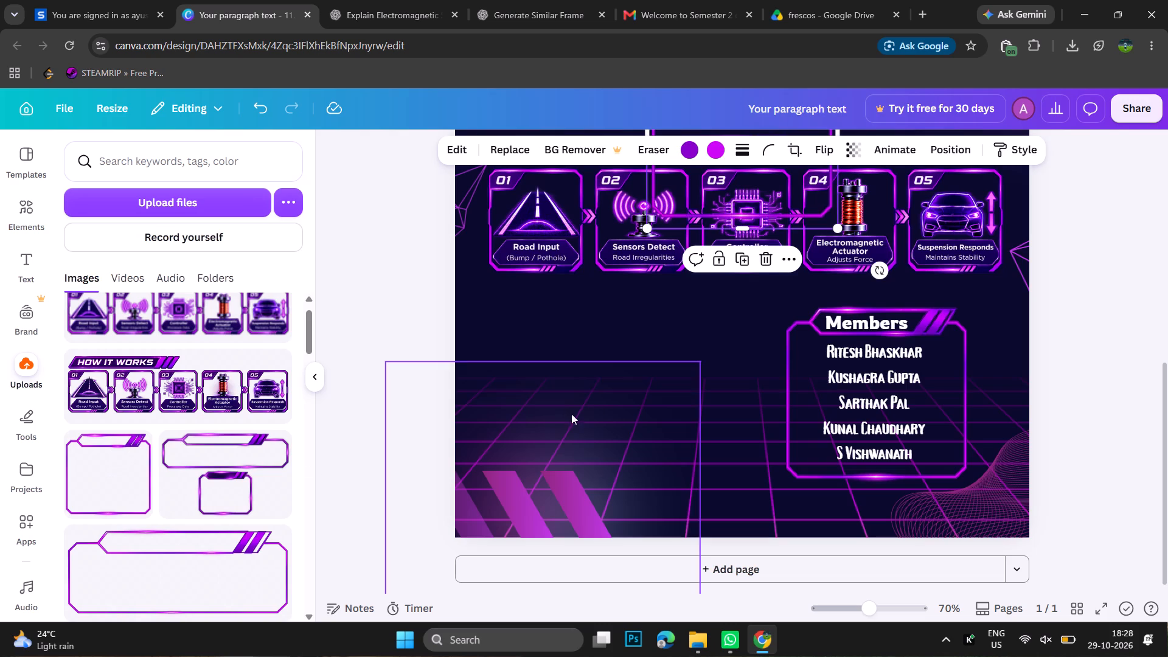
{"action": "left_click_drag", "start_coordinate": [714, 200], "coordinate": [604, 427]}
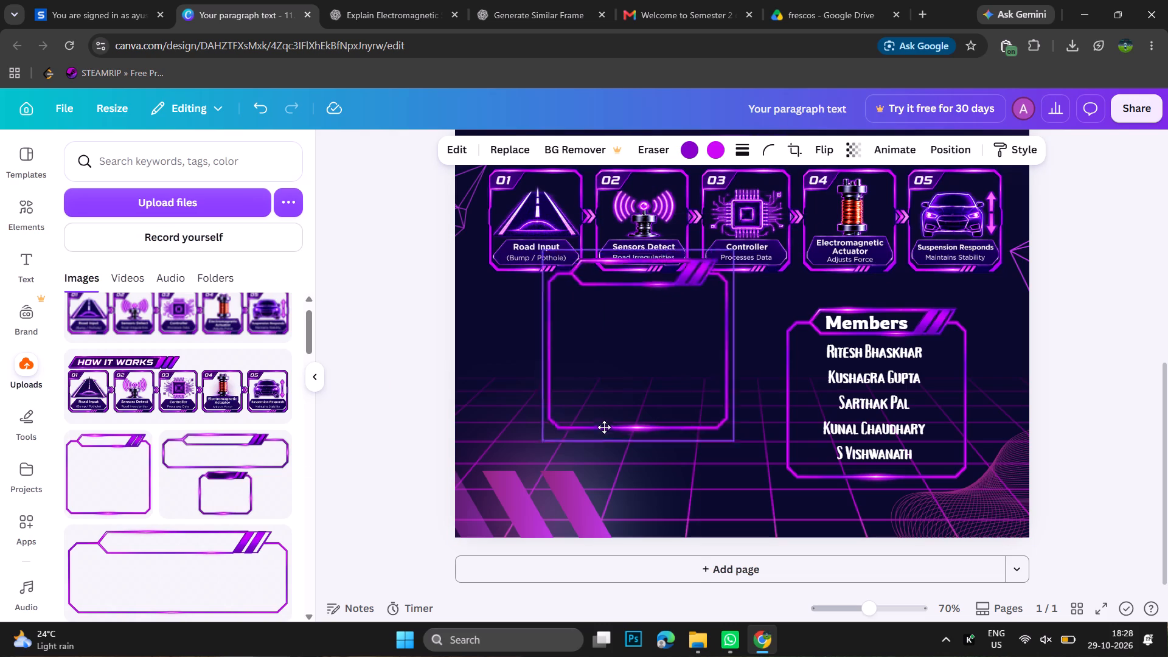
{"action": "left_click_drag", "start_coordinate": [604, 427], "coordinate": [558, 456]}
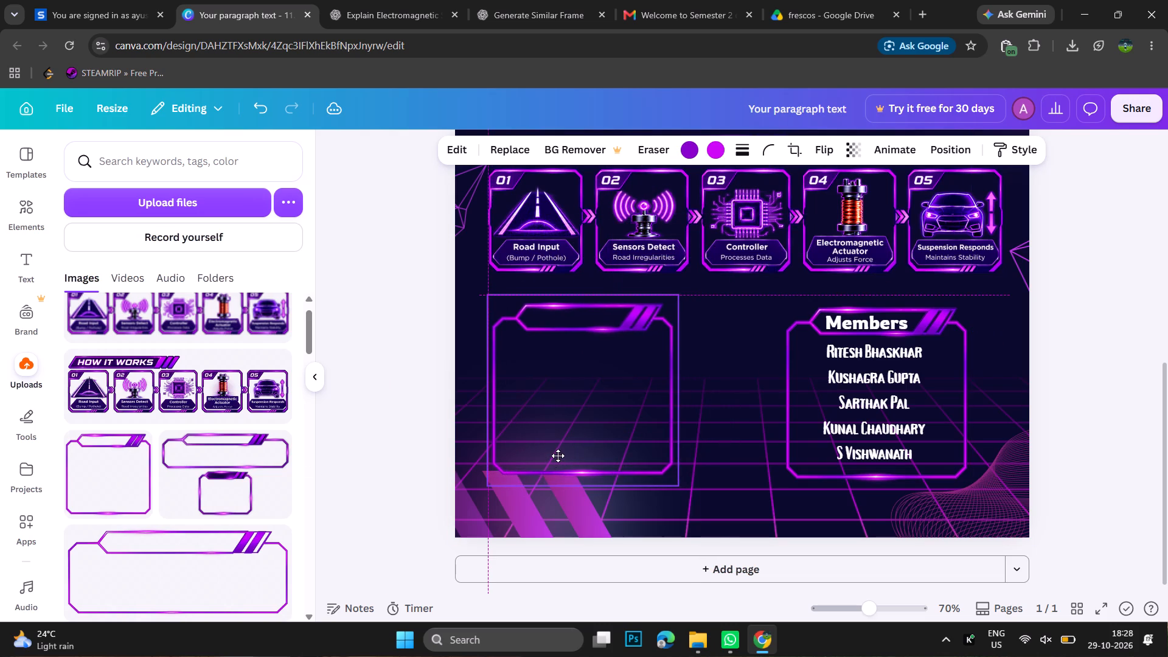
{"action": "left_click_drag", "start_coordinate": [558, 456], "coordinate": [566, 450]}
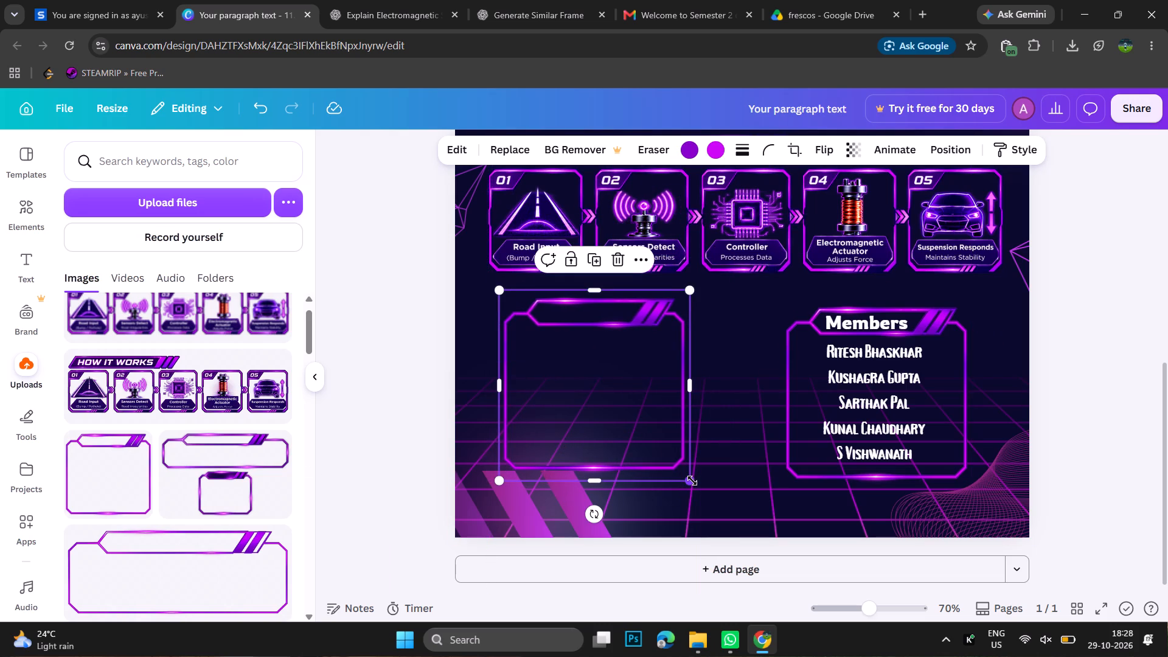
Enlarge the empty heading frame below HOW IT WORKS and shift it slightly toward the Members box.
{"action": "left_click_drag", "start_coordinate": [692, 481], "coordinate": [736, 490]}
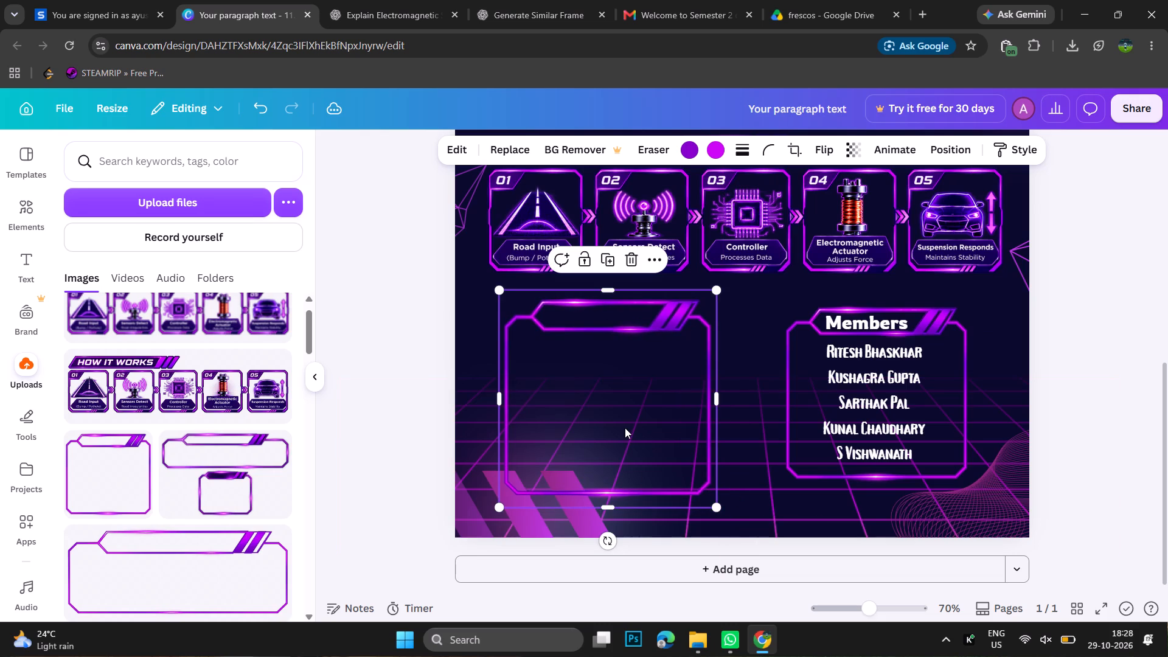
{"action": "left_click_drag", "start_coordinate": [625, 428], "coordinate": [647, 428]}
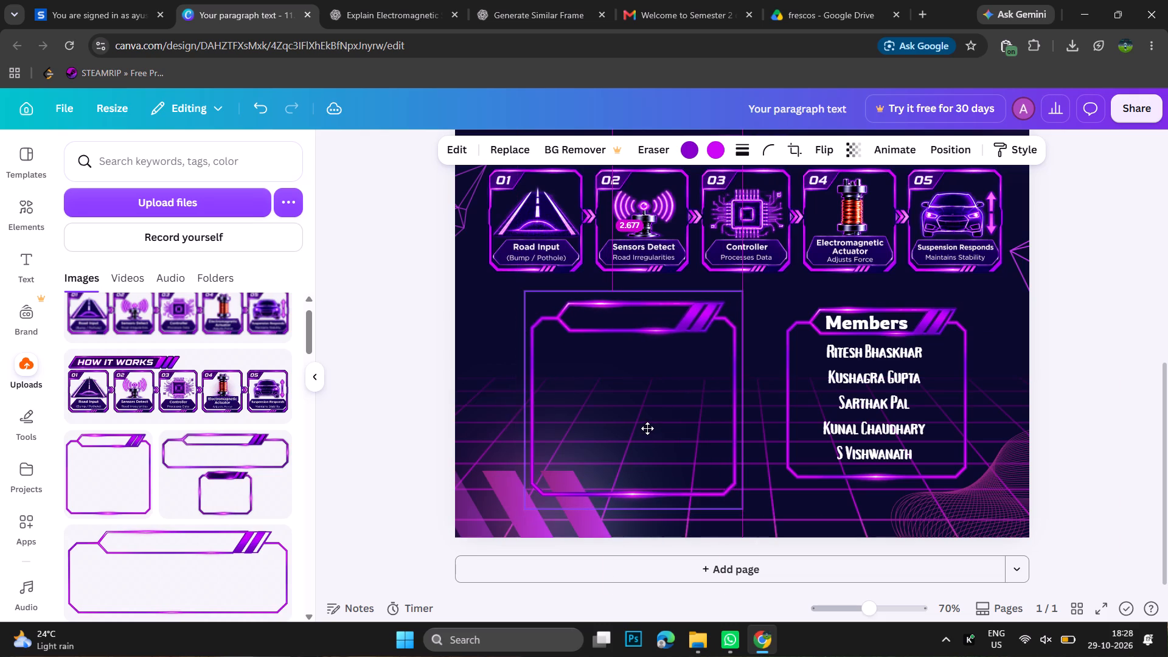
{"action": "left_click_drag", "start_coordinate": [647, 428], "coordinate": [642, 426]}
Enlarge the grouped Members box slightly and move it so its top edge aligns with the empty heading frame.
{"action": "left_click", "coordinate": [911, 391]}
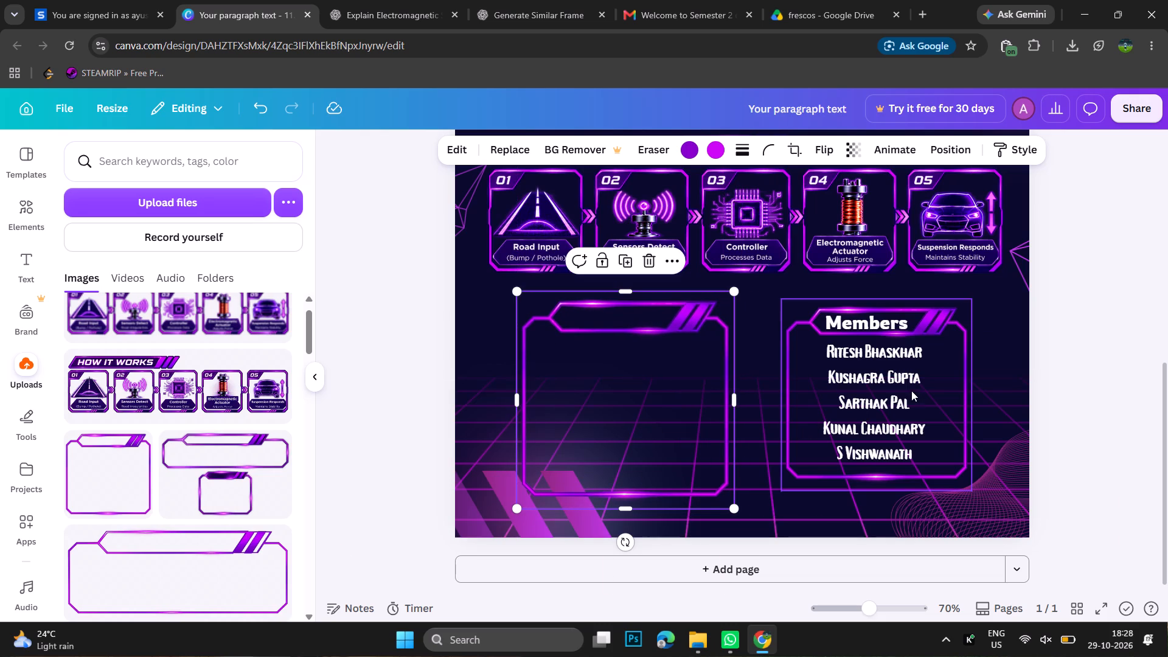
{"action": "left_click_drag", "start_coordinate": [972, 491], "coordinate": [993, 496]}
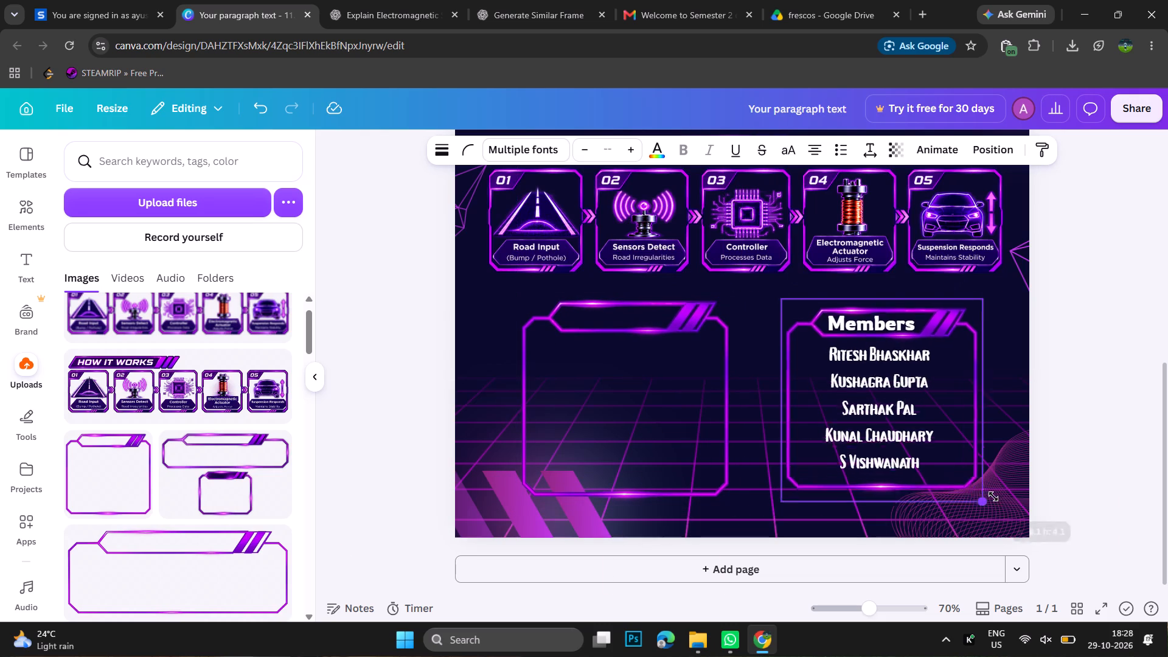
{"action": "left_click_drag", "start_coordinate": [993, 496], "coordinate": [999, 498]}
{"action": "left_click_drag", "start_coordinate": [909, 422], "coordinate": [919, 412]}
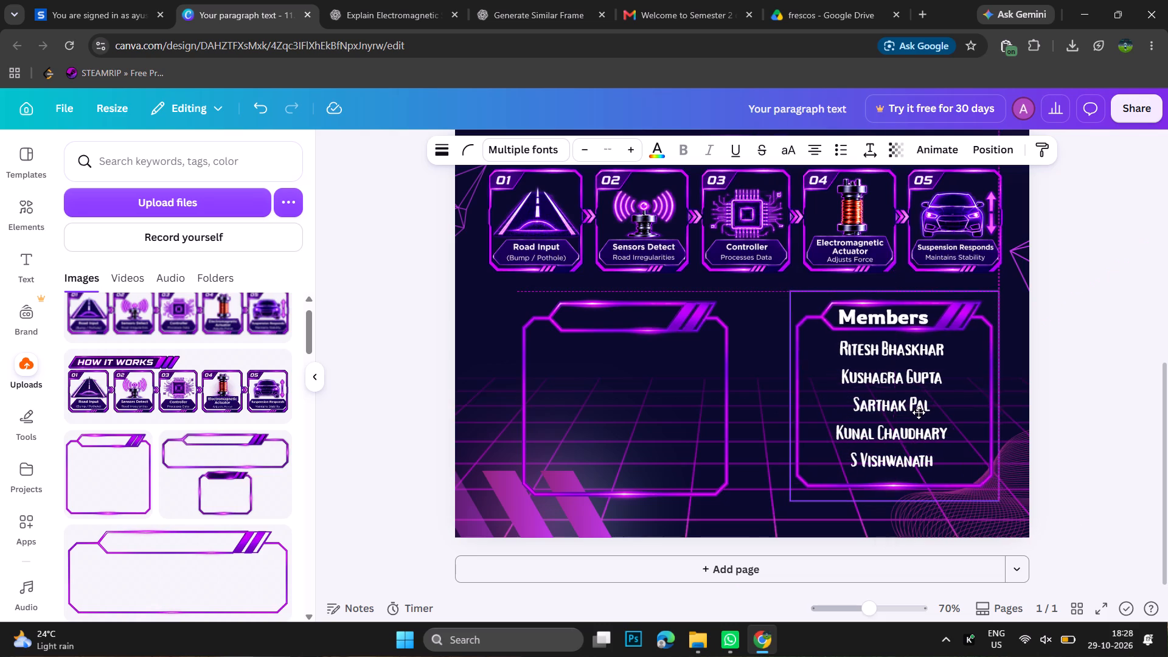
{"action": "left_click_drag", "start_coordinate": [919, 412], "coordinate": [916, 412]}
Shrink the empty heading frame slightly so its height matches the Members box and both bottom edges align.
{"action": "left_click", "coordinate": [609, 317]}
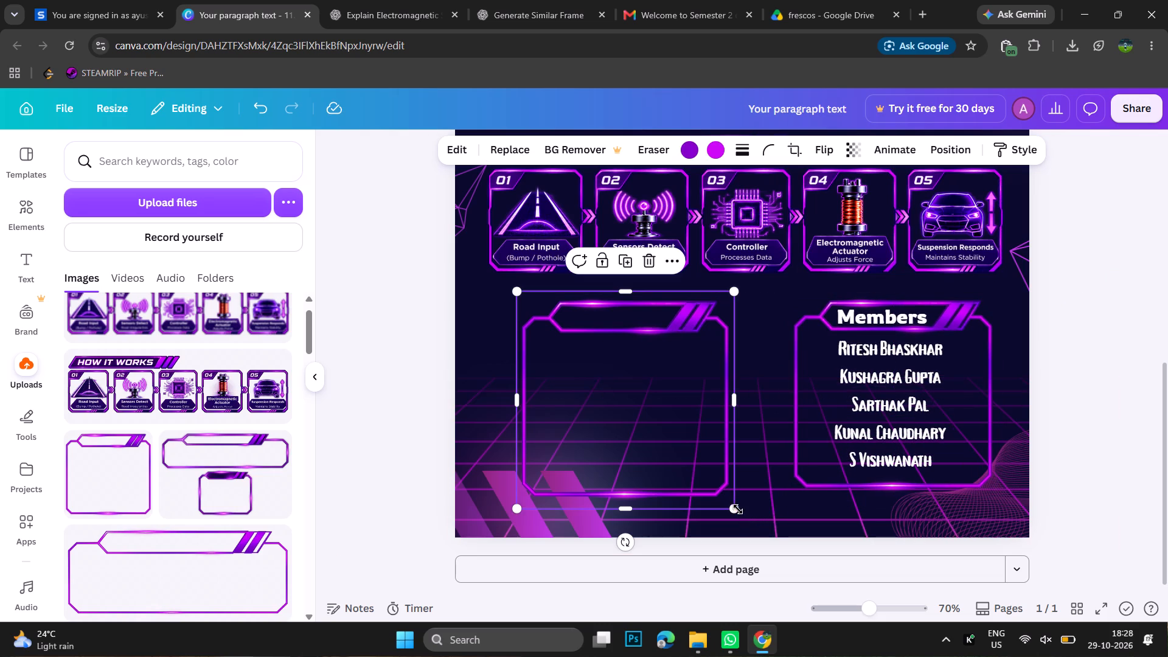
{"action": "left_click_drag", "start_coordinate": [737, 509], "coordinate": [727, 502]}
{"action": "left_click", "coordinate": [619, 413]}
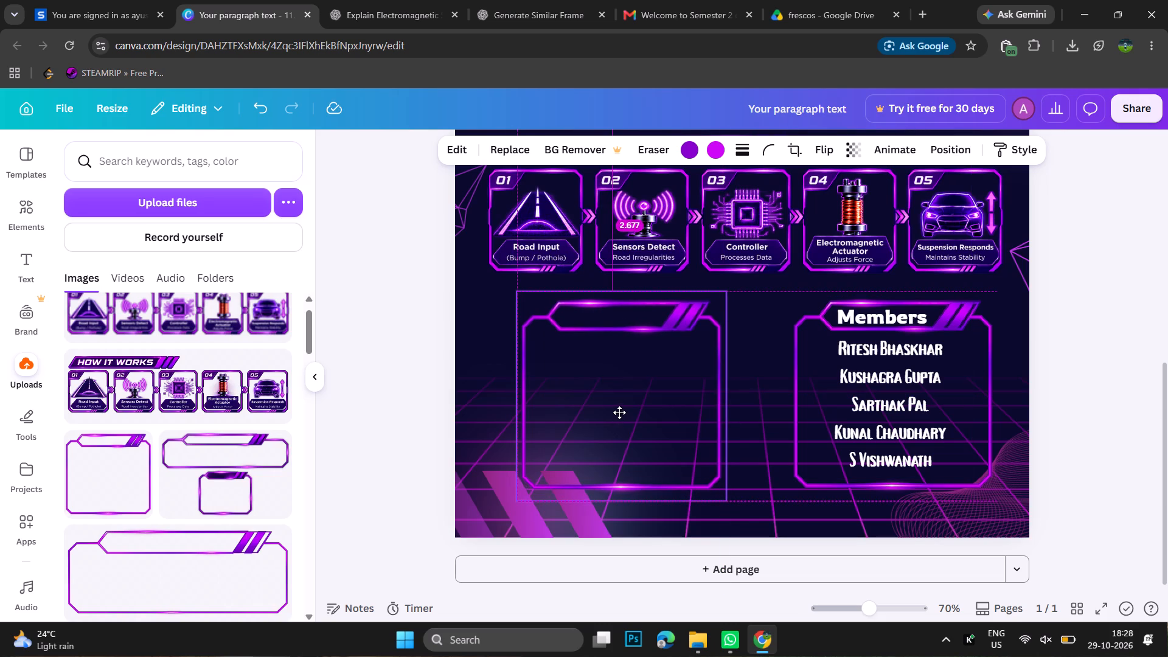
{"action": "left_click", "coordinate": [386, 309]}
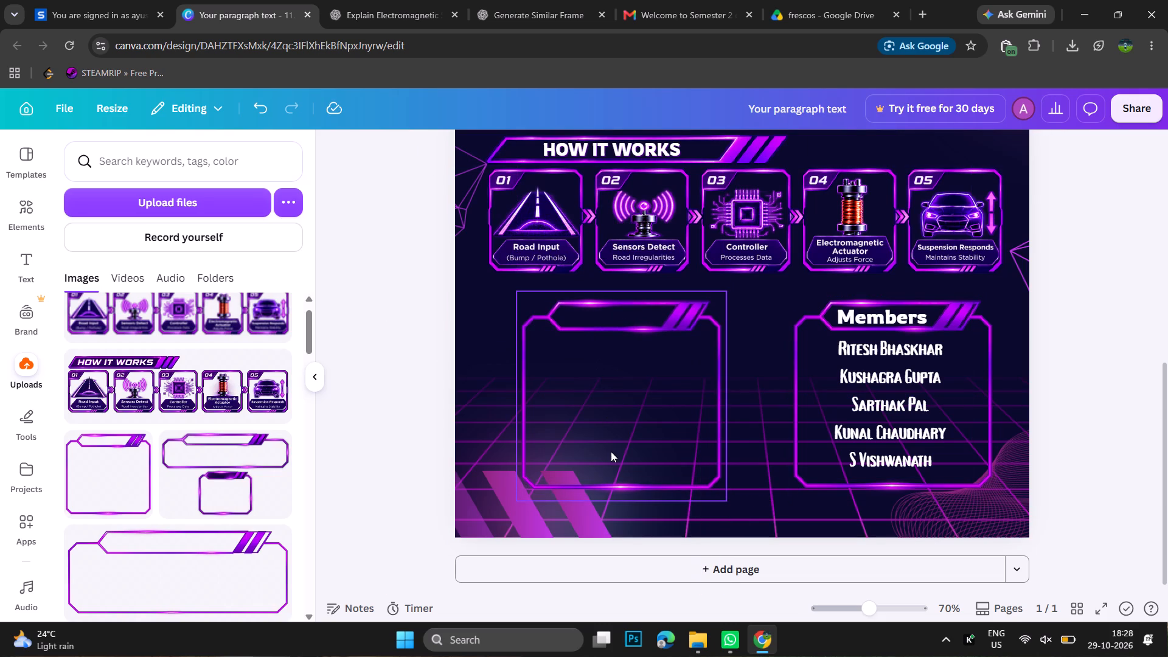
{"action": "scroll", "coordinate": [611, 445], "scroll_direction": "up", "scroll_amount": 1}
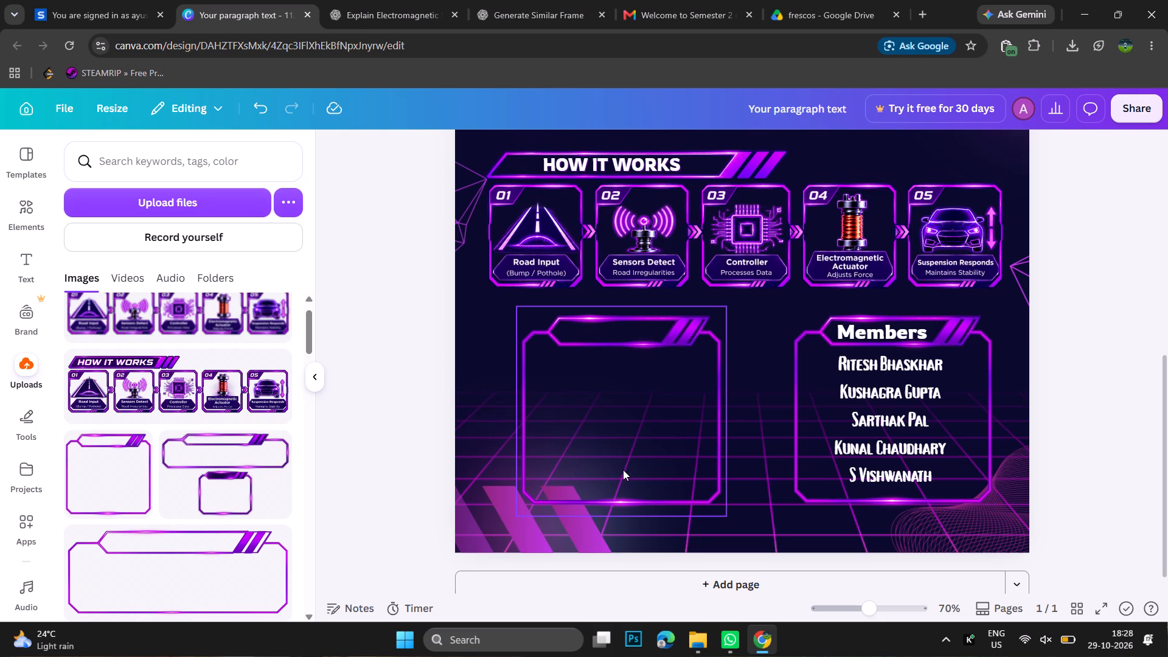
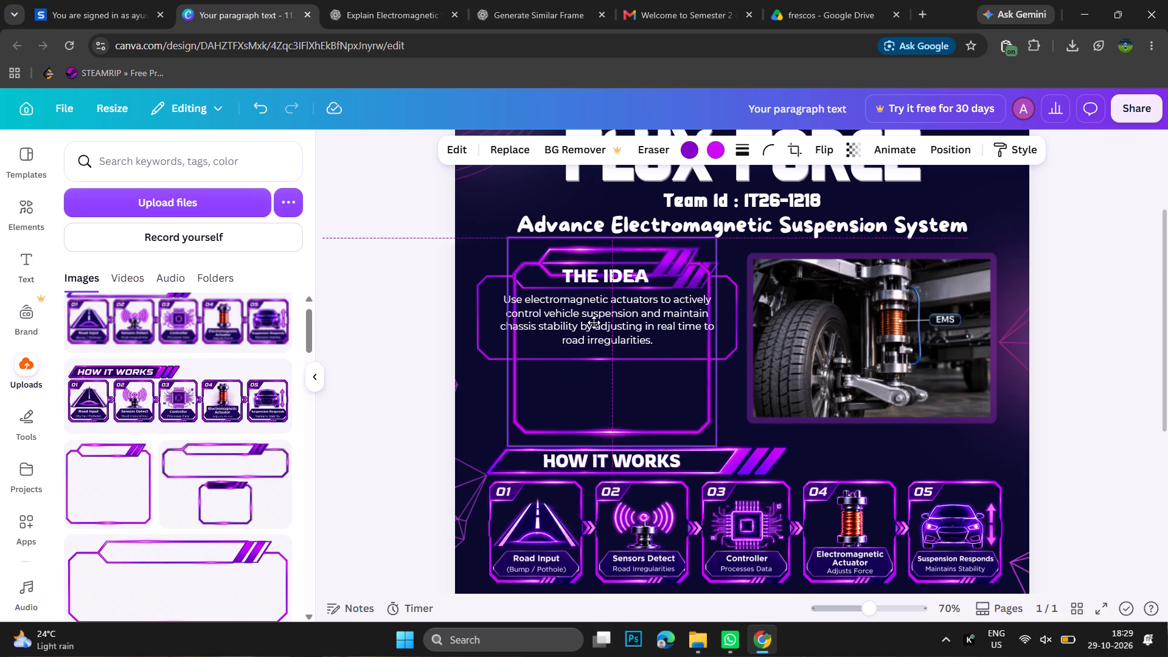
{"action": "left_click_drag", "start_coordinate": [594, 322], "coordinate": [593, 321]}
{"action": "left_click_drag", "start_coordinate": [715, 440], "coordinate": [696, 424]}
{"action": "left_click_drag", "start_coordinate": [625, 357], "coordinate": [627, 362]}
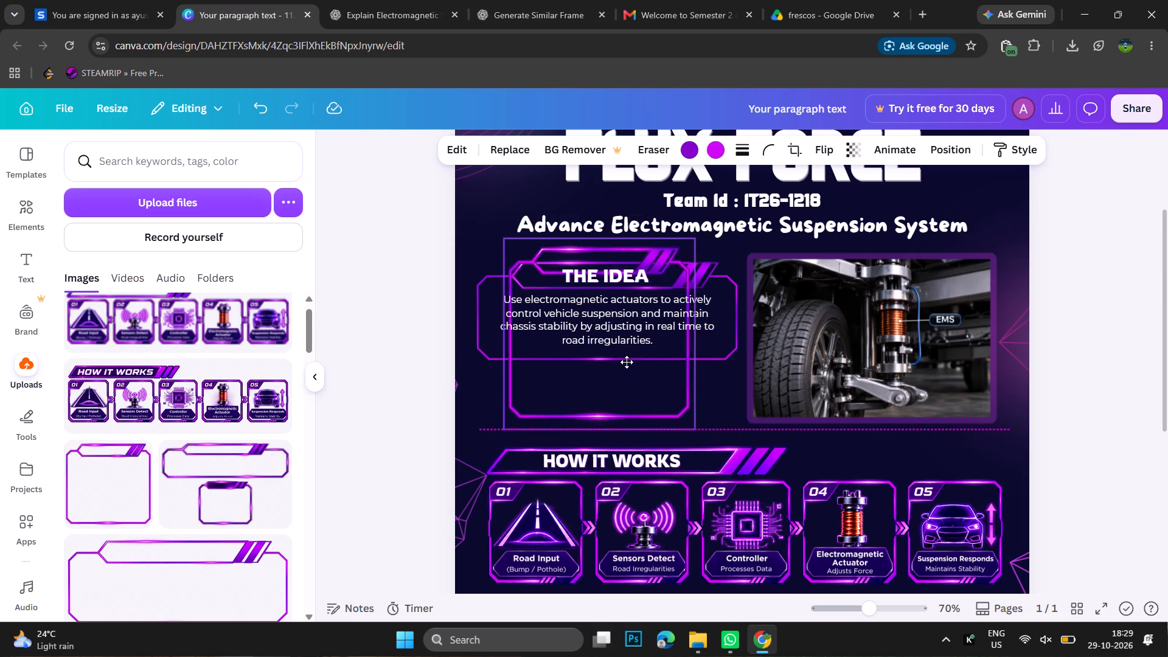
{"action": "left_click_drag", "start_coordinate": [627, 362], "coordinate": [625, 364]}
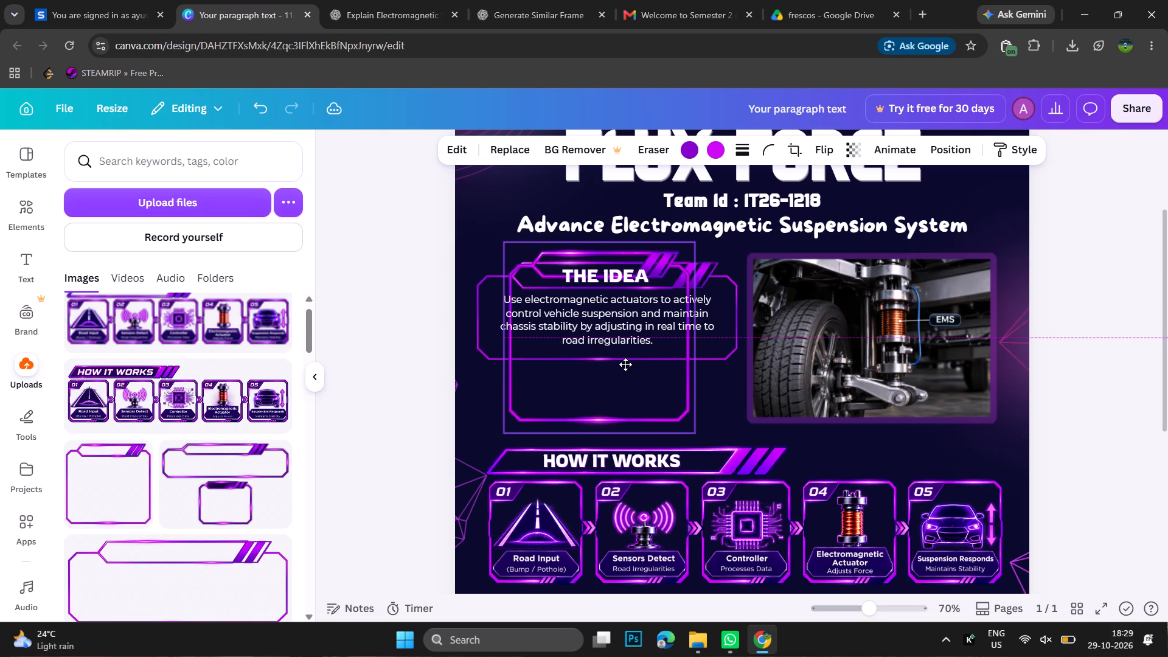
{"action": "left_click_drag", "start_coordinate": [625, 364], "coordinate": [625, 369]}
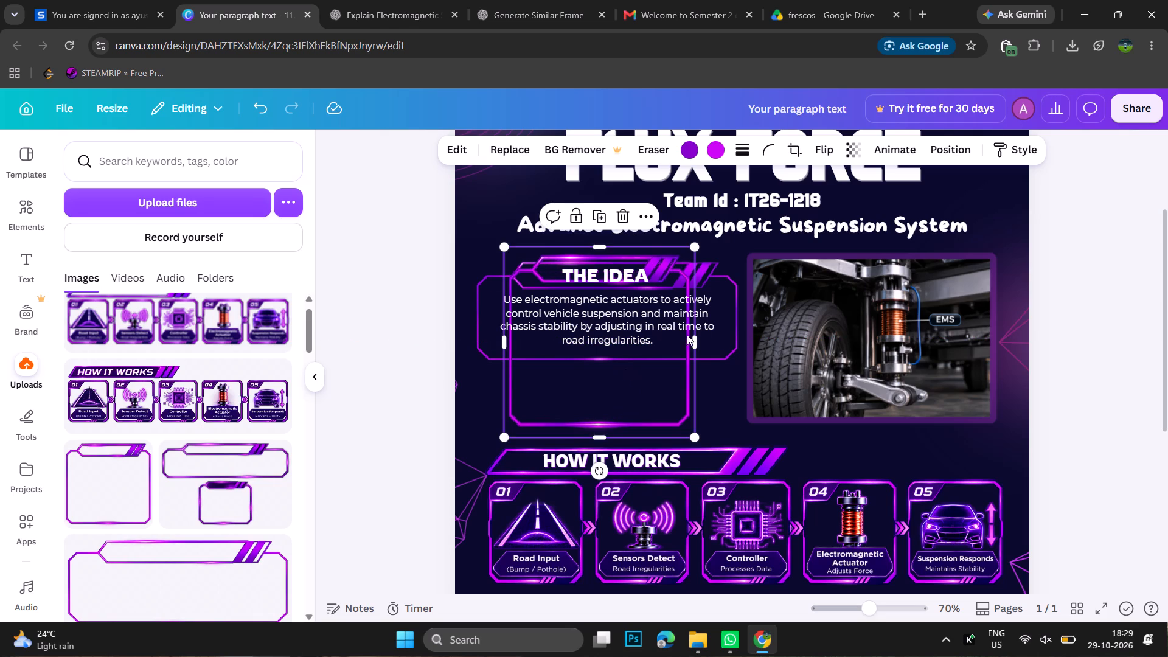
{"action": "left_click_drag", "start_coordinate": [696, 247], "coordinate": [702, 237]}
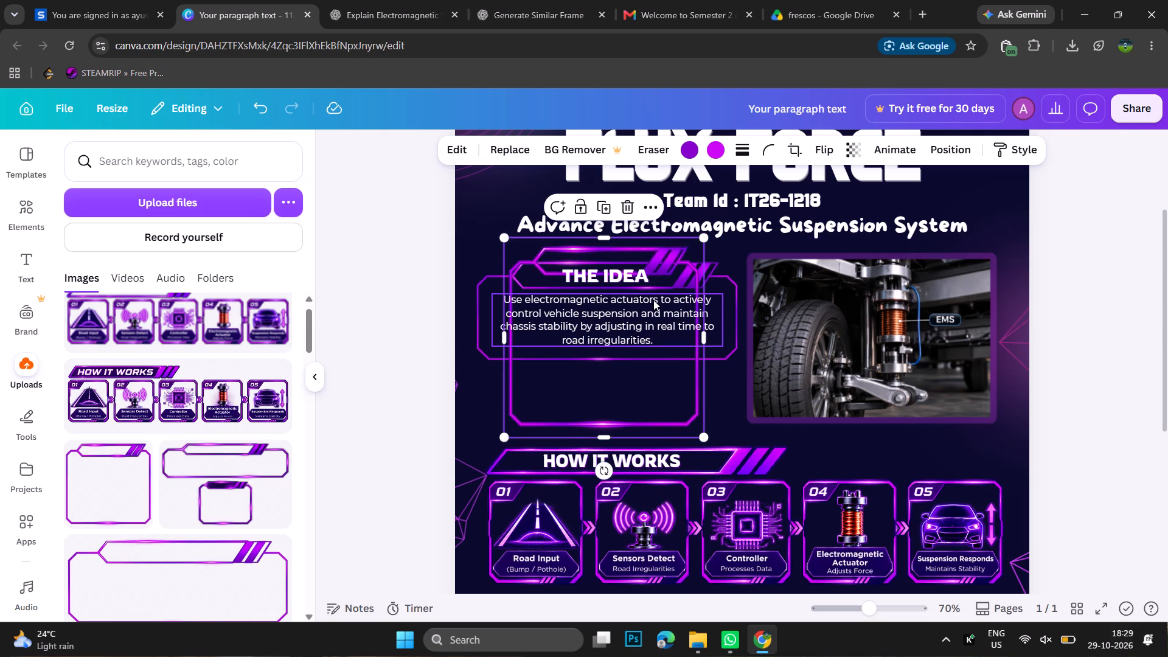
{"action": "key", "text": "alt+Down"}
{"action": "key", "text": "alt+Left"}
{"action": "key", "text": "alt+Up"}
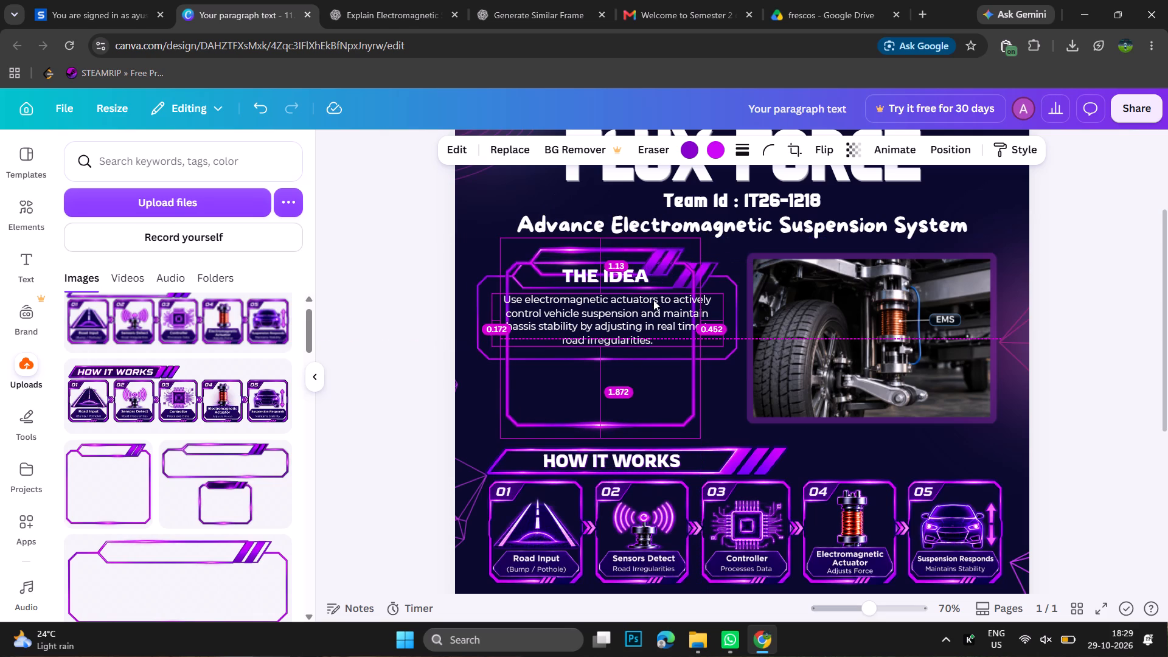
Delete the old wide purple frame around THE IDEA text.
{"action": "left_click", "coordinate": [565, 313]}
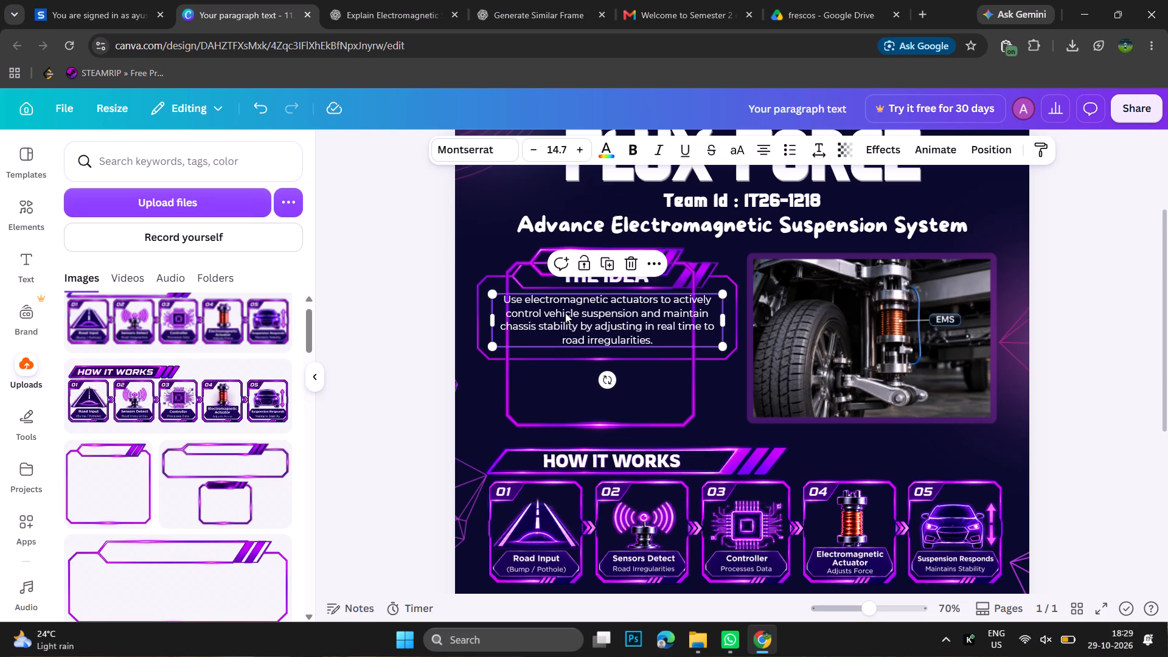
{"action": "left_click", "coordinate": [472, 309]}
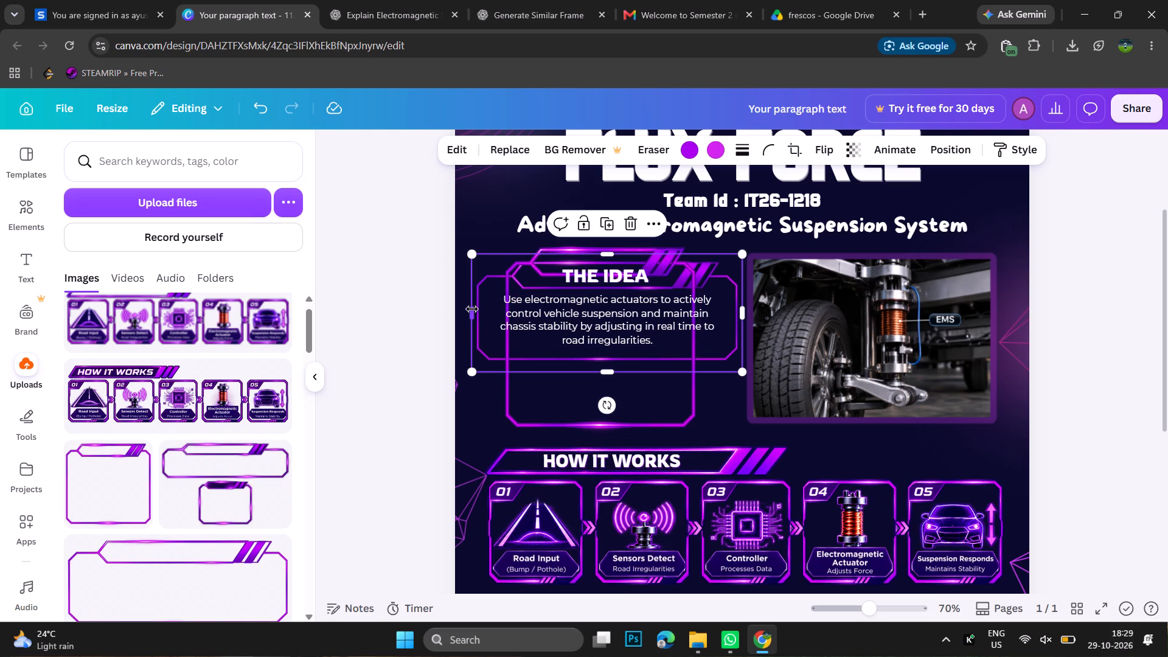
{"action": "key", "text": "Delete"}
Narrow THE IDEA paragraph's text box, enlarge its text to about 18.8, and place it inside the square frame.
{"action": "left_click", "coordinate": [575, 323]}
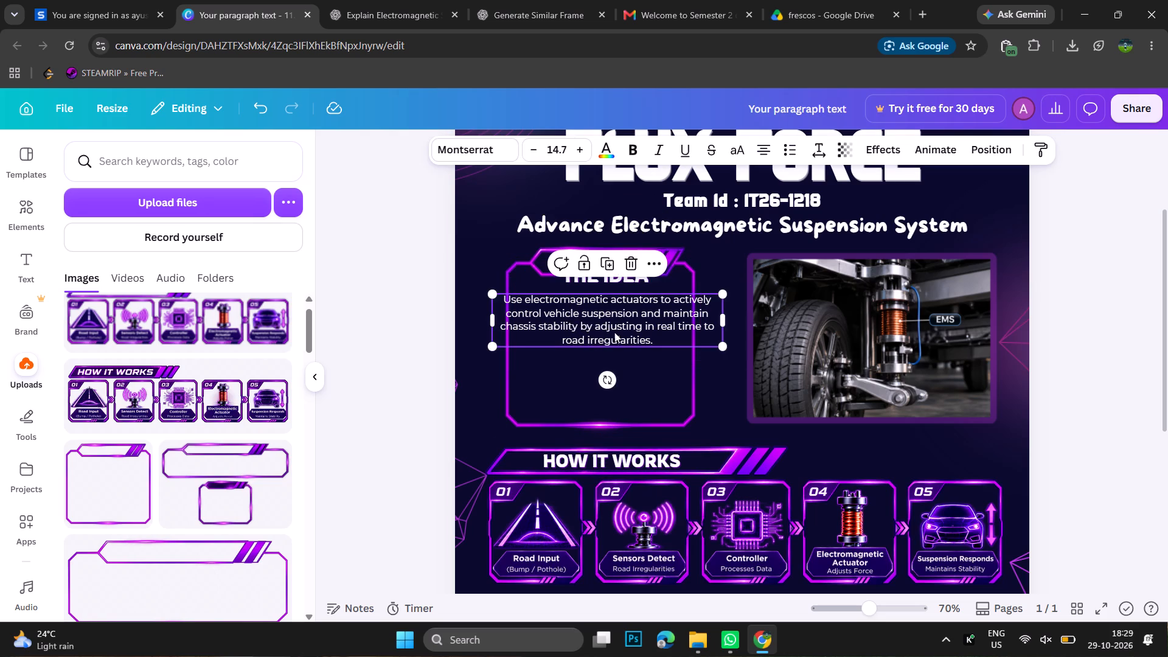
{"action": "left_click_drag", "start_coordinate": [725, 349], "coordinate": [704, 376]}
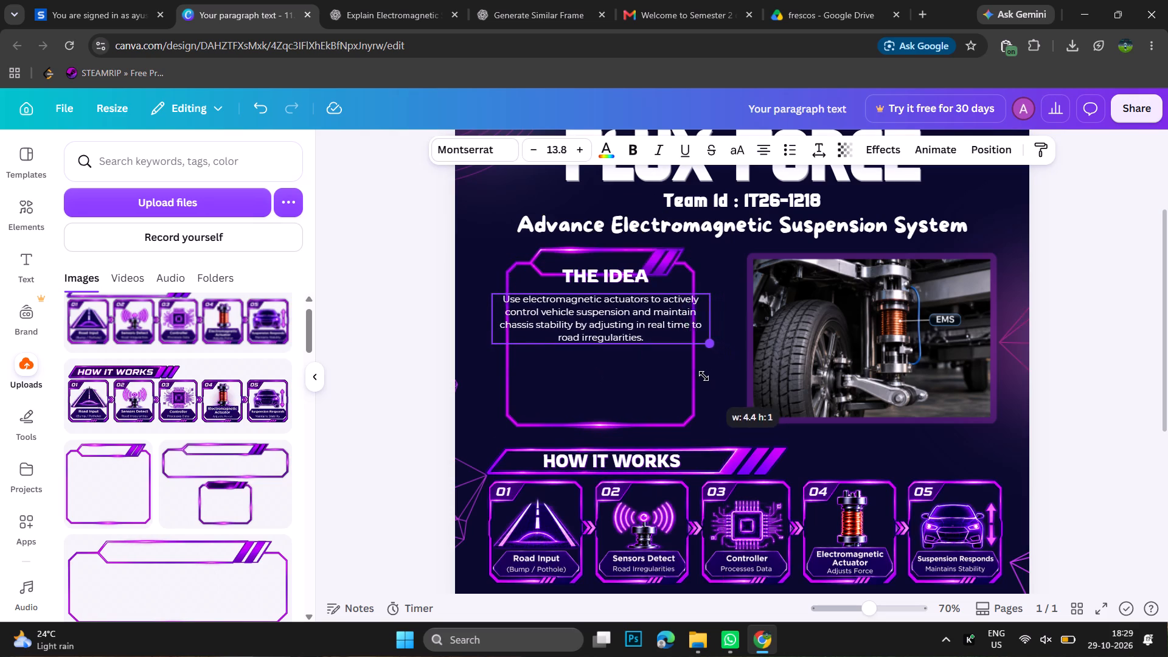
{"action": "left_click_drag", "start_coordinate": [704, 376], "coordinate": [717, 375]}
{"action": "left_click_drag", "start_coordinate": [721, 318], "coordinate": [721, 318]}
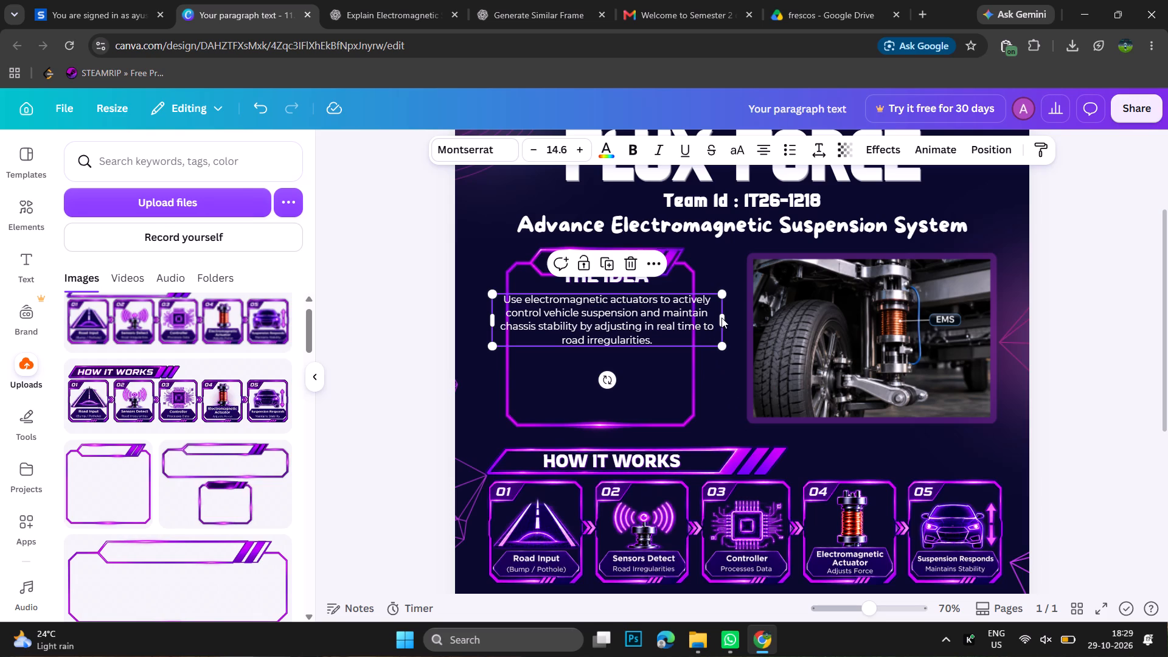
{"action": "left_click_drag", "start_coordinate": [721, 318], "coordinate": [714, 322]}
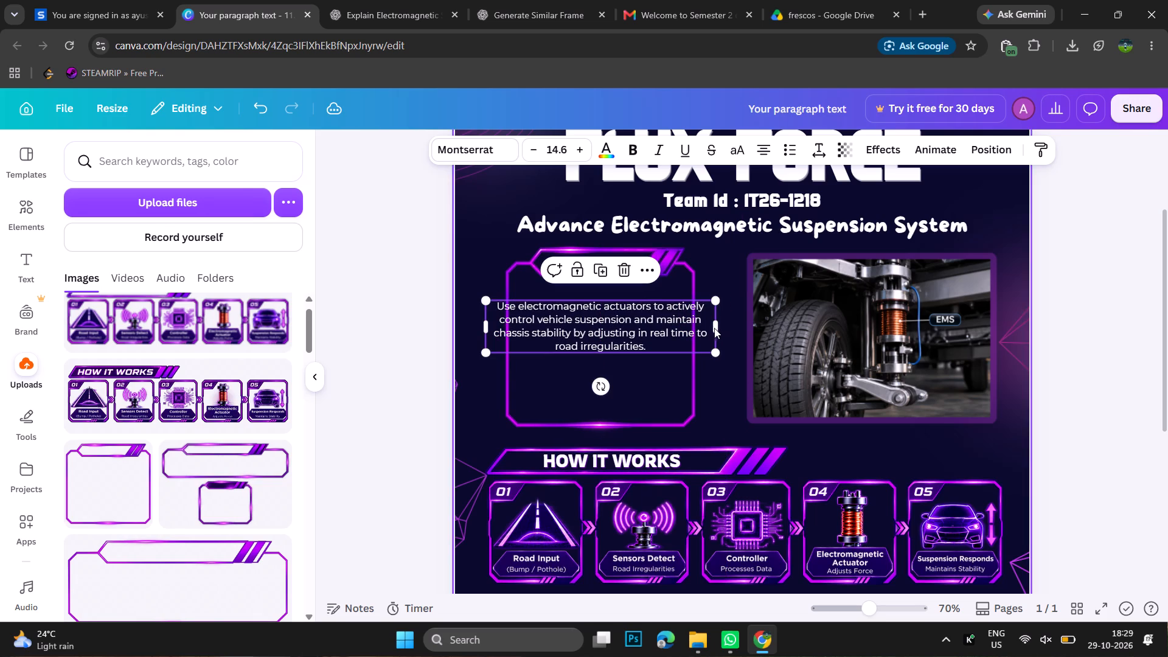
{"action": "left_click_drag", "start_coordinate": [720, 323], "coordinate": [624, 328]}
{"action": "left_click_drag", "start_coordinate": [558, 332], "coordinate": [592, 321]}
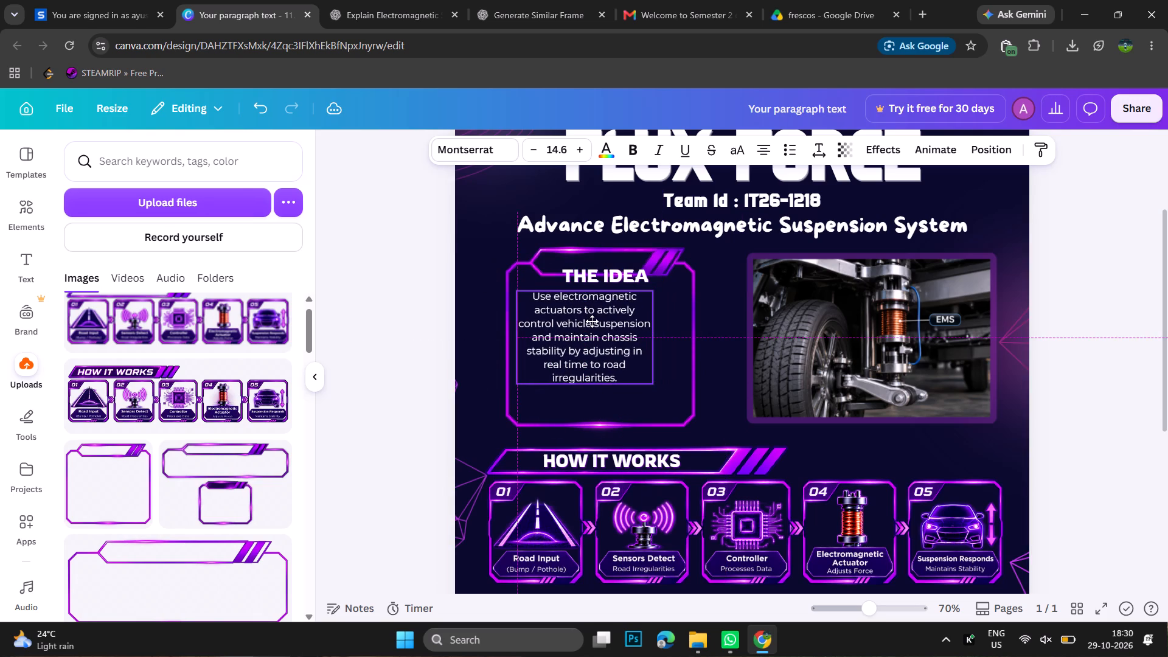
{"action": "left_click_drag", "start_coordinate": [592, 321], "coordinate": [592, 321]}
{"action": "left_click_drag", "start_coordinate": [652, 381], "coordinate": [684, 415]}
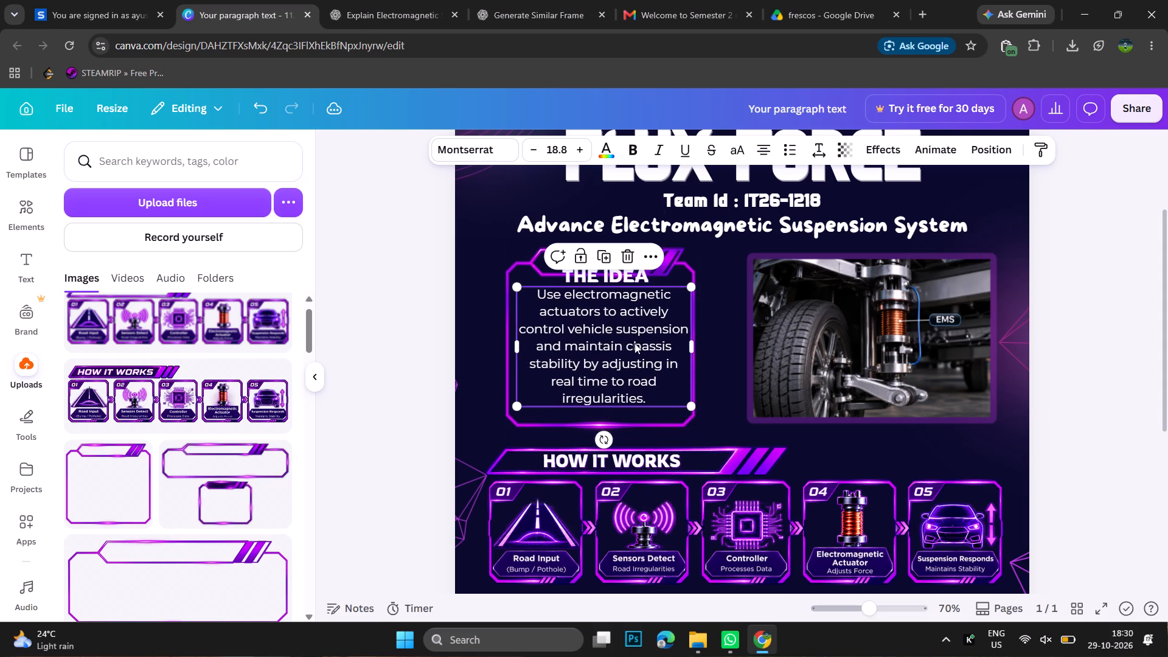
{"action": "left_click", "coordinate": [631, 339]}
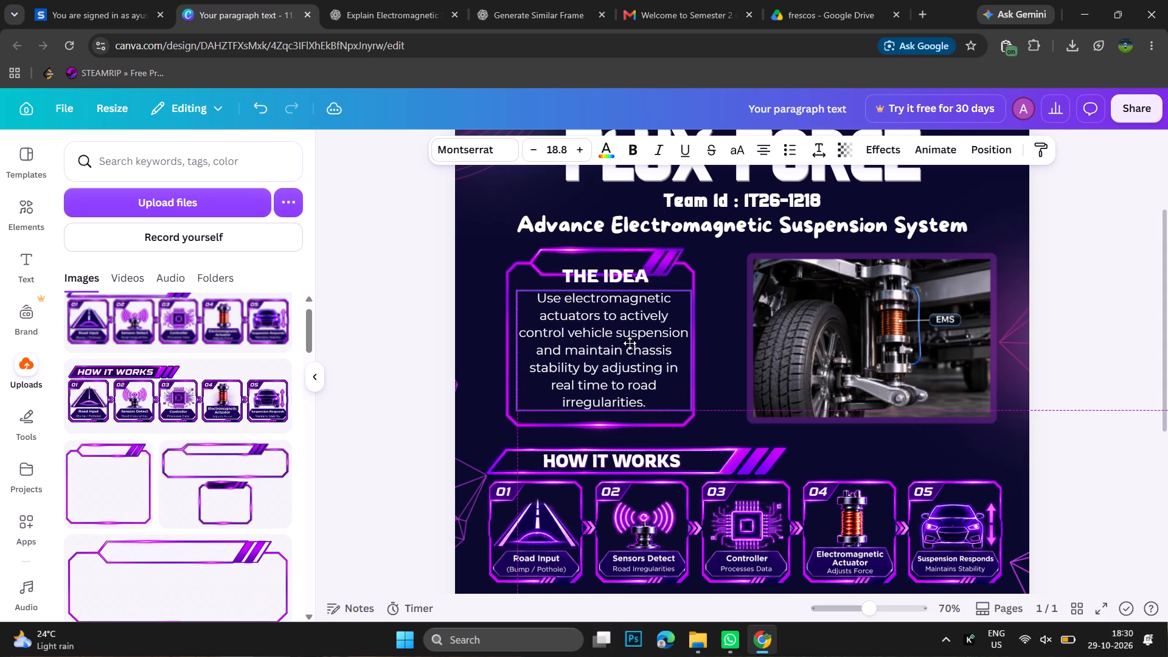
{"action": "left_click", "coordinate": [451, 303]}
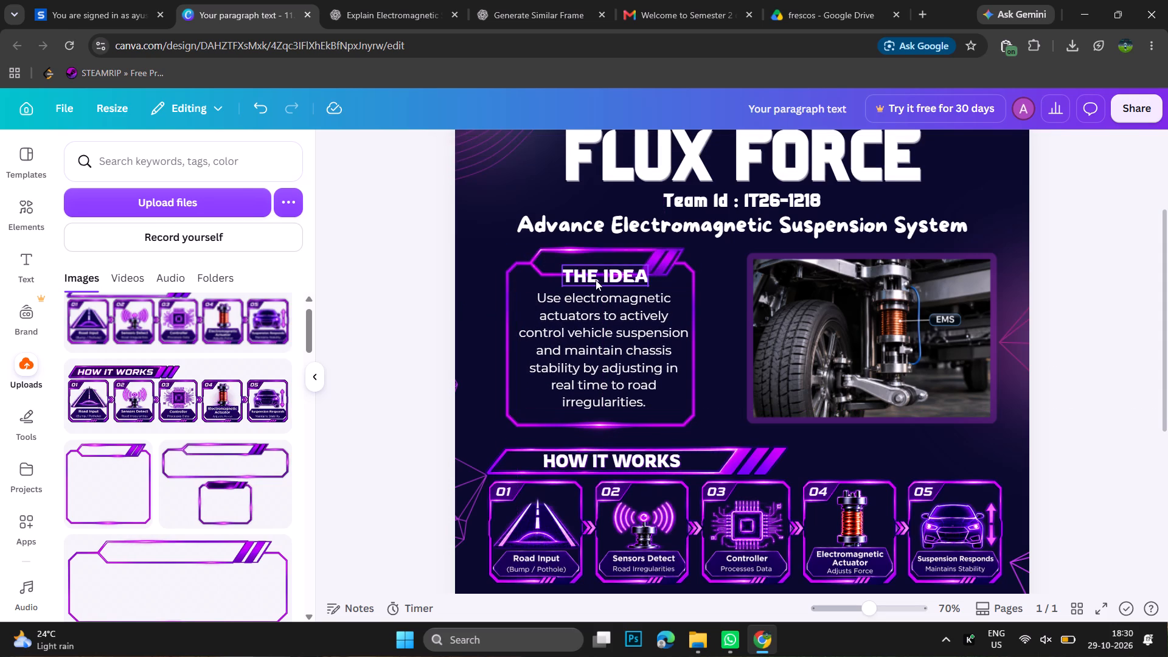
Move THE IDEA heading up into the square frame's heading bar and nudge it to sit centred there.
{"action": "left_click_drag", "start_coordinate": [597, 280], "coordinate": [582, 267]}
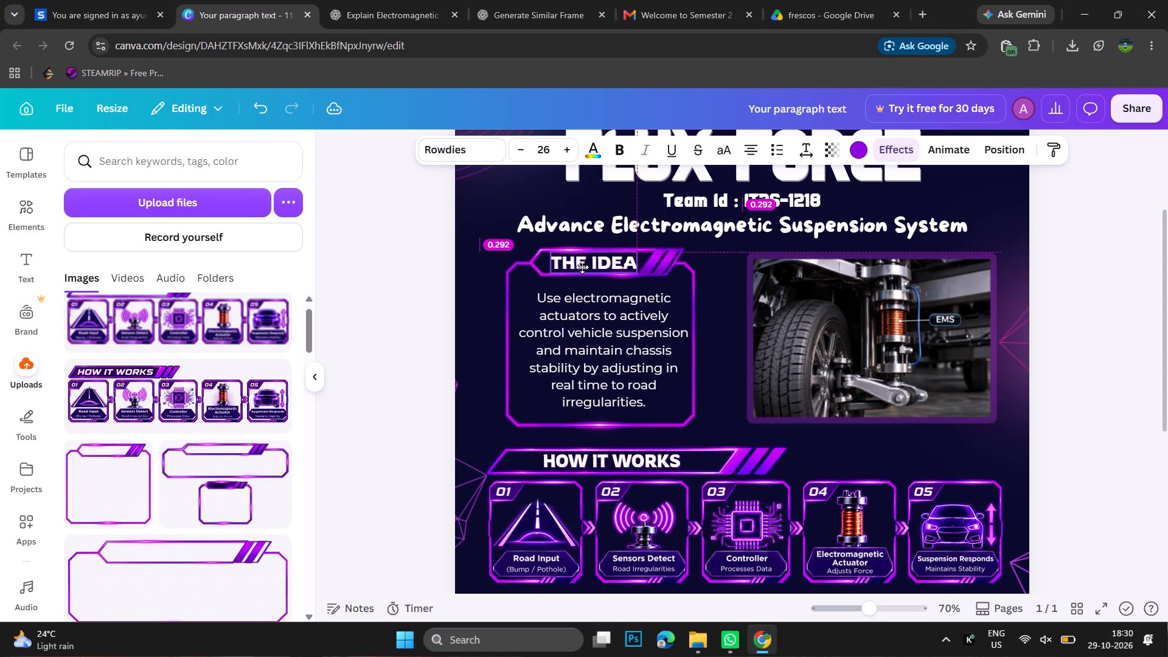
{"action": "left_click_drag", "start_coordinate": [582, 267], "coordinate": [583, 267]}
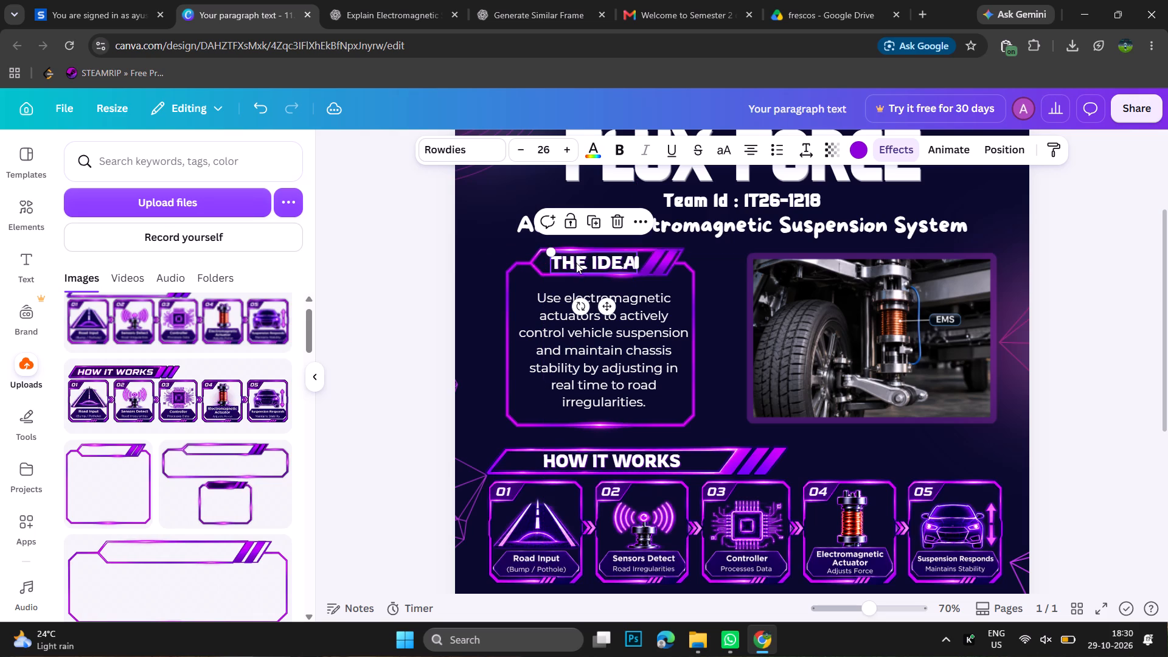
{"action": "left_click", "coordinate": [581, 262]}
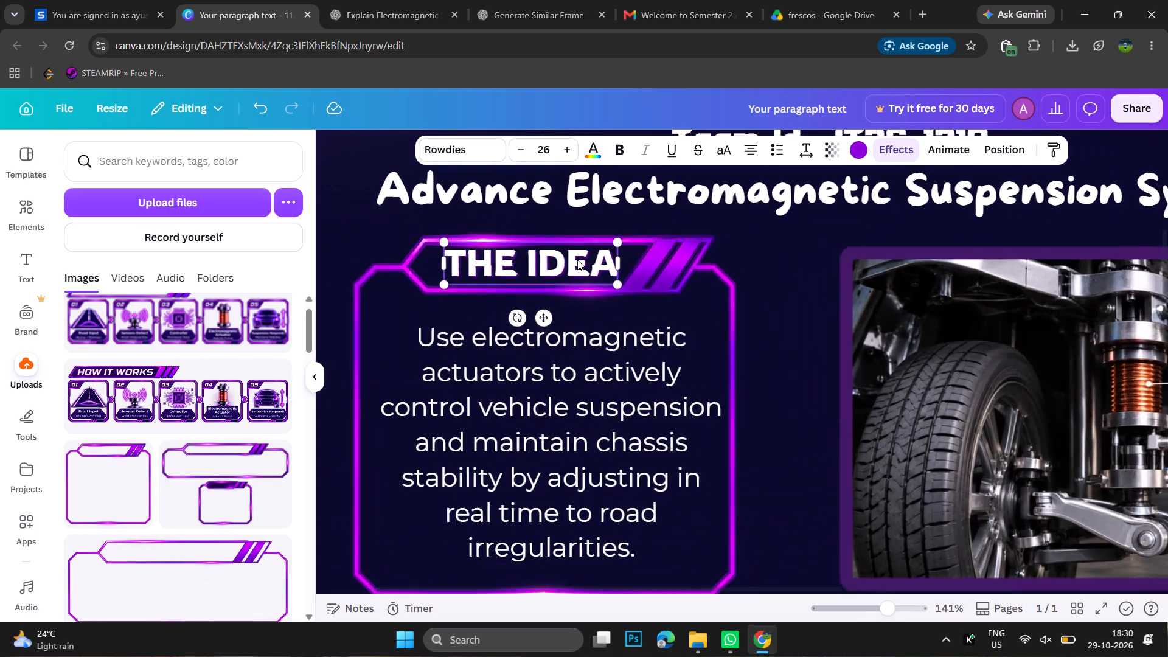
{"action": "key", "text": "alt+Left"}
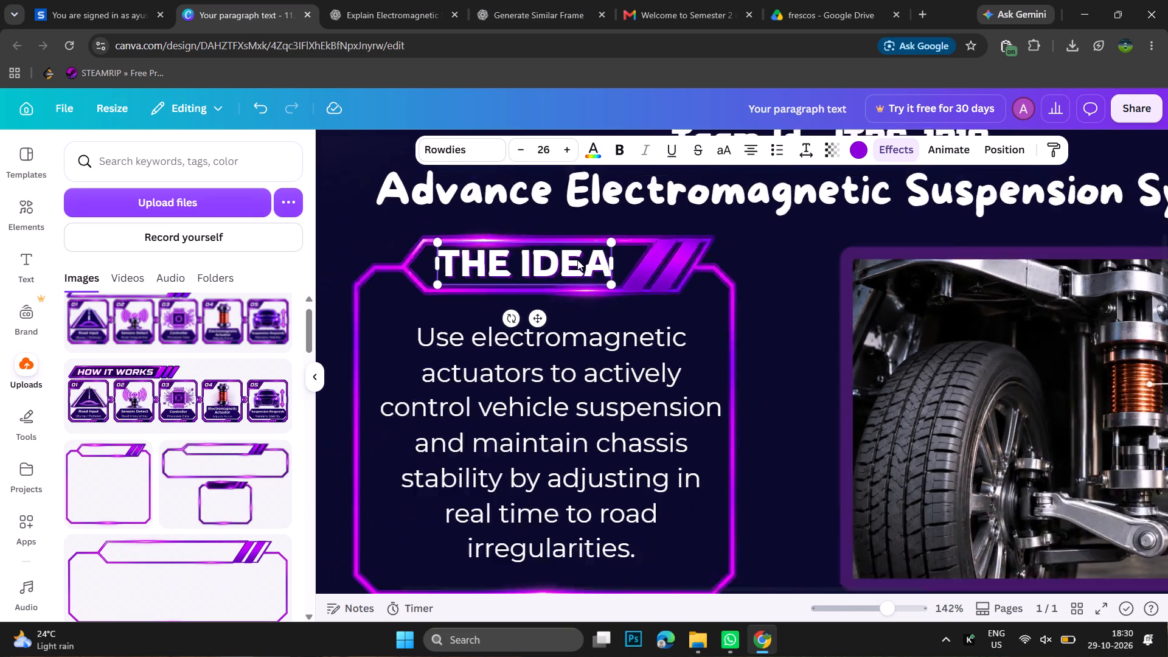
{"action": "left_click", "coordinate": [433, 286]}
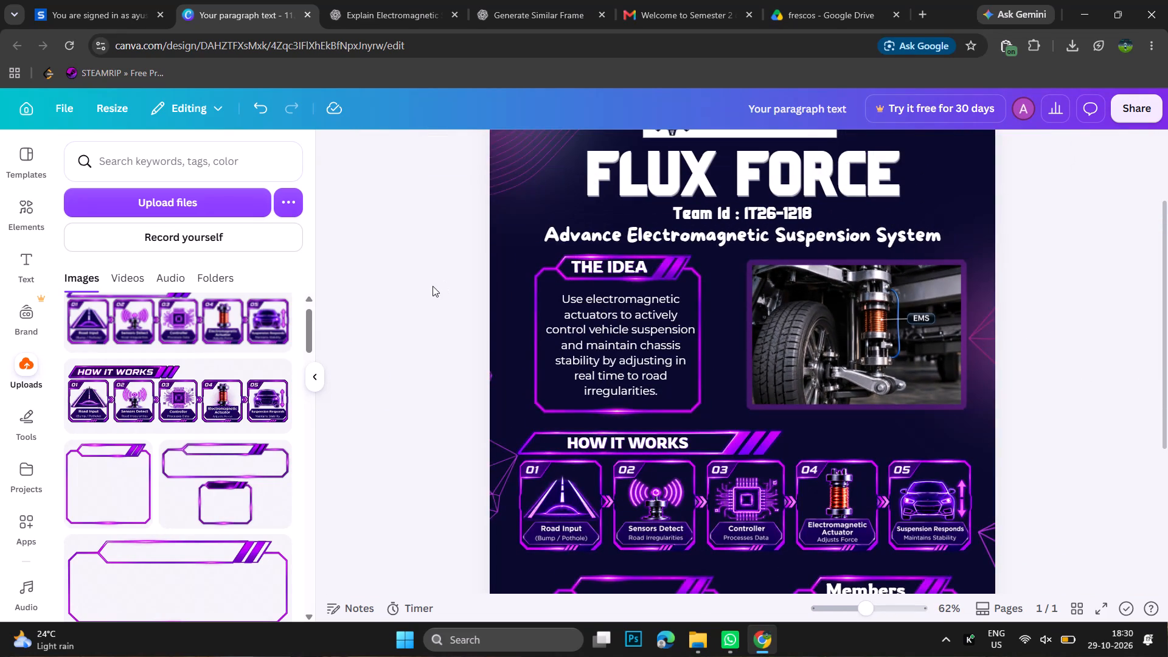
Shrink THE IDEA's square frame slightly and shift the paragraph to sit centred inside it.
{"action": "left_click", "coordinate": [608, 348]}
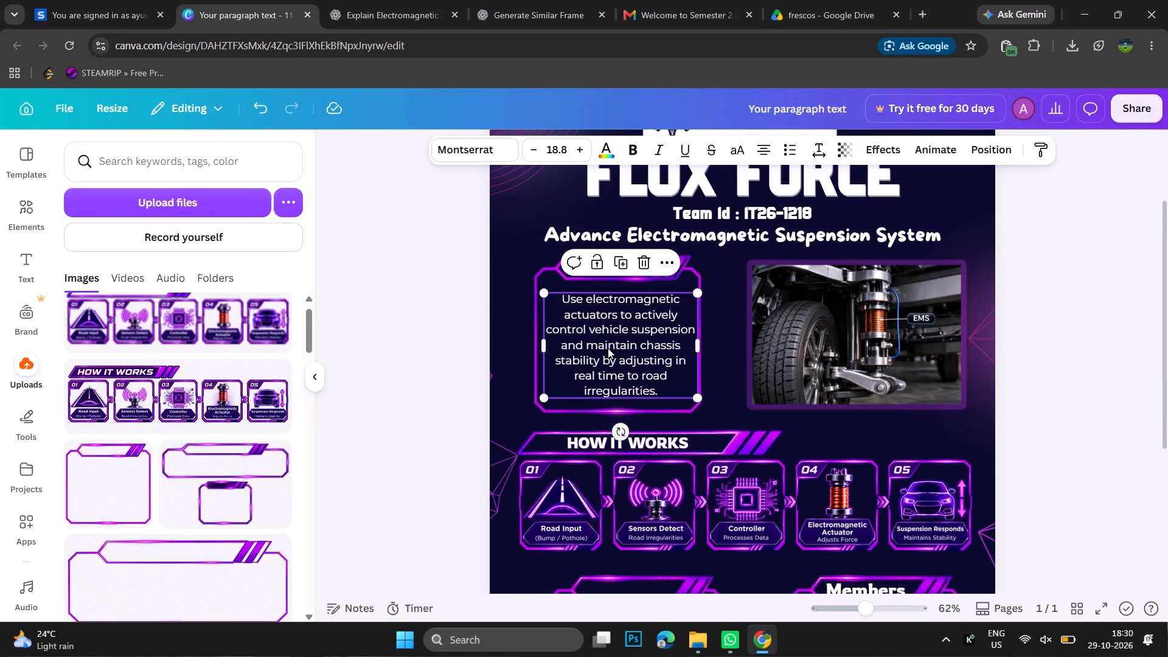
{"action": "left_click", "coordinate": [457, 331]}
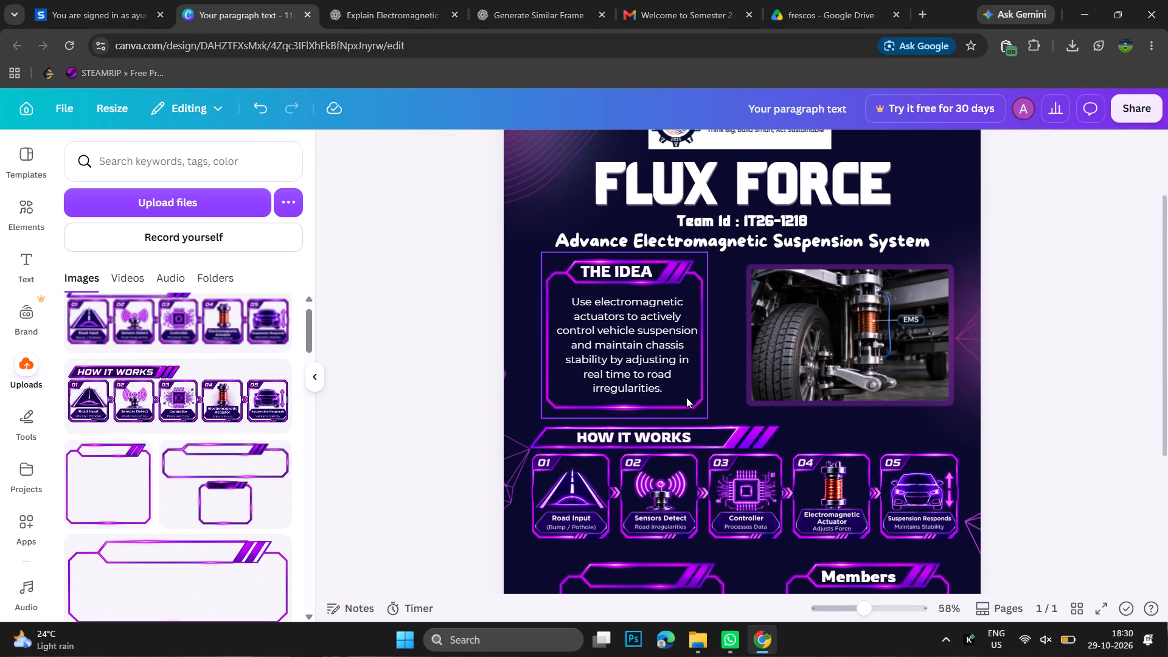
{"action": "left_click", "coordinate": [686, 404]}
{"action": "left_click_drag", "start_coordinate": [706, 415], "coordinate": [704, 412]}
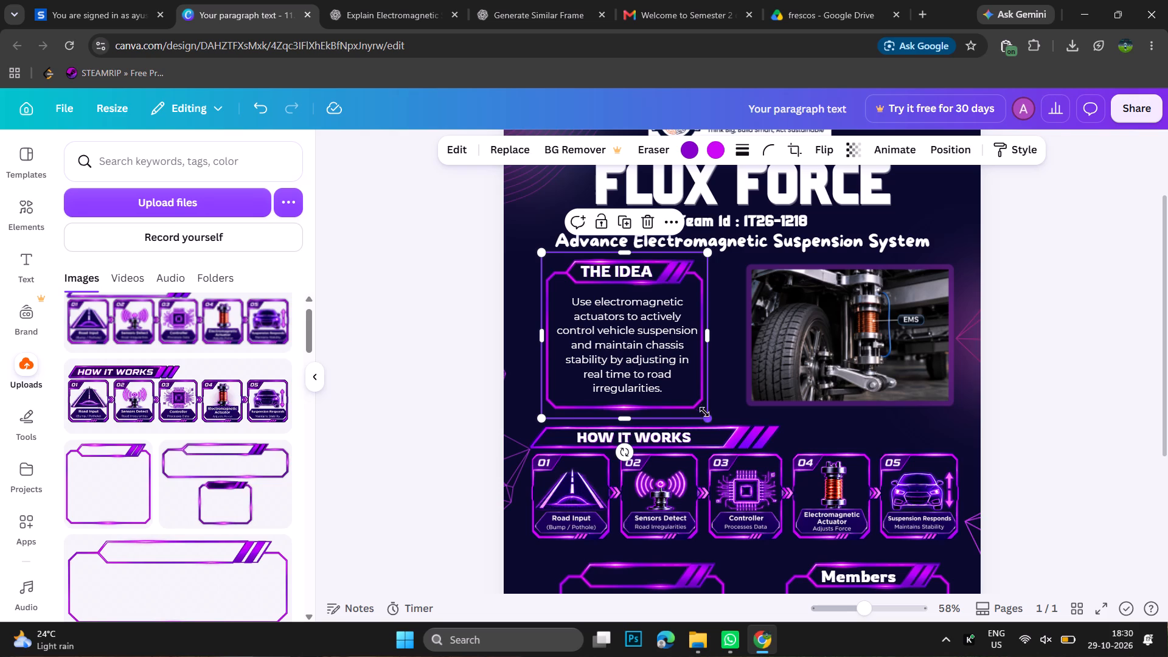
{"action": "left_click_drag", "start_coordinate": [704, 412], "coordinate": [704, 408]}
{"action": "left_click_drag", "start_coordinate": [625, 354], "coordinate": [622, 352]}
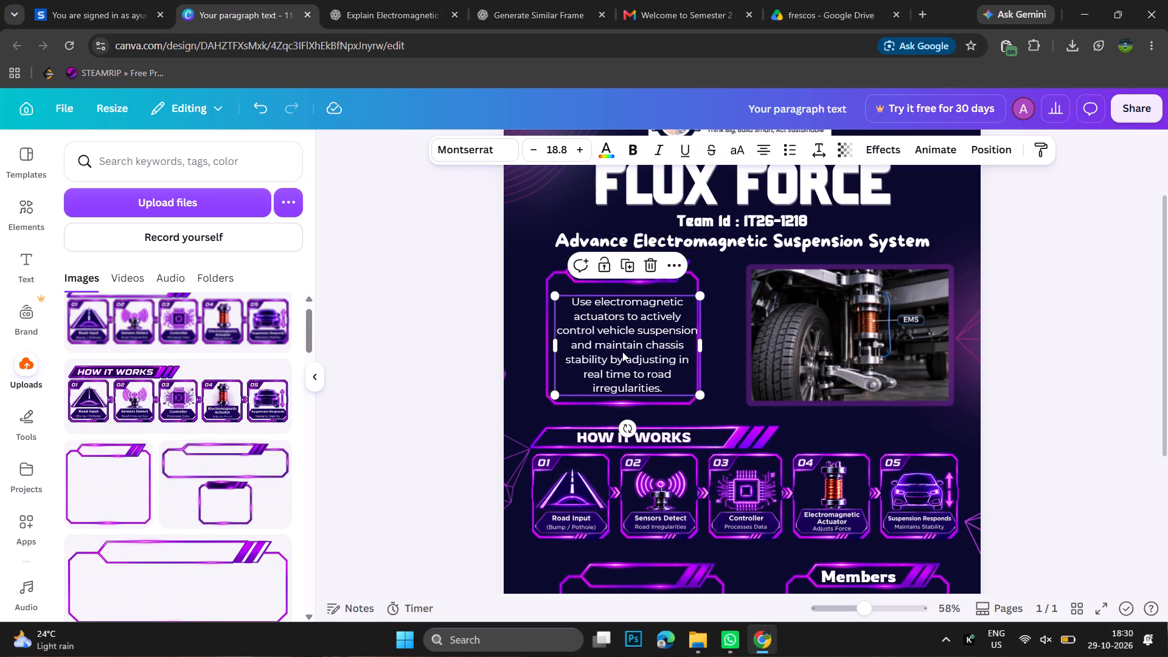
{"action": "left_click_drag", "start_coordinate": [622, 352], "coordinate": [619, 349]}
{"action": "left_click", "coordinate": [448, 313]}
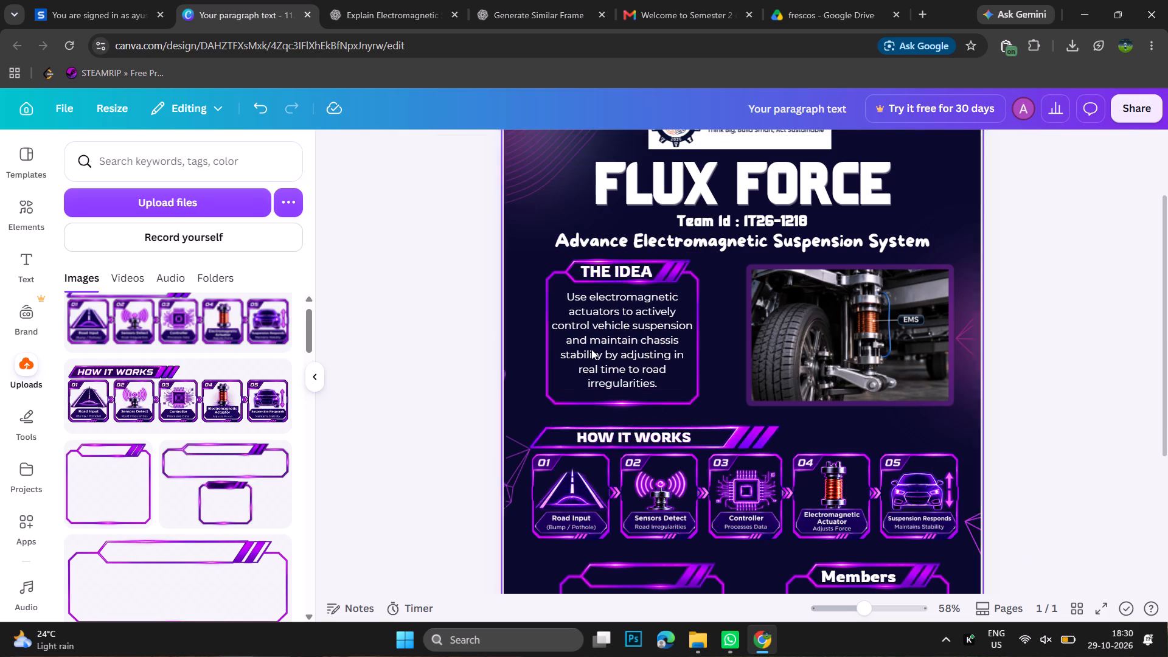
Group THE IDEA heading, its paragraph and the square frame together.
{"action": "left_click_drag", "start_coordinate": [717, 277], "coordinate": [586, 346]}
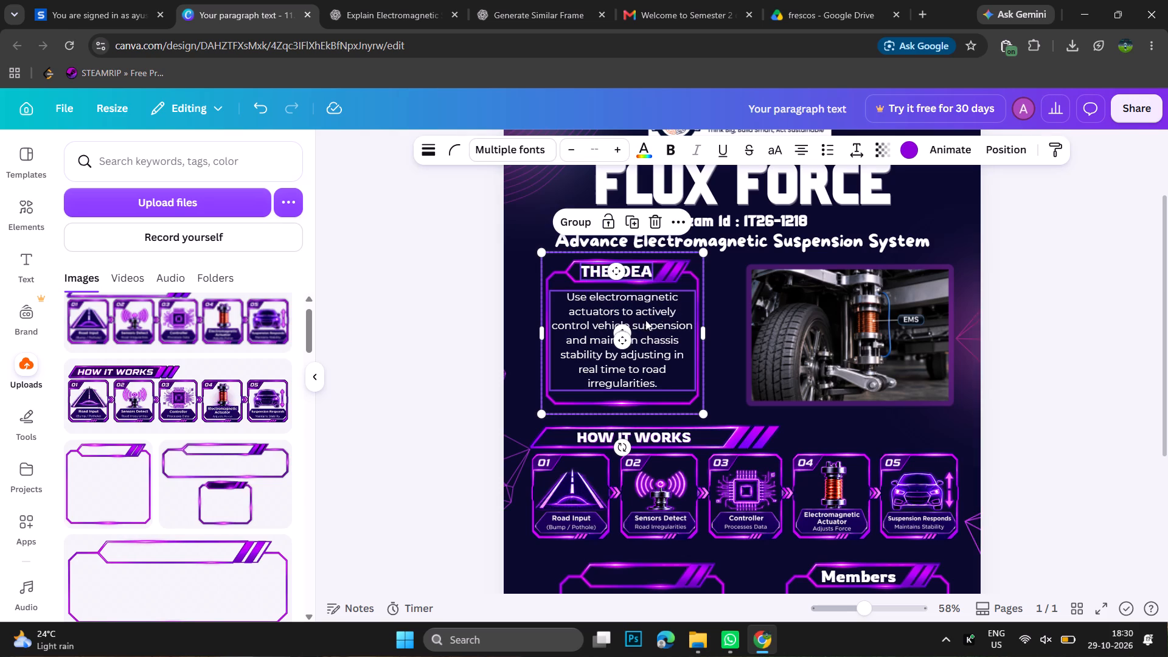
{"action": "left_click", "coordinate": [719, 280]}
{"action": "left_click_drag", "start_coordinate": [707, 259], "coordinate": [685, 279]}
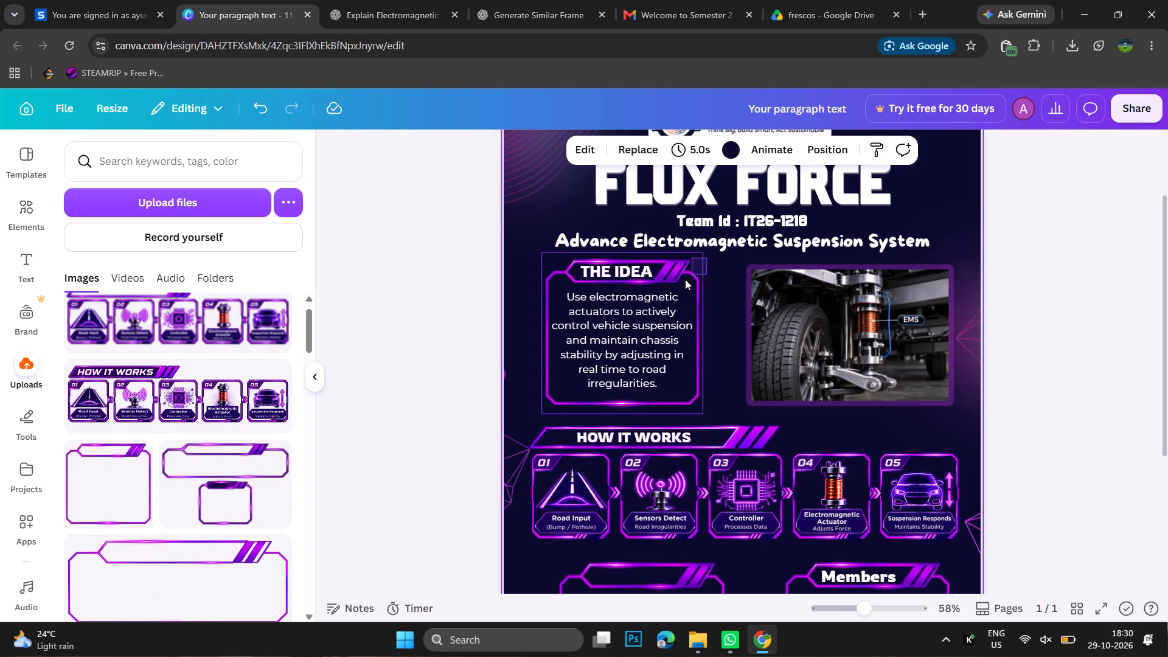
{"action": "left_click_drag", "start_coordinate": [685, 279], "coordinate": [591, 372]}
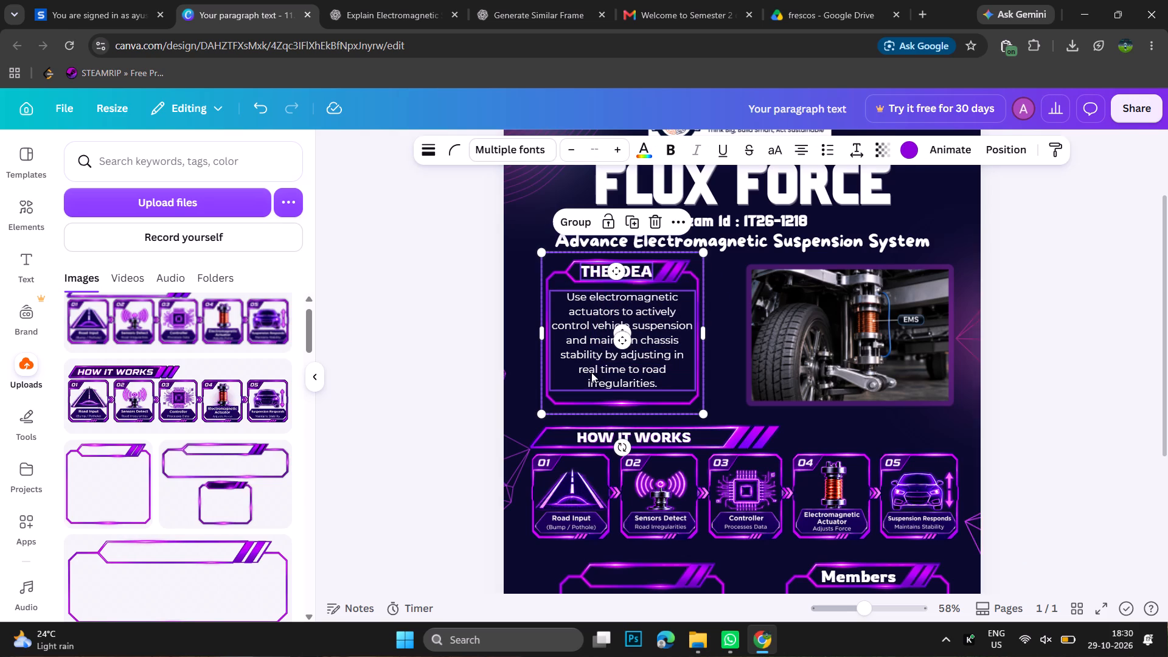
{"action": "key", "text": "ctrl+g"}
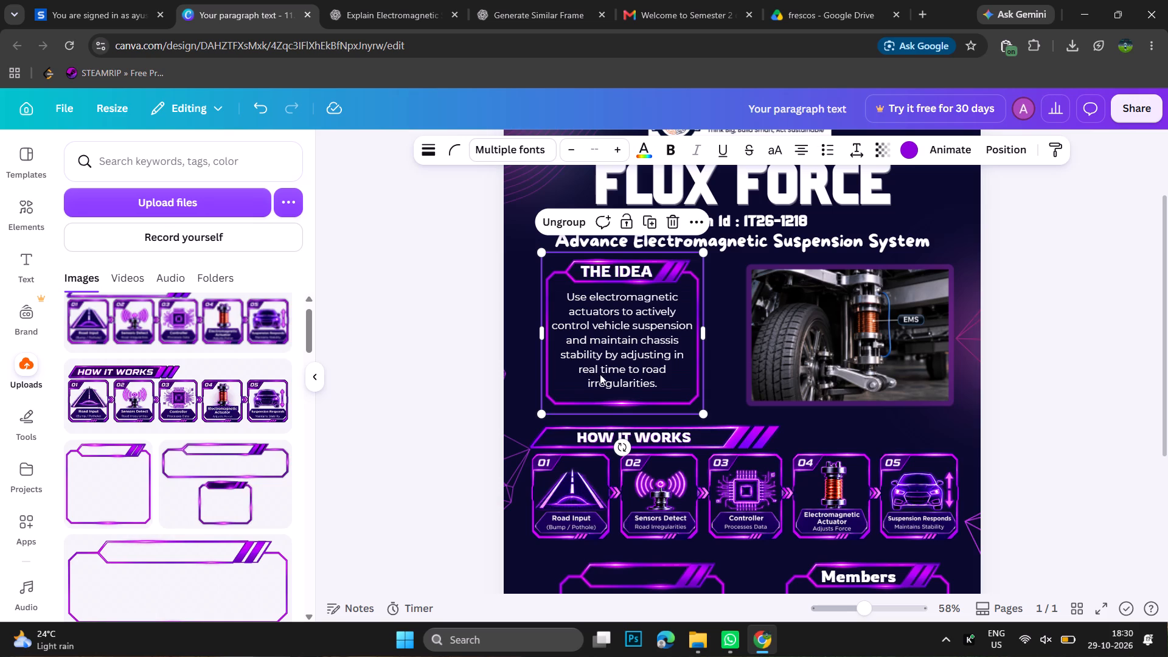
Shift the grouped THE IDEA section inward and slightly up, beside the suspension photo.
{"action": "left_click_drag", "start_coordinate": [615, 350], "coordinate": [625, 349]}
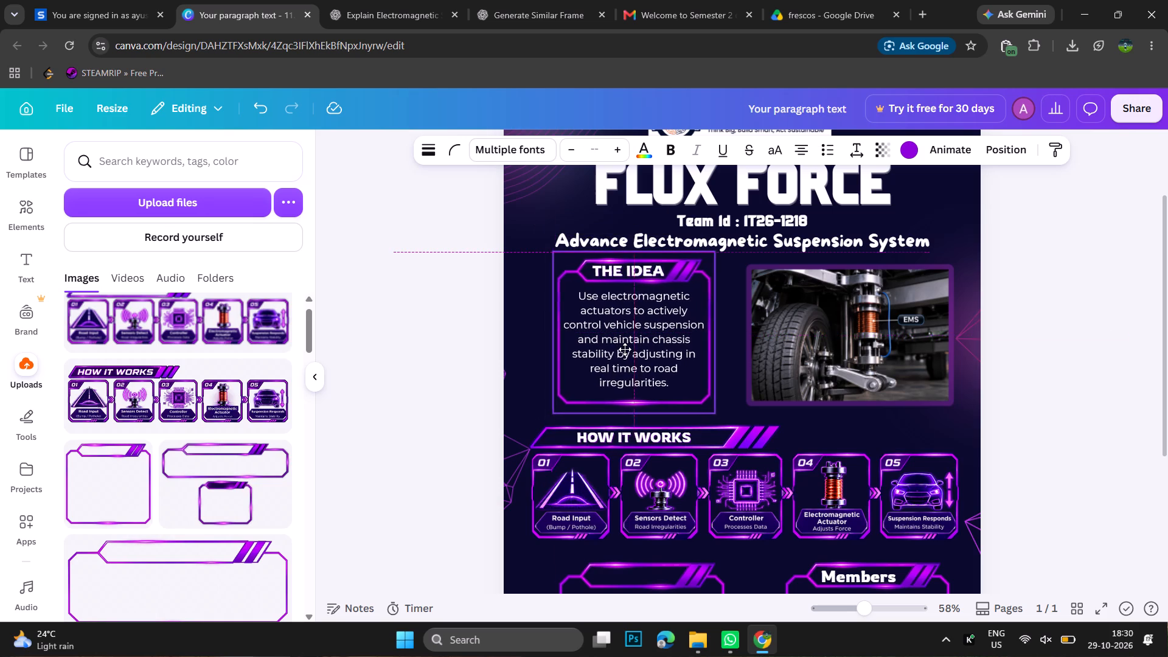
{"action": "left_click_drag", "start_coordinate": [625, 349], "coordinate": [622, 346]}
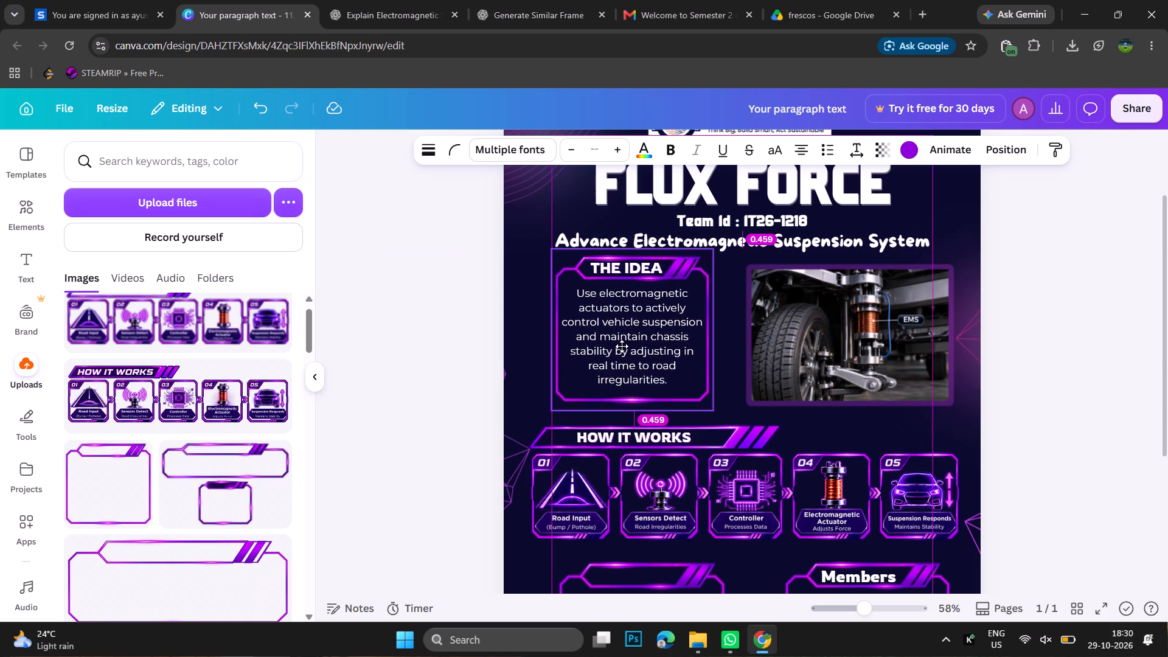
{"action": "left_click_drag", "start_coordinate": [622, 346], "coordinate": [628, 347]}
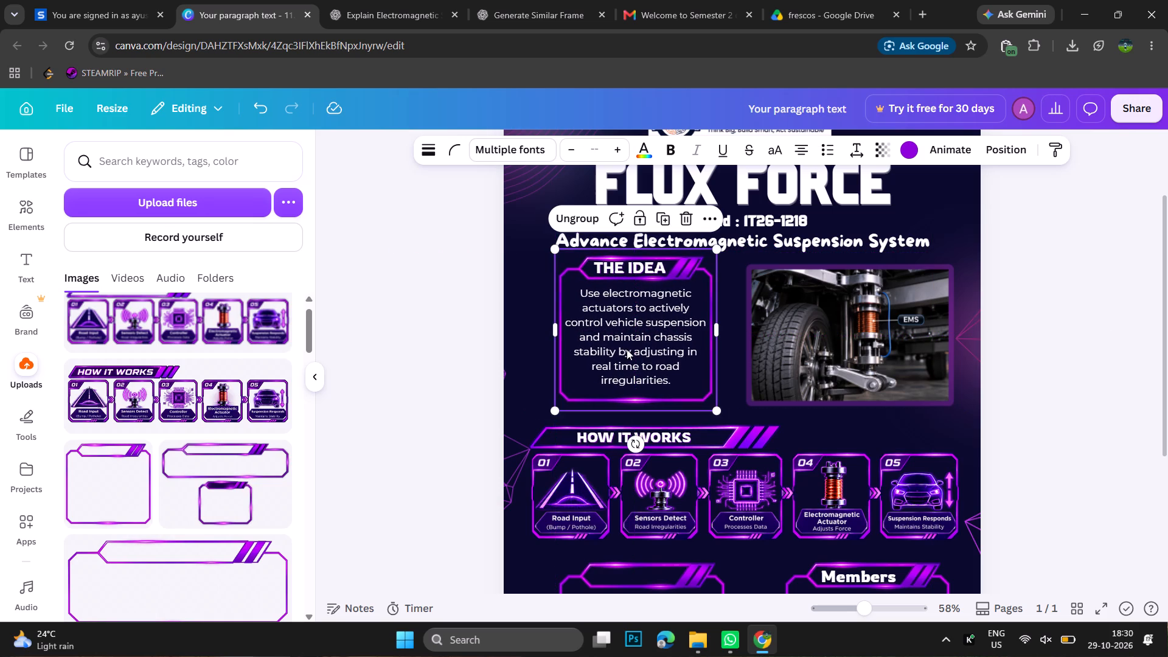
Move the geometric line decoration on the poster's left edge up beside THE IDEA frame.
{"action": "left_click", "coordinate": [514, 457]}
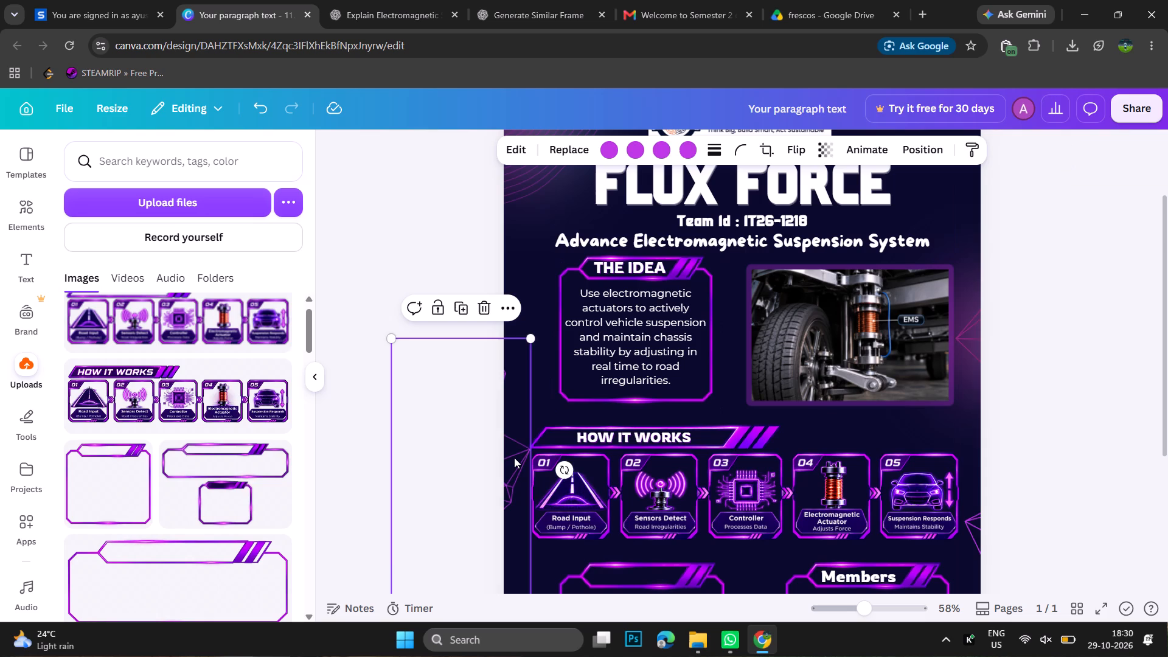
{"action": "left_click_drag", "start_coordinate": [514, 457], "coordinate": [531, 384]}
{"action": "left_click", "coordinate": [363, 304]}
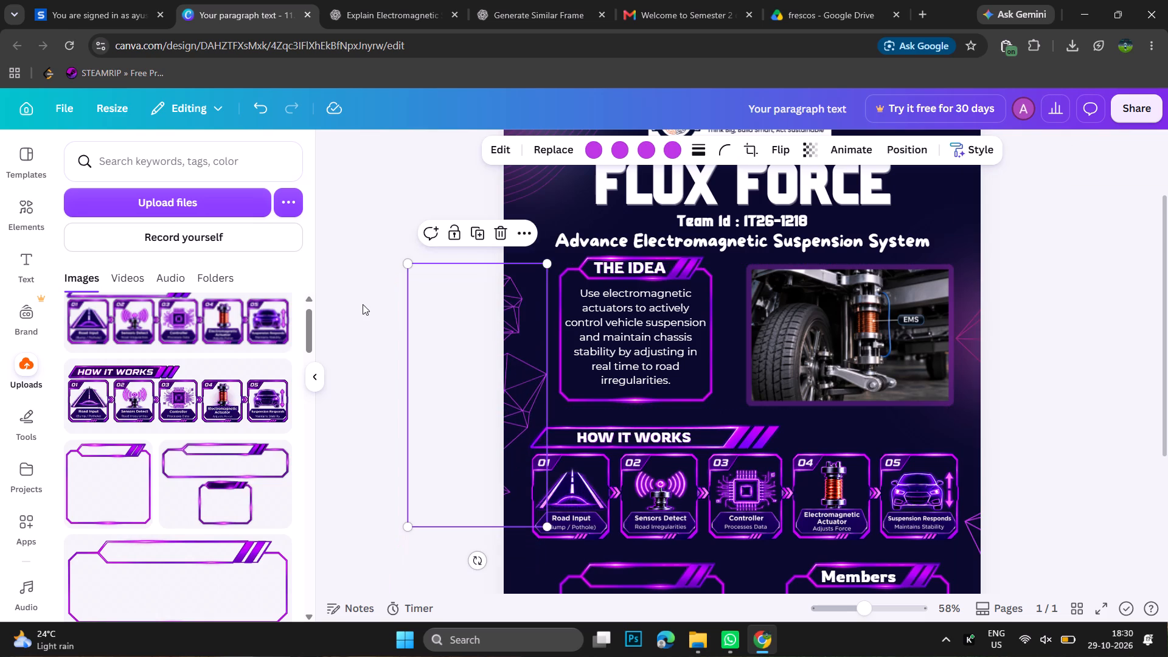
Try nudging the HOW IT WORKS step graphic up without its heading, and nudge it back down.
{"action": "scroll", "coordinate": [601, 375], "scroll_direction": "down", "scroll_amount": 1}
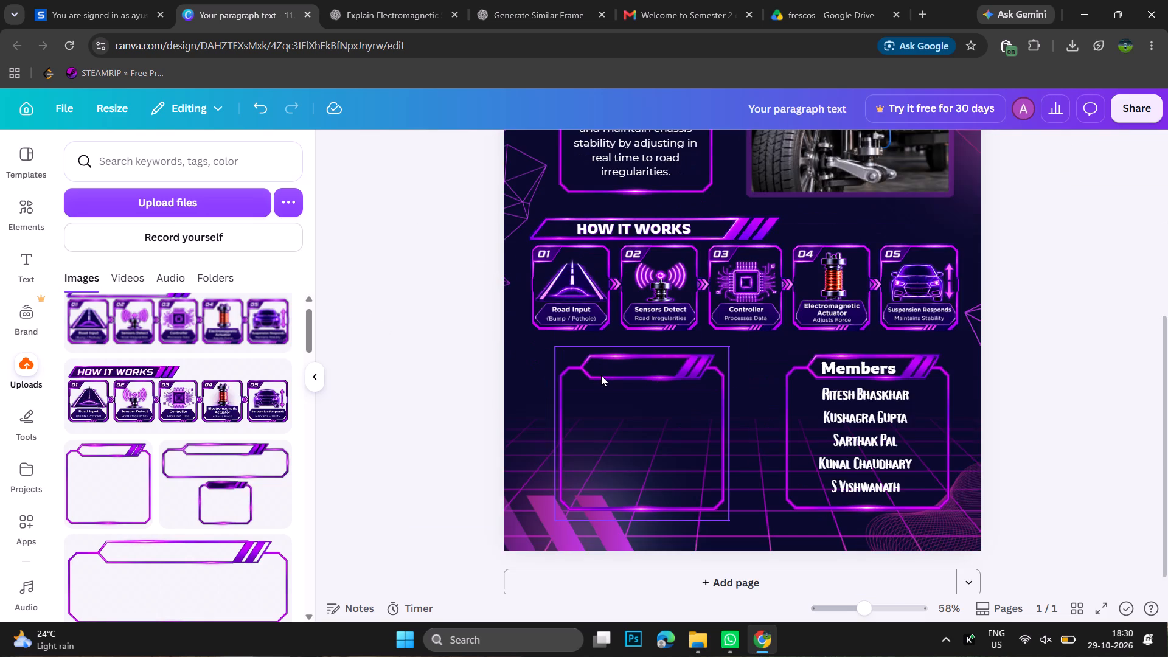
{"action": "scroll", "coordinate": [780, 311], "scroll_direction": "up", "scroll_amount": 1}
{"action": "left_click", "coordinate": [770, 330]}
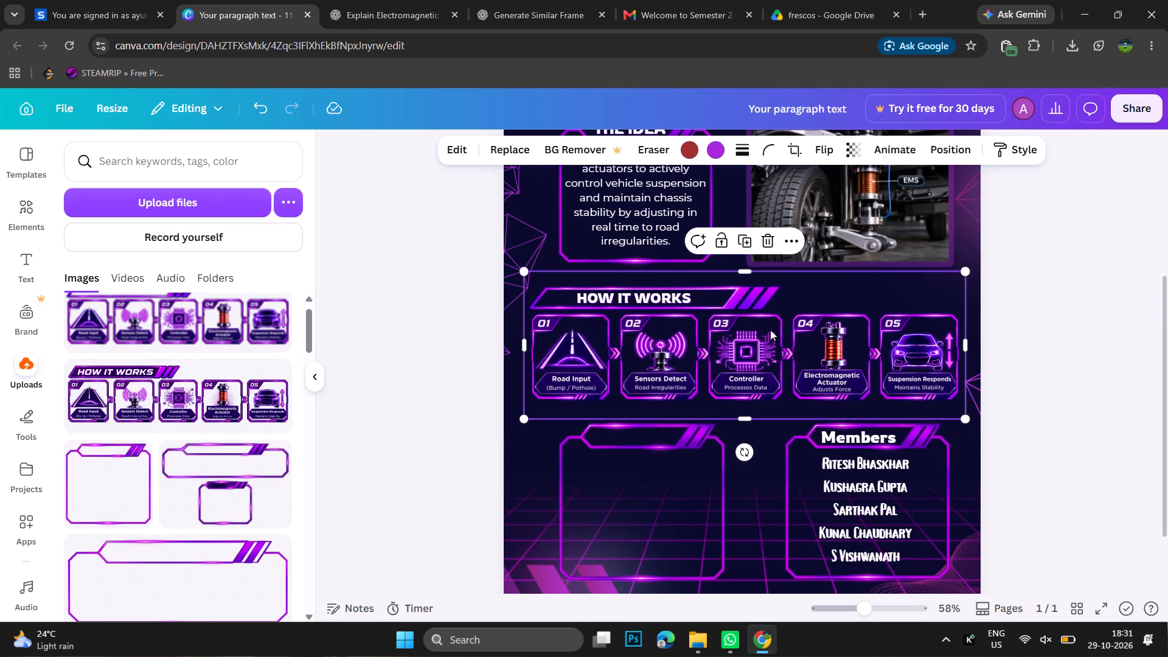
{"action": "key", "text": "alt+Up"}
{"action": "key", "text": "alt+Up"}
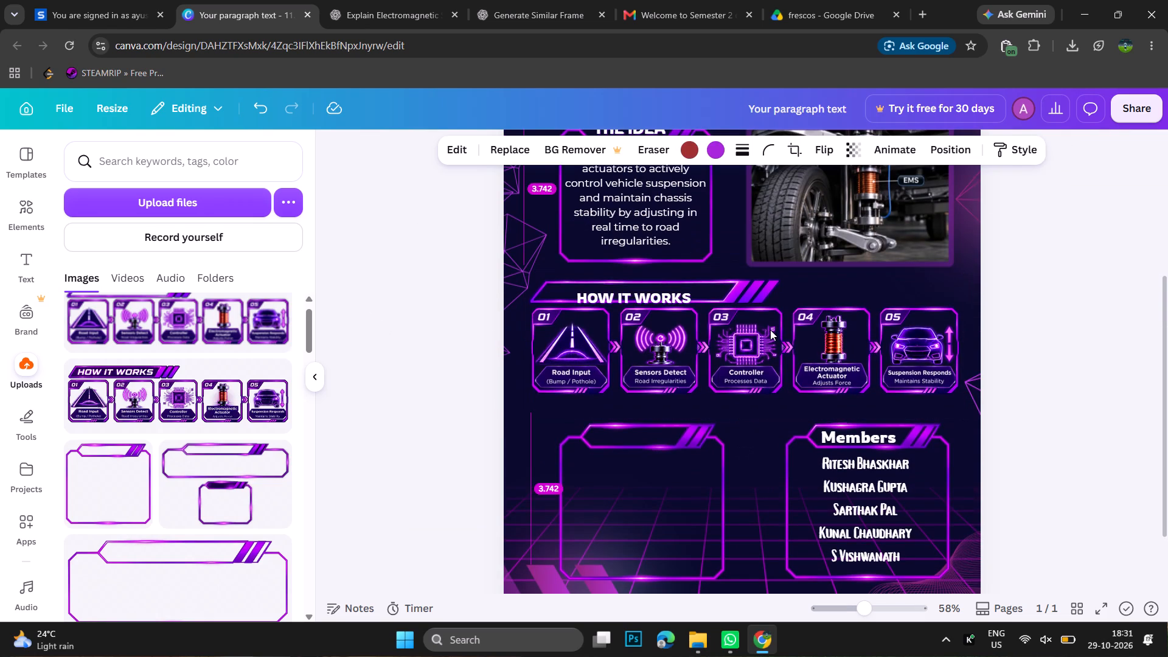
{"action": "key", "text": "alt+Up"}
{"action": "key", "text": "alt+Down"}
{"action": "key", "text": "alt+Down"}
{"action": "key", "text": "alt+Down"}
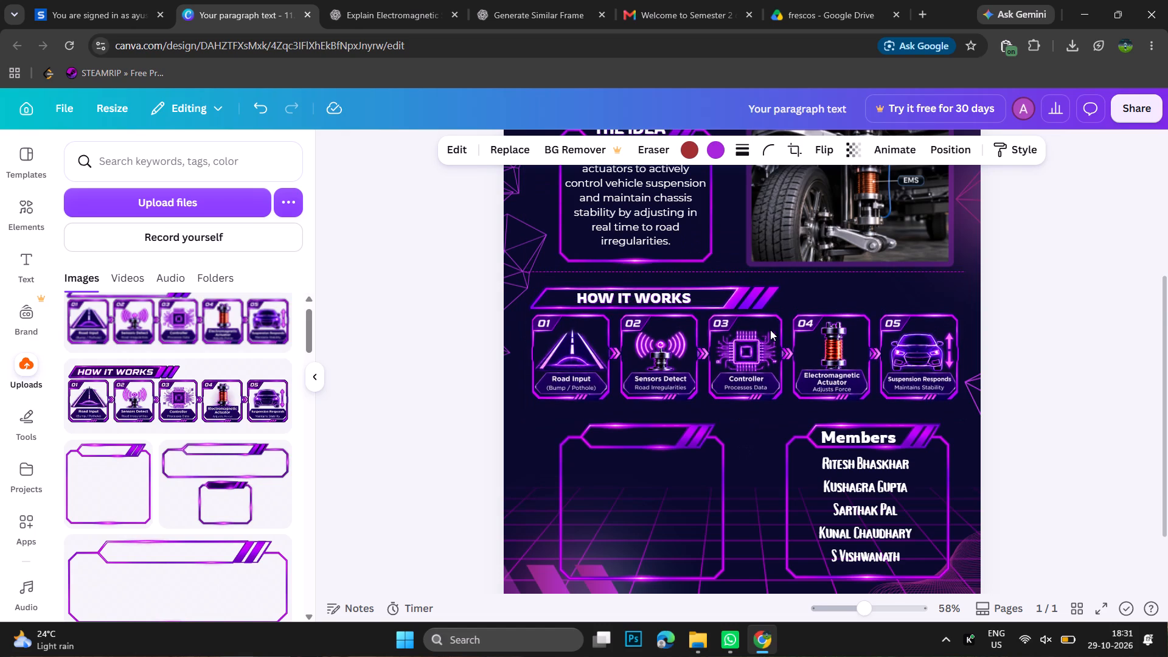
Group the HOW IT WORKS heading text with its five-step graphic.
{"action": "left_click", "coordinate": [1074, 281]}
{"action": "left_click", "coordinate": [729, 255]}
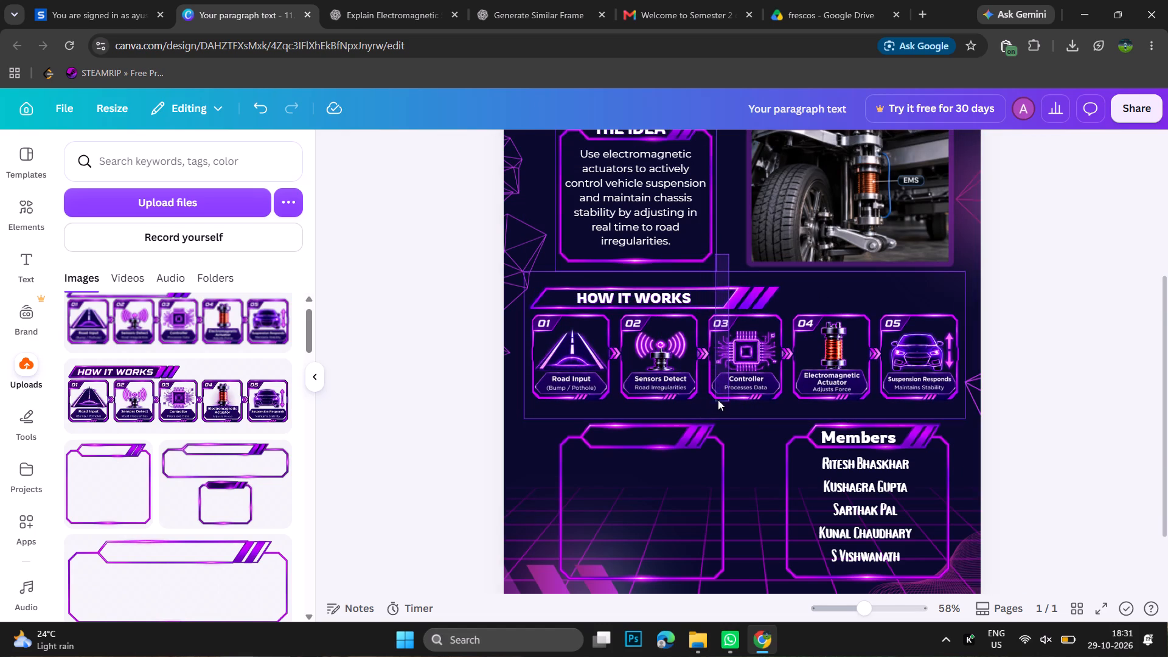
{"action": "left_click_drag", "start_coordinate": [515, 419], "coordinate": [537, 332]}
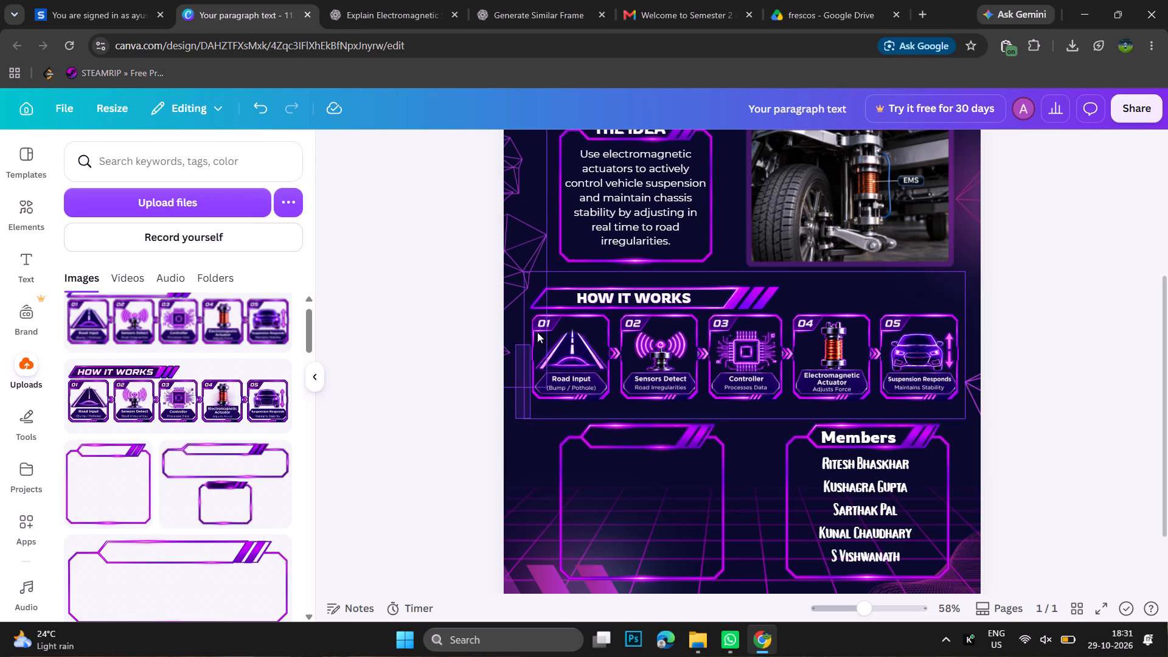
{"action": "left_click_drag", "start_coordinate": [537, 332], "coordinate": [526, 408]}
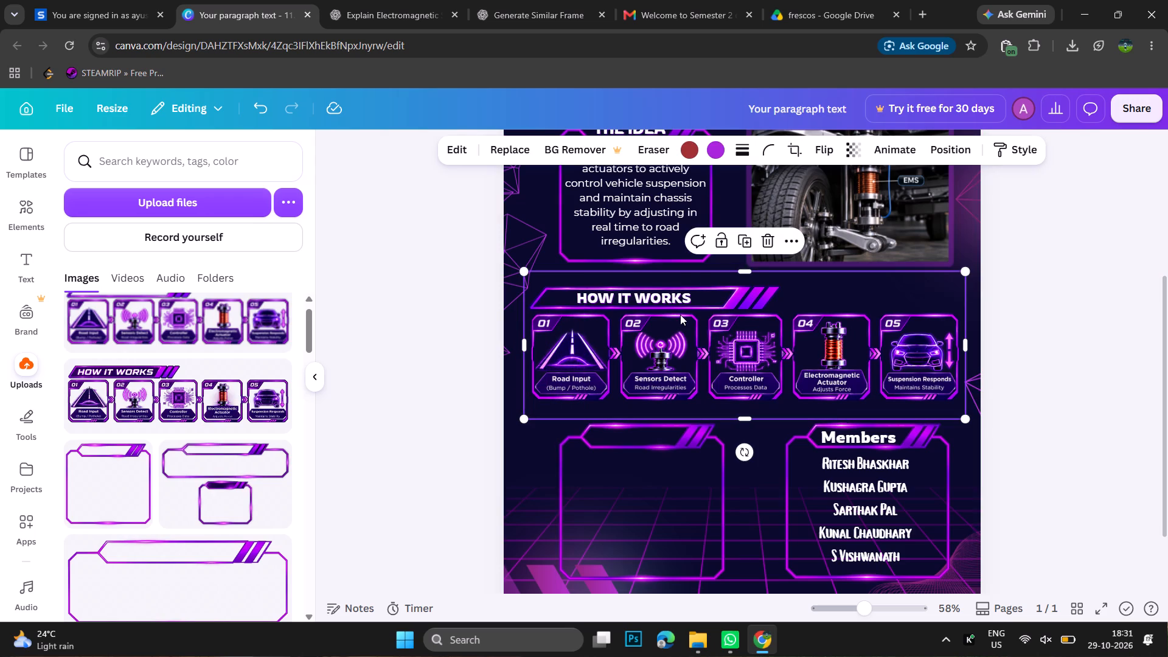
{"action": "left_click", "coordinate": [680, 315]}
{"action": "left_click", "coordinate": [709, 283]}
{"action": "left_click", "coordinate": [680, 297]}
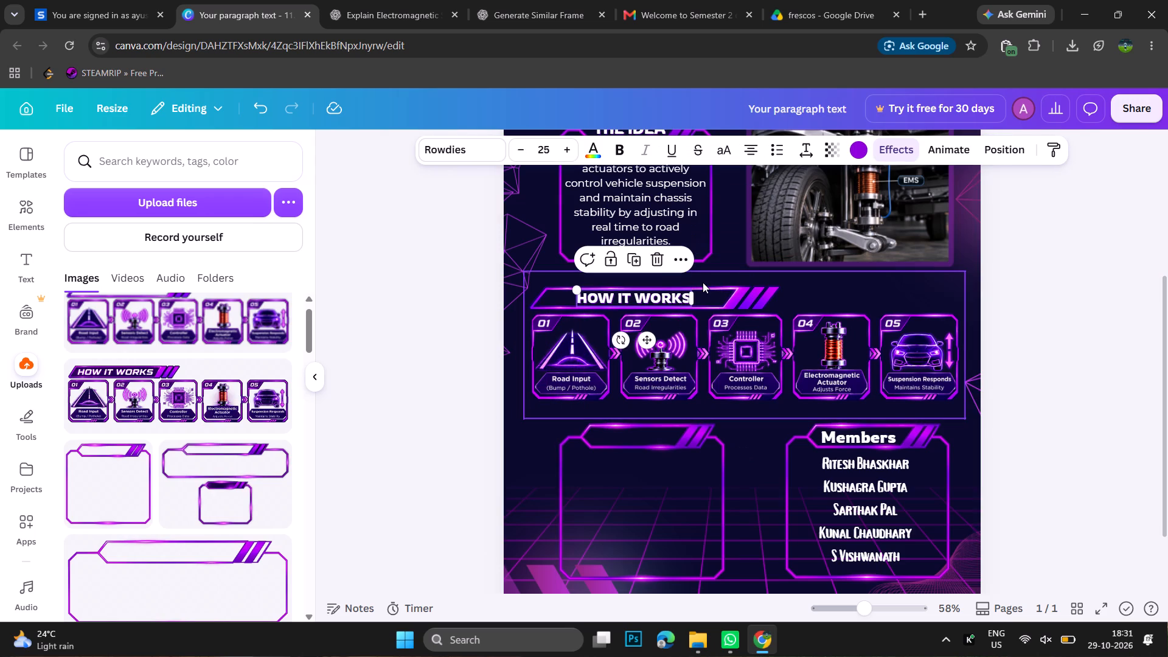
{"action": "left_click", "coordinate": [703, 282], "text": "shift"}
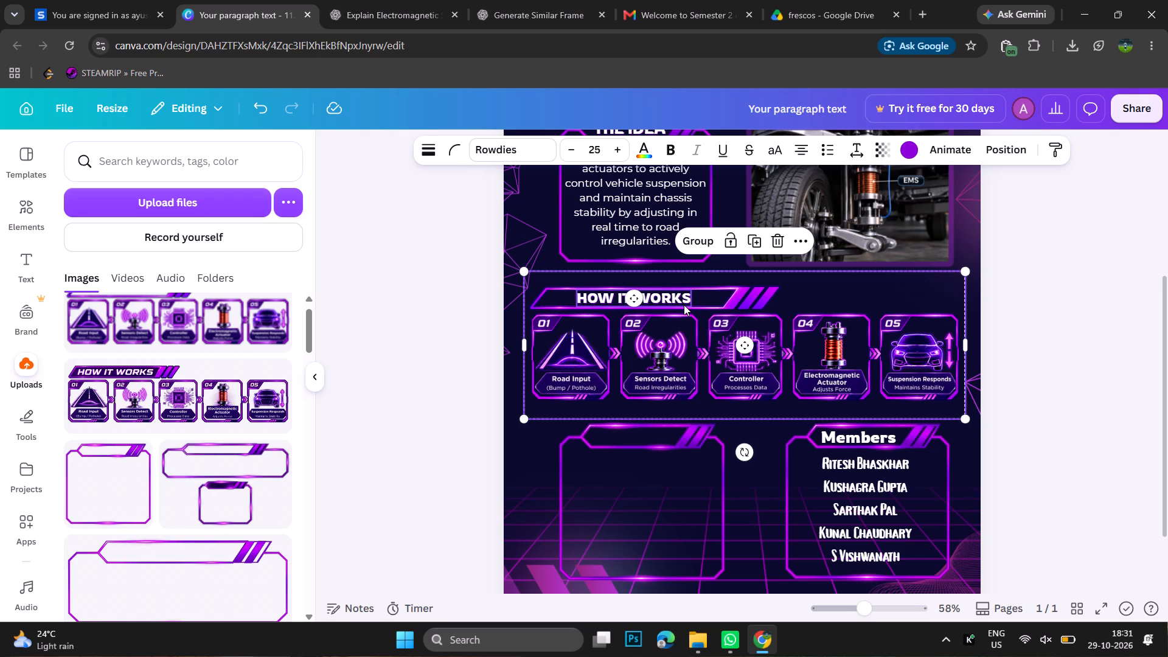
{"action": "key", "text": "ctrl+g"}
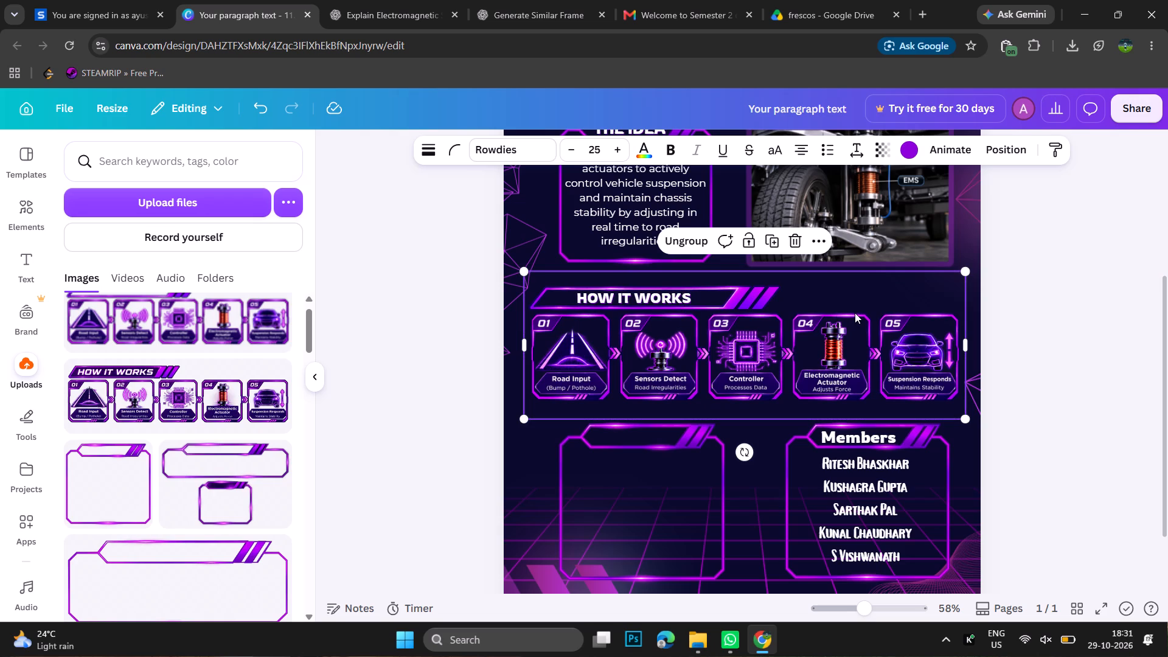
Nudge the HOW IT WORKS group up slightly, closer to THE IDEA frame and the suspension photo.
{"action": "key", "text": "alt+Up"}
{"action": "key", "text": "alt+Up"}
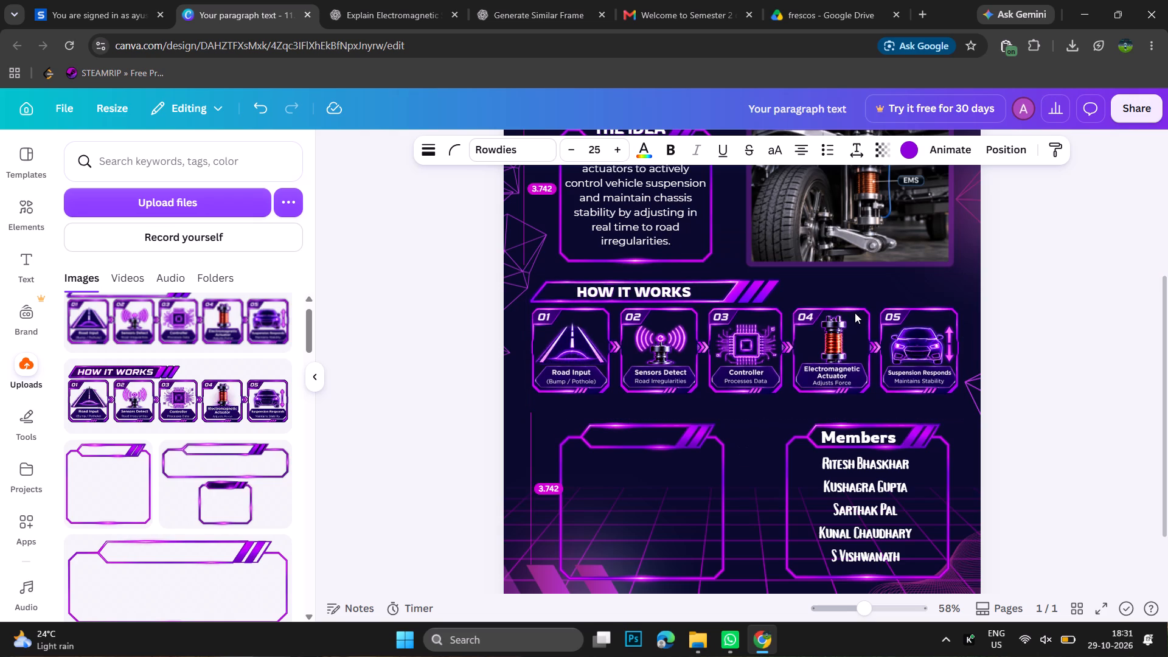
{"action": "key", "text": "alt+Up"}
{"action": "key", "text": "alt+Left"}
{"action": "key", "text": "alt+Right"}
{"action": "key", "text": "alt+Up"}
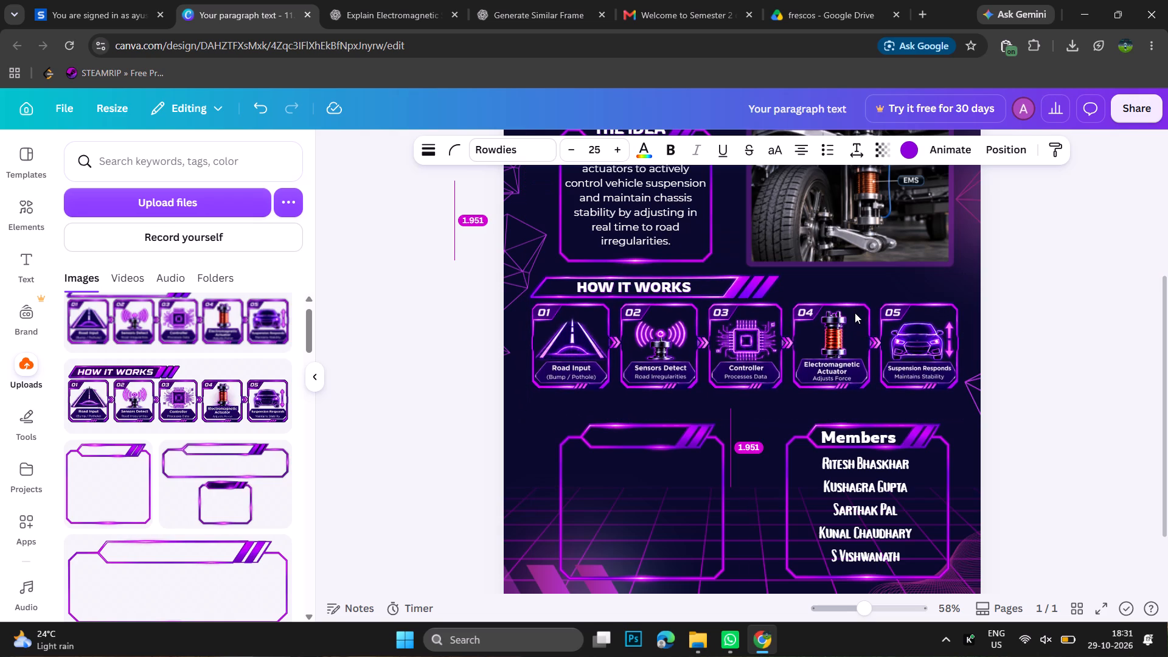
{"action": "left_click", "coordinate": [1036, 310]}
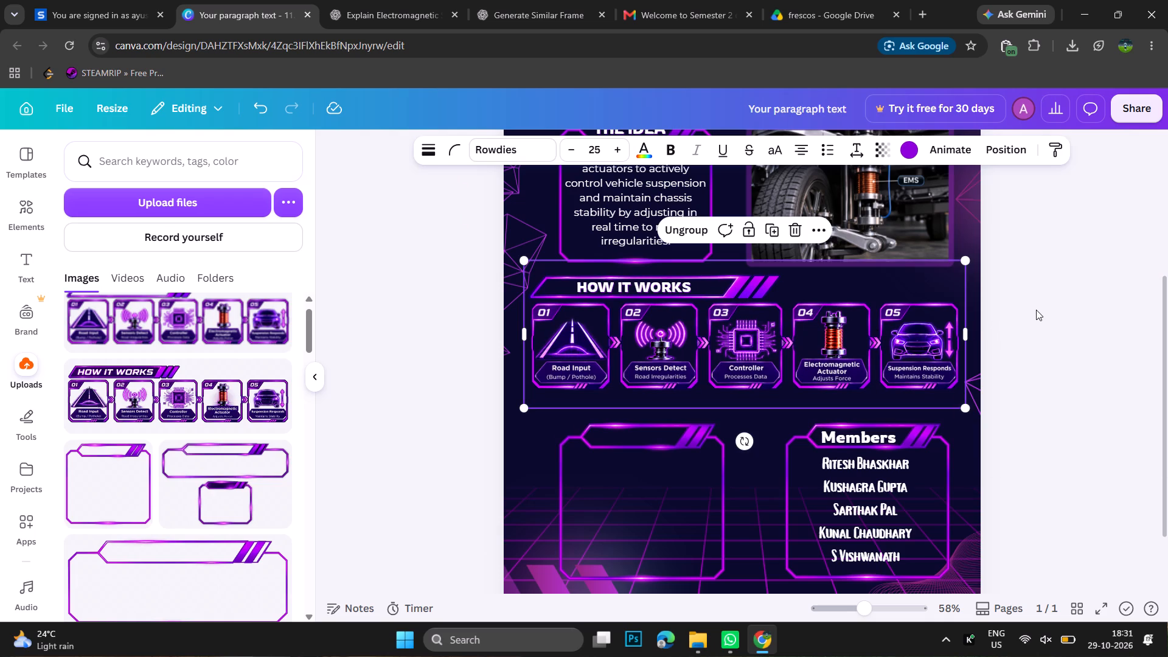
Enlarge the suspension photo slightly and nudge it left and up to line up with THE IDEA frame.
{"action": "scroll", "coordinate": [1036, 310], "scroll_direction": "up", "scroll_amount": 1}
{"action": "left_click", "coordinate": [871, 284]}
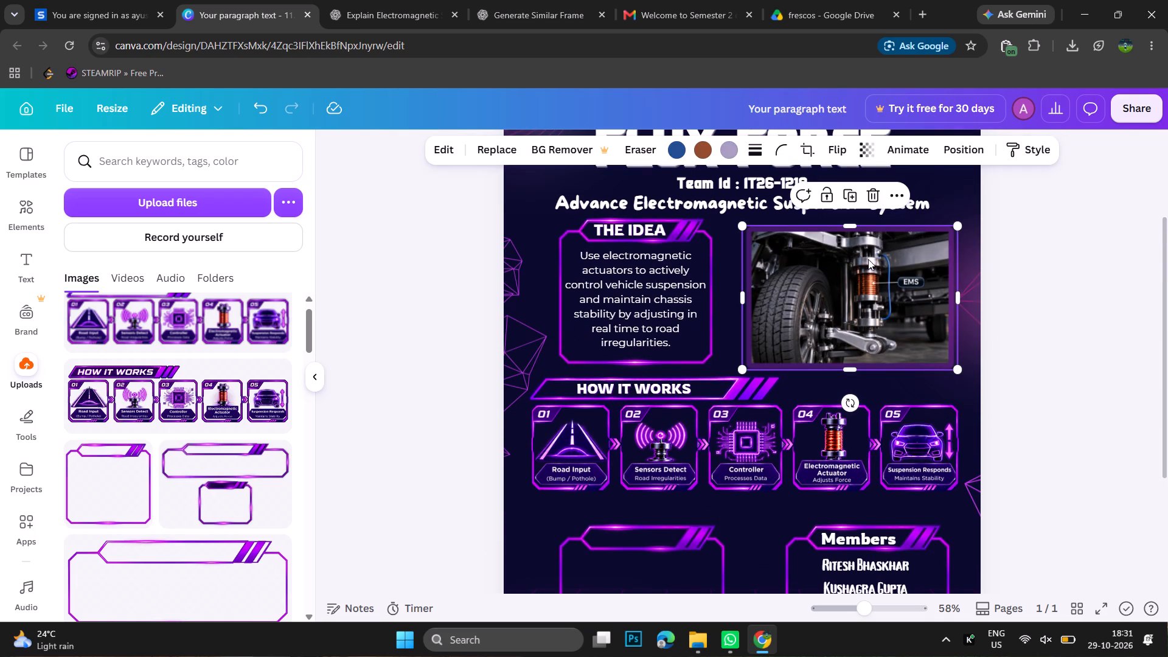
{"action": "left_click_drag", "start_coordinate": [956, 223], "coordinate": [956, 214]}
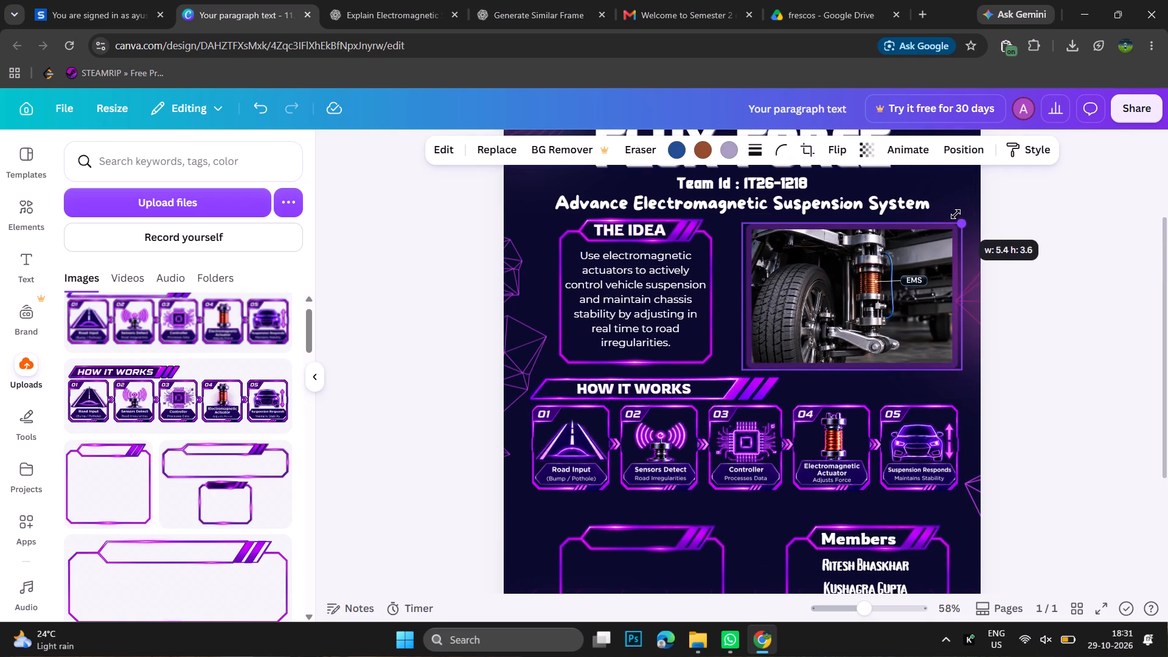
{"action": "left_click_drag", "start_coordinate": [956, 214], "coordinate": [956, 214]}
{"action": "key", "text": "alt+Left"}
{"action": "key", "text": "alt+Left"}
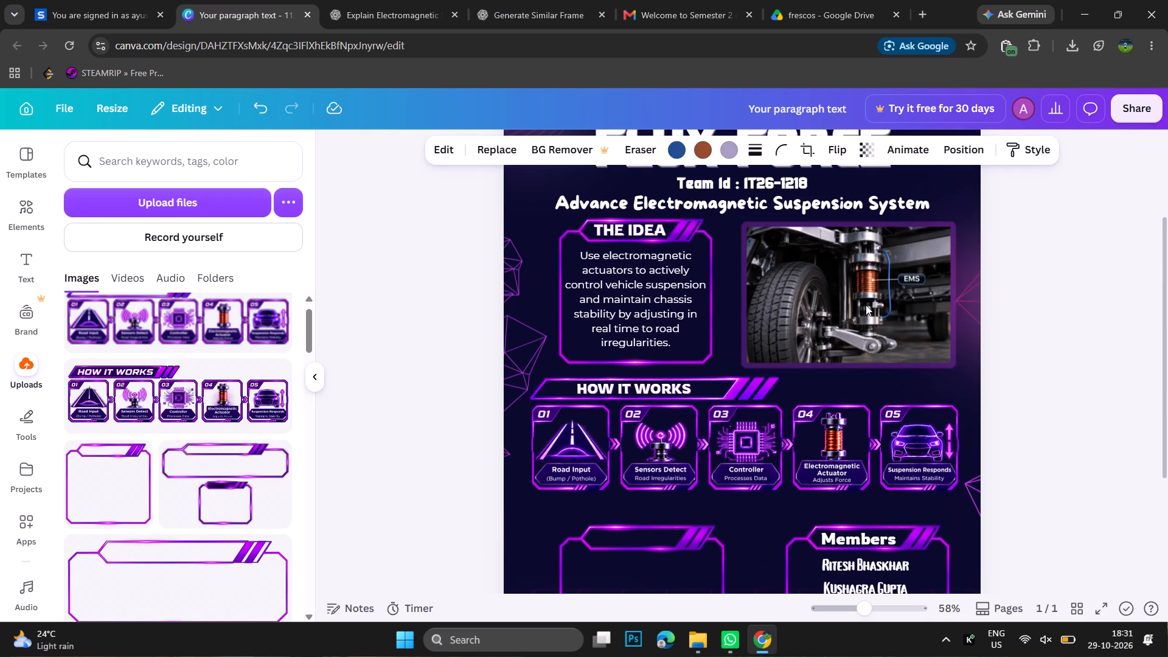
{"action": "key", "text": "alt+Left"}
{"action": "key", "text": "alt+Up"}
{"action": "key", "text": "alt+Down"}
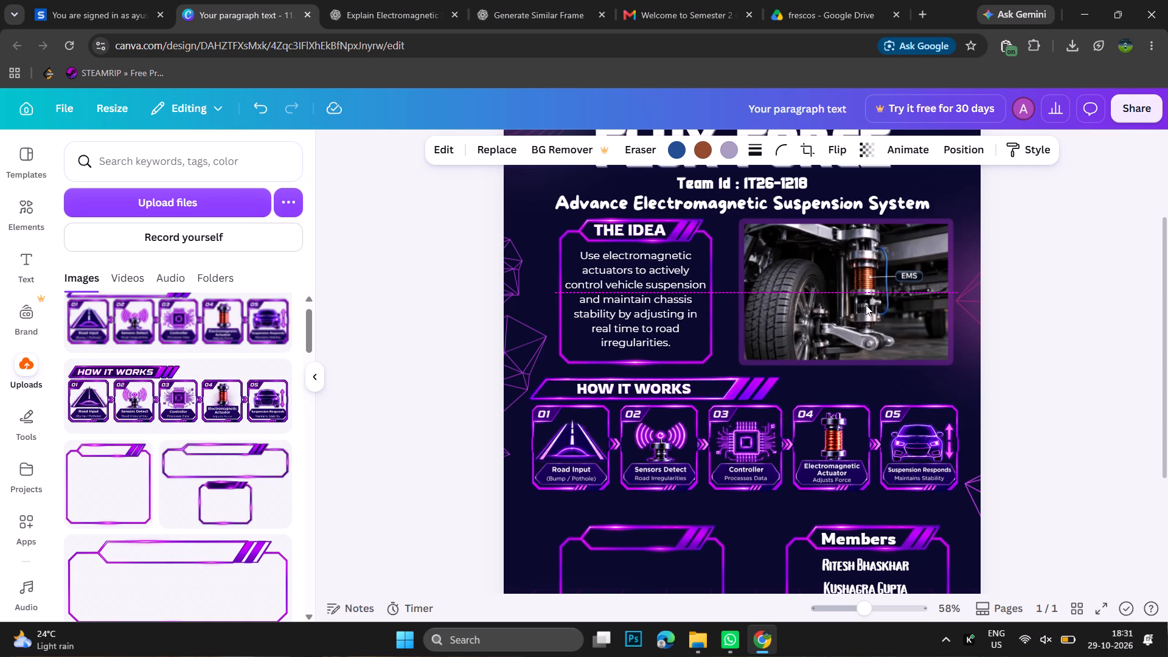
{"action": "key", "text": "alt+Up"}
{"action": "left_click", "coordinate": [1046, 311]}
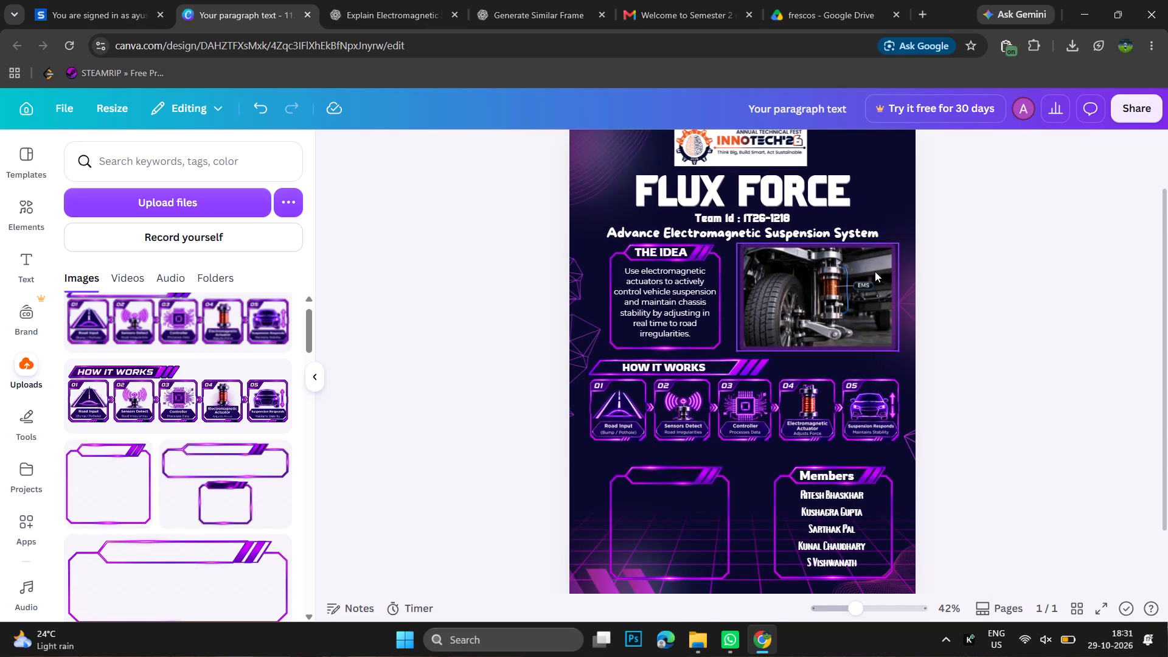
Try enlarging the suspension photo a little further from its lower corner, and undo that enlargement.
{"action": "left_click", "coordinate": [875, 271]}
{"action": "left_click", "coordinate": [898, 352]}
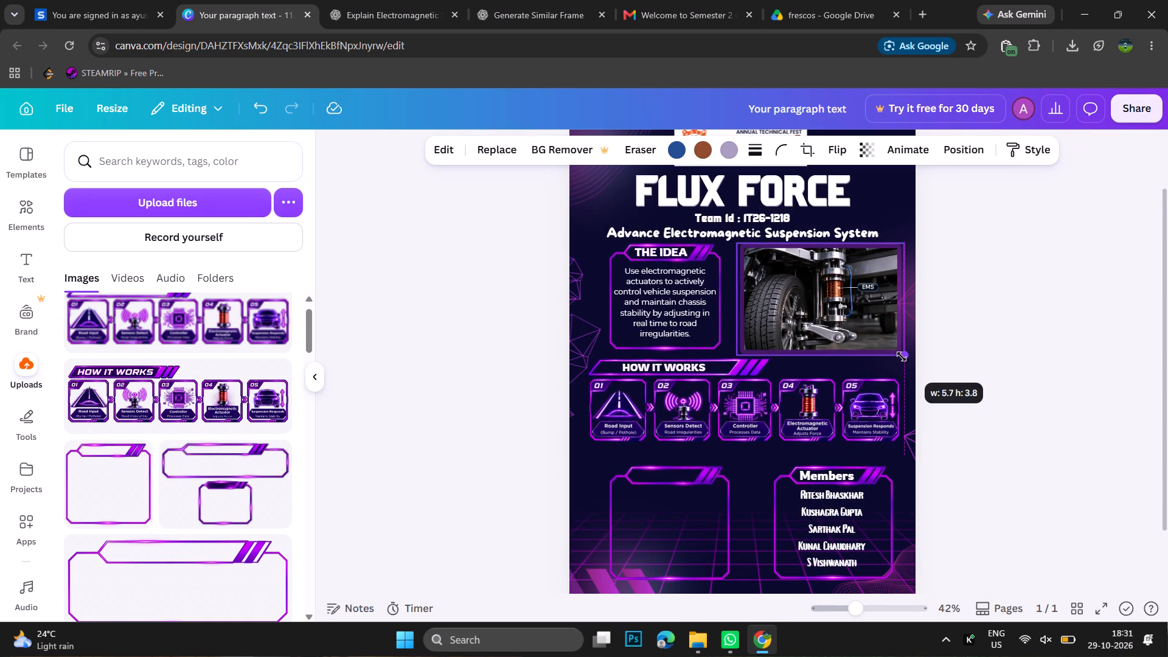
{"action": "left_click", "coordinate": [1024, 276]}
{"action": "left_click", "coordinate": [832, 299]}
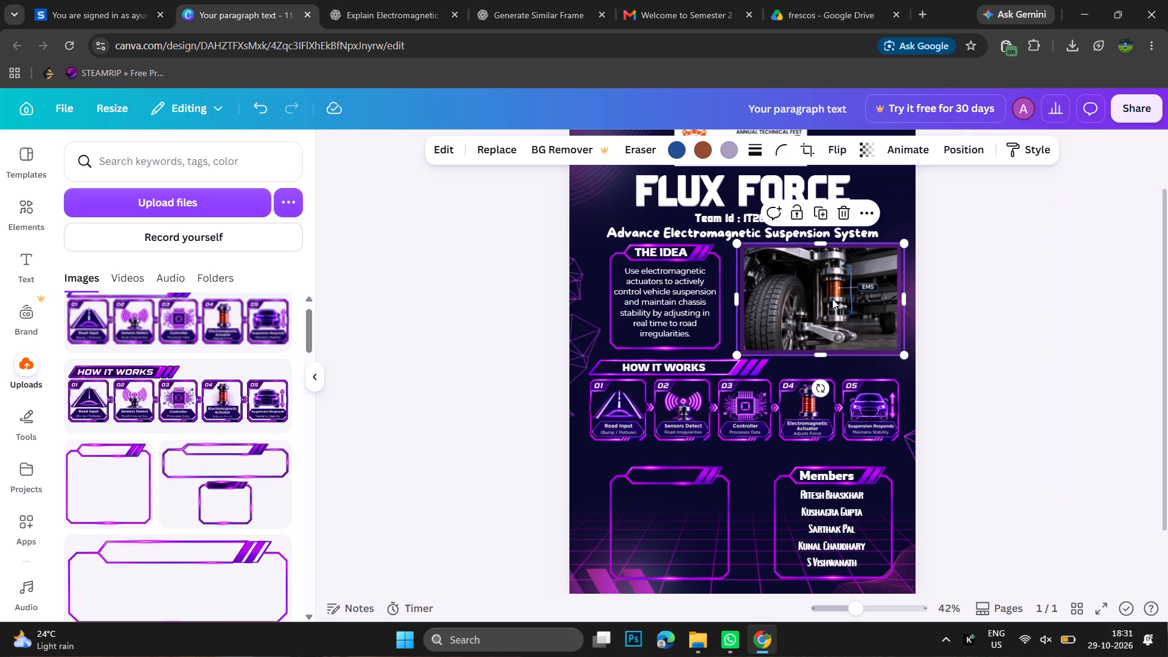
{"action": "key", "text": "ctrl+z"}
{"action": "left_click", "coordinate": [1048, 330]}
Move the Members group up and slightly left, closer beneath the HOW IT WORKS graphic, and fine-tune its position with small nudges.
{"action": "scroll", "coordinate": [1048, 330], "scroll_direction": "down", "scroll_amount": 1}
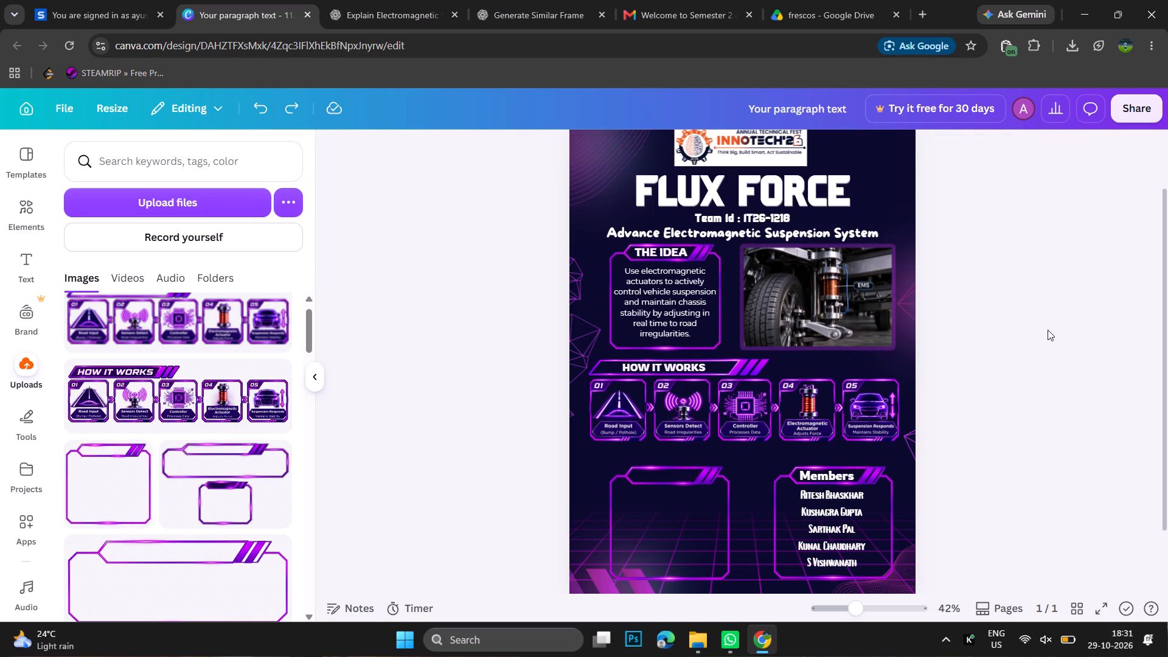
{"action": "scroll", "coordinate": [1048, 330], "scroll_direction": "down", "scroll_amount": 1}
{"action": "left_click_drag", "start_coordinate": [874, 428], "coordinate": [874, 423]}
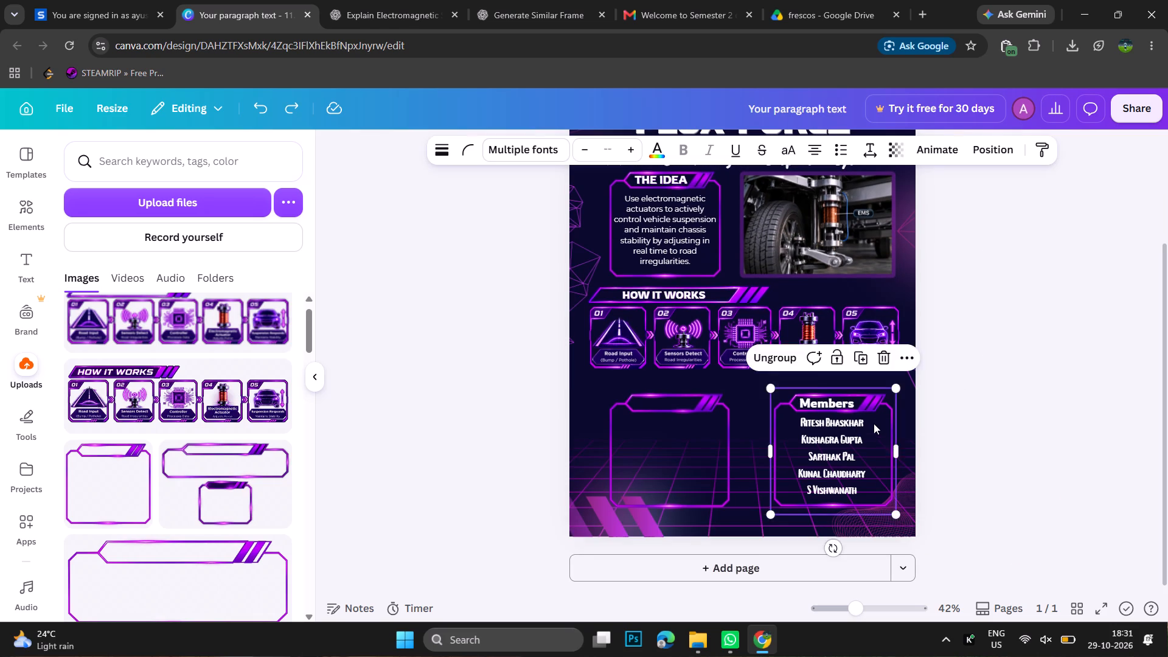
{"action": "left_click_drag", "start_coordinate": [874, 423], "coordinate": [870, 414]}
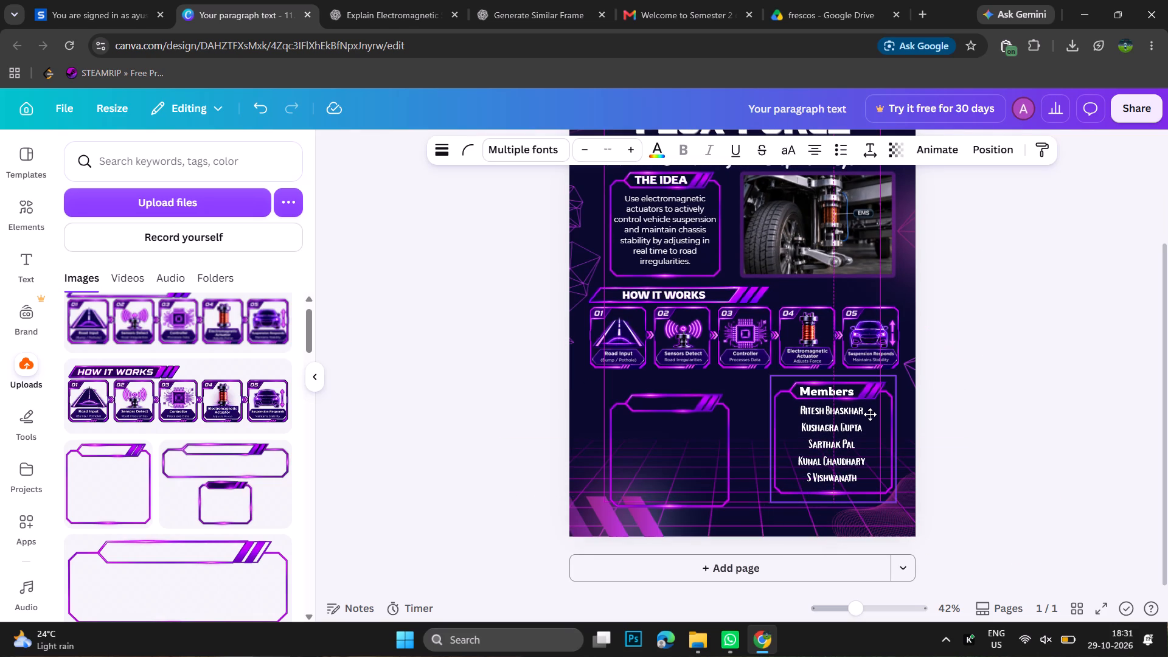
{"action": "left_click_drag", "start_coordinate": [870, 414], "coordinate": [867, 412]}
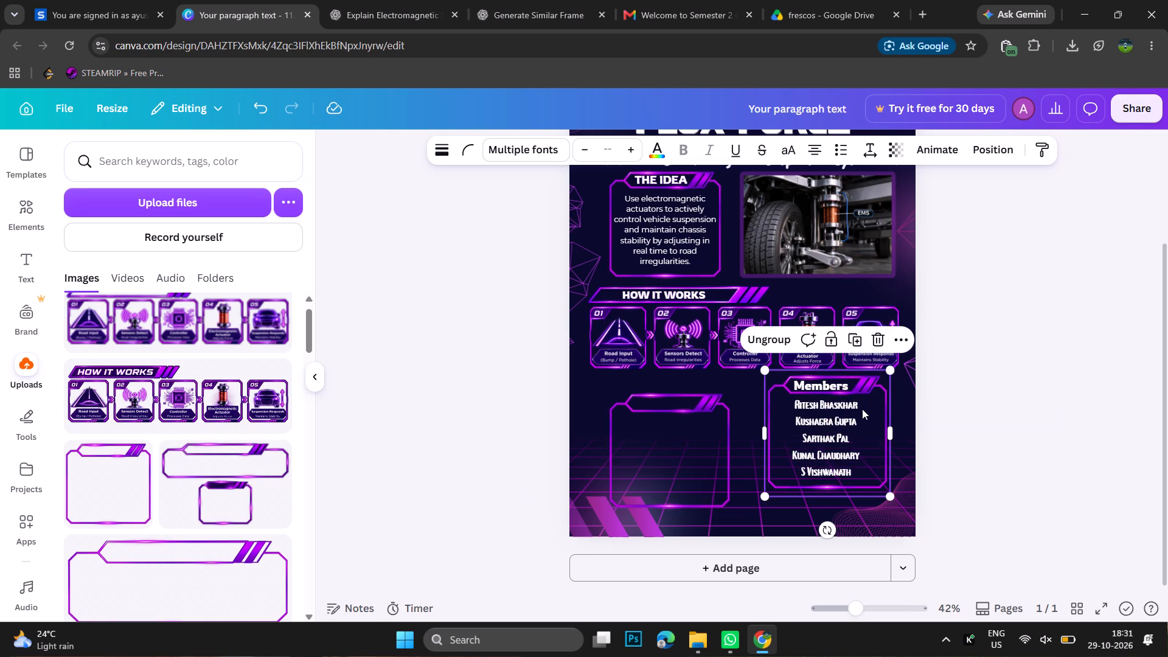
{"action": "key", "text": "alt+Down"}
{"action": "key", "text": "alt+Left"}
{"action": "key", "text": "alt+Down"}
{"action": "key", "text": "alt+Down"}
{"action": "key", "text": "alt+Up"}
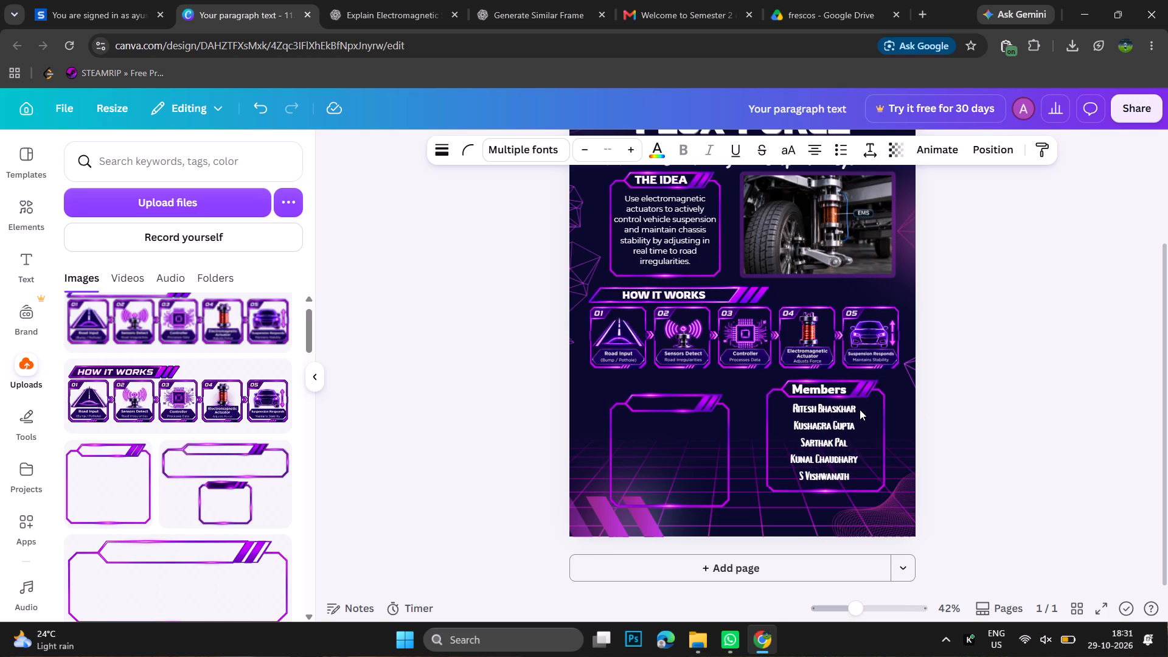
{"action": "key", "text": "alt+Right"}
{"action": "key", "text": "alt+Down"}
{"action": "key", "text": "alt+Up"}
{"action": "key", "text": "alt+Left"}
{"action": "key", "text": "alt+Down"}
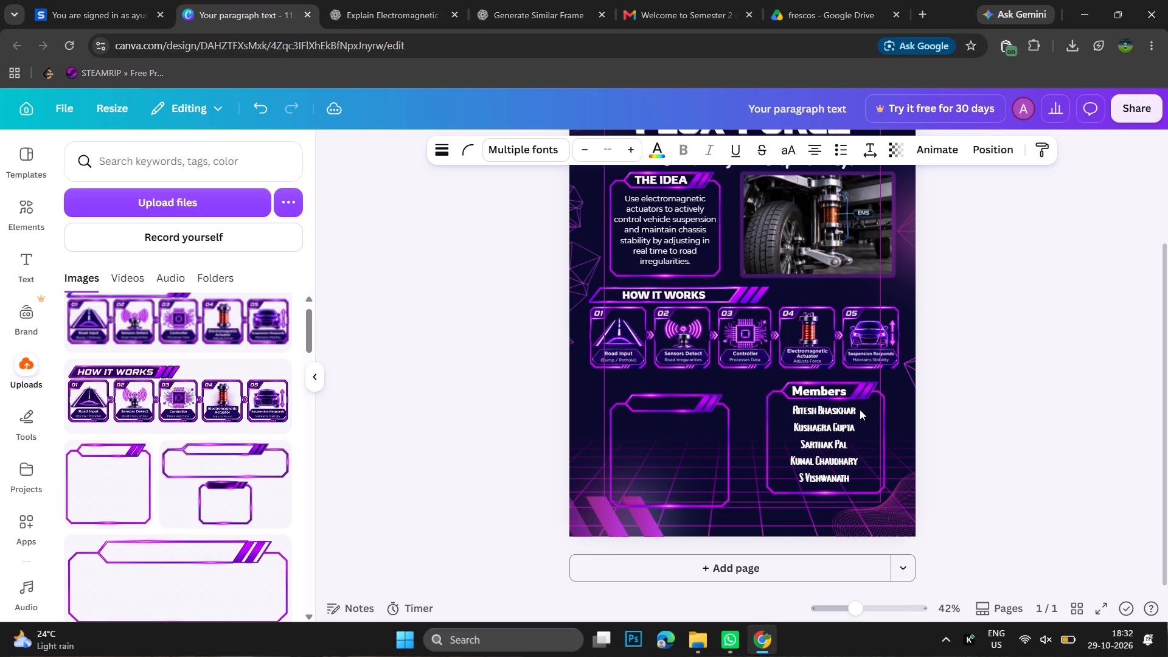
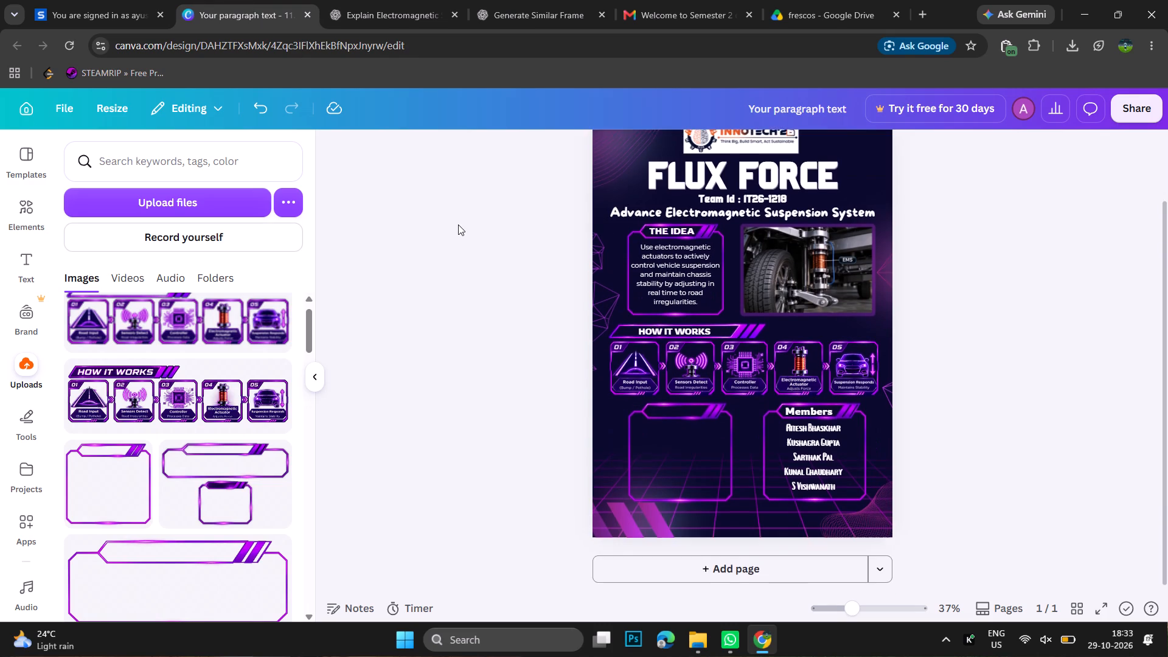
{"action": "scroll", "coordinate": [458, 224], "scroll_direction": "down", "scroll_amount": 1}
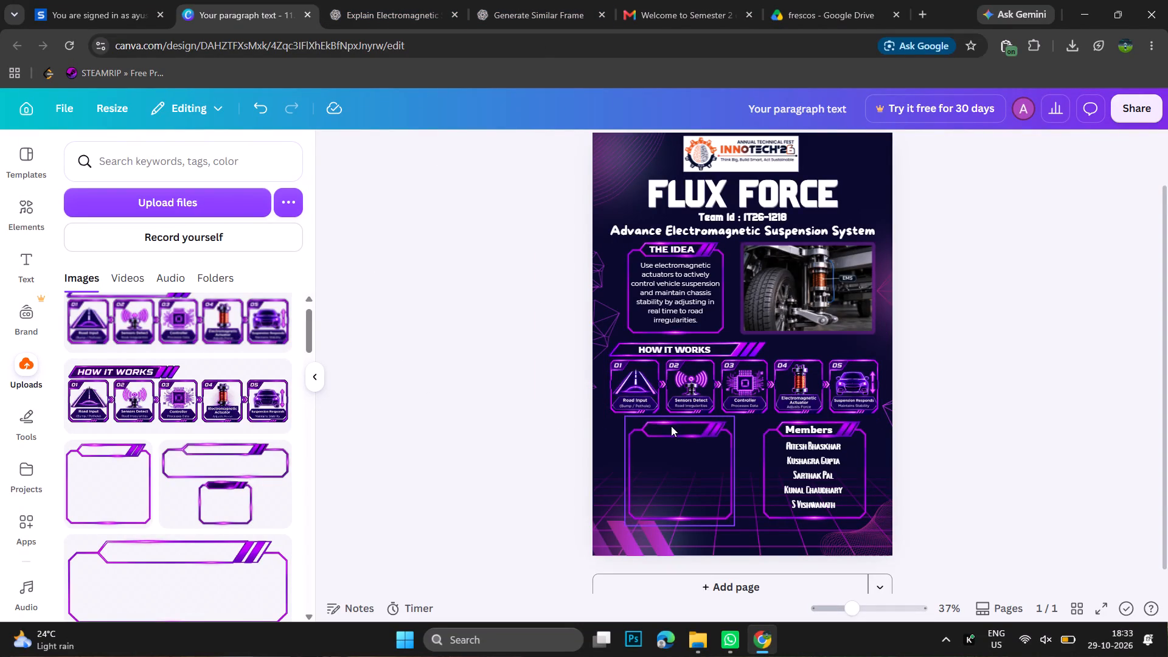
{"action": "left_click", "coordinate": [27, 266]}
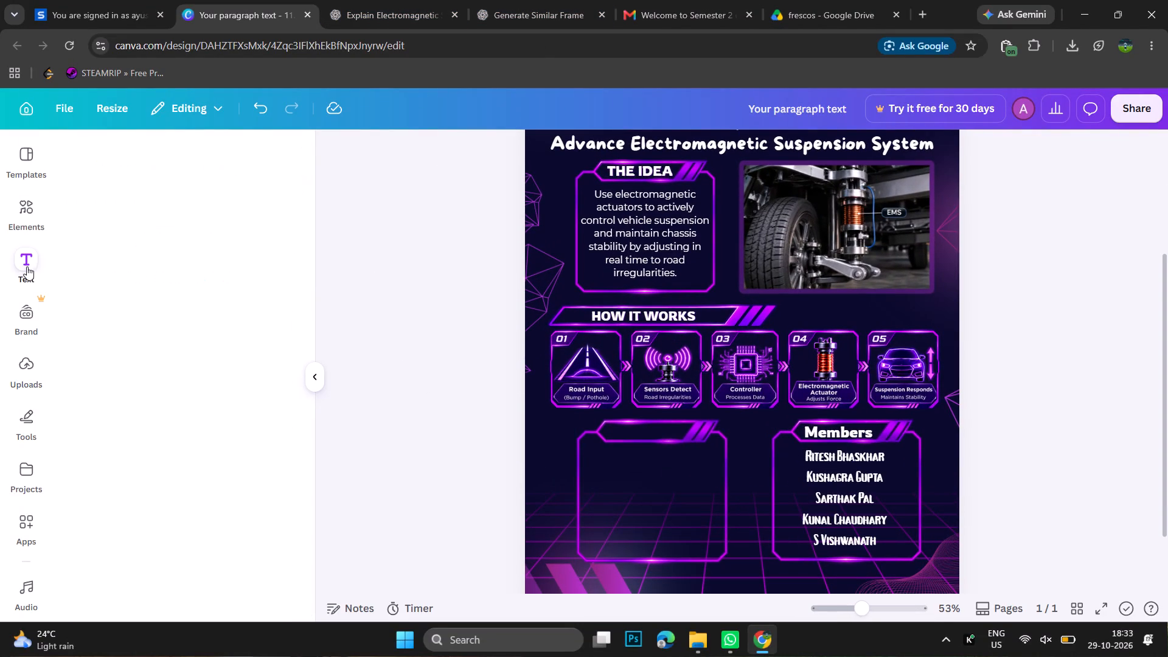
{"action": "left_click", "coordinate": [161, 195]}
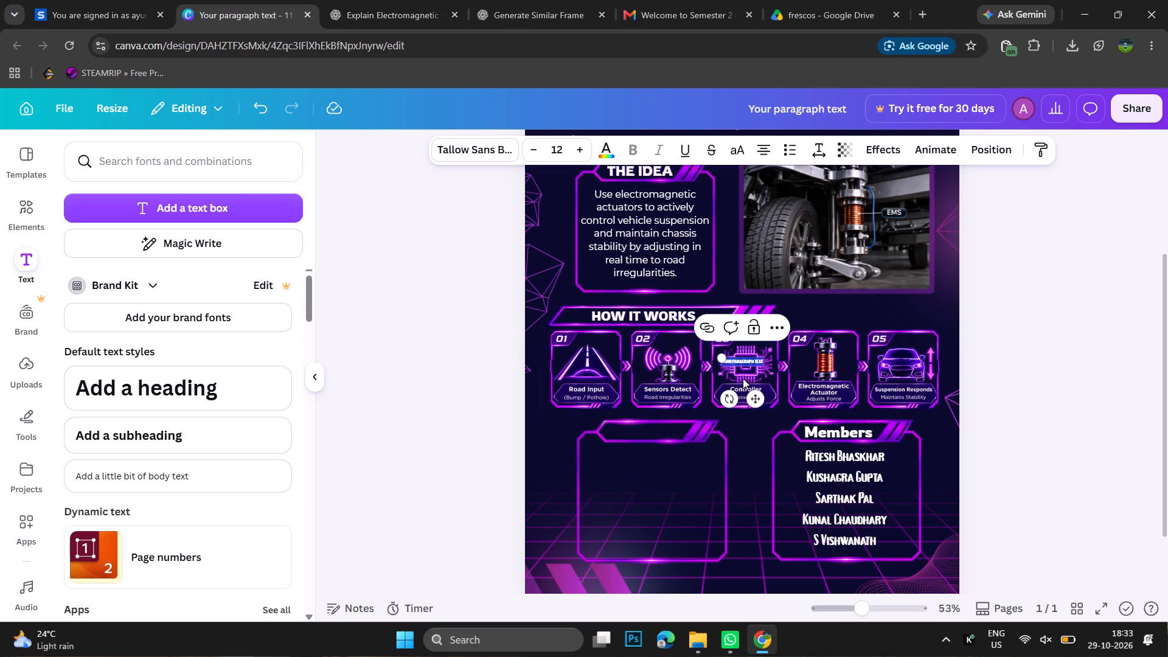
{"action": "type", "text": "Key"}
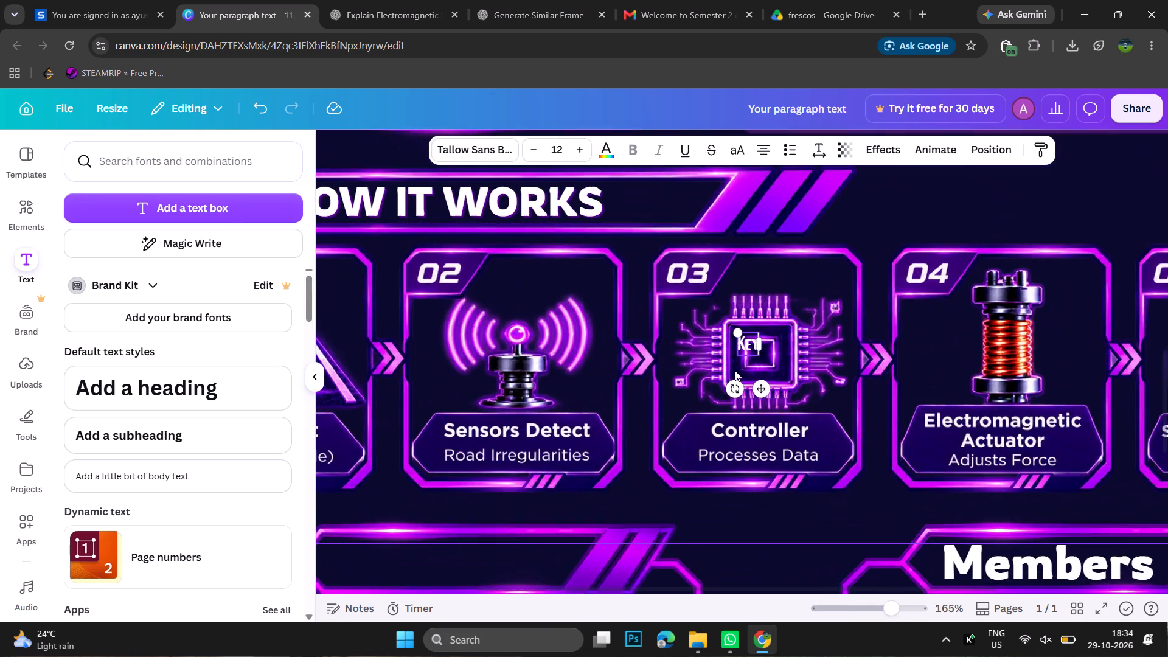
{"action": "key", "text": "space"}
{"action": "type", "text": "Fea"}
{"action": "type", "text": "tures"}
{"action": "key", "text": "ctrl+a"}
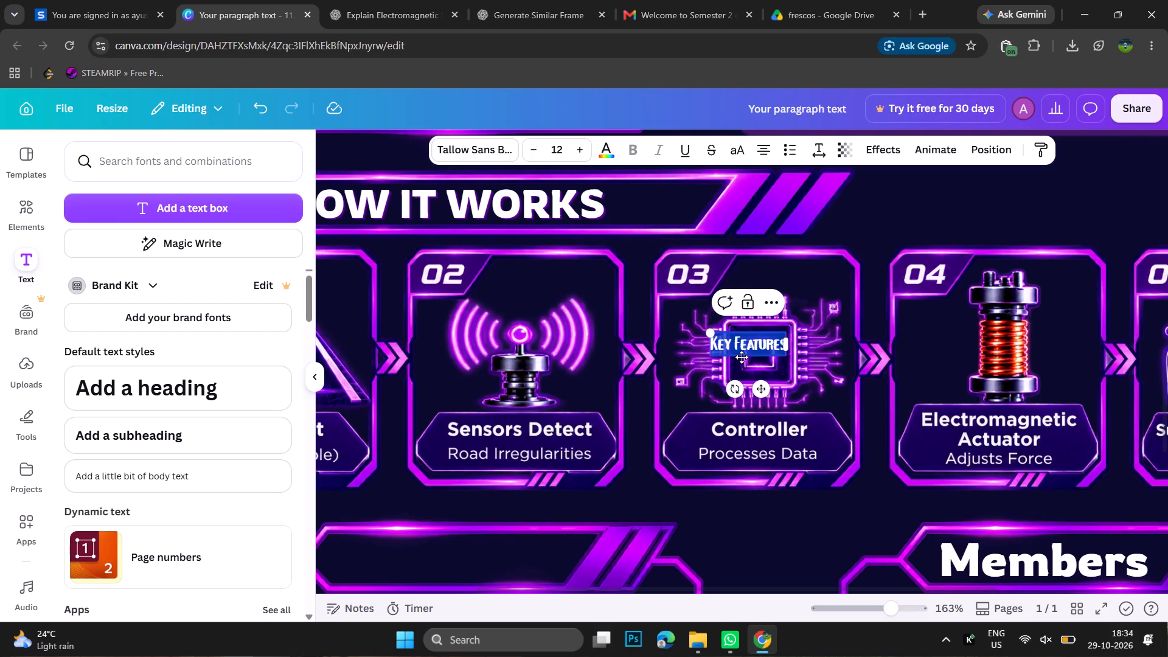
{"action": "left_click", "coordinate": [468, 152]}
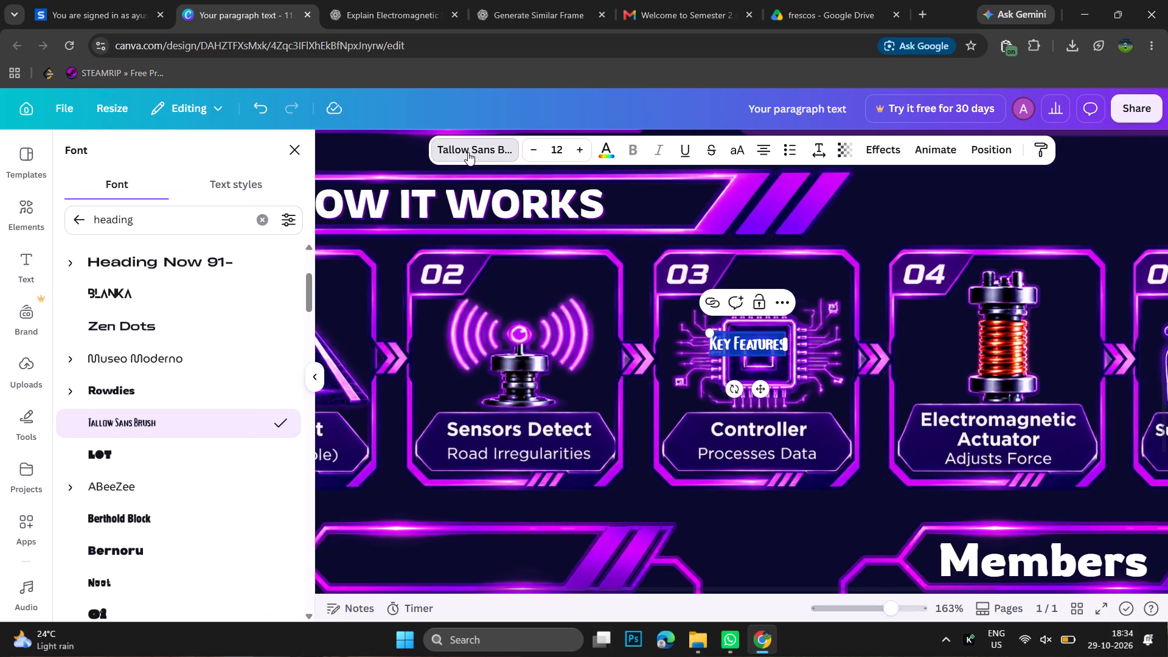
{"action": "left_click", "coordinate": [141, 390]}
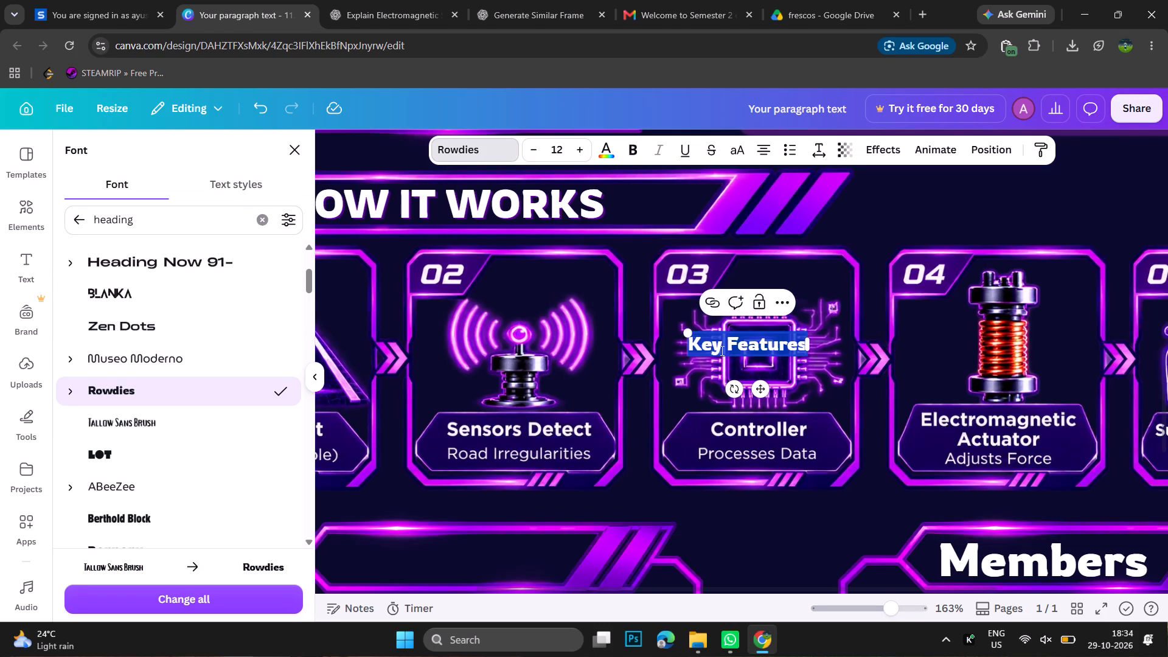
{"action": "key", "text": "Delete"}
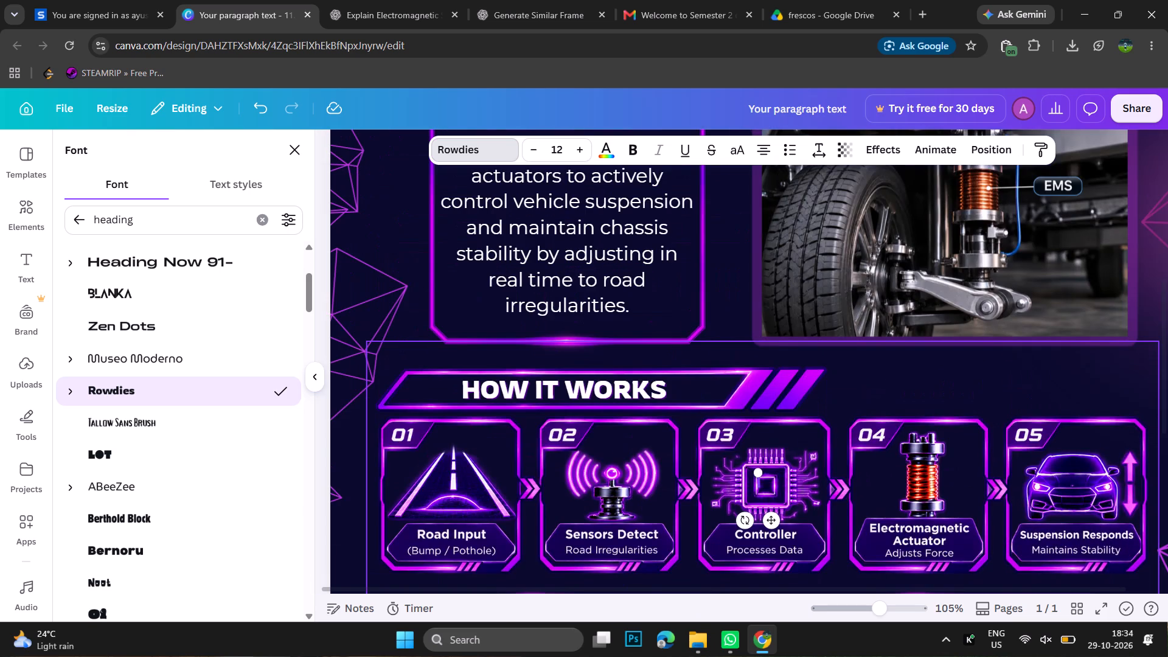
Ungroup the HOW IT WORKS section so that its heading is separate from the flowchart image.
{"action": "scroll", "coordinate": [583, 391], "scroll_direction": "up", "scroll_amount": 1}
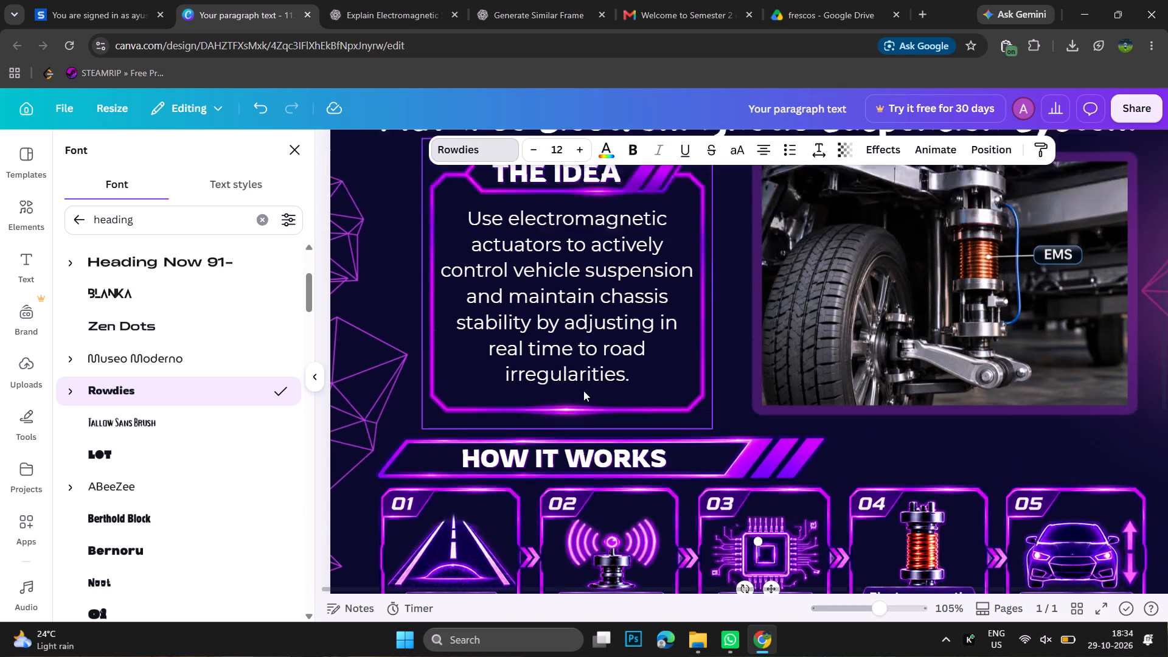
{"action": "scroll", "coordinate": [583, 391], "scroll_direction": "up", "scroll_amount": 1}
{"action": "scroll", "coordinate": [509, 434], "scroll_direction": "down", "scroll_amount": 4}
{"action": "left_click", "coordinate": [509, 434]}
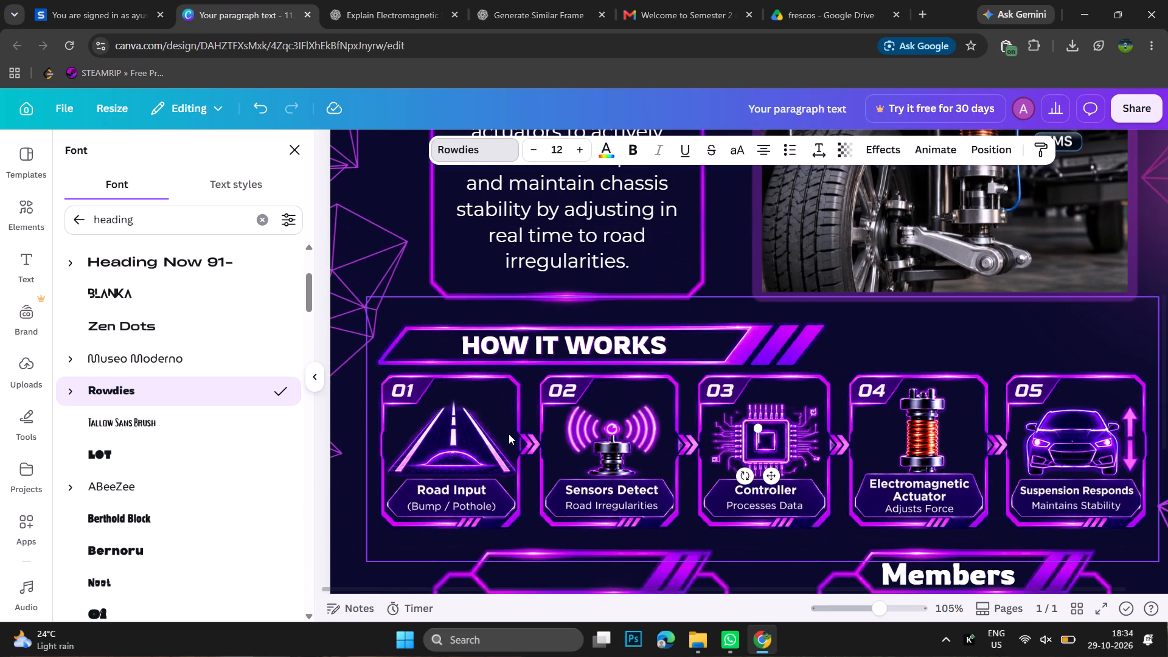
{"action": "left_click", "coordinate": [509, 434]}
{"action": "left_click", "coordinate": [702, 269]}
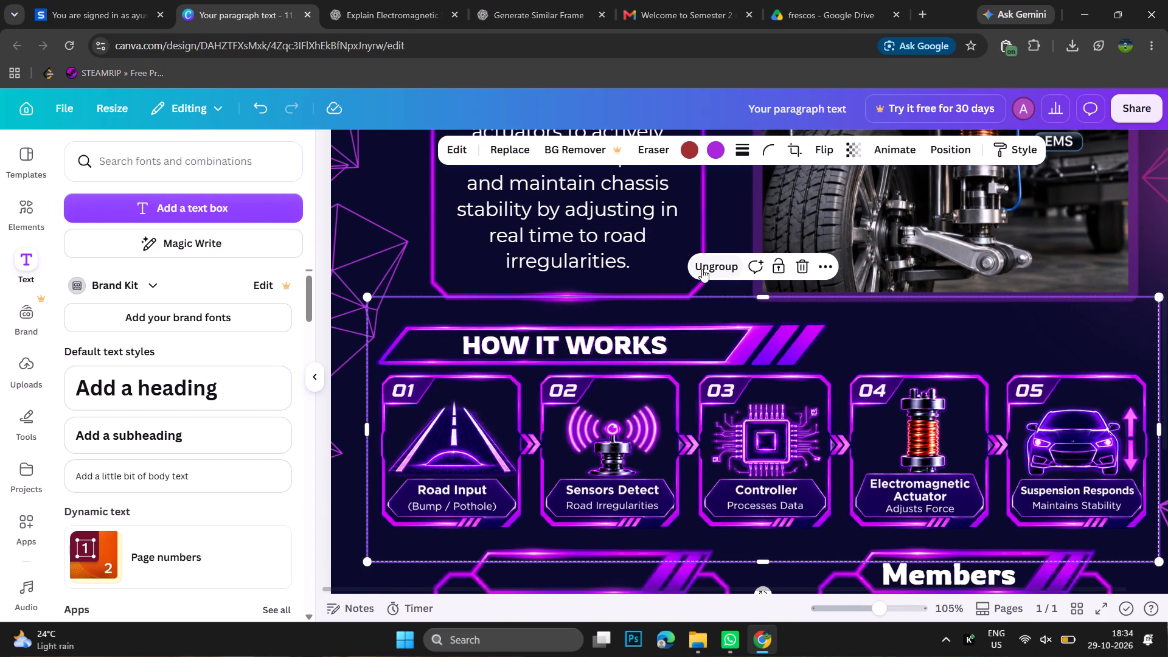
{"action": "left_click", "coordinate": [509, 342]}
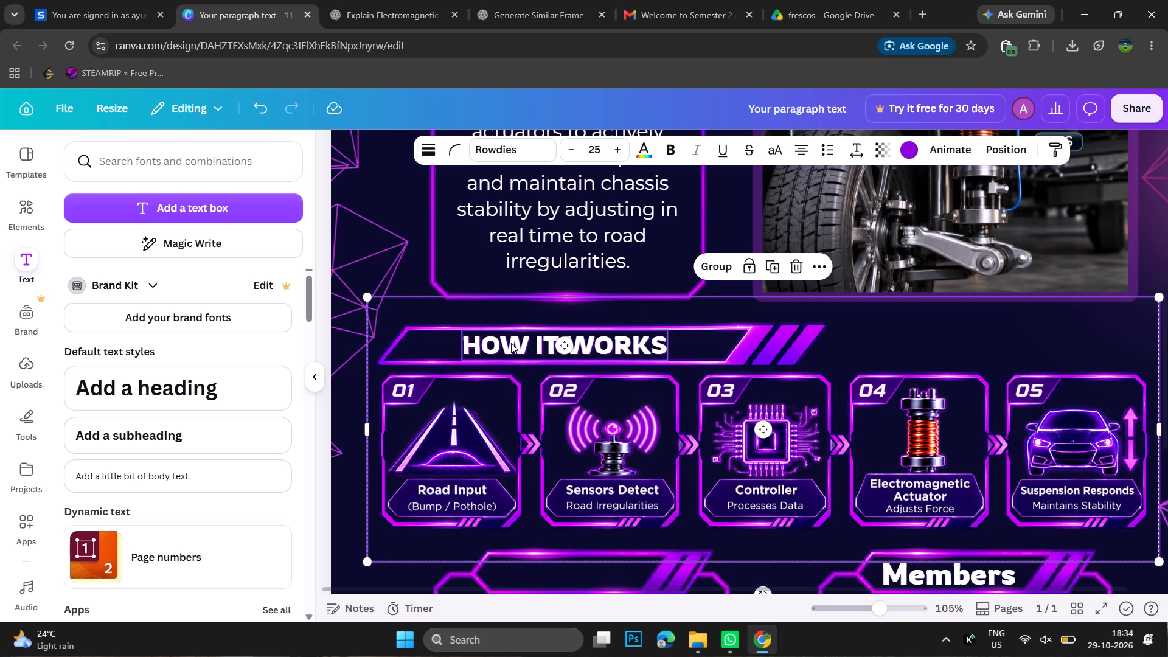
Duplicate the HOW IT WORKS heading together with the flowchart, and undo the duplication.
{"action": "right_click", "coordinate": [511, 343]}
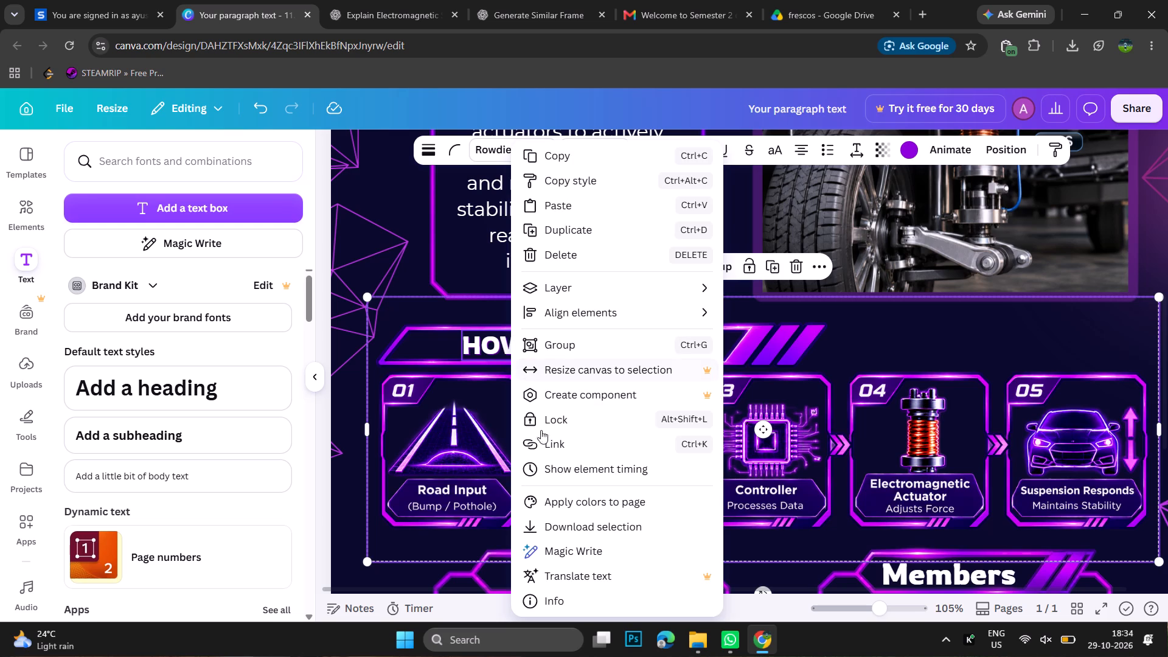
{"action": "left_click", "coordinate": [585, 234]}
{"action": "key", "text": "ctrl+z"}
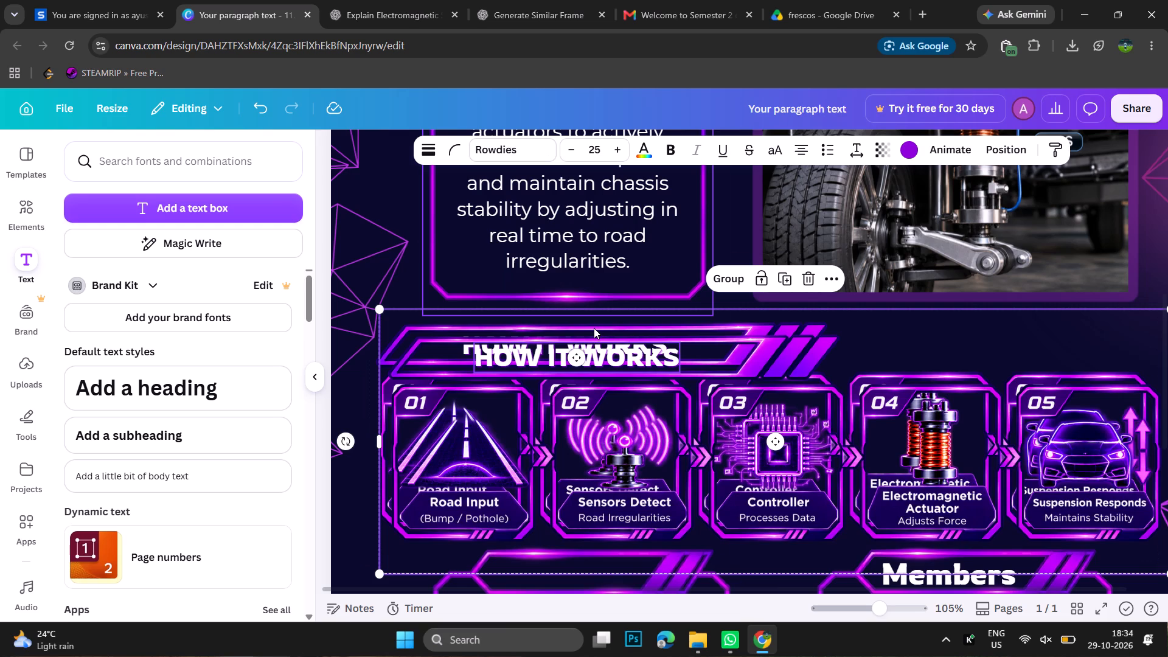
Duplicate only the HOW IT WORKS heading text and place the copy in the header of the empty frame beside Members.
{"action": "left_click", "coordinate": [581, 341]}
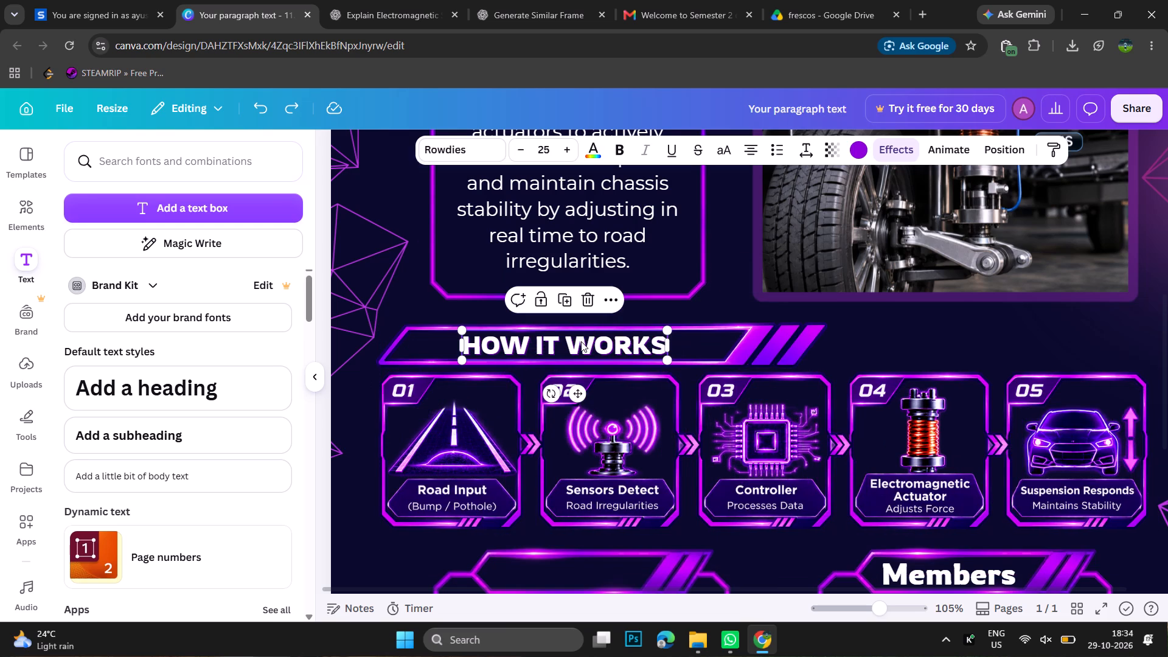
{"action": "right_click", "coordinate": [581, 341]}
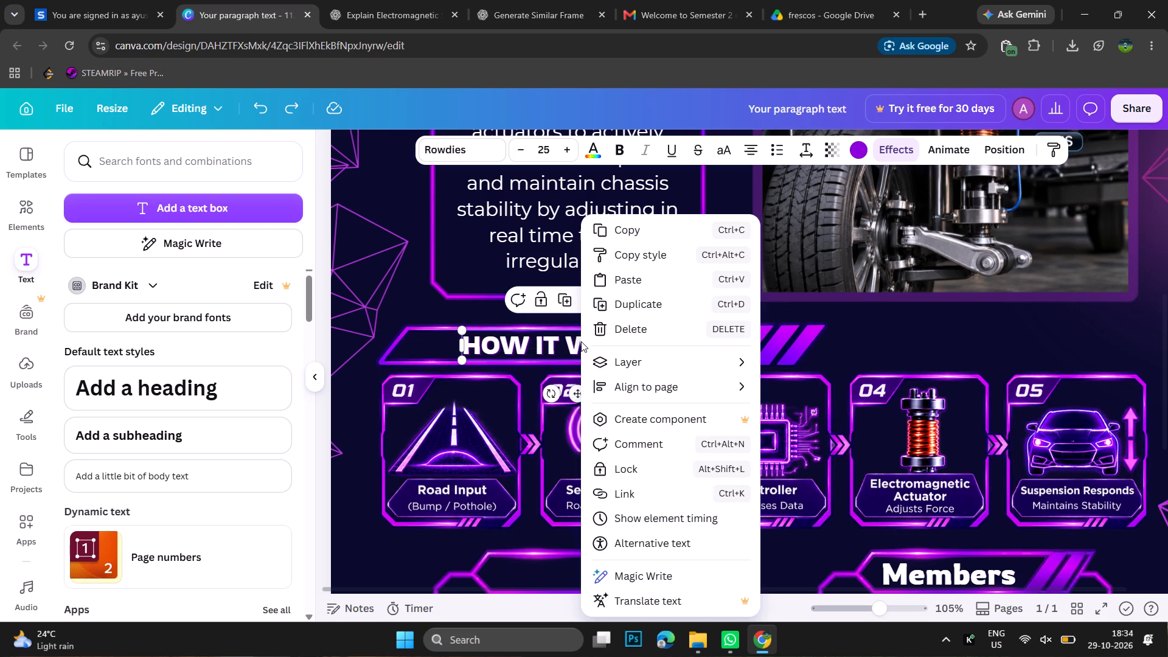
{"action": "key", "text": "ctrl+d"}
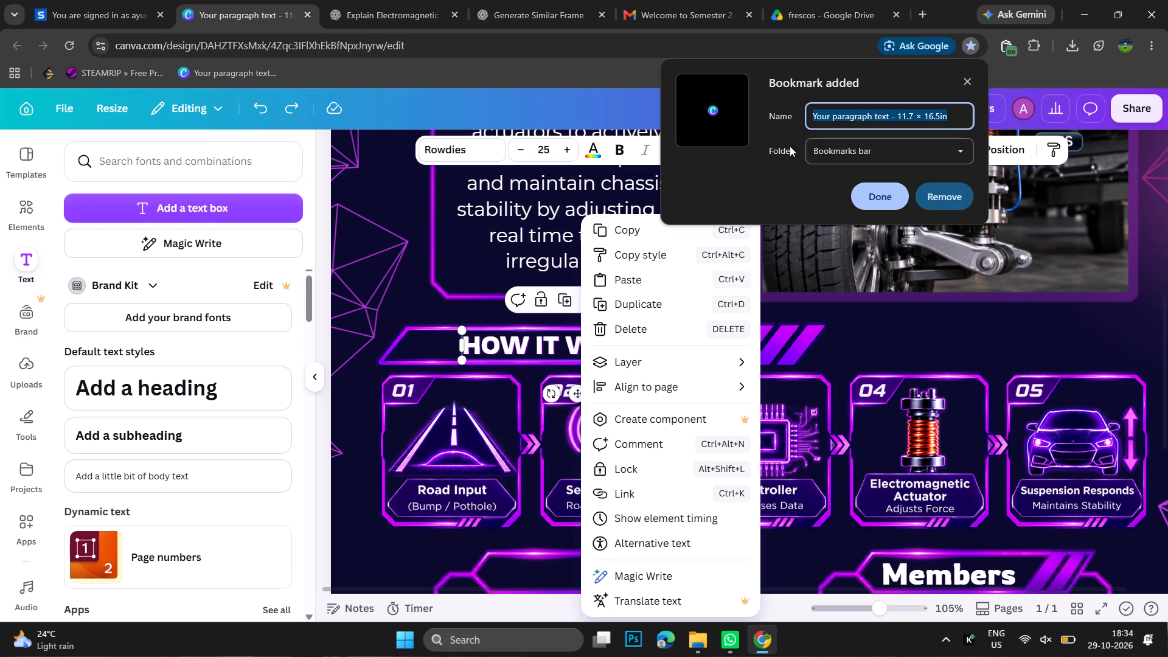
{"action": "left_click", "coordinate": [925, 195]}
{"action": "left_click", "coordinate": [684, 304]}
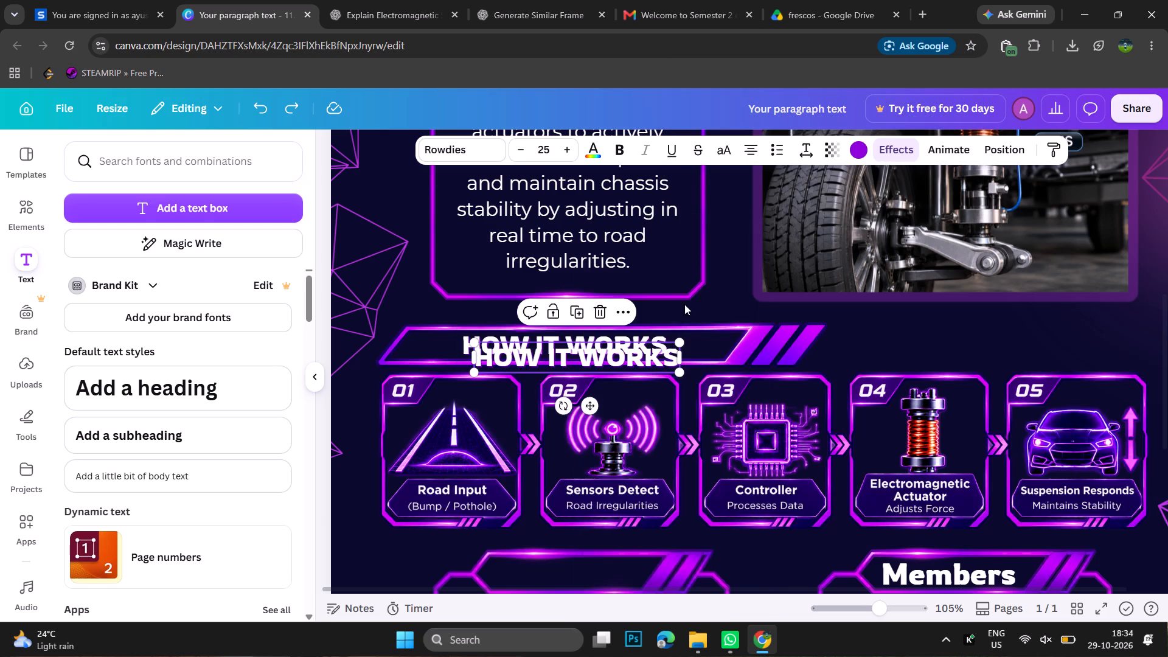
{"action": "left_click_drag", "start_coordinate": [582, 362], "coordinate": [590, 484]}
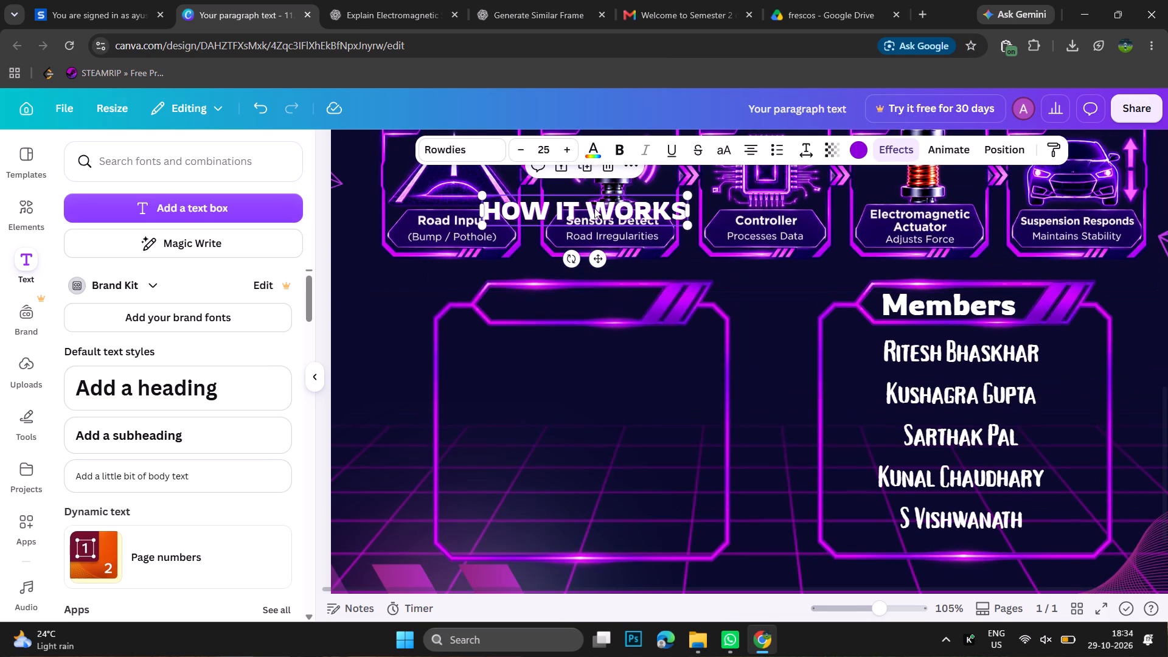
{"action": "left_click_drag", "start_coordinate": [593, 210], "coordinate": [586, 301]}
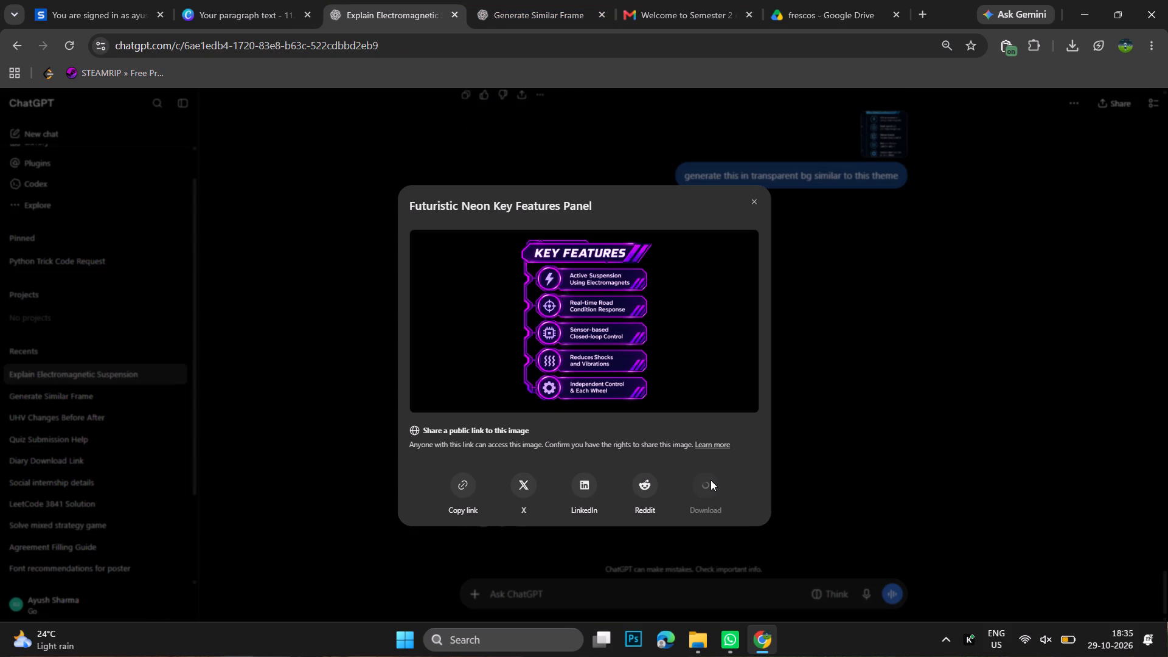
Switch back to the Canva poster and delete the empty frame beside Members.
{"action": "left_click", "coordinate": [262, 1]}
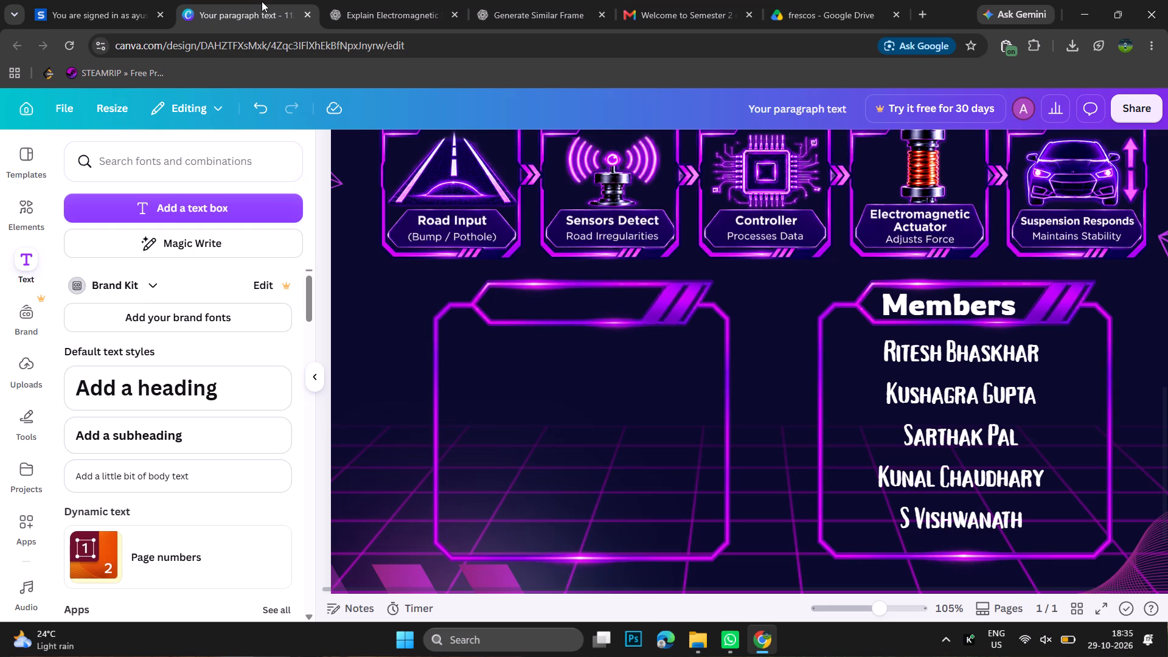
{"action": "left_click", "coordinate": [574, 380]}
{"action": "key", "text": "Delete"}
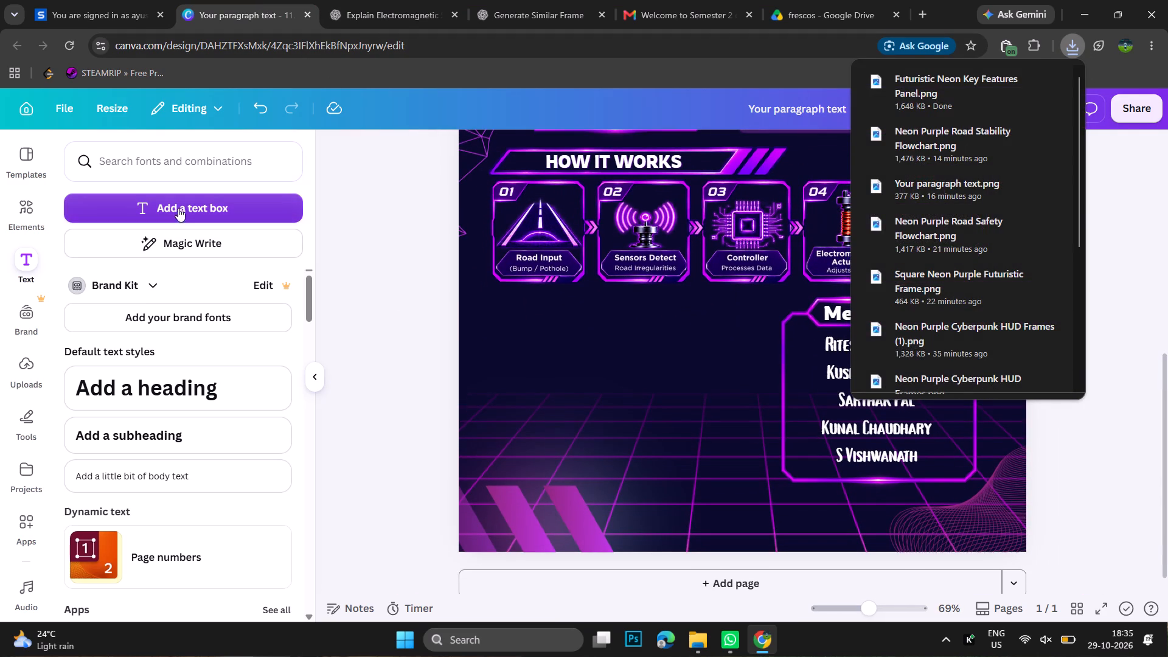
Upload the downloaded "Futuristic Neon Key Features Panel" image to the Canva uploads.
{"action": "left_click", "coordinate": [26, 360]}
{"action": "left_click", "coordinate": [195, 193]}
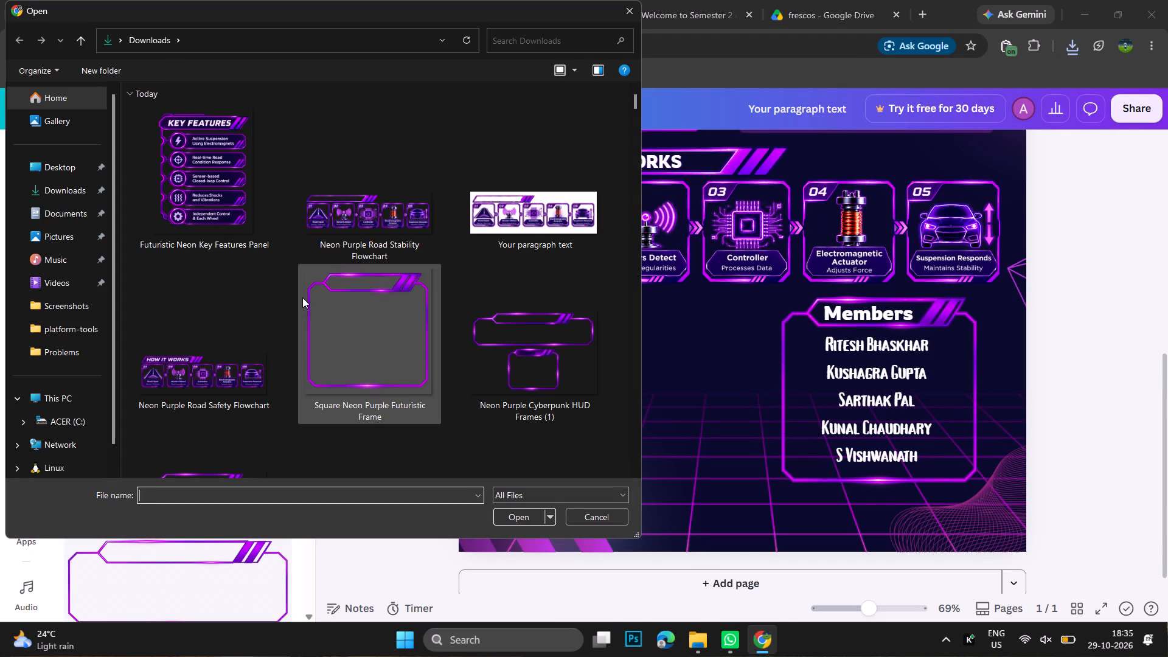
{"action": "left_click", "coordinate": [229, 169]}
{"action": "left_click", "coordinate": [511, 517]}
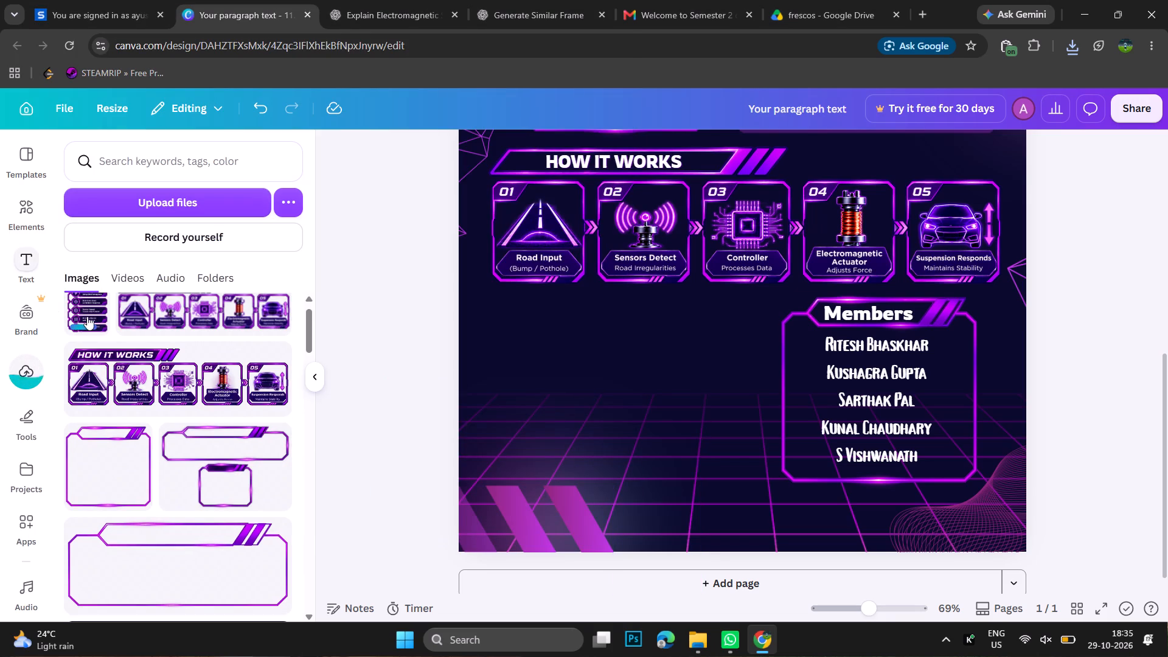
Insert the uploaded Key Features panel image on the poster and shrink it to fit the space beside Members.
{"action": "left_click", "coordinate": [90, 316]}
{"action": "left_click_drag", "start_coordinate": [712, 307], "coordinate": [609, 451]}
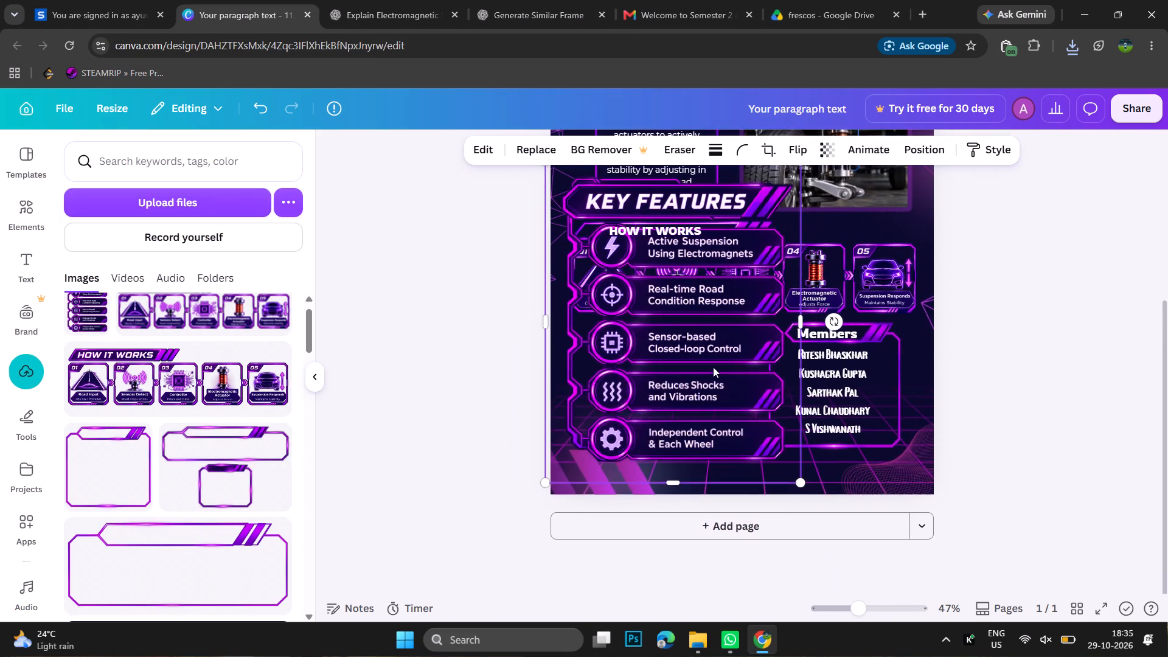
{"action": "left_click_drag", "start_coordinate": [801, 201], "coordinate": [759, 352]}
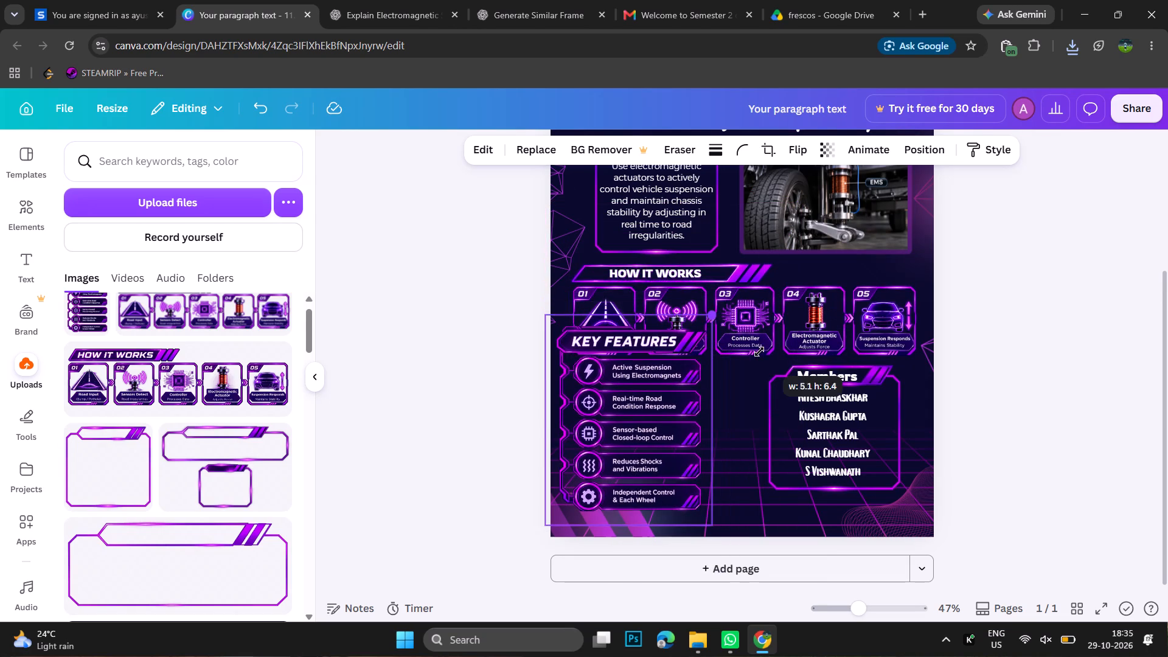
{"action": "left_click_drag", "start_coordinate": [759, 352], "coordinate": [759, 352]}
{"action": "left_click_drag", "start_coordinate": [695, 385], "coordinate": [726, 350]}
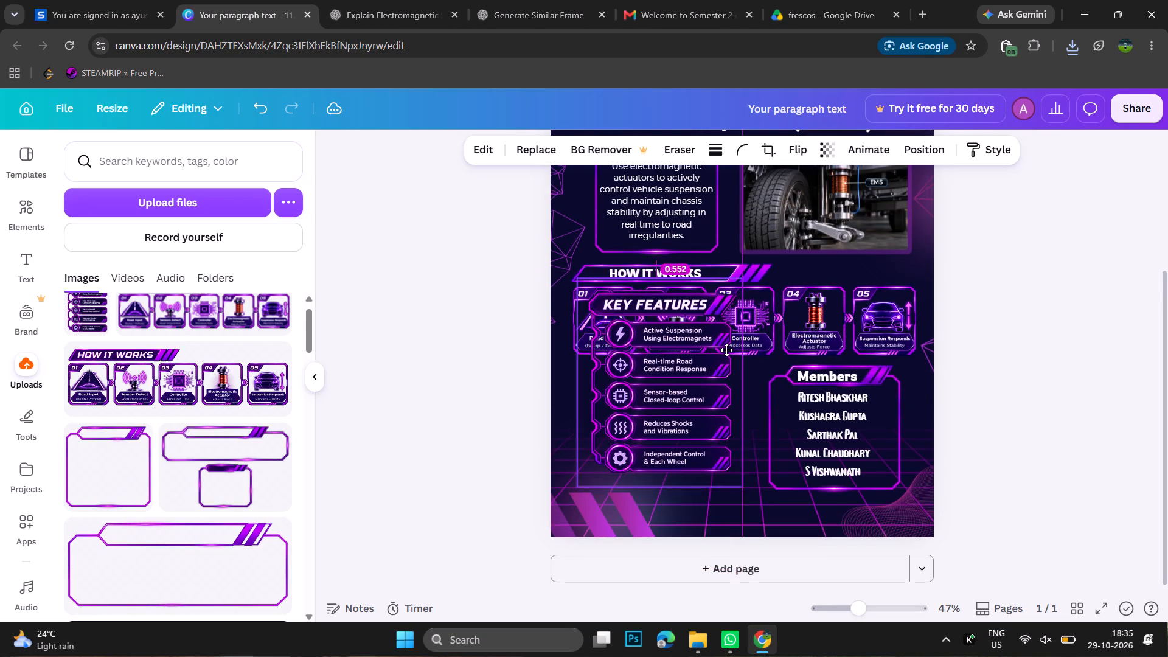
{"action": "left_click_drag", "start_coordinate": [726, 350], "coordinate": [727, 352]}
{"action": "left_click_drag", "start_coordinate": [743, 286], "coordinate": [714, 371]}
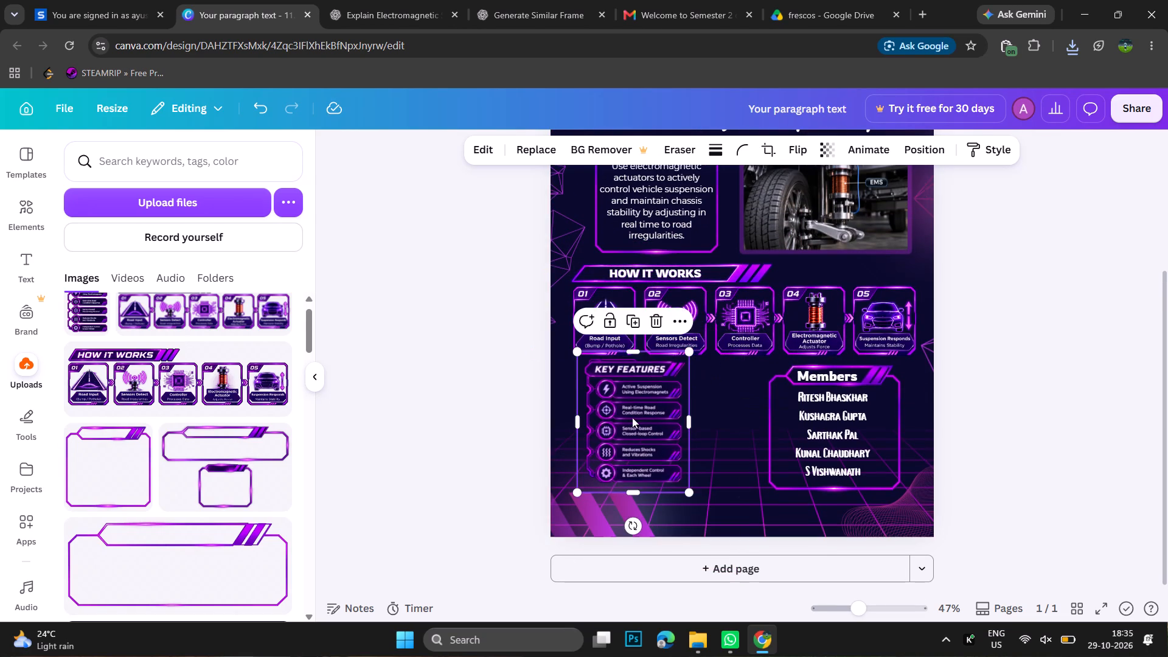
Enlarge the Key Features panel to about 4 by 5.1 and position it below the HOW IT WORKS row.
{"action": "left_click_drag", "start_coordinate": [631, 418], "coordinate": [647, 436]}
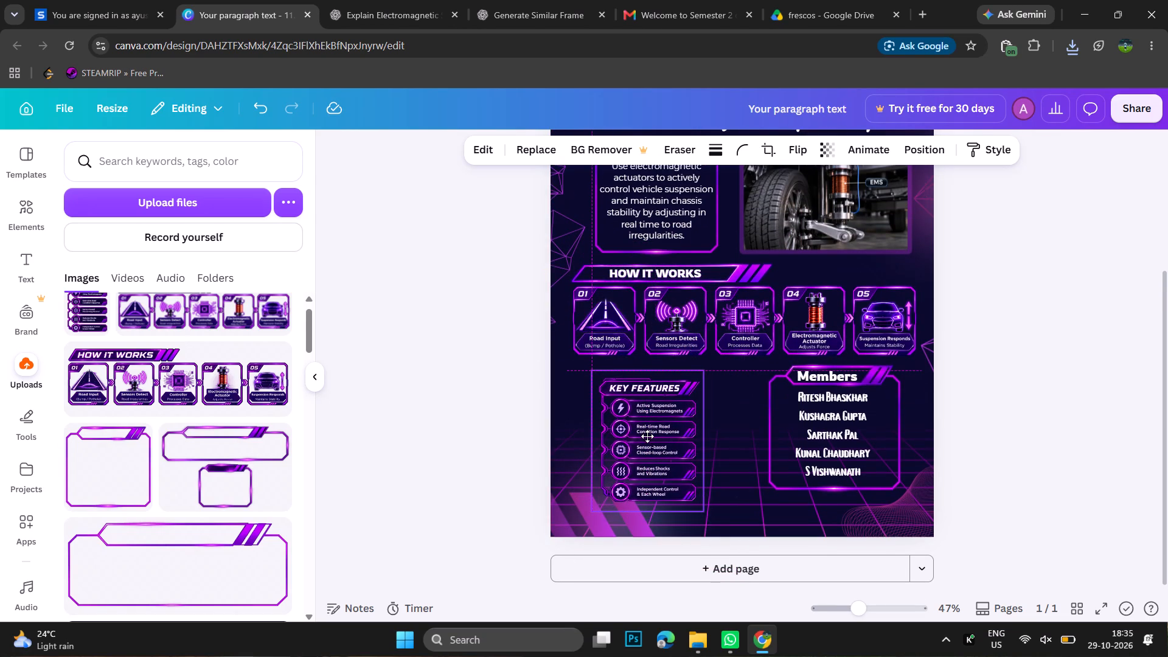
{"action": "left_click_drag", "start_coordinate": [647, 436], "coordinate": [628, 431]}
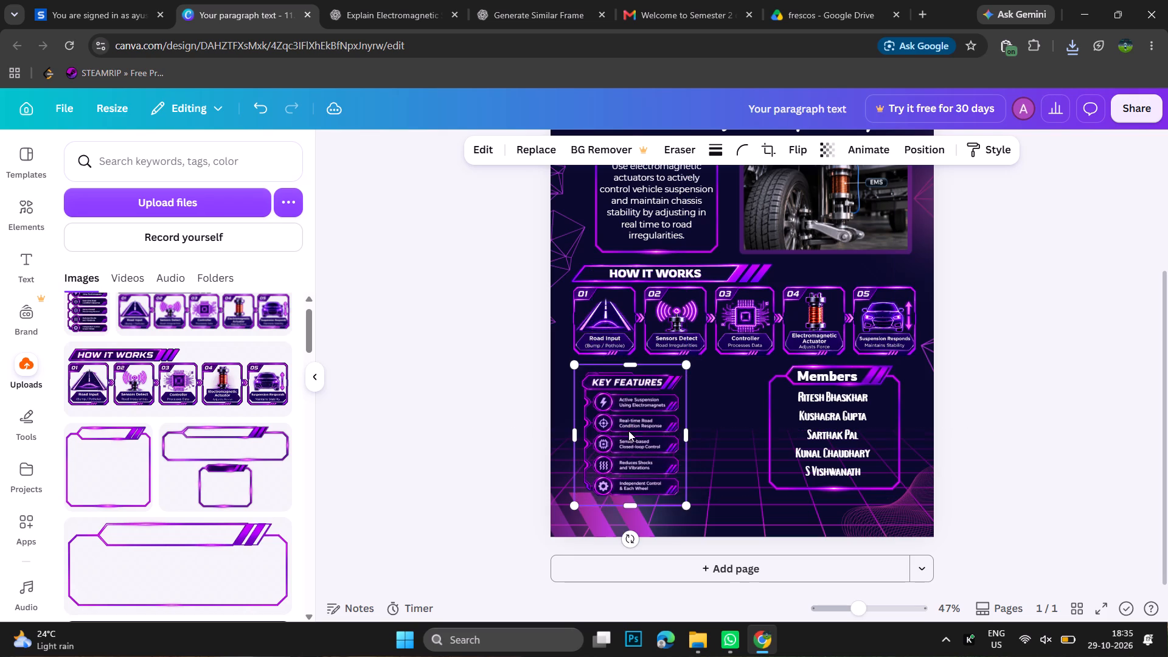
{"action": "left_click_drag", "start_coordinate": [687, 502], "coordinate": [722, 515]}
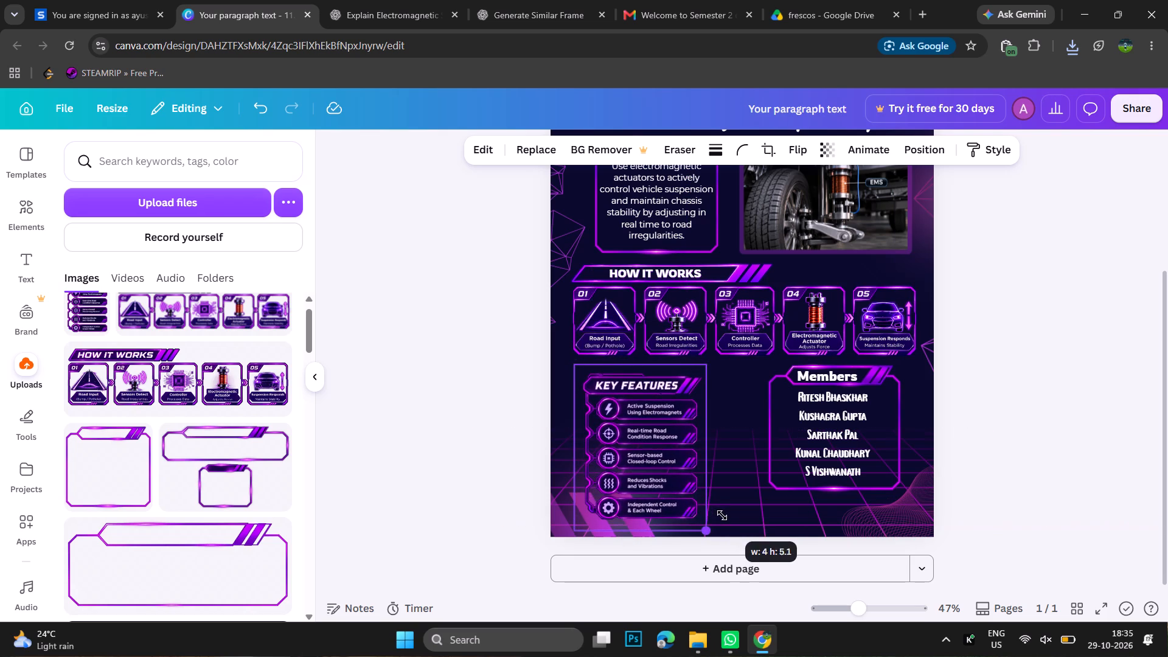
{"action": "left_click_drag", "start_coordinate": [722, 515], "coordinate": [720, 514]}
{"action": "left_click_drag", "start_coordinate": [650, 443], "coordinate": [660, 441]}
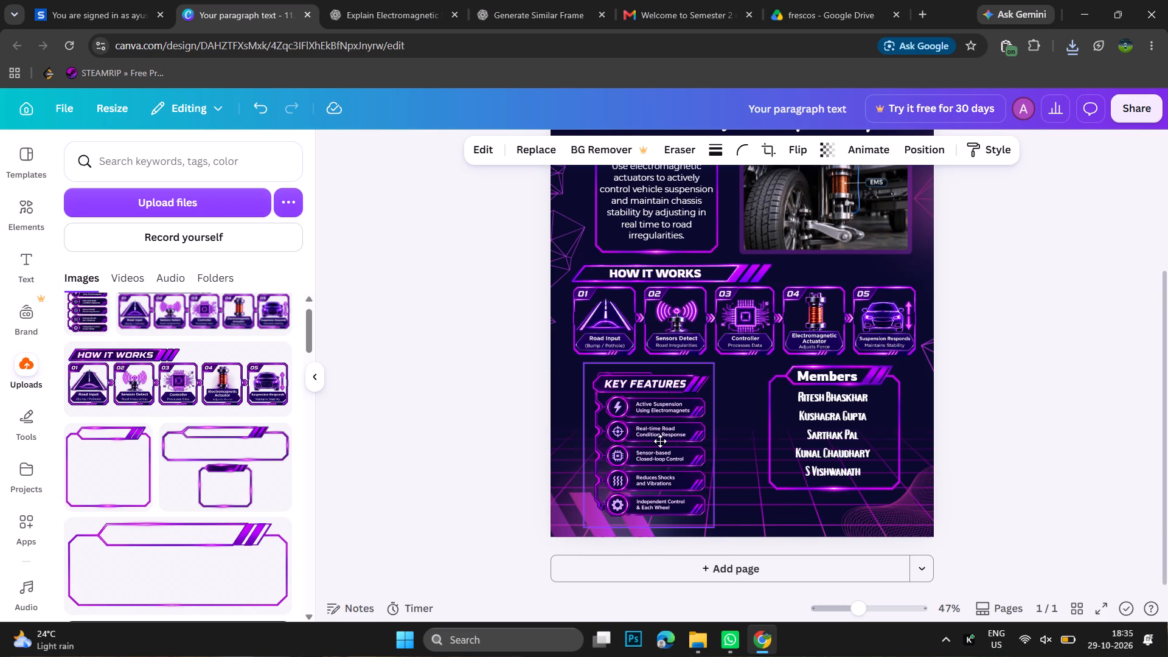
{"action": "left_click_drag", "start_coordinate": [660, 441], "coordinate": [662, 439]}
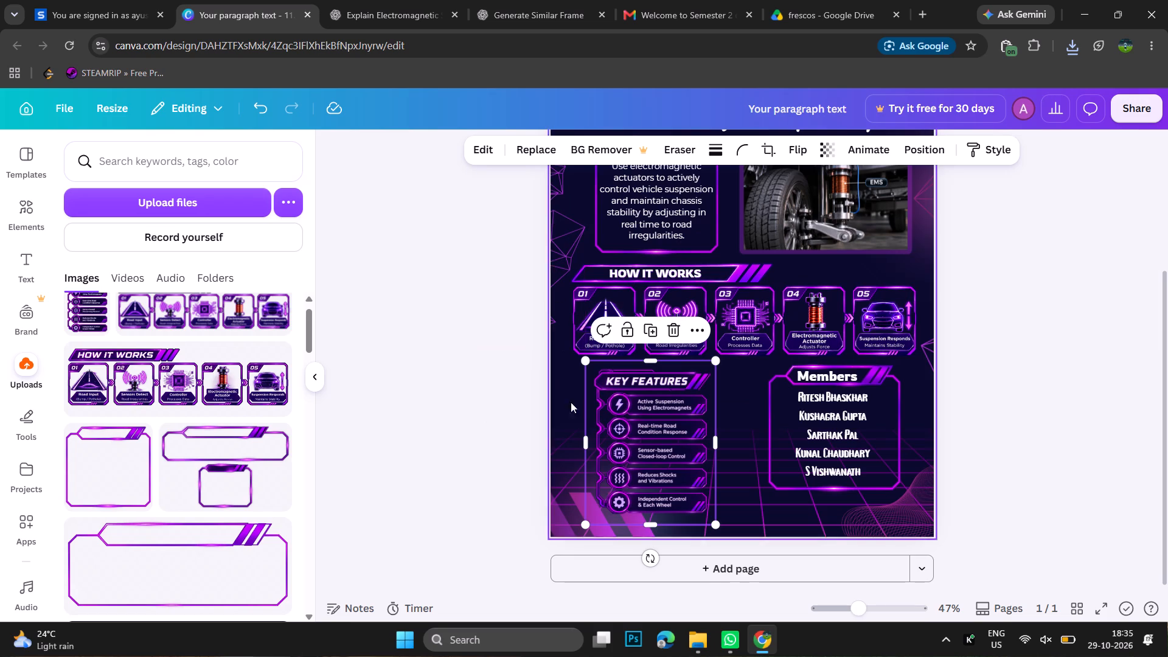
{"action": "left_click", "coordinate": [1020, 343]}
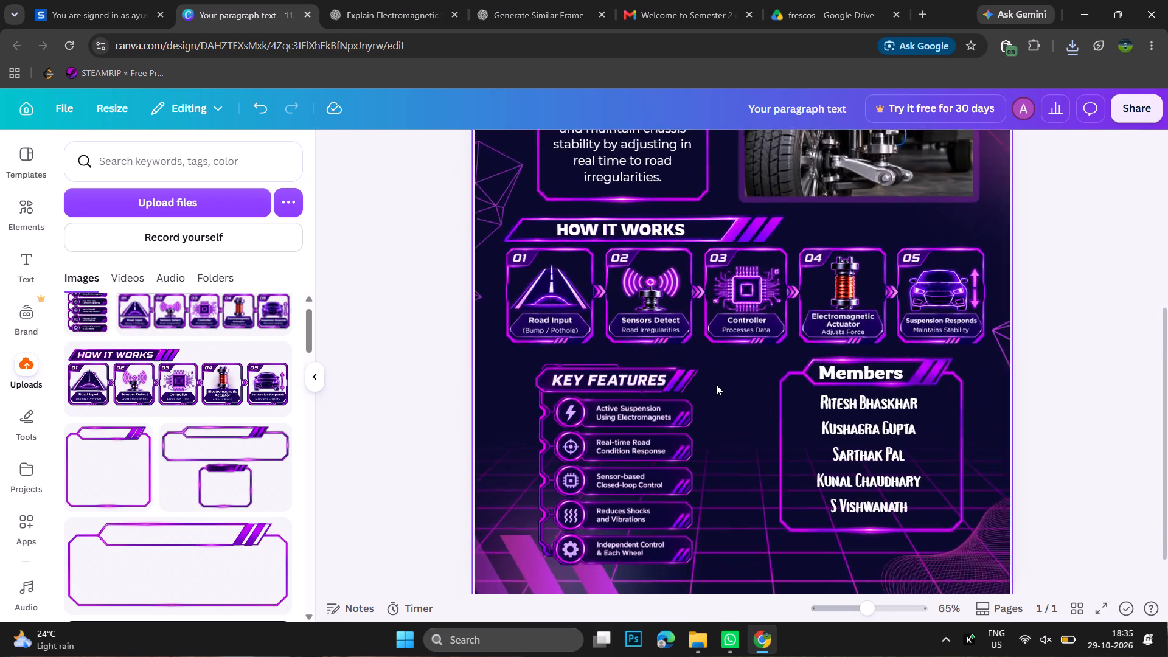
{"action": "left_click_drag", "start_coordinate": [620, 429], "coordinate": [624, 417]}
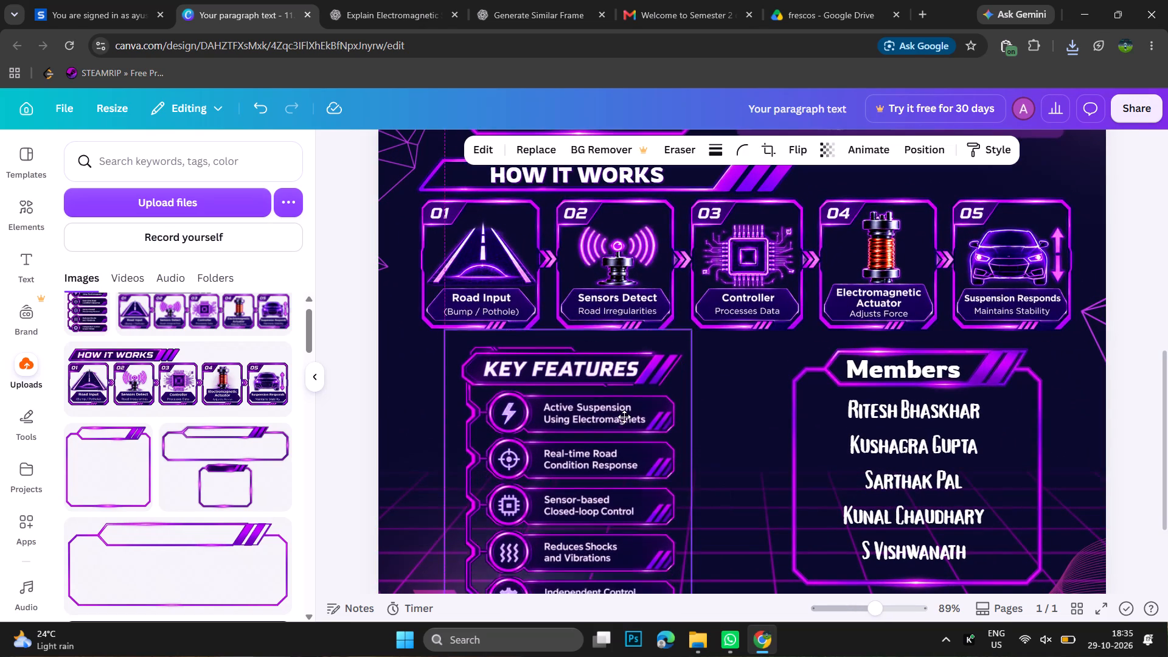
{"action": "left_click_drag", "start_coordinate": [624, 417], "coordinate": [625, 415]}
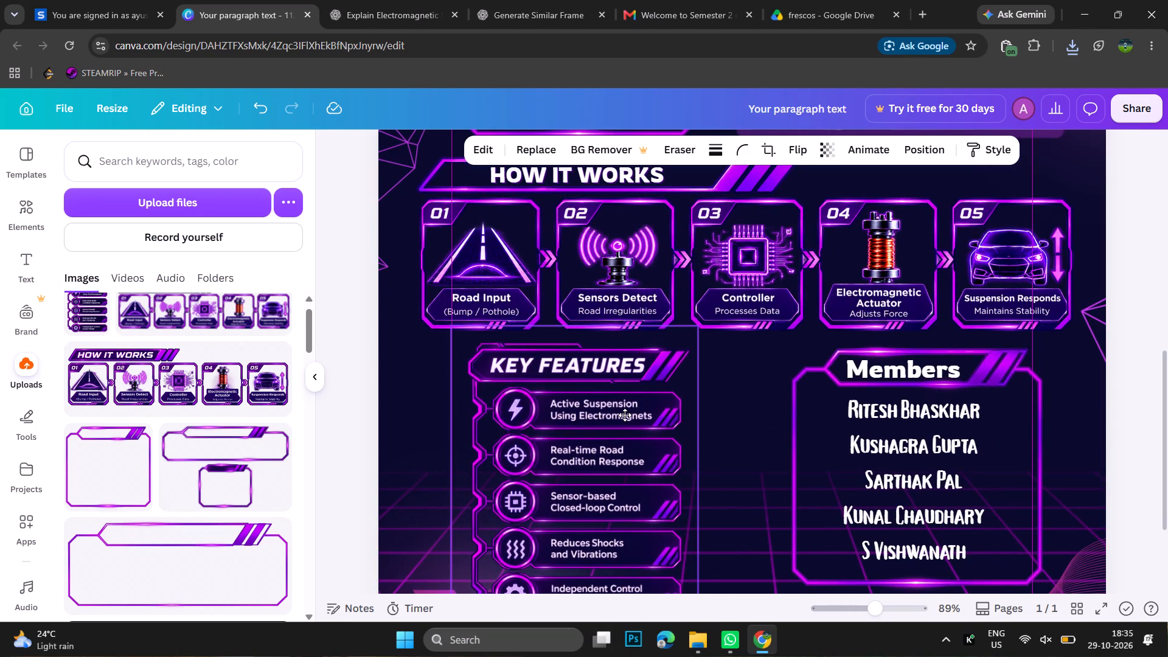
{"action": "left_click_drag", "start_coordinate": [625, 415], "coordinate": [623, 414]}
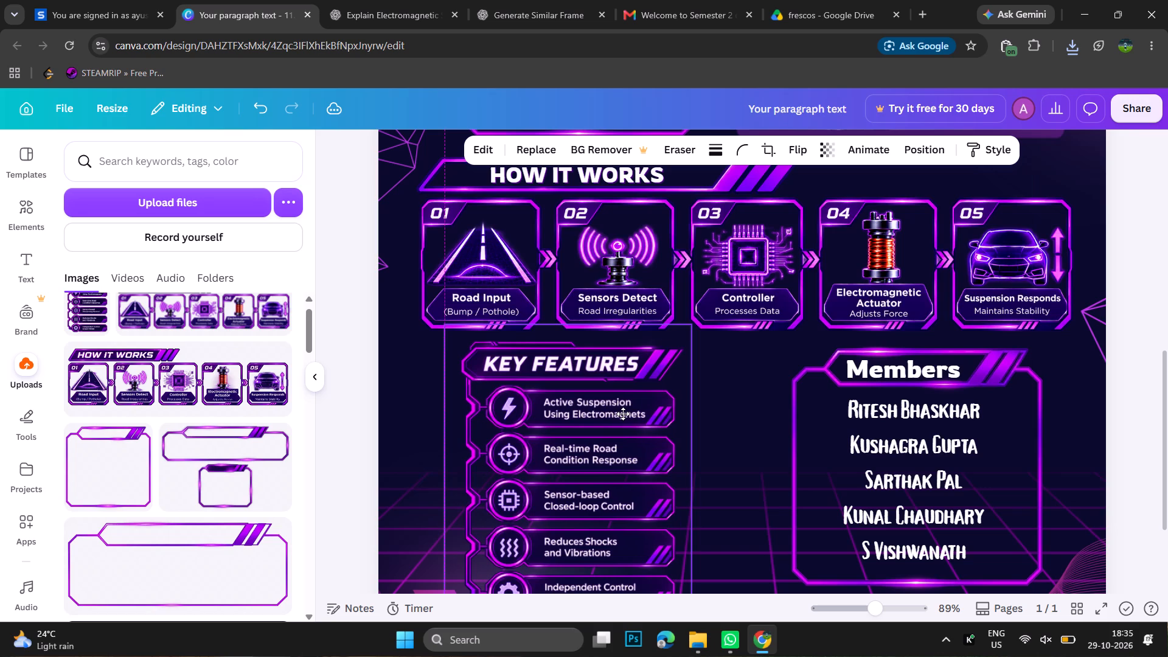
{"action": "left_click_drag", "start_coordinate": [623, 414], "coordinate": [624, 414]}
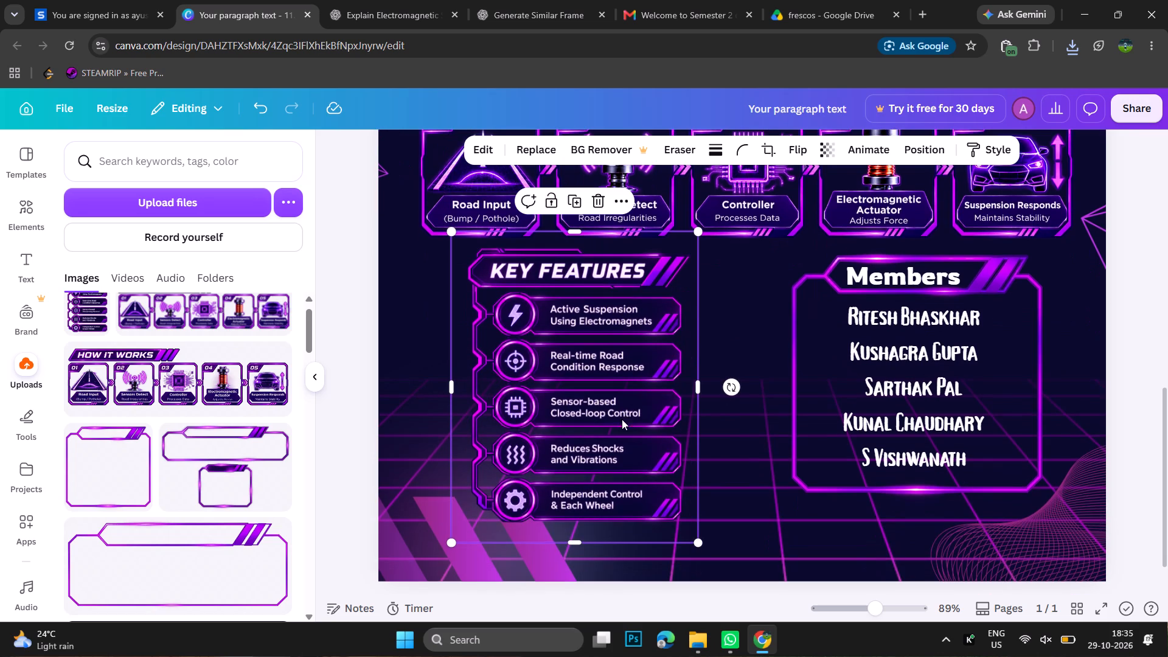
Move the purple diagonal stripes in the poster's lower-left corner down, clear of the Key Features panel.
{"action": "left_click", "coordinate": [408, 537]}
{"action": "left_click_drag", "start_coordinate": [408, 537], "coordinate": [411, 570]}
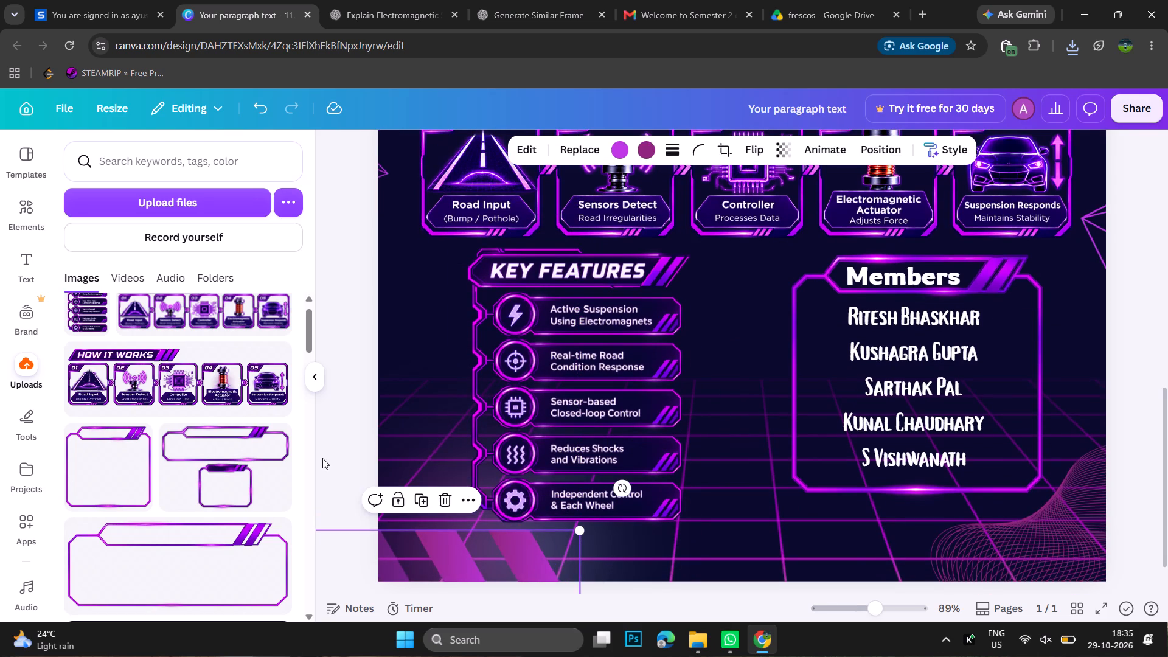
{"action": "left_click", "coordinate": [323, 458]}
Enlarge the grouped Members panel slightly and reposition it to balance the Key Features panel.
{"action": "left_click", "coordinate": [832, 408]}
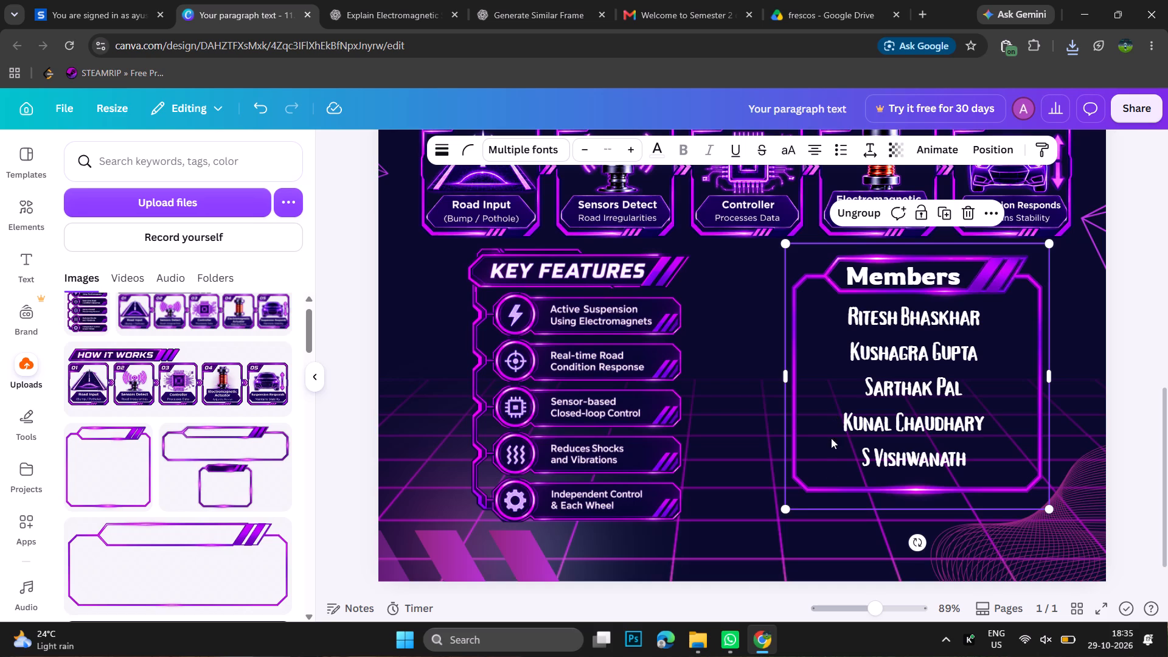
{"action": "left_click", "coordinate": [792, 502]}
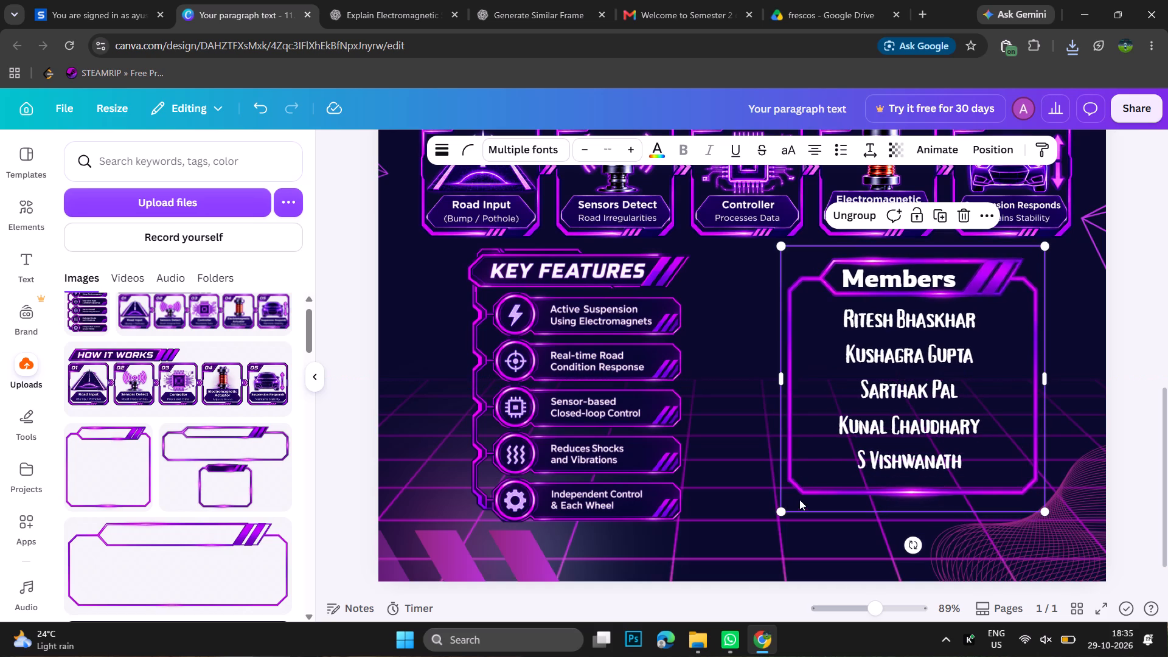
{"action": "left_click_drag", "start_coordinate": [781, 514], "coordinate": [764, 537]}
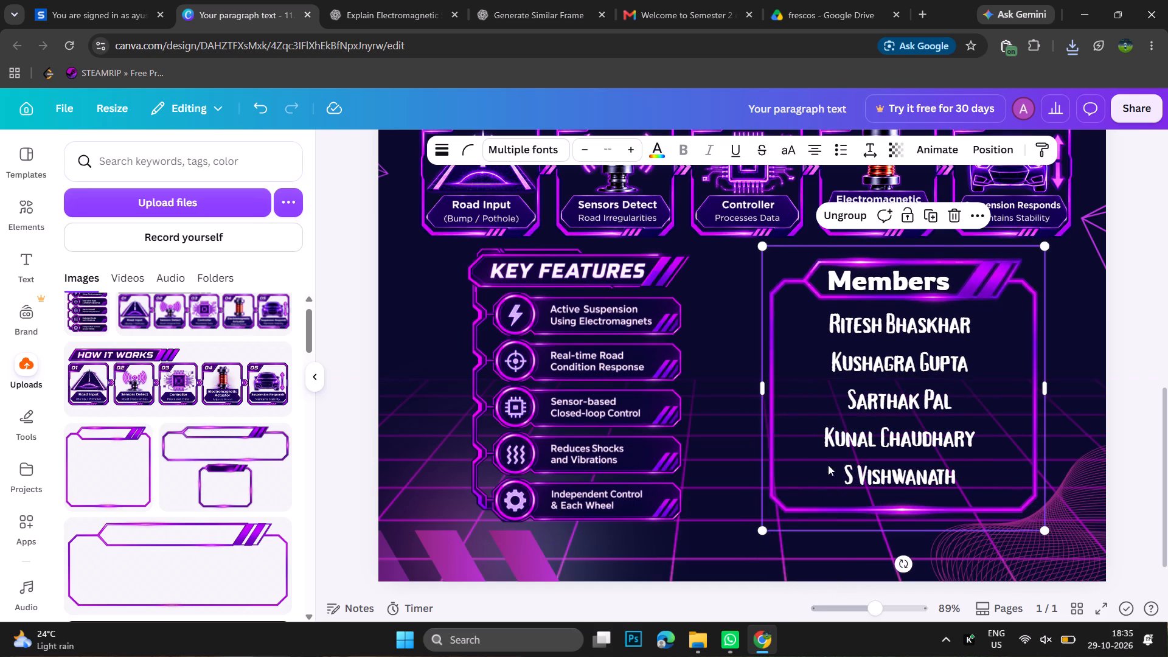
{"action": "left_click_drag", "start_coordinate": [881, 411], "coordinate": [887, 408]}
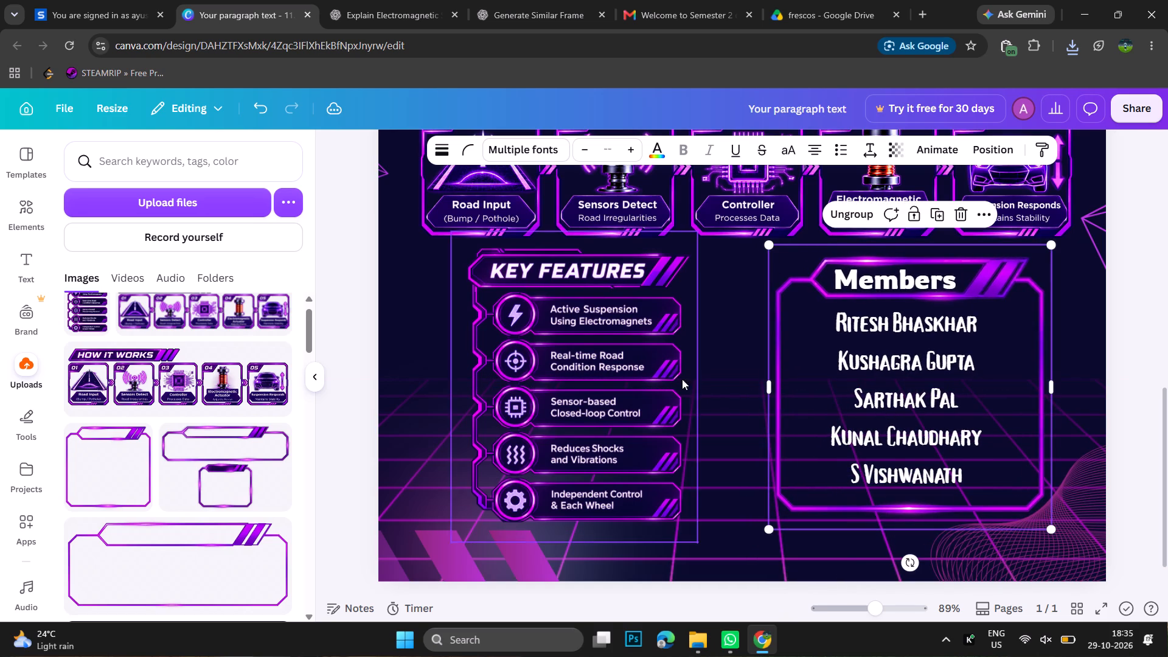
{"action": "left_click", "coordinate": [729, 408]}
{"action": "left_click", "coordinate": [874, 343]}
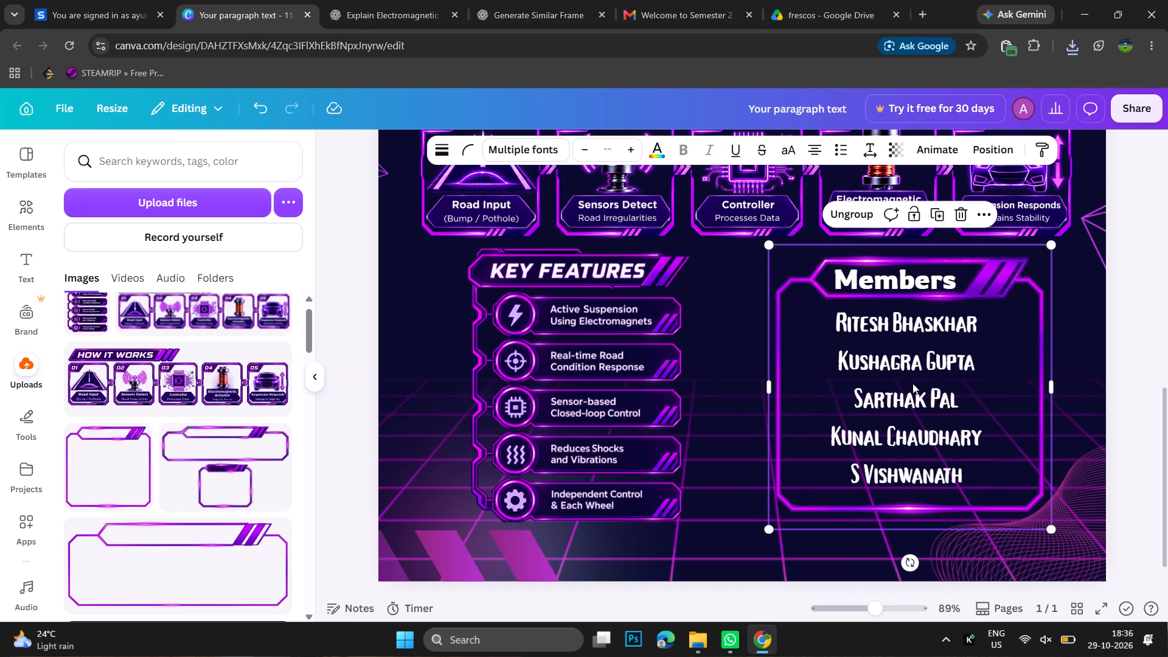
{"action": "left_click", "coordinate": [1006, 310]}
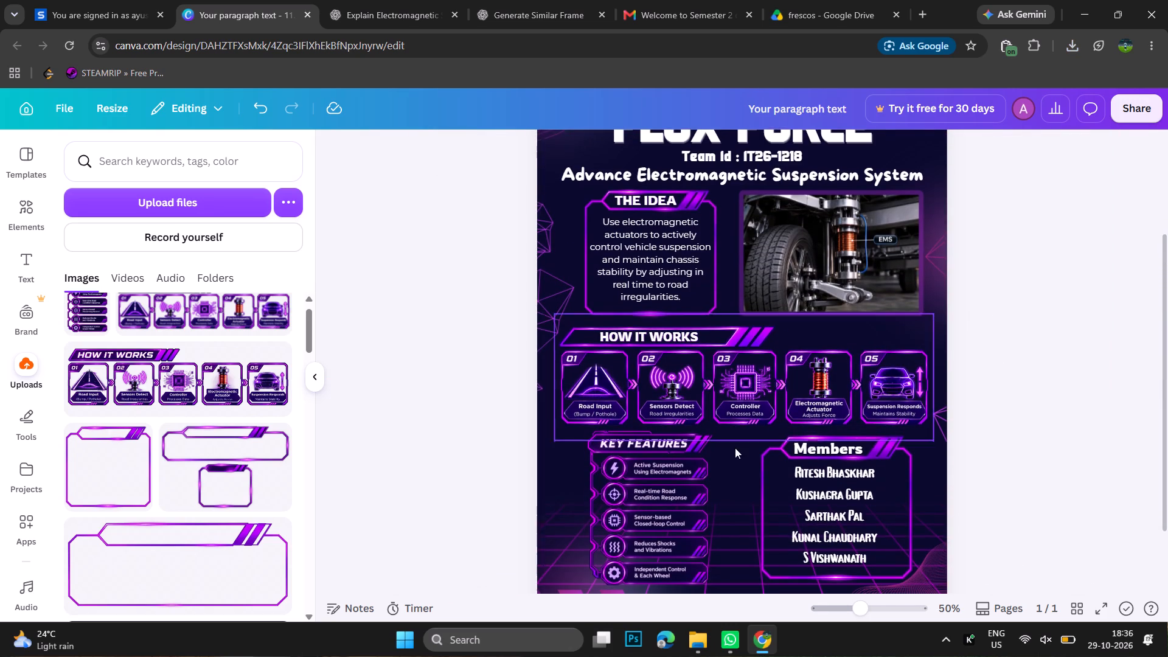
Nudge the Key Features panel slightly down and outward, away from the HOW IT WORKS row.
{"action": "left_click", "coordinate": [669, 495]}
{"action": "left_click_drag", "start_coordinate": [665, 463], "coordinate": [665, 471]}
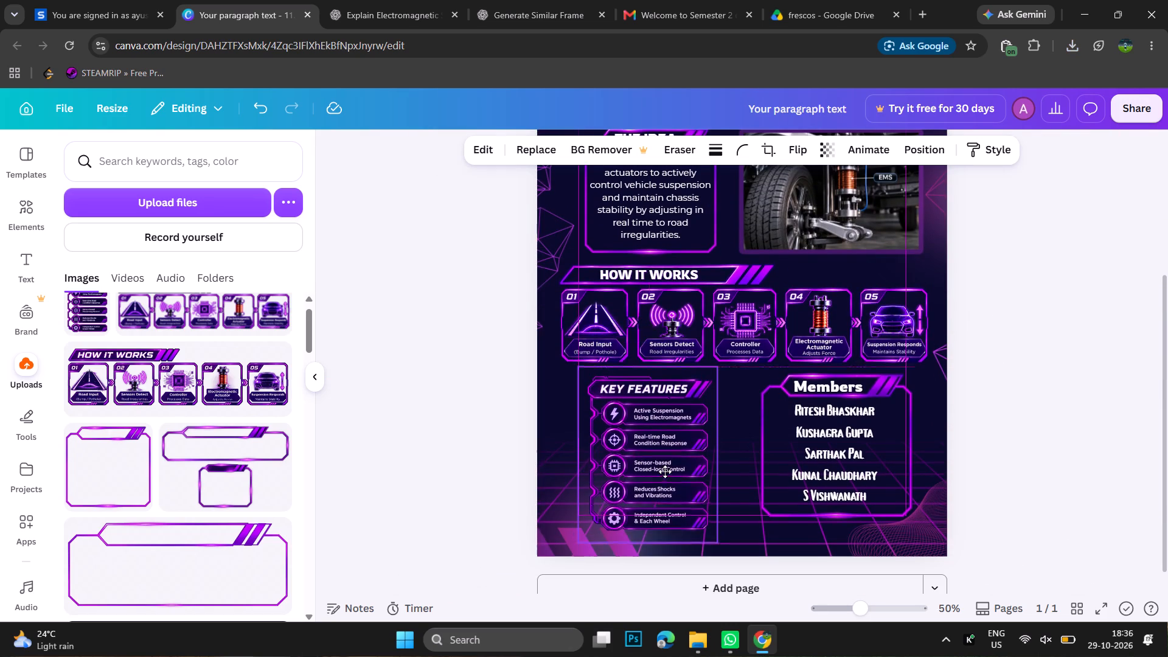
{"action": "left_click_drag", "start_coordinate": [665, 471], "coordinate": [663, 470]}
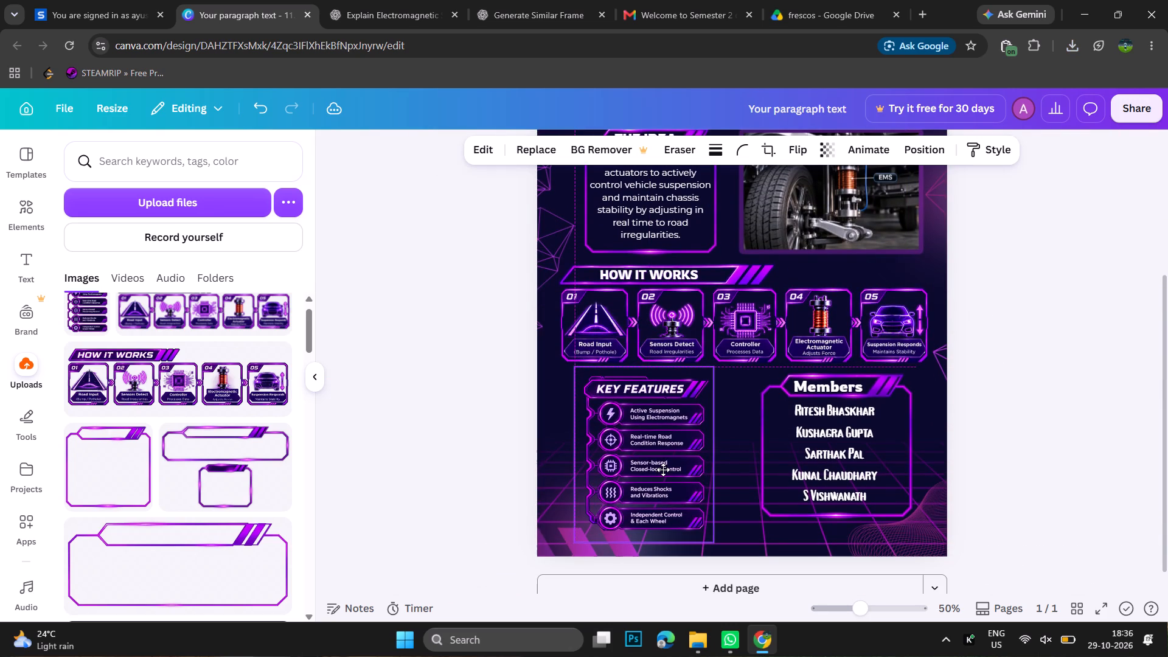
{"action": "left_click_drag", "start_coordinate": [663, 470], "coordinate": [663, 468]}
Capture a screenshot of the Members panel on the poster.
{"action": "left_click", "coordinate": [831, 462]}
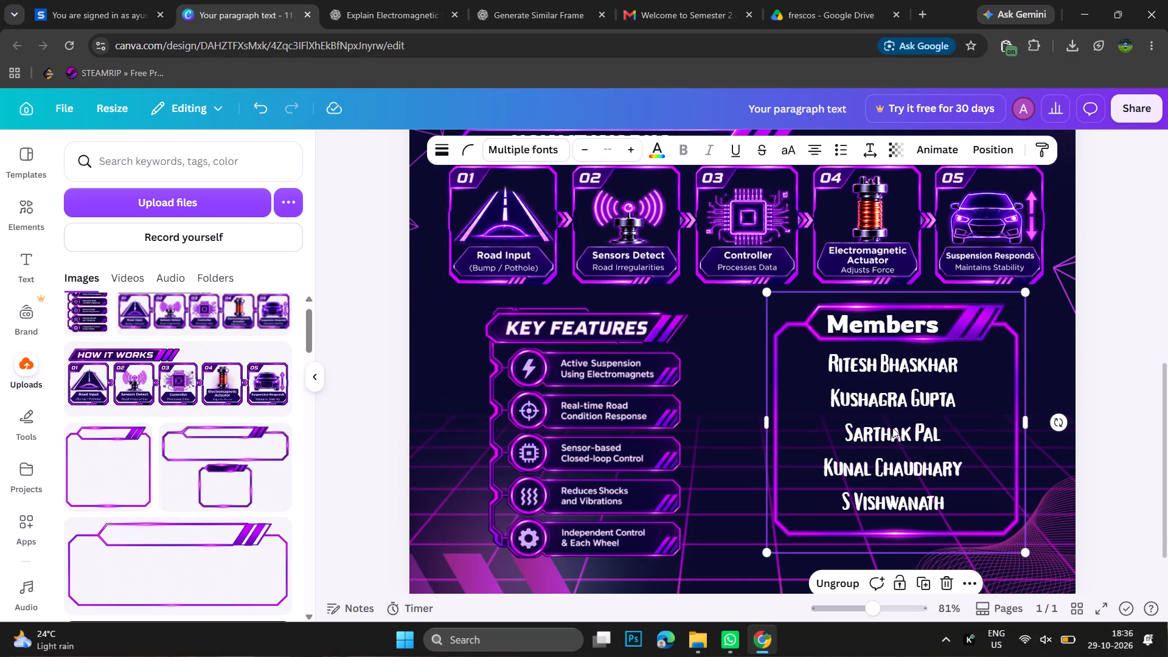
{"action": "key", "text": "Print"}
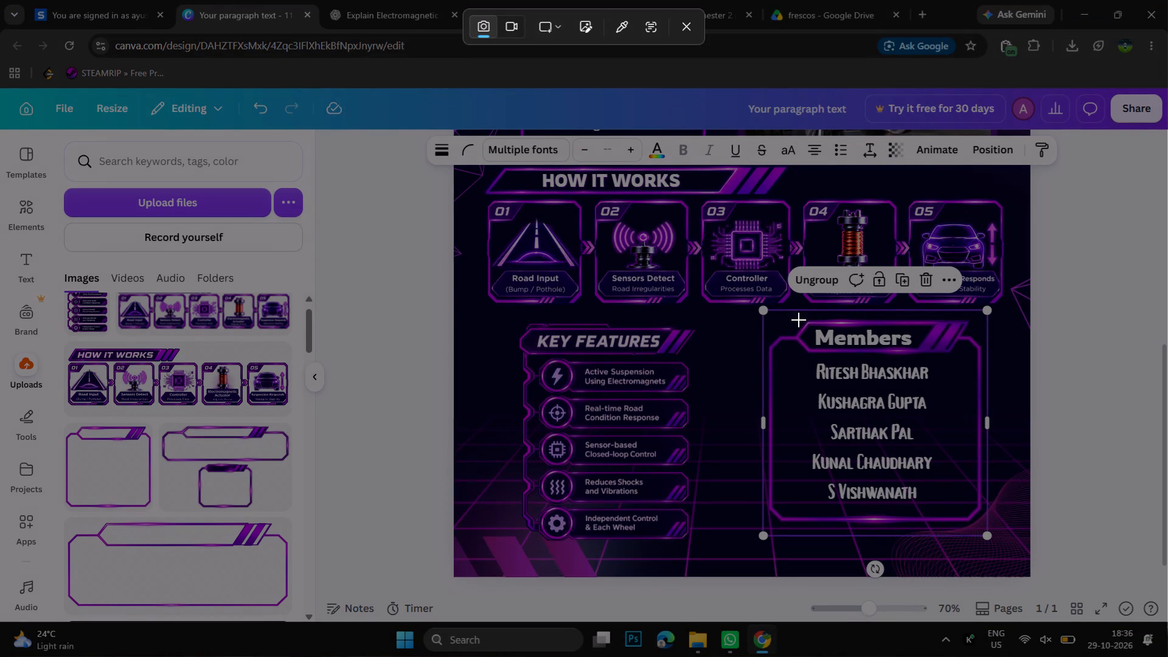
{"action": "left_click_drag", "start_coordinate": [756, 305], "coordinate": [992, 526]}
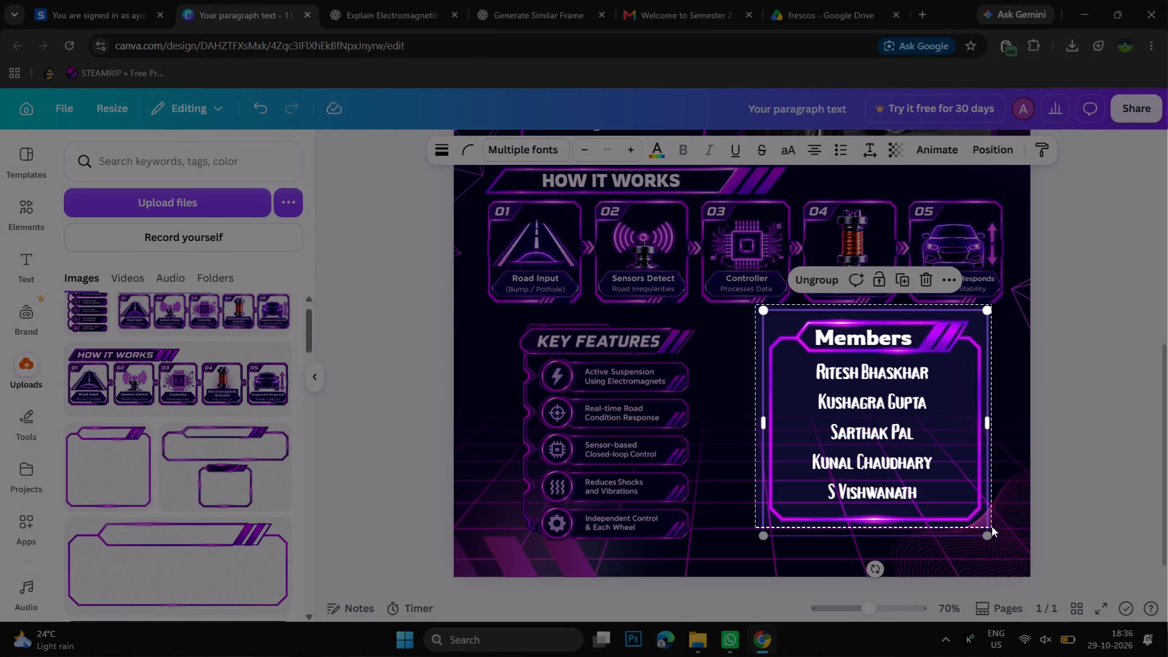
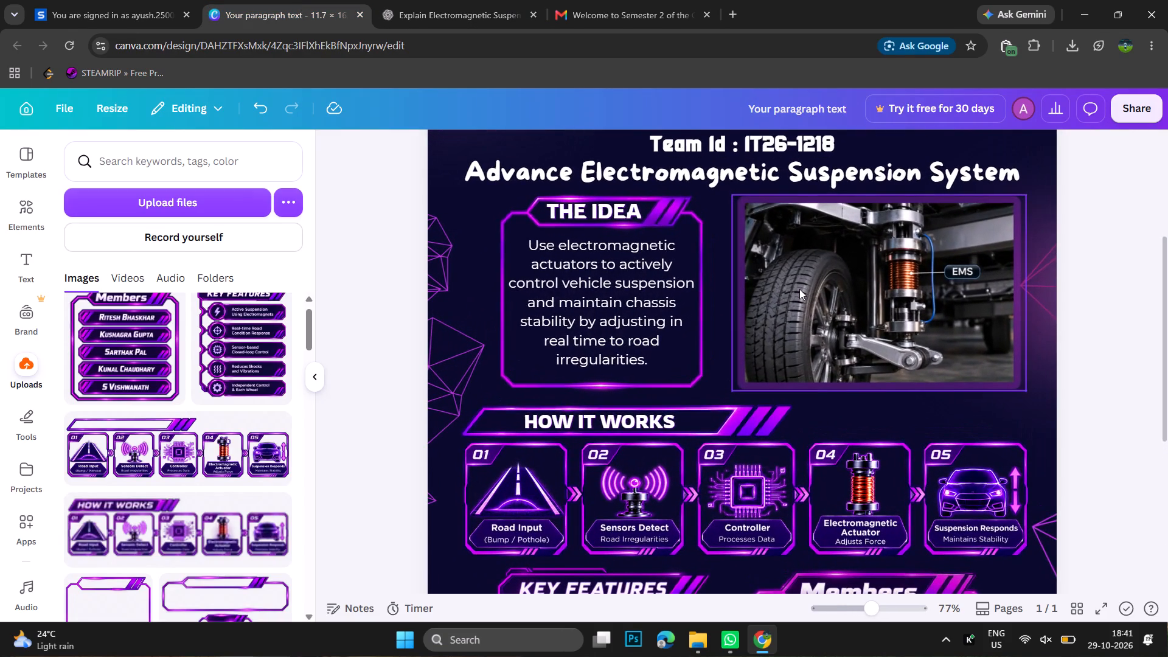
{"action": "left_click", "coordinate": [667, 311]}
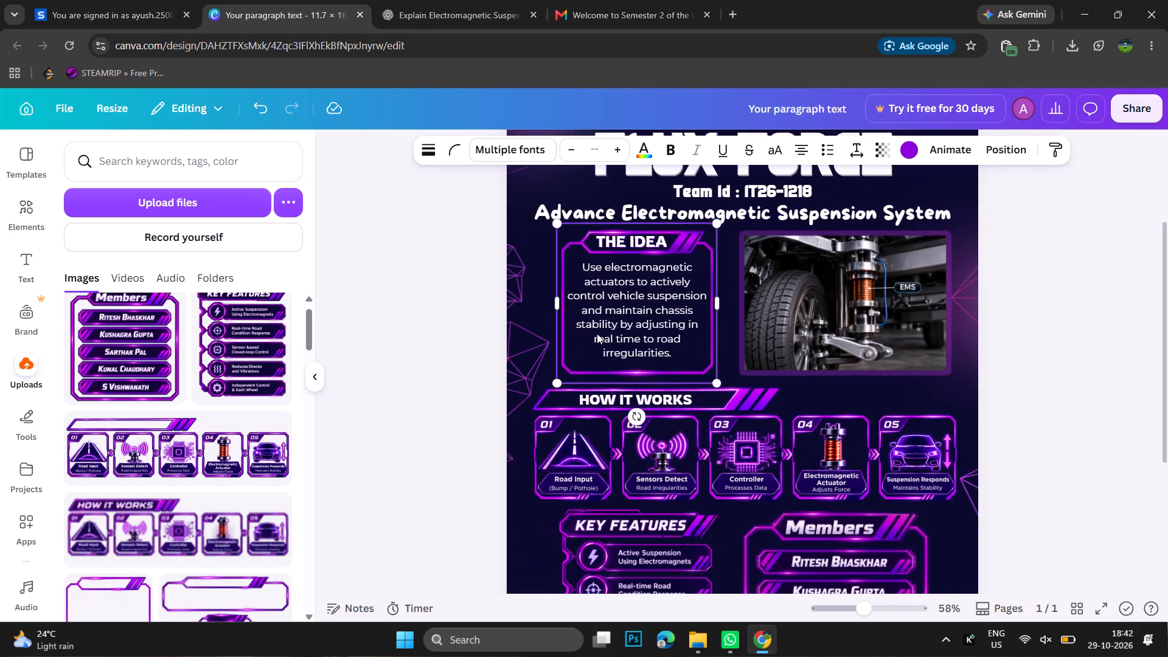
{"action": "left_click", "coordinate": [515, 439]}
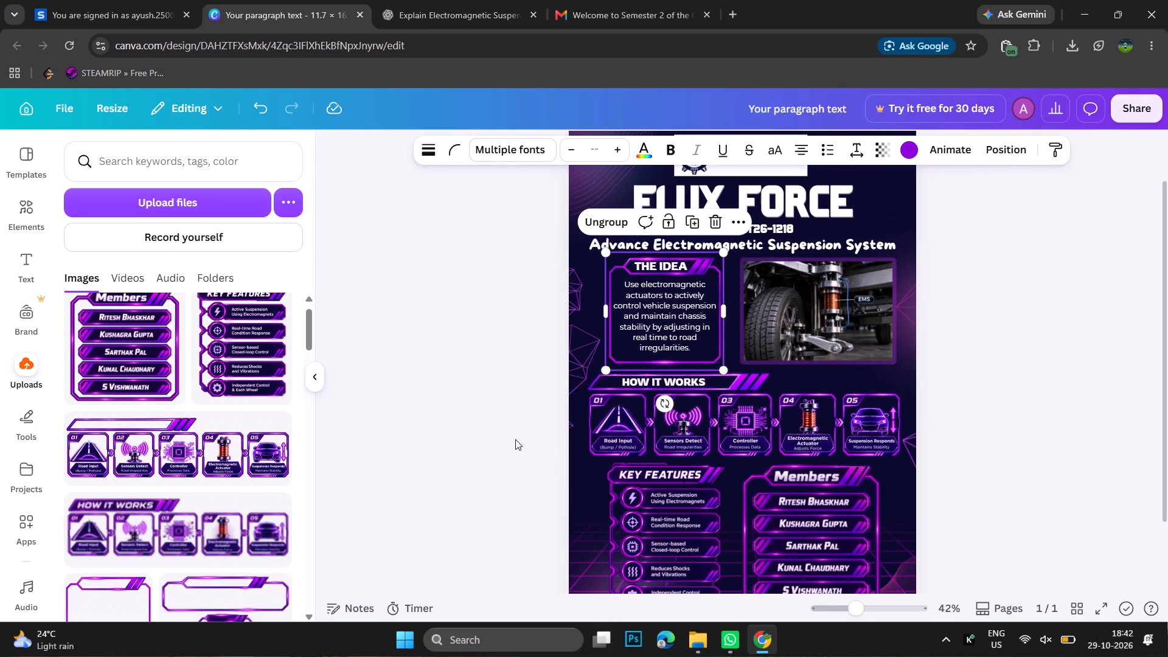
{"action": "scroll", "coordinate": [746, 435], "scroll_direction": "down", "scroll_amount": 1}
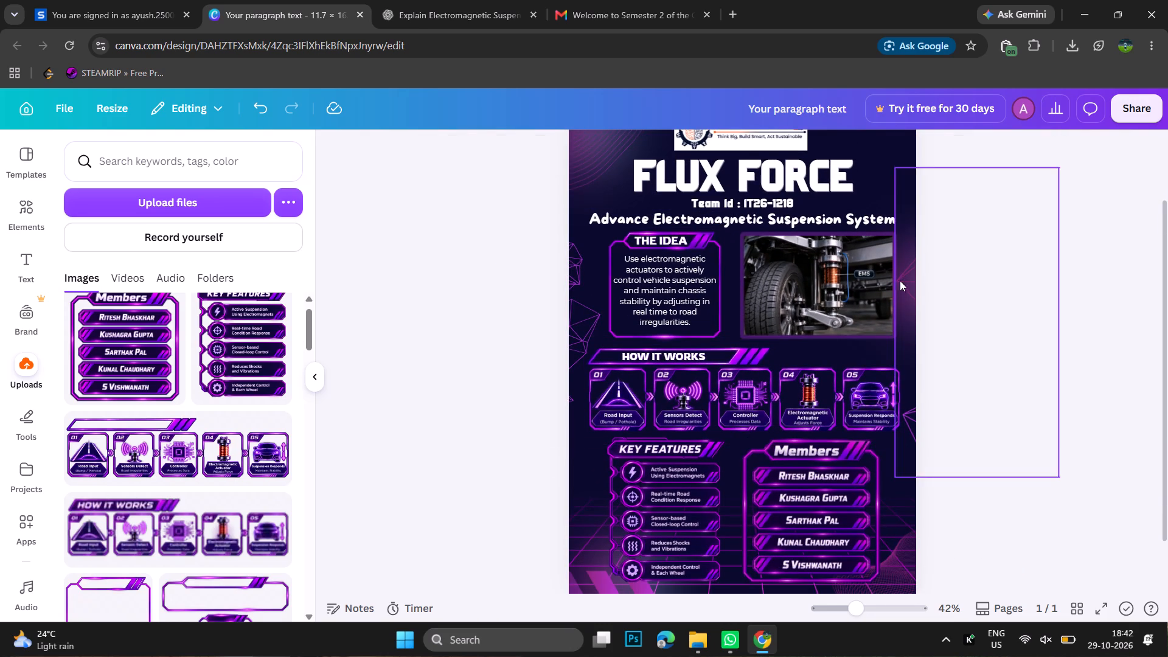
{"action": "scroll", "coordinate": [897, 325], "scroll_direction": "up", "scroll_amount": 1}
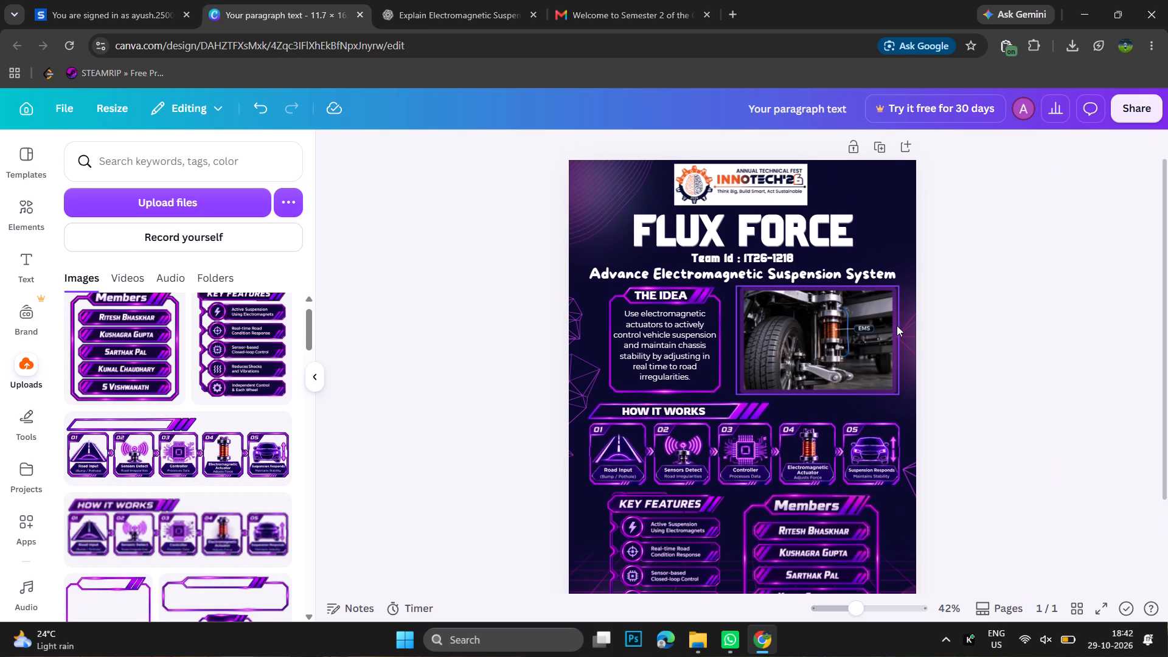
{"action": "key", "text": "alt+1"}
{"action": "scroll", "coordinate": [187, 452], "scroll_direction": "down", "scroll_amount": 3}
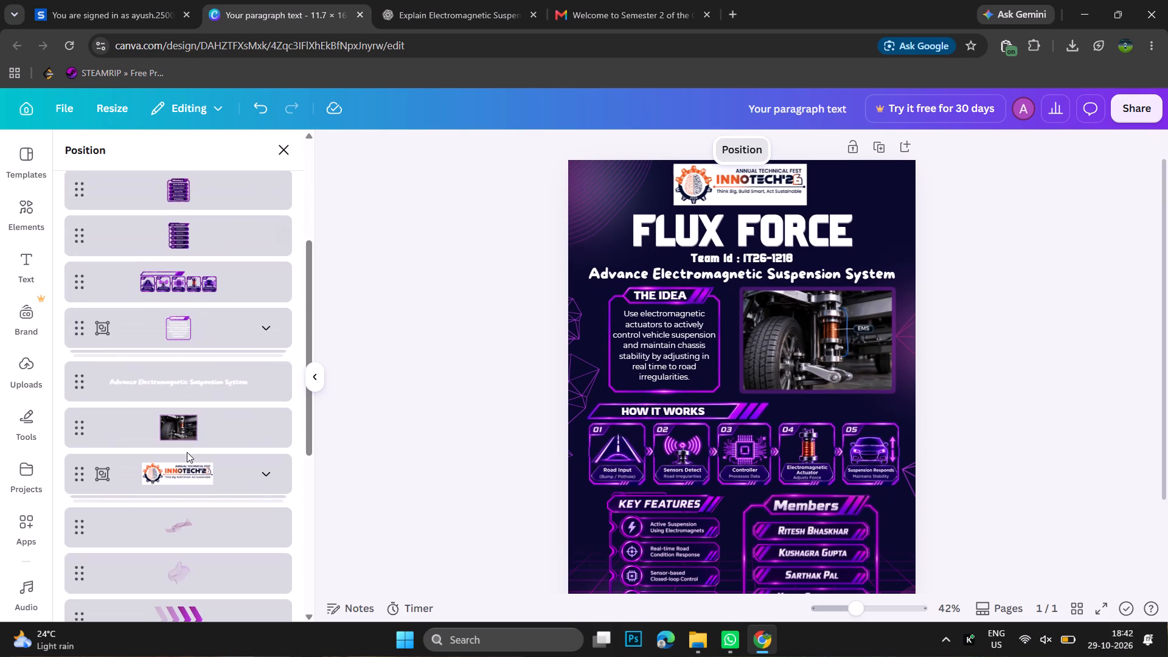
{"action": "scroll", "coordinate": [187, 452], "scroll_direction": "down", "scroll_amount": 4}
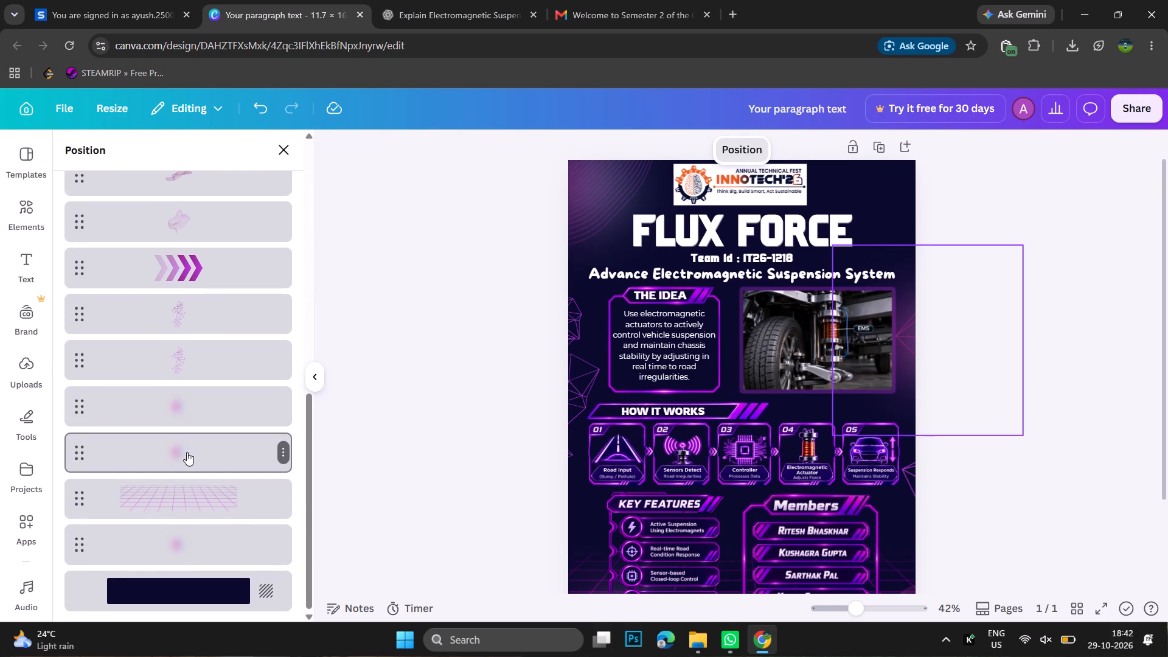
{"action": "scroll", "coordinate": [187, 452], "scroll_direction": "down", "scroll_amount": 1}
{"action": "left_click", "coordinate": [172, 450]}
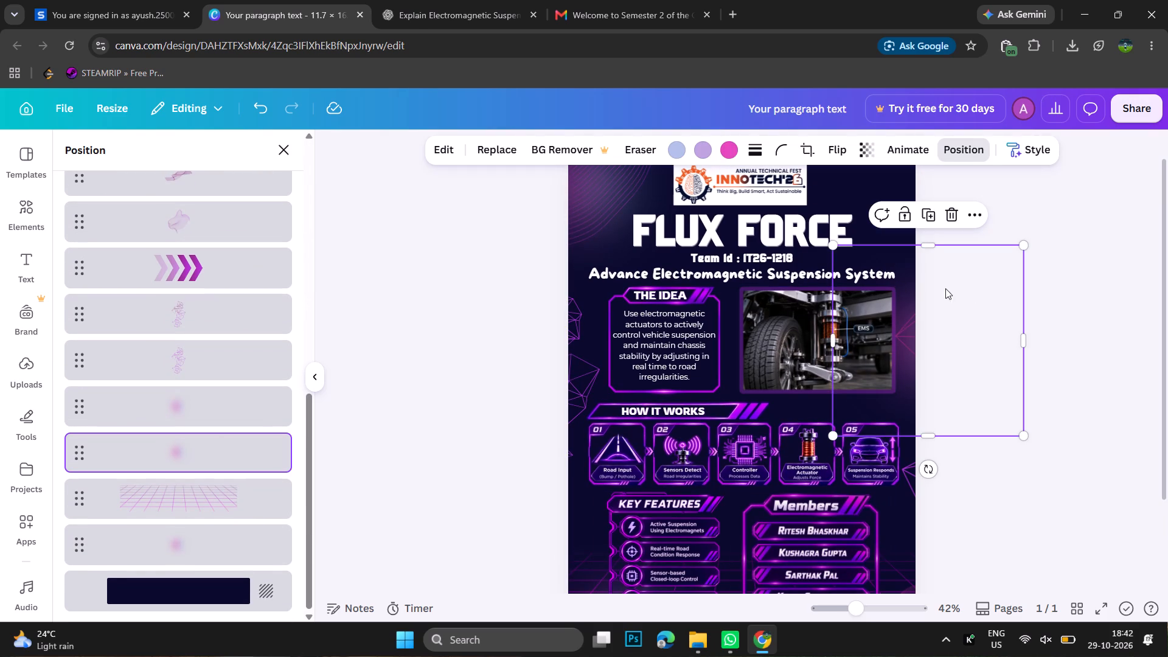
{"action": "left_click_drag", "start_coordinate": [985, 290], "coordinate": [957, 162]}
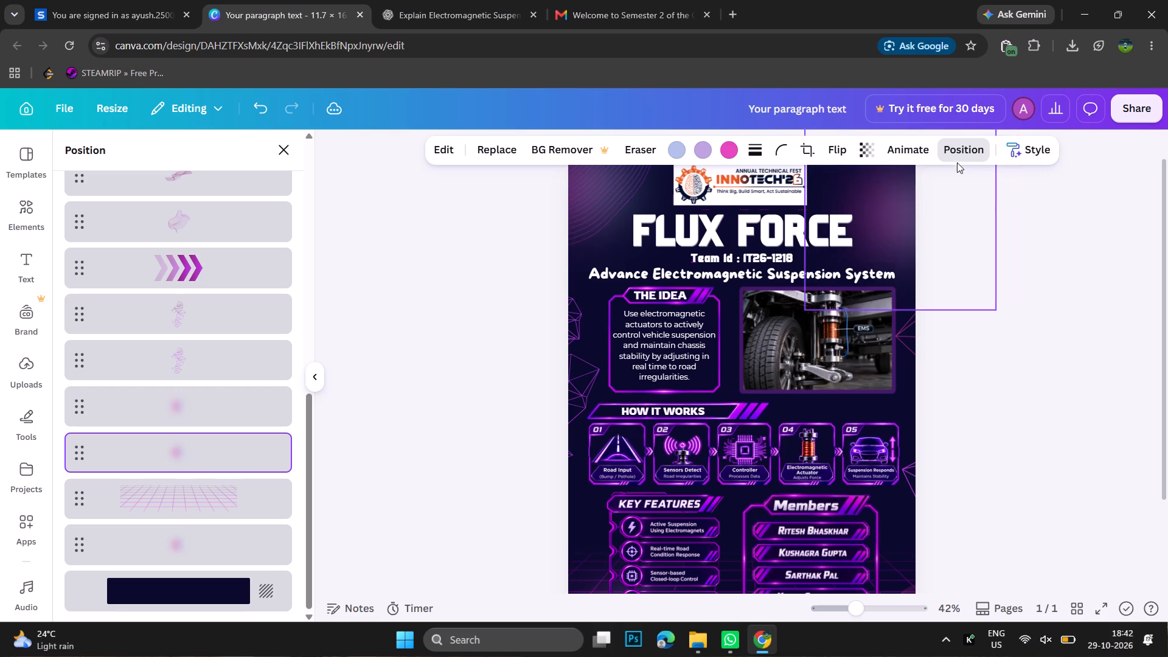
{"action": "left_click_drag", "start_coordinate": [957, 162], "coordinate": [966, 127]}
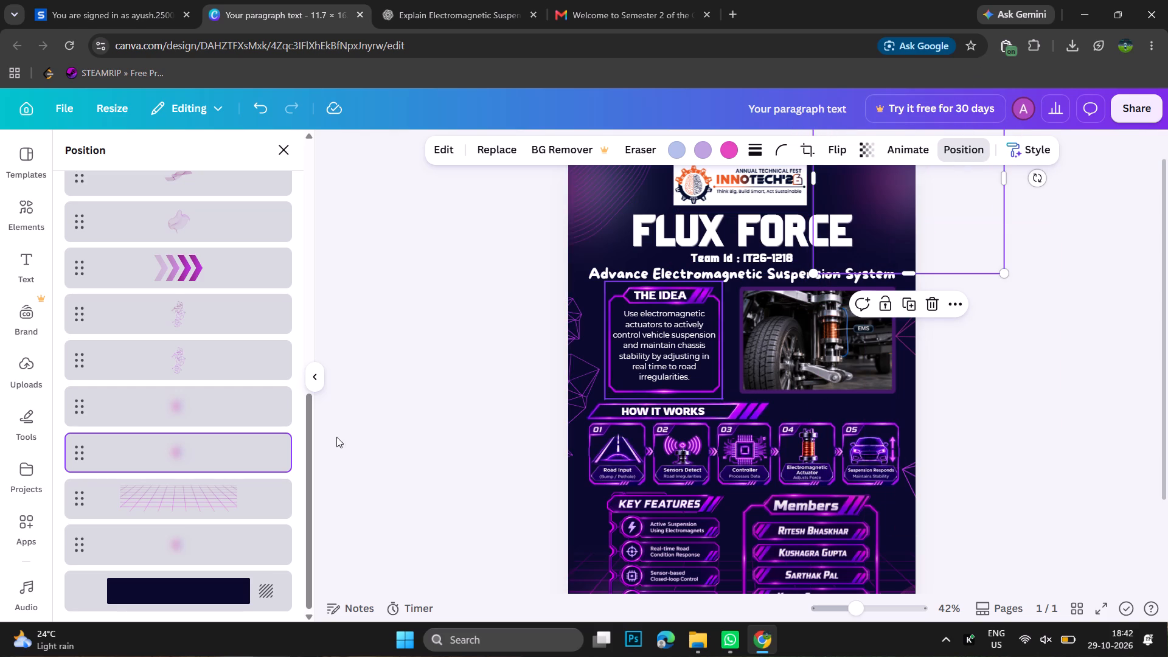
Move the purple geometric line graphic on the poster's right edge up beside the suspension photo, nudged slightly outward.
{"action": "left_click", "coordinate": [200, 324]}
{"action": "left_click_drag", "start_coordinate": [955, 379], "coordinate": [946, 214]}
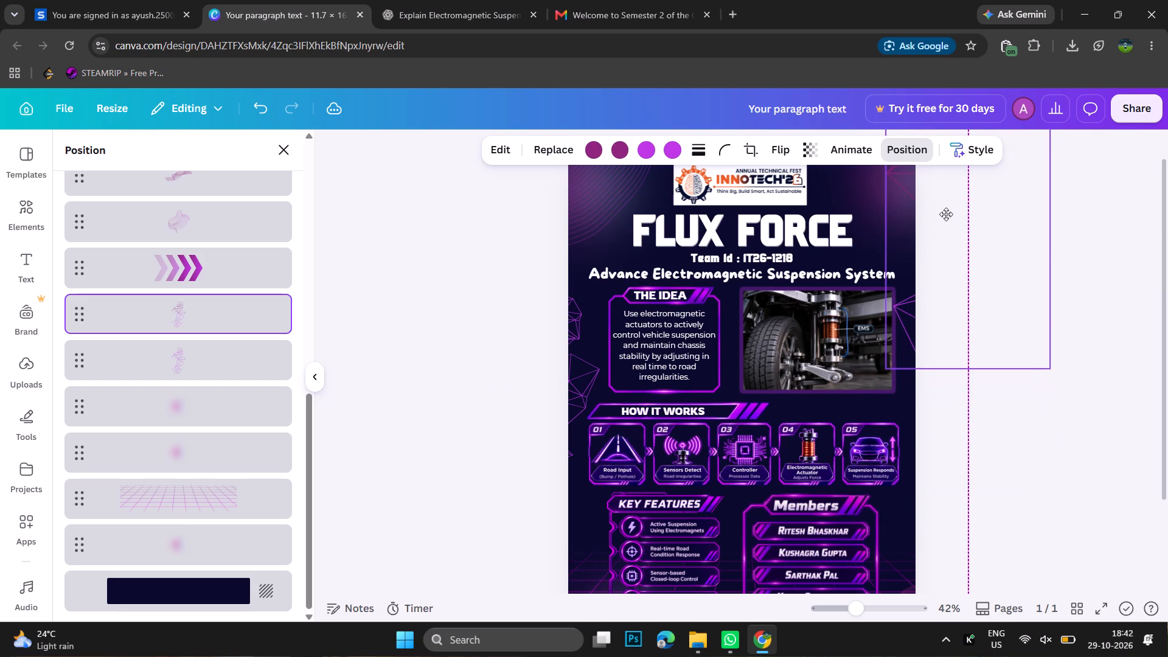
{"action": "left_click_drag", "start_coordinate": [946, 214], "coordinate": [949, 230]}
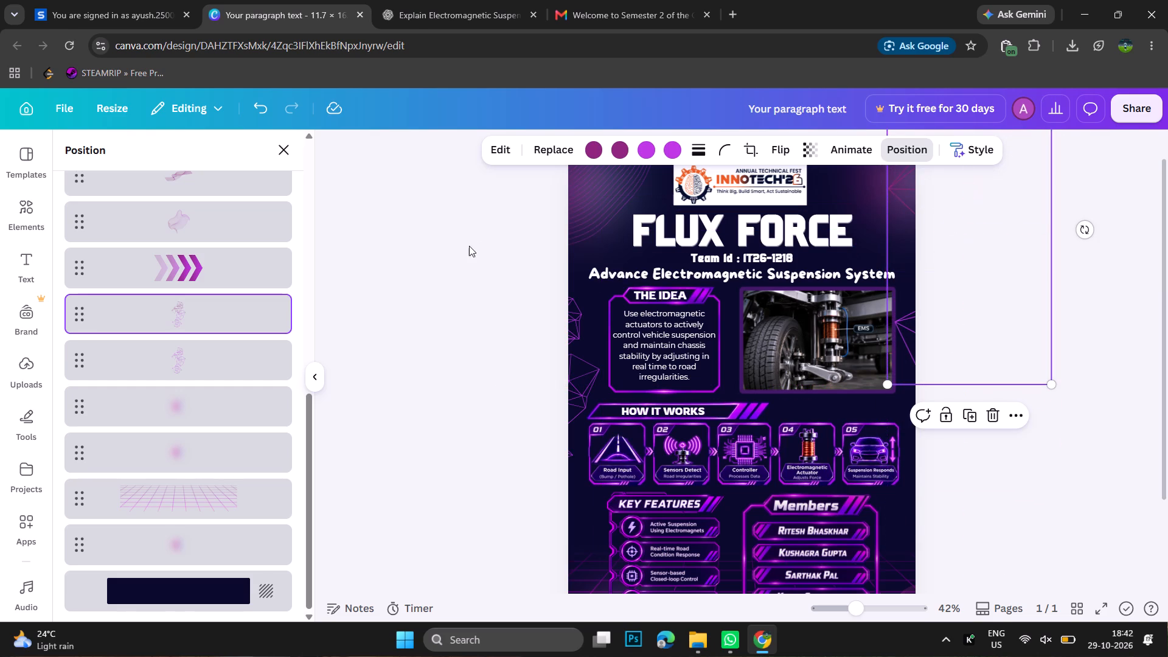
{"action": "left_click", "coordinate": [466, 248]}
{"action": "scroll", "coordinate": [553, 377], "scroll_direction": "down", "scroll_amount": 1}
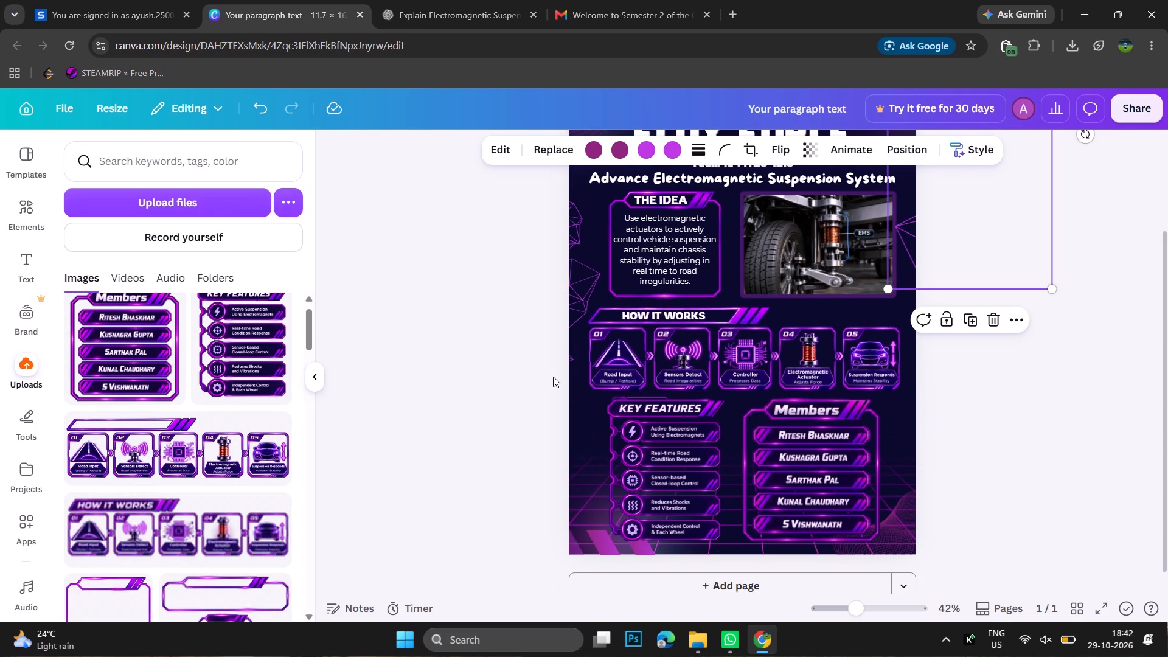
{"action": "left_click", "coordinate": [962, 474]}
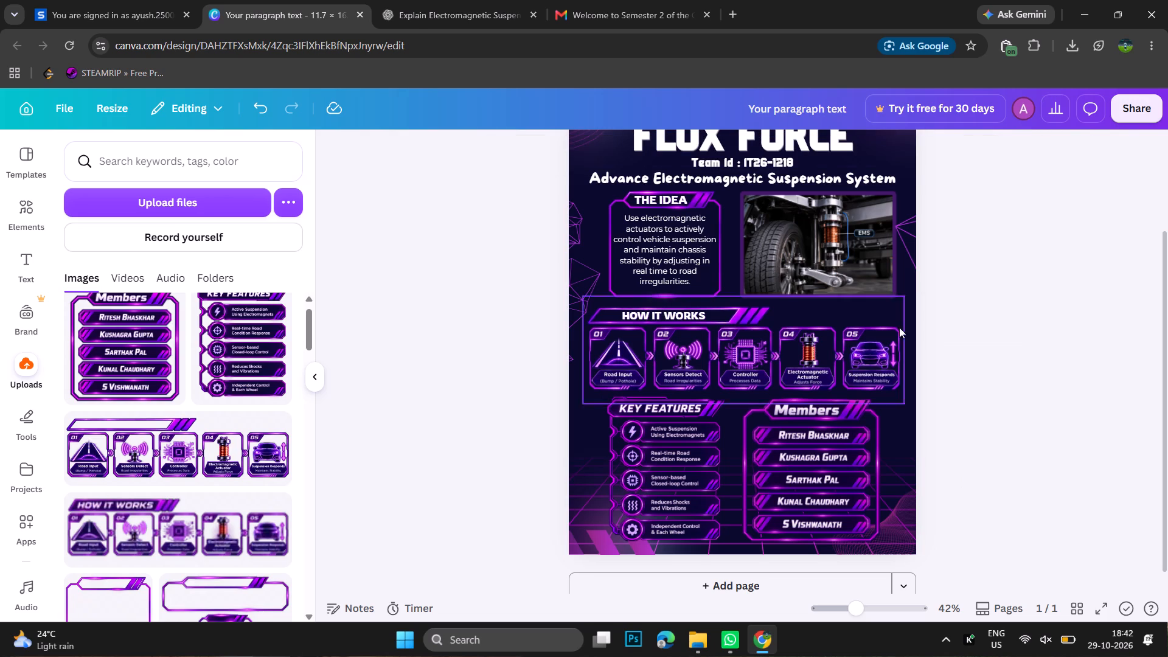
{"action": "left_click", "coordinate": [908, 234]}
{"action": "left_click_drag", "start_coordinate": [908, 234], "coordinate": [914, 243]}
{"action": "scroll", "coordinate": [996, 285], "scroll_direction": "up", "scroll_amount": 1}
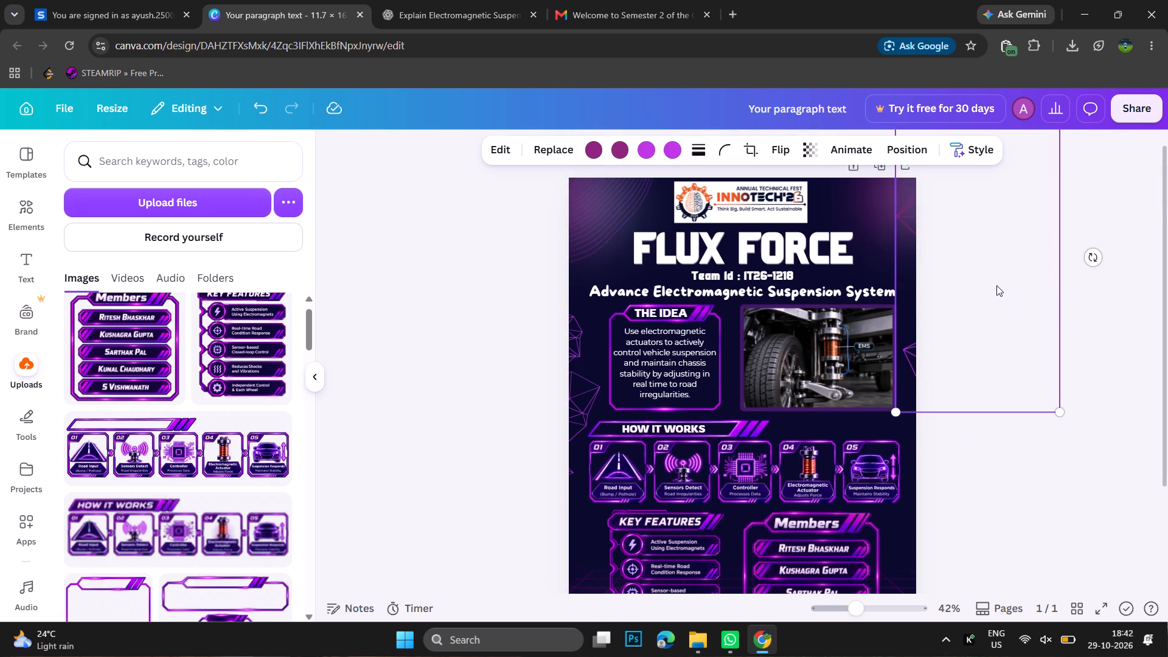
{"action": "scroll", "coordinate": [996, 285], "scroll_direction": "up", "scroll_amount": 1}
{"action": "scroll", "coordinate": [493, 370], "scroll_direction": "down", "scroll_amount": 1}
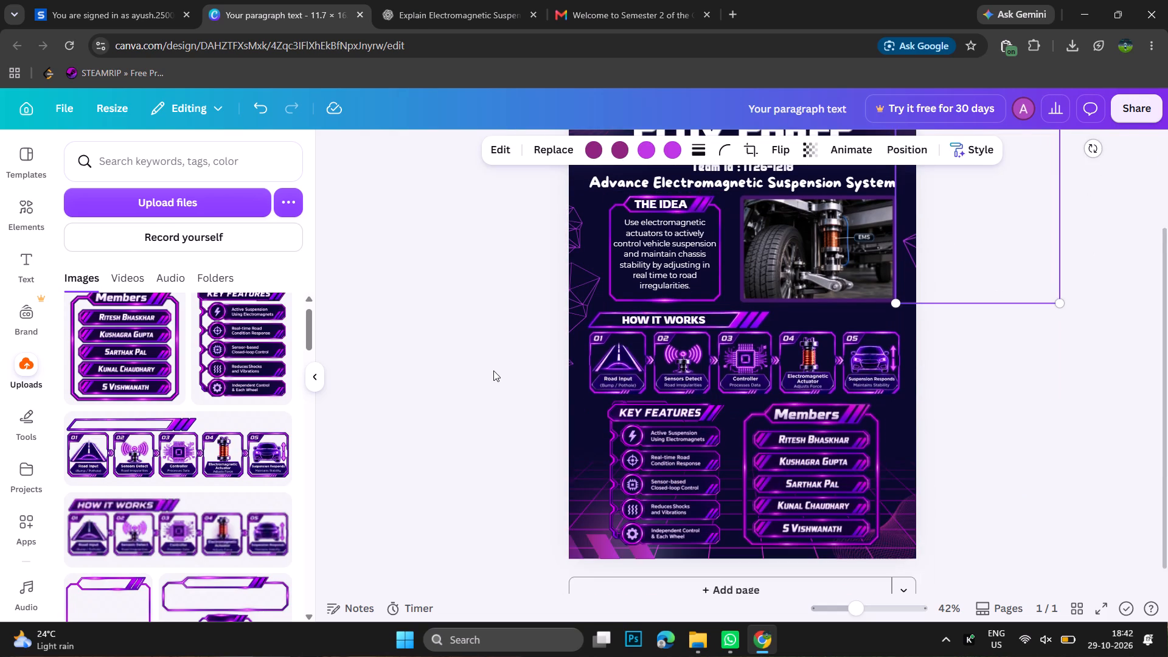
{"action": "scroll", "coordinate": [493, 370], "scroll_direction": "down", "scroll_amount": 2}
{"action": "left_click", "coordinate": [481, 0]}
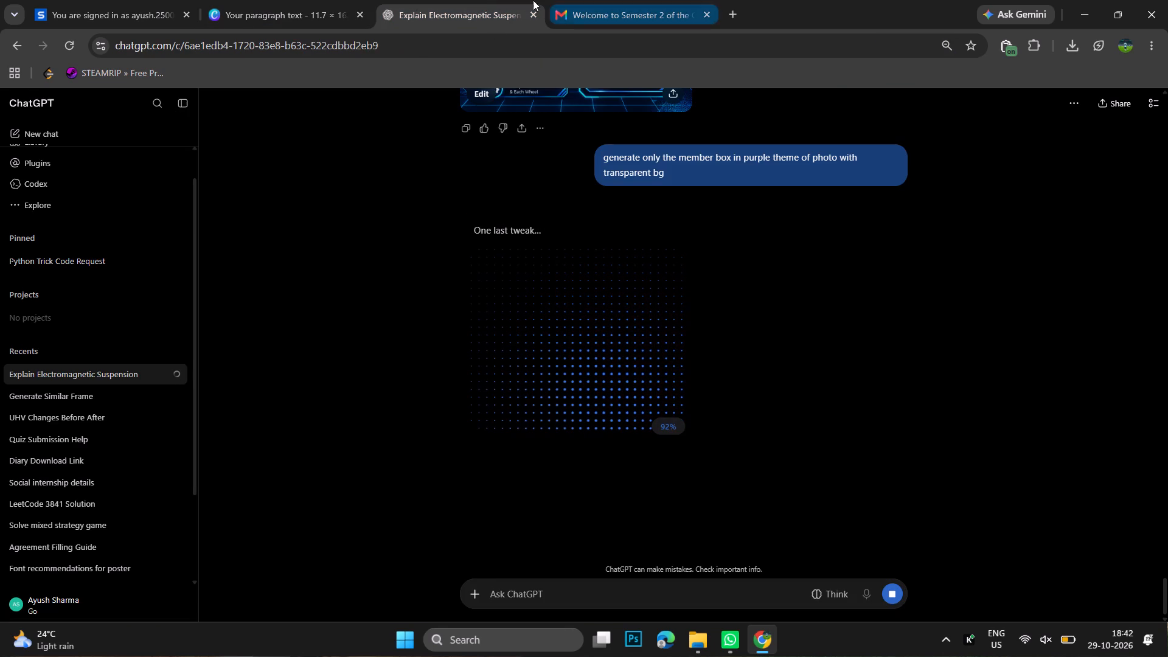
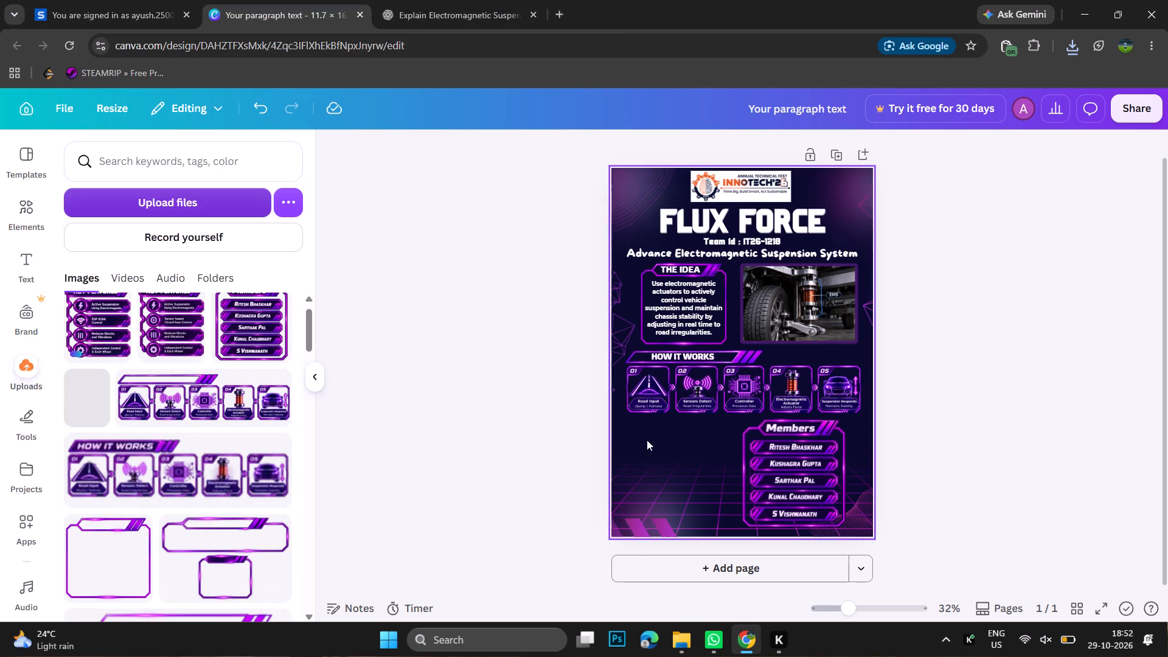
Add the new Key Features image to the poster, shrink it to about 3.9 by 4.9, and place it below How It Works beside Members.
{"action": "left_click", "coordinate": [103, 322]}
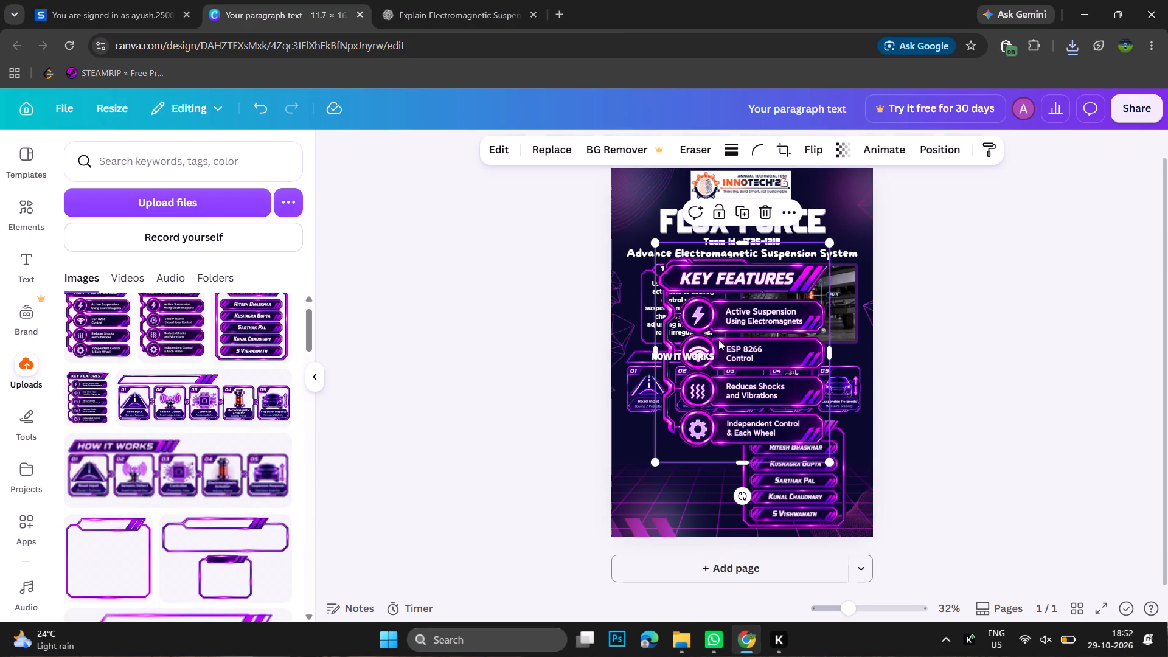
{"action": "left_click_drag", "start_coordinate": [828, 460], "coordinate": [743, 350]}
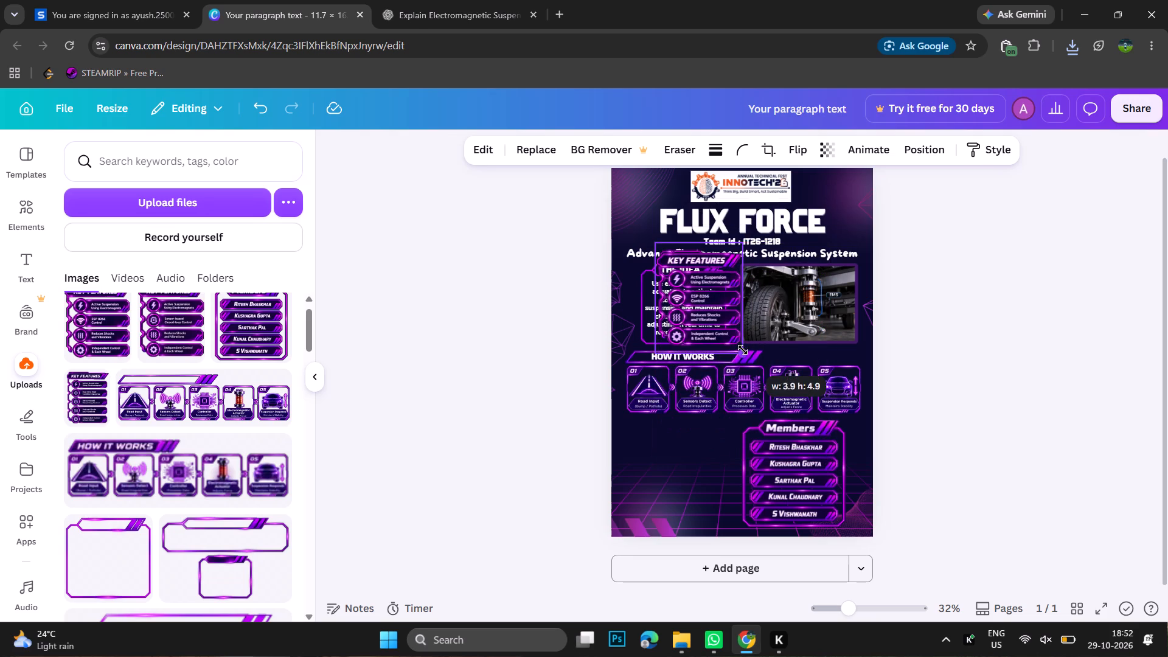
{"action": "left_click_drag", "start_coordinate": [707, 299], "coordinate": [681, 471]}
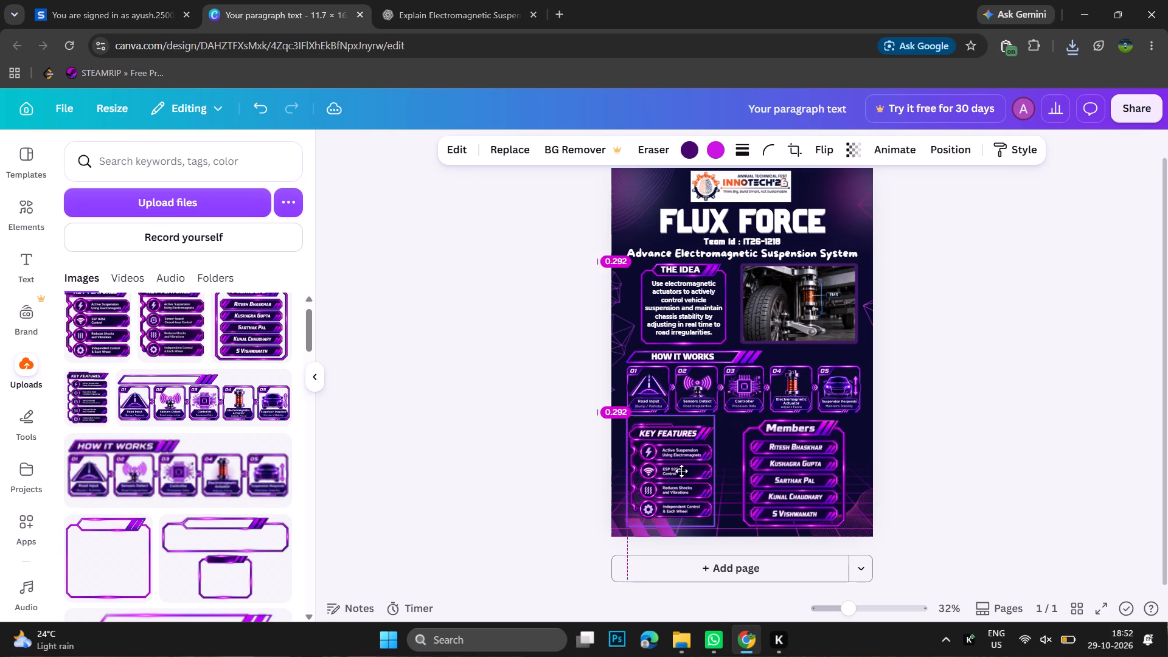
{"action": "left_click_drag", "start_coordinate": [681, 471], "coordinate": [687, 469]}
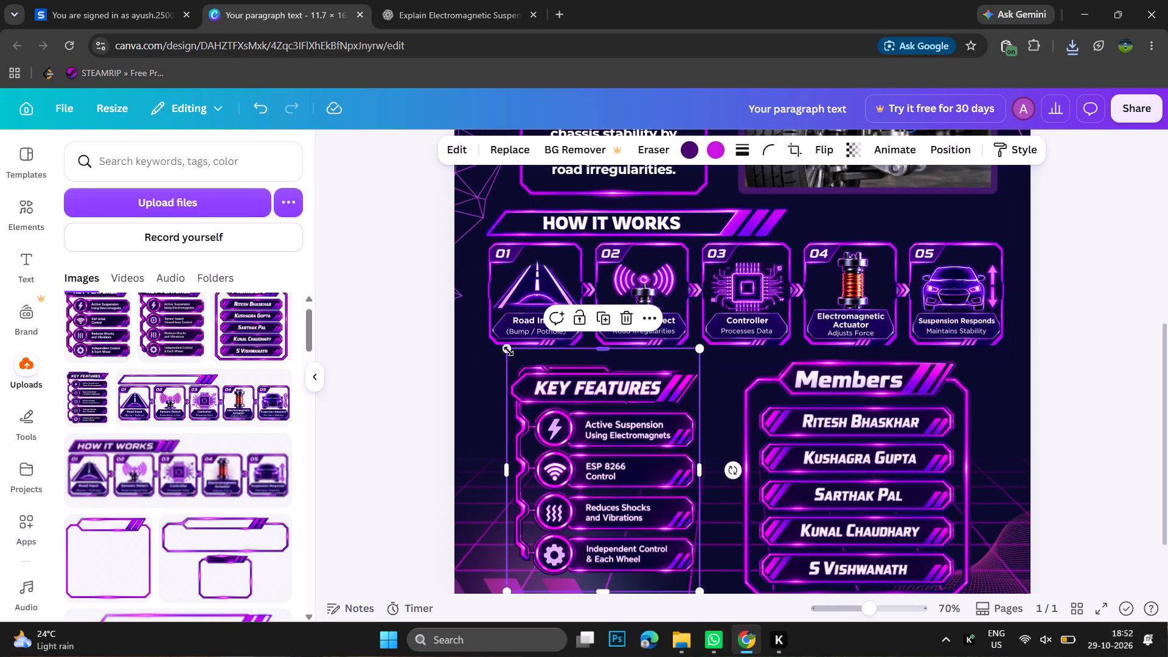
Enlarge the Key Features panel to about 4.2 by 5.3 and adjust its position to line up with the Members panel.
{"action": "left_click_drag", "start_coordinate": [509, 350], "coordinate": [498, 338]}
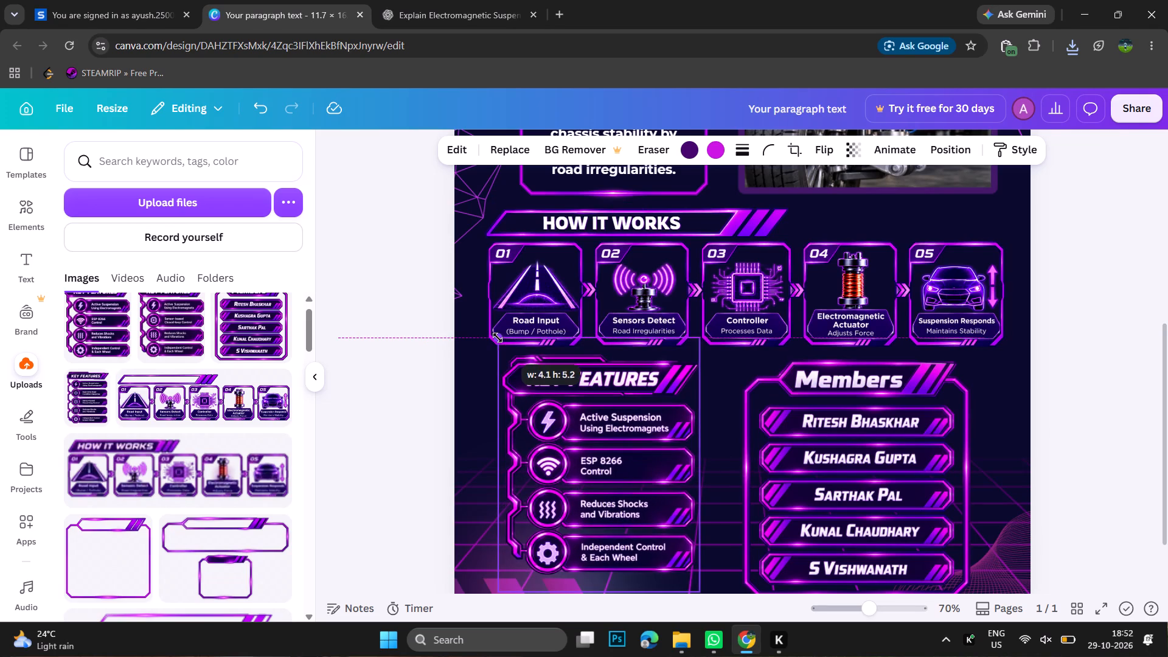
{"action": "left_click_drag", "start_coordinate": [498, 338], "coordinate": [496, 337]}
{"action": "scroll", "coordinate": [591, 427], "scroll_direction": "down", "scroll_amount": 1}
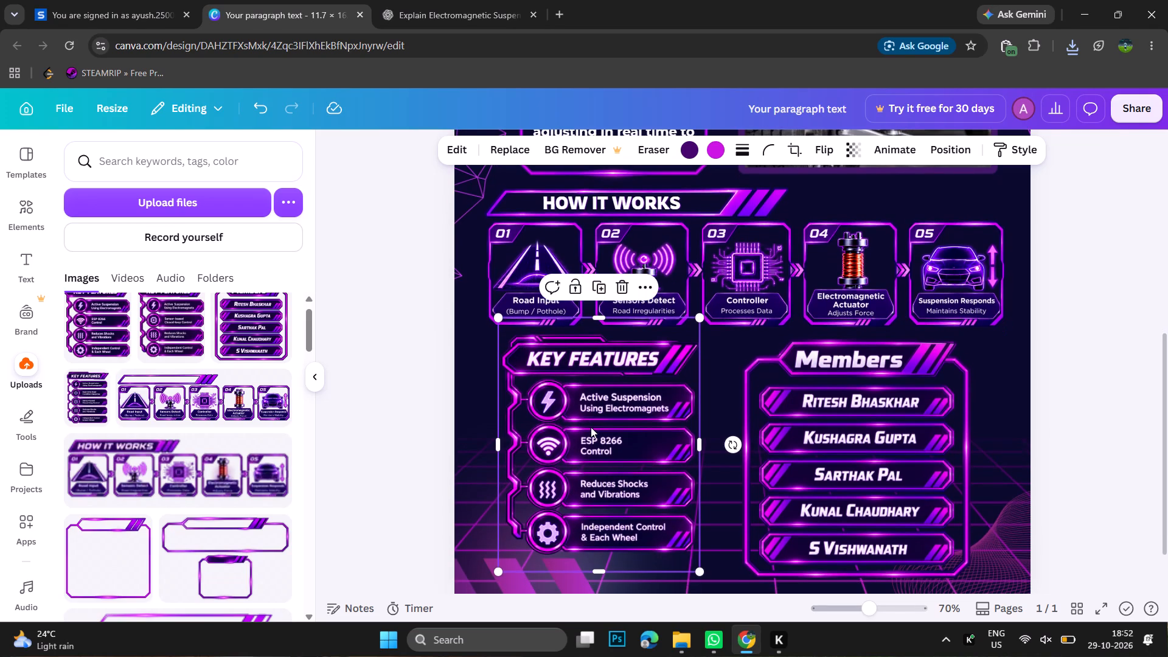
{"action": "key", "text": "alt+Down"}
{"action": "key", "text": "alt+Down"}
{"action": "key", "text": "alt+Down"}
{"action": "key", "text": "alt+Left"}
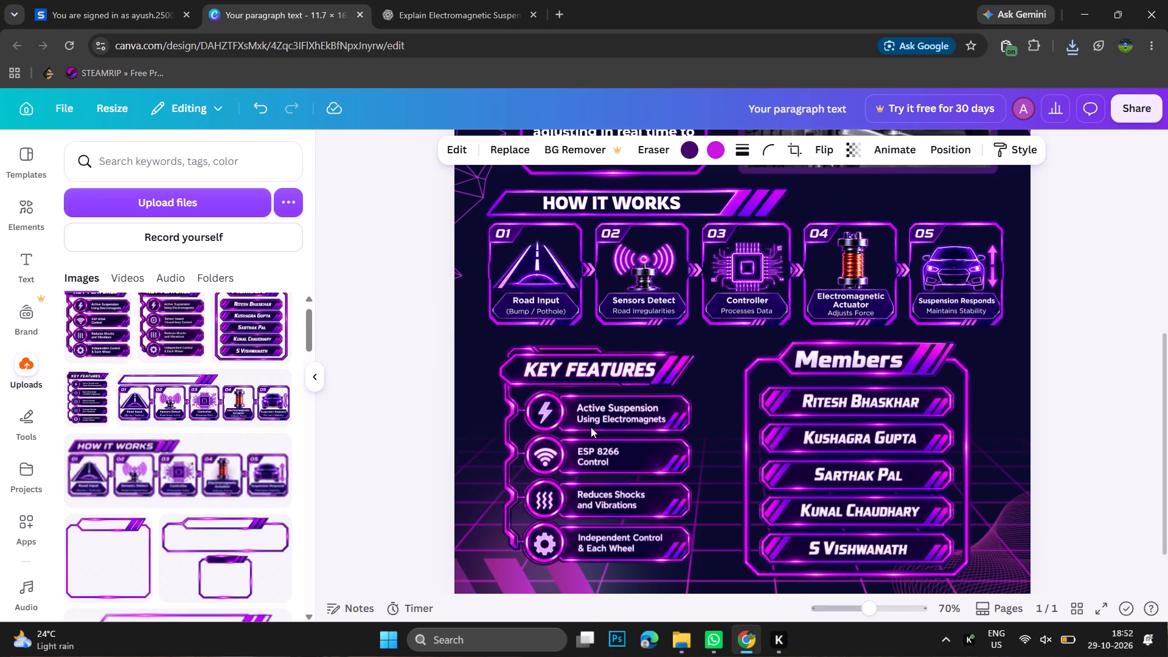
{"action": "key", "text": "alt+Left"}
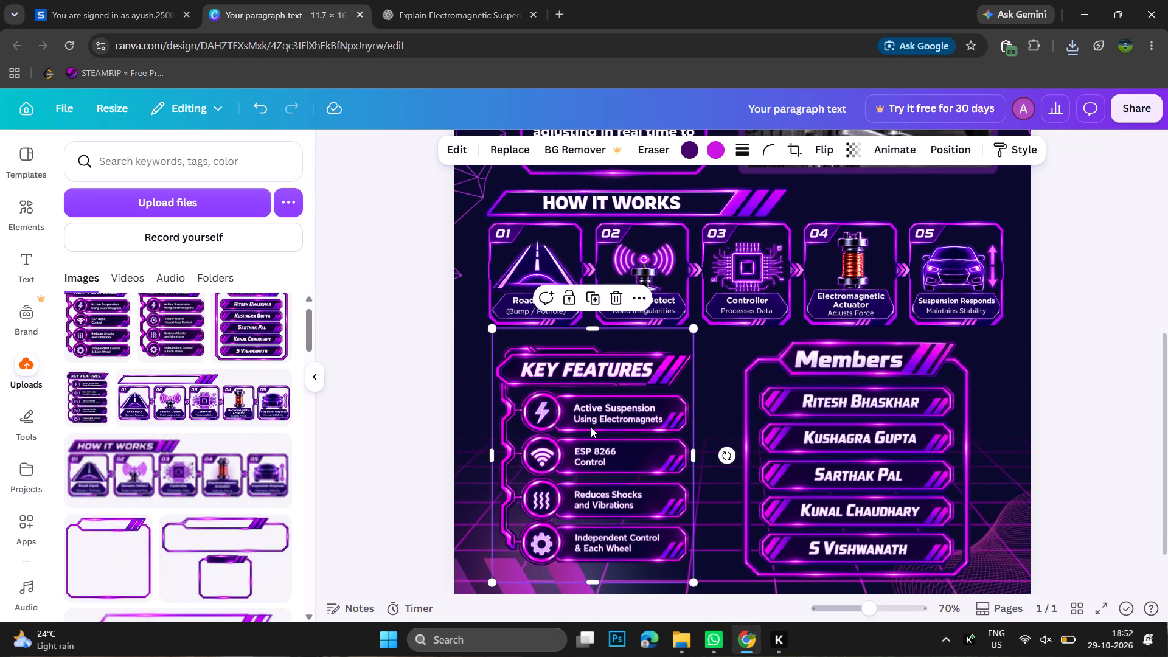
{"action": "key", "text": "alt+Up"}
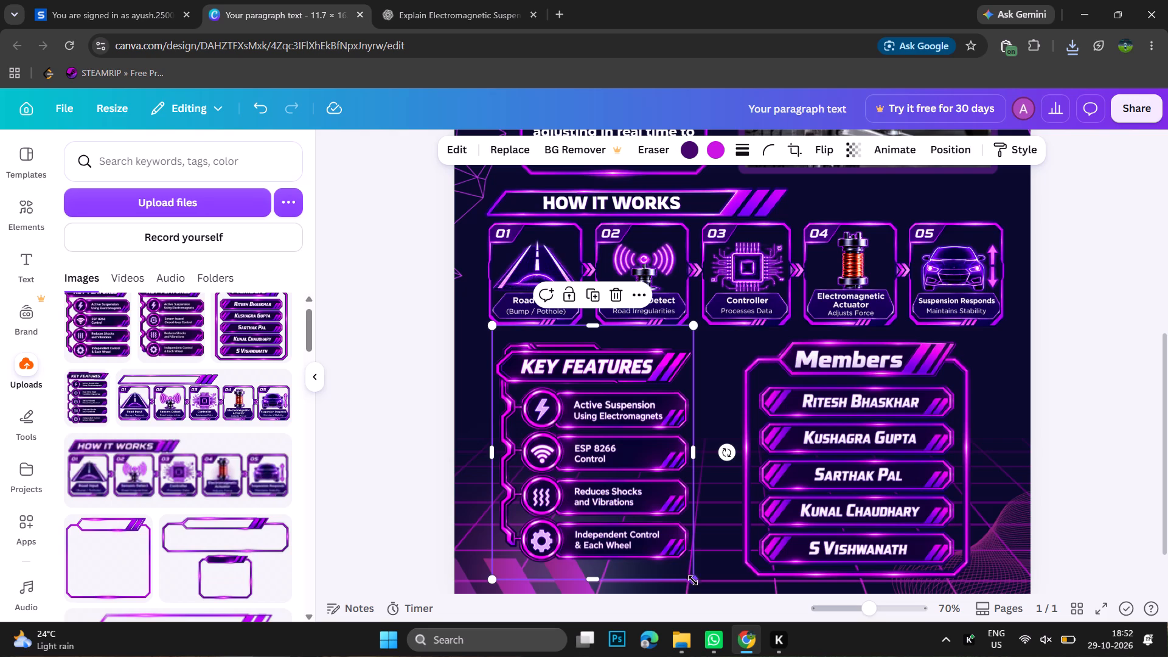
{"action": "left_click_drag", "start_coordinate": [696, 580], "coordinate": [706, 585]}
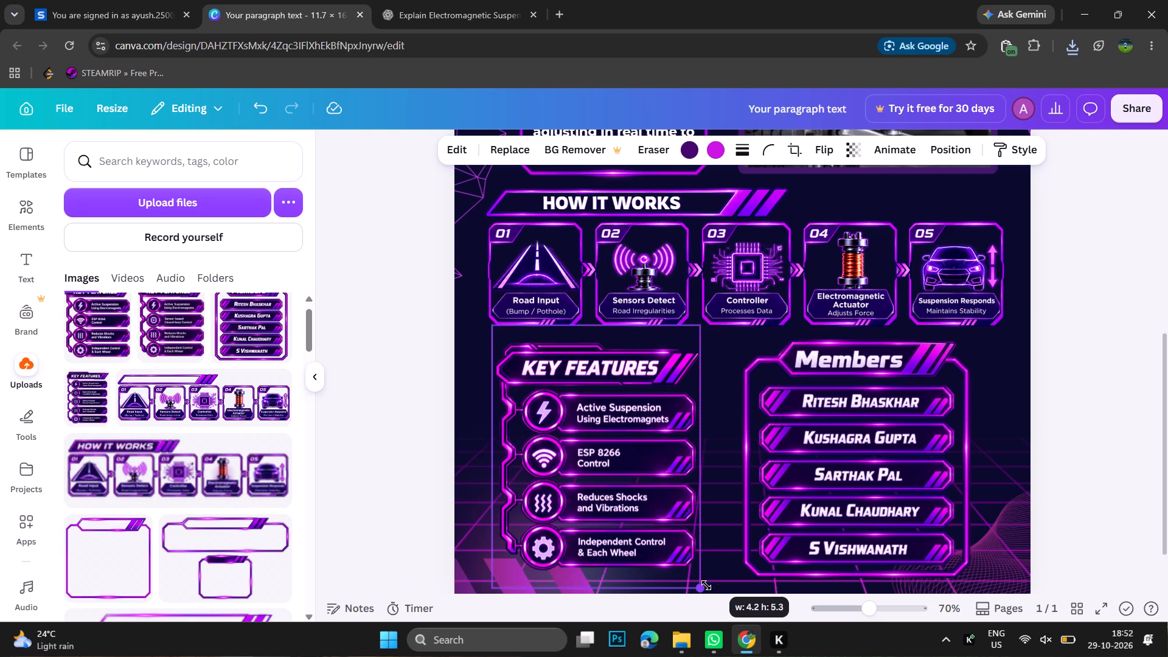
{"action": "left_click_drag", "start_coordinate": [706, 585], "coordinate": [706, 585]}
{"action": "left_click", "coordinate": [372, 381]}
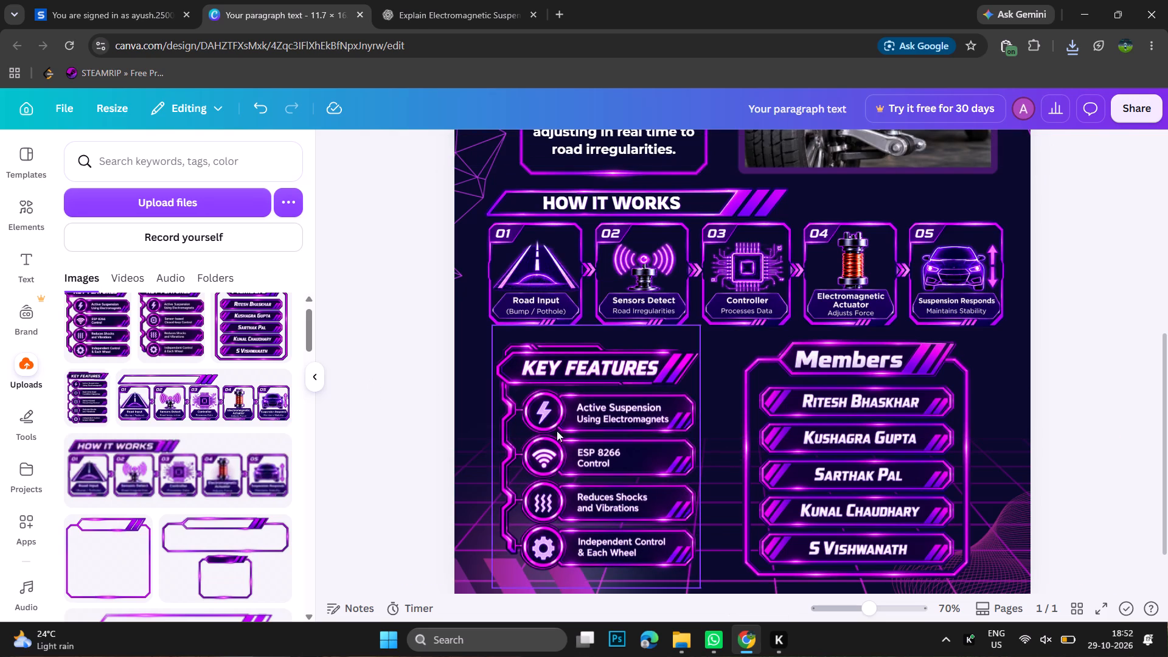
{"action": "left_click", "coordinate": [655, 434]}
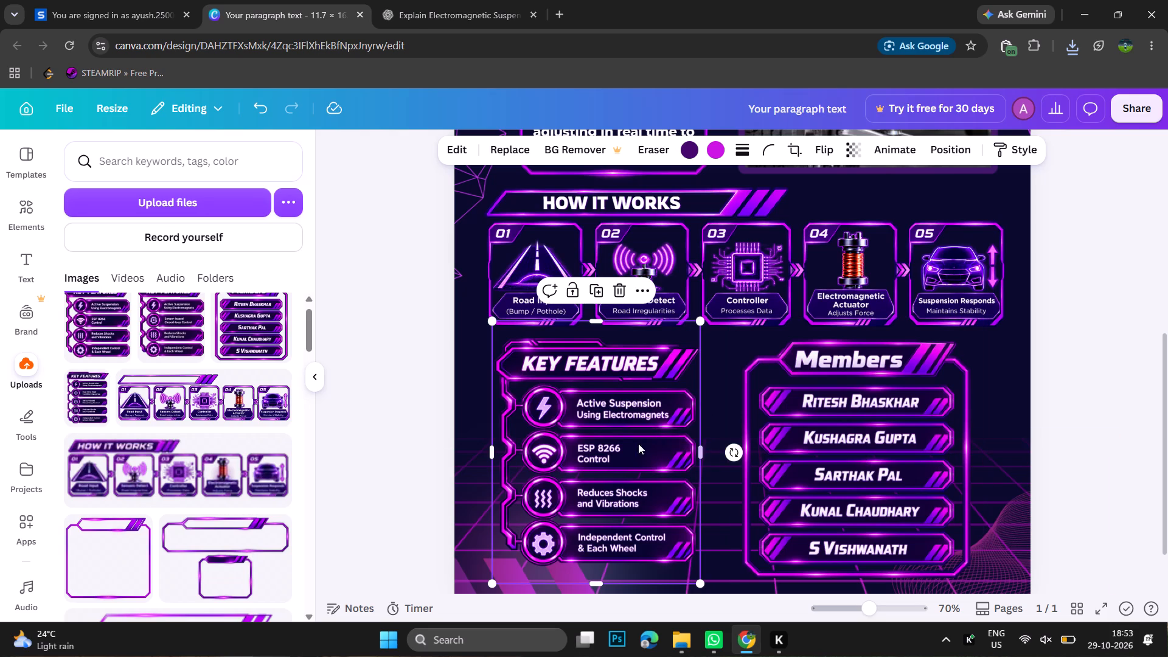
{"action": "left_click", "coordinate": [614, 445]}
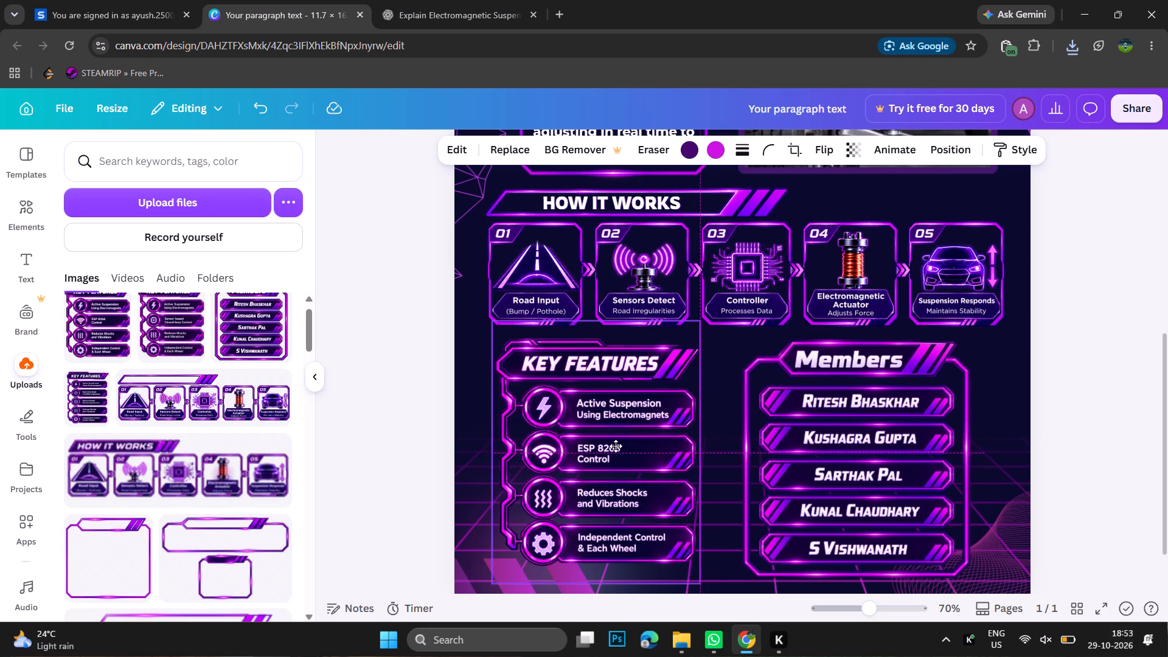
Shrink the Members panel slightly and realign it with the Key Features panel beside it.
{"action": "left_click", "coordinate": [824, 477]}
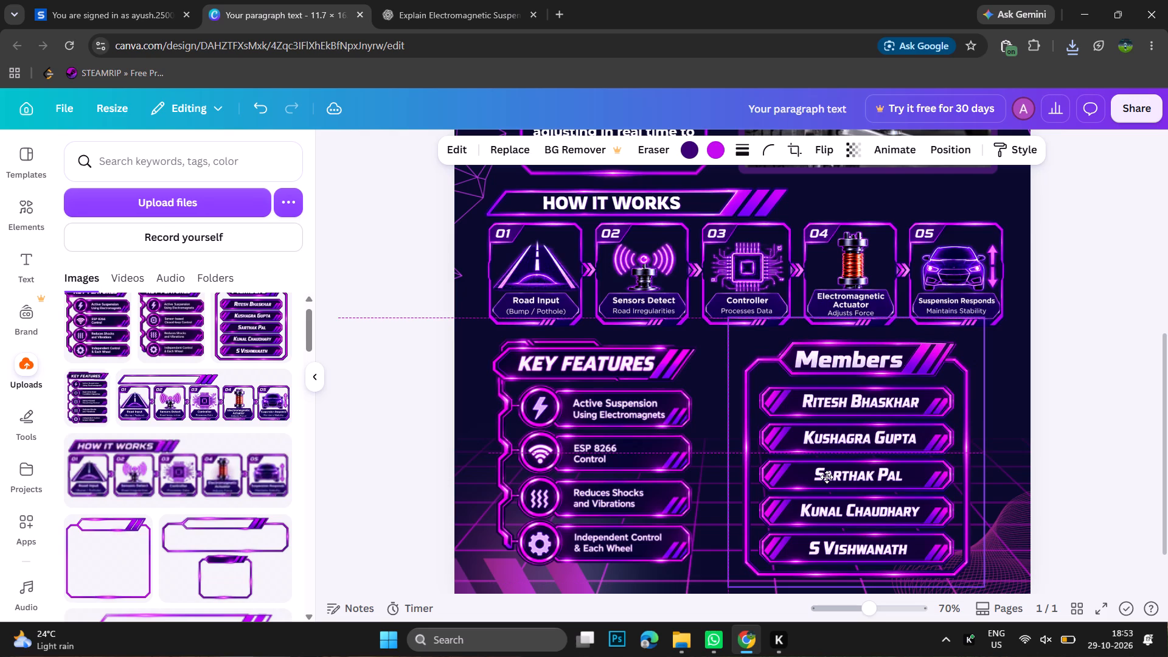
{"action": "left_click_drag", "start_coordinate": [982, 318], "coordinate": [972, 326]}
{"action": "left_click_drag", "start_coordinate": [881, 441], "coordinate": [889, 433]}
{"action": "left_click_drag", "start_coordinate": [650, 452], "coordinate": [656, 453]}
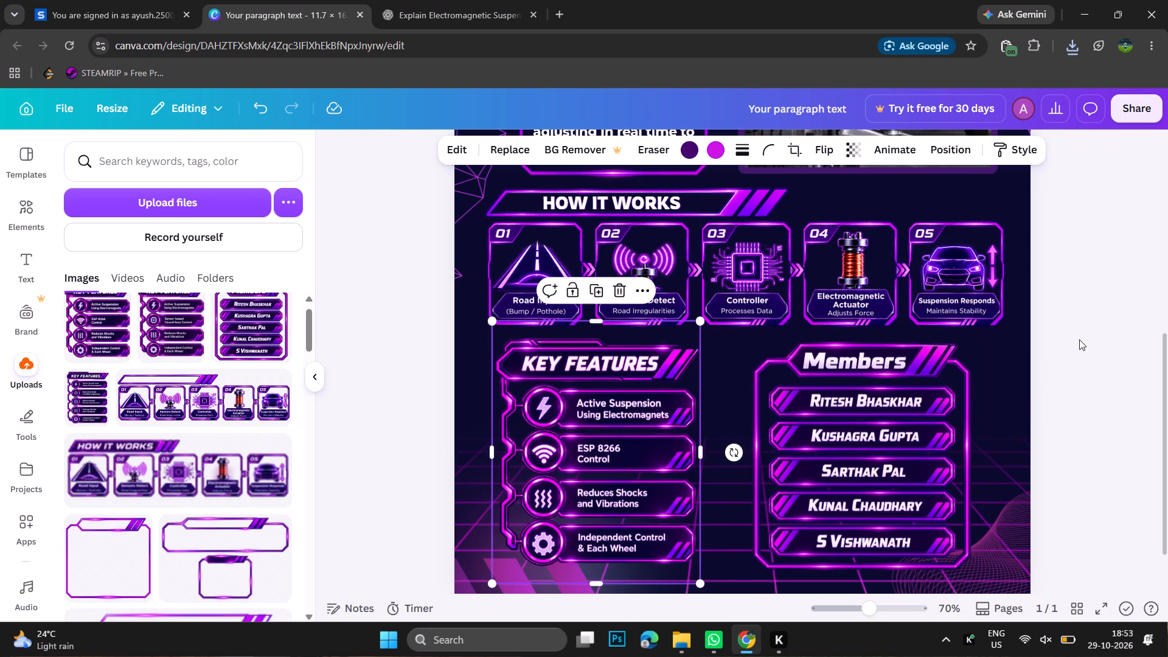
{"action": "left_click", "coordinate": [1077, 339]}
Move the Key Features panel slightly closer to the Members panel to balance the poster's bottom row.
{"action": "scroll", "coordinate": [1077, 339], "scroll_direction": "up", "scroll_amount": 1}
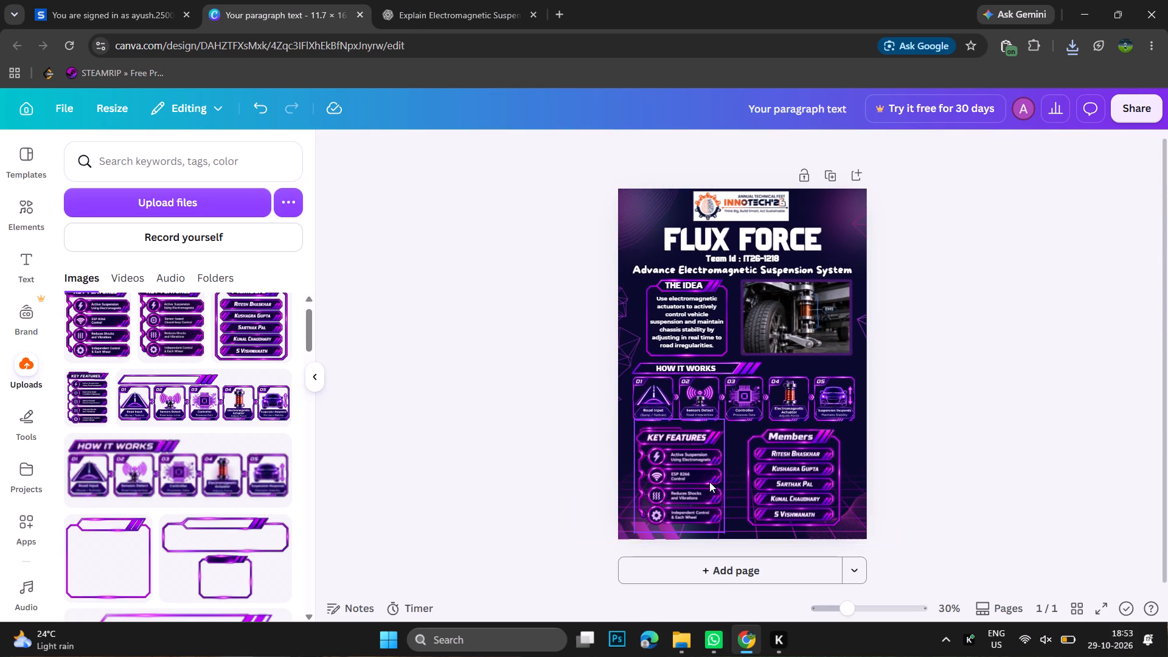
{"action": "left_click_drag", "start_coordinate": [709, 482], "coordinate": [715, 482]}
{"action": "left_click", "coordinate": [776, 478]}
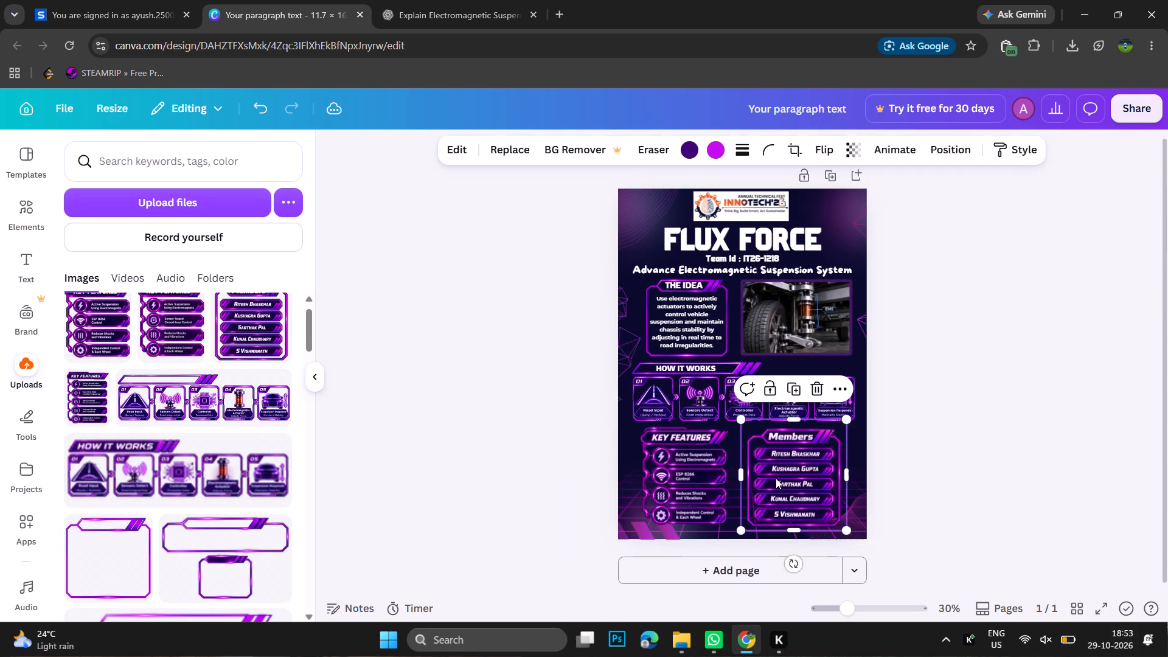
{"action": "left_click", "coordinate": [715, 472]}
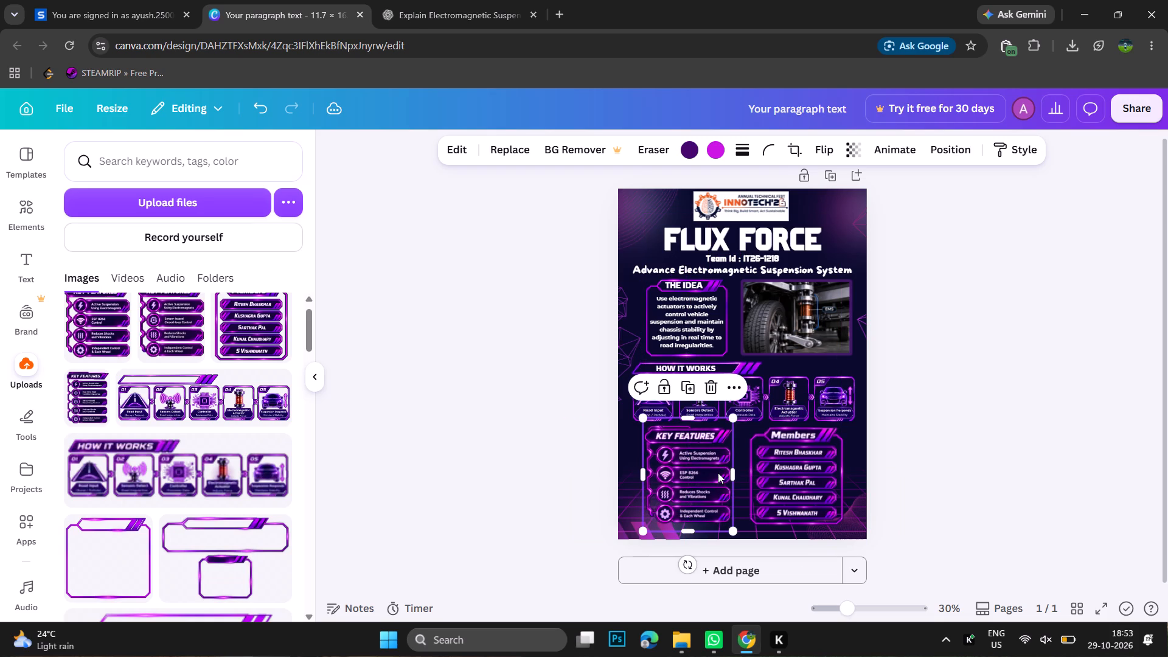
{"action": "left_click", "coordinate": [540, 378]}
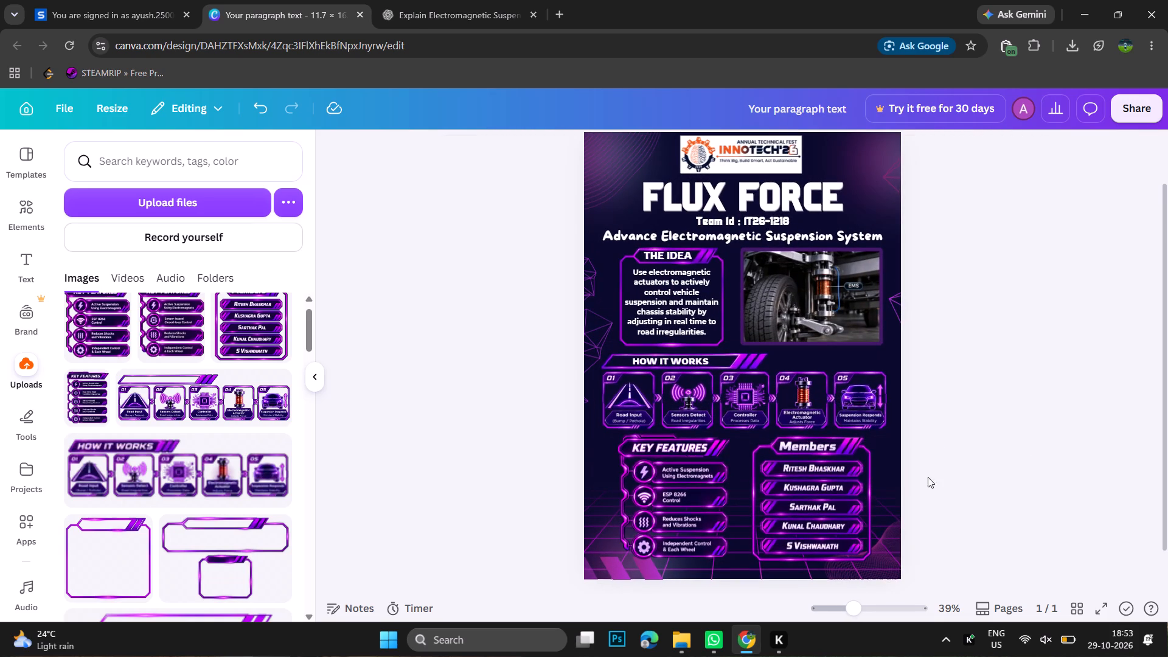
Nudge the Members and Key Features panels slightly down to widen the gap below How It Works.
{"action": "scroll", "coordinate": [941, 530], "scroll_direction": "down", "scroll_amount": 1}
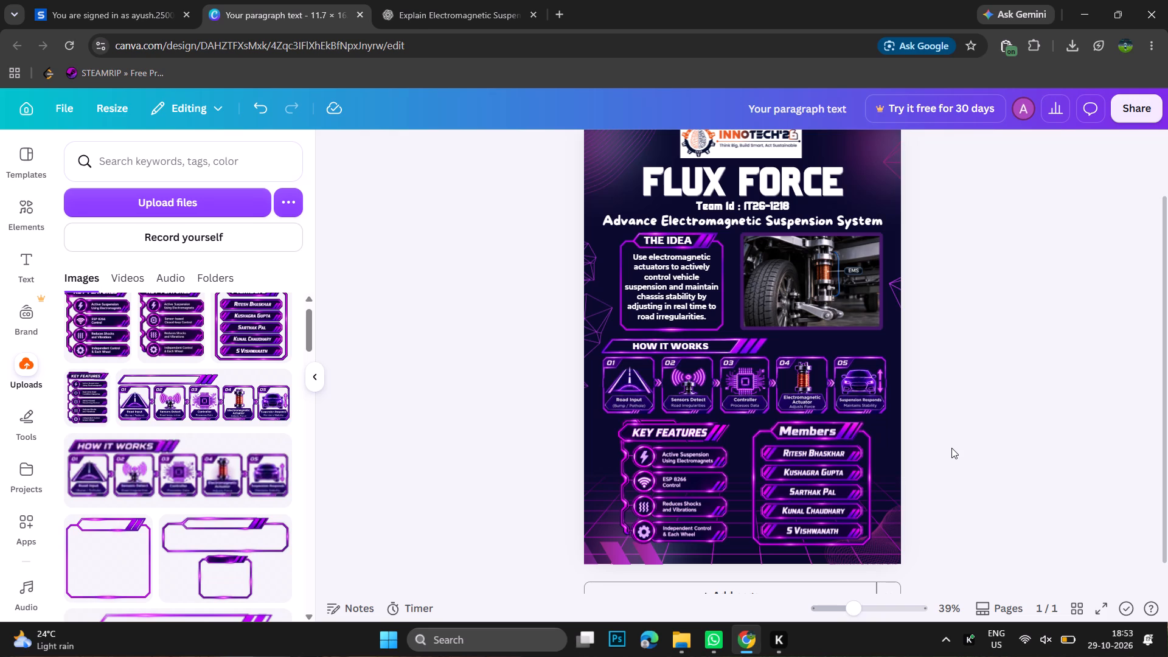
{"action": "left_click", "coordinate": [806, 486]}
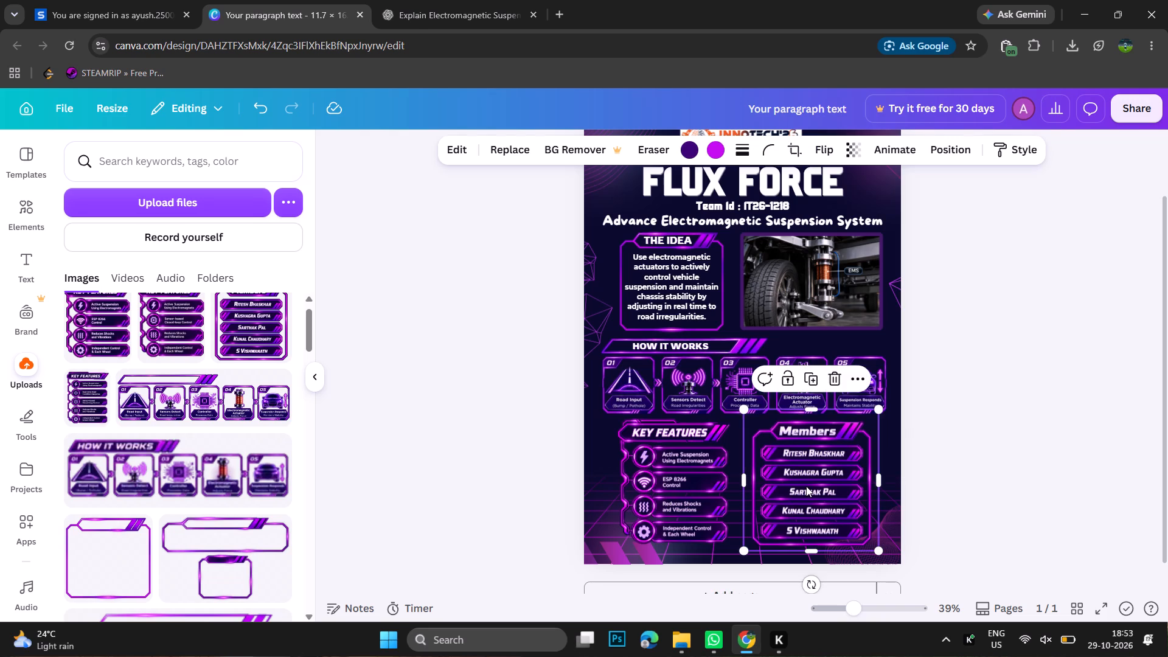
{"action": "key", "text": "alt+Down"}
{"action": "key", "text": "alt+Down"}
{"action": "left_click", "coordinate": [674, 473]}
{"action": "key", "text": "alt+Down"}
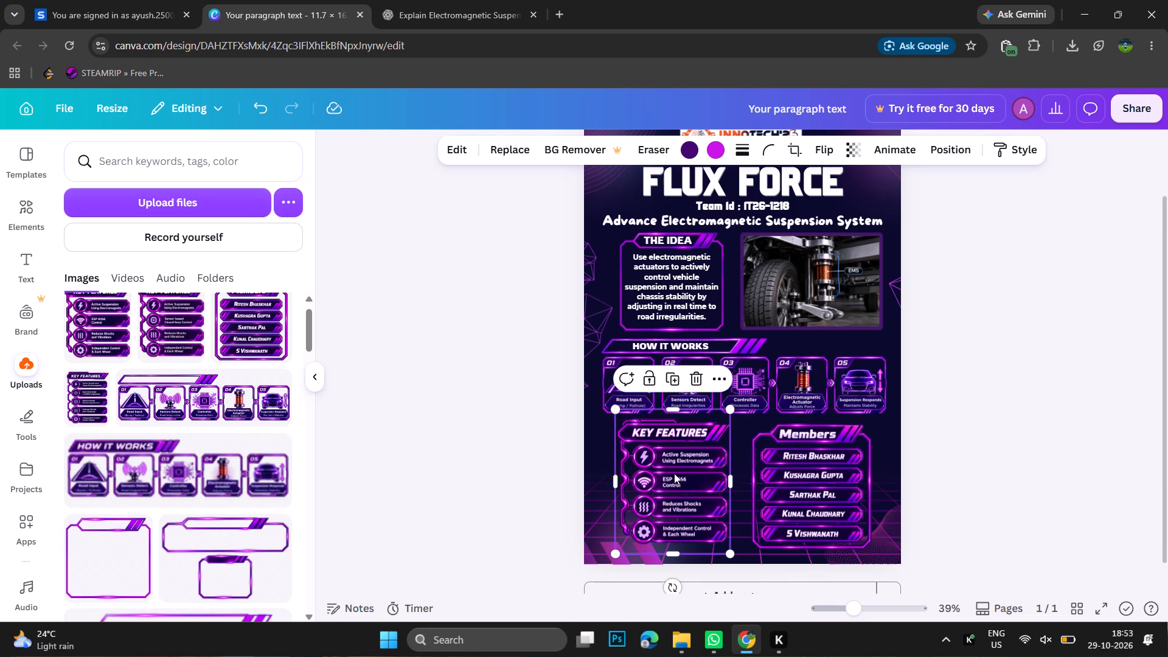
{"action": "key", "text": "alt+Down"}
Nudge the How It Works strip slightly down, between The Idea and the bottom panels.
{"action": "left_click", "coordinate": [749, 352]}
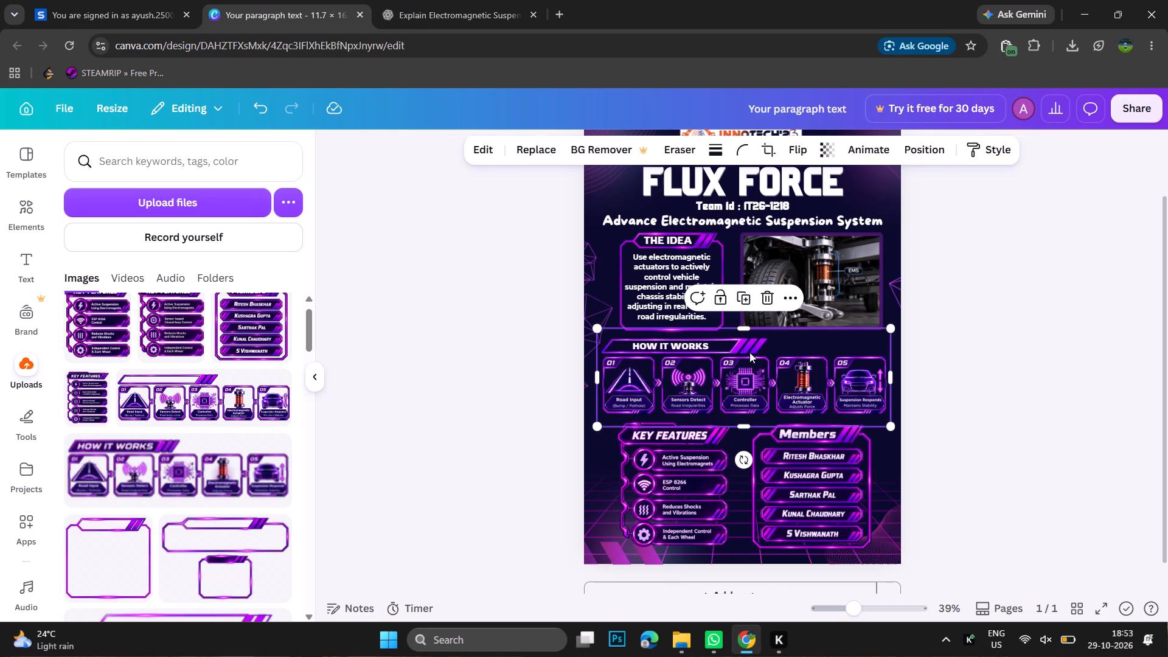
{"action": "key", "text": "alt+Down"}
{"action": "key", "text": "alt+Down"}
{"action": "key", "text": "alt+Up"}
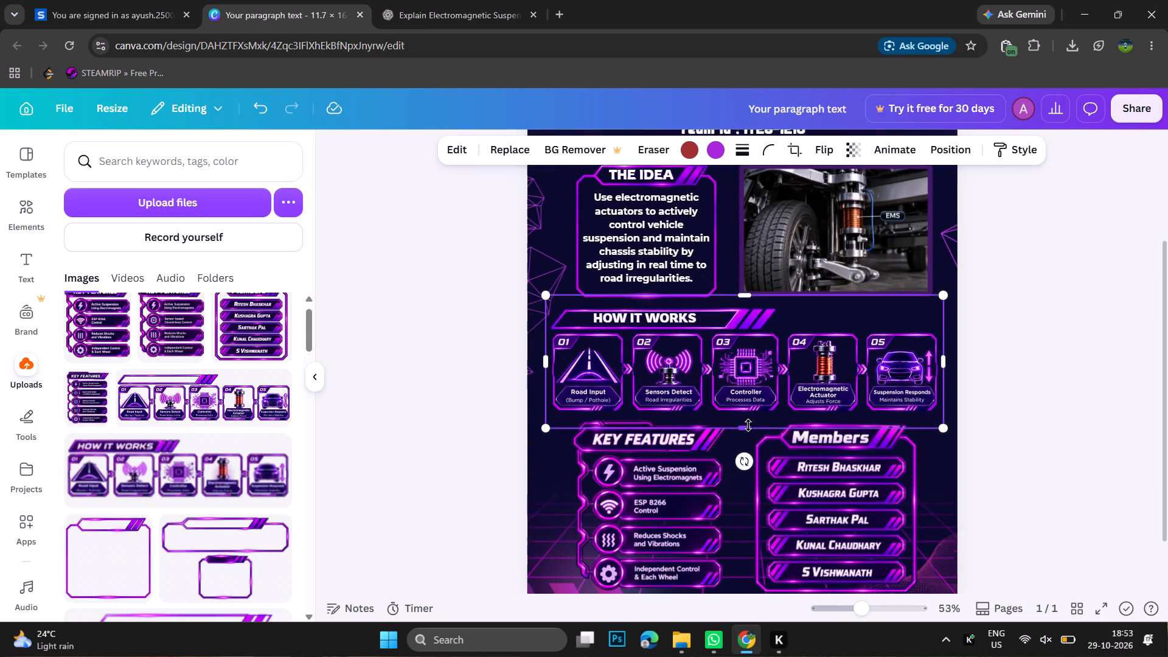
{"action": "left_click", "coordinate": [1104, 344]}
Shrink the Members panel from its lower inner corner to about 4.8 by 5.1.
{"action": "scroll", "coordinate": [1104, 344], "scroll_direction": "down", "scroll_amount": 1}
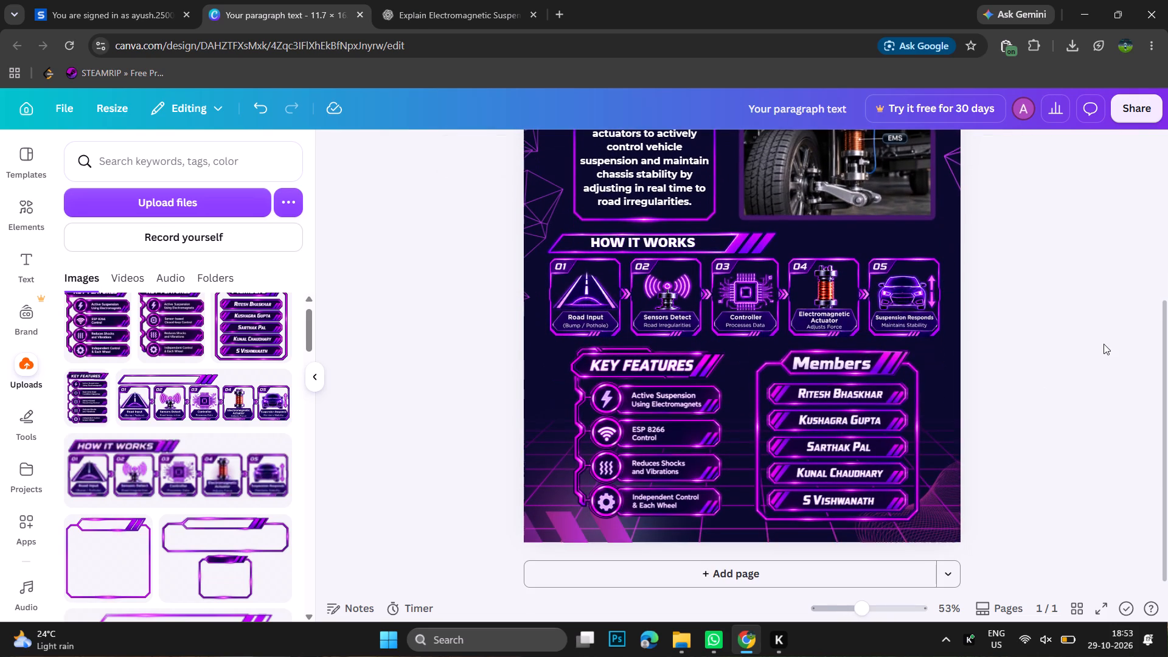
{"action": "left_click", "coordinate": [870, 433]}
{"action": "left_click_drag", "start_coordinate": [742, 526], "coordinate": [745, 519]}
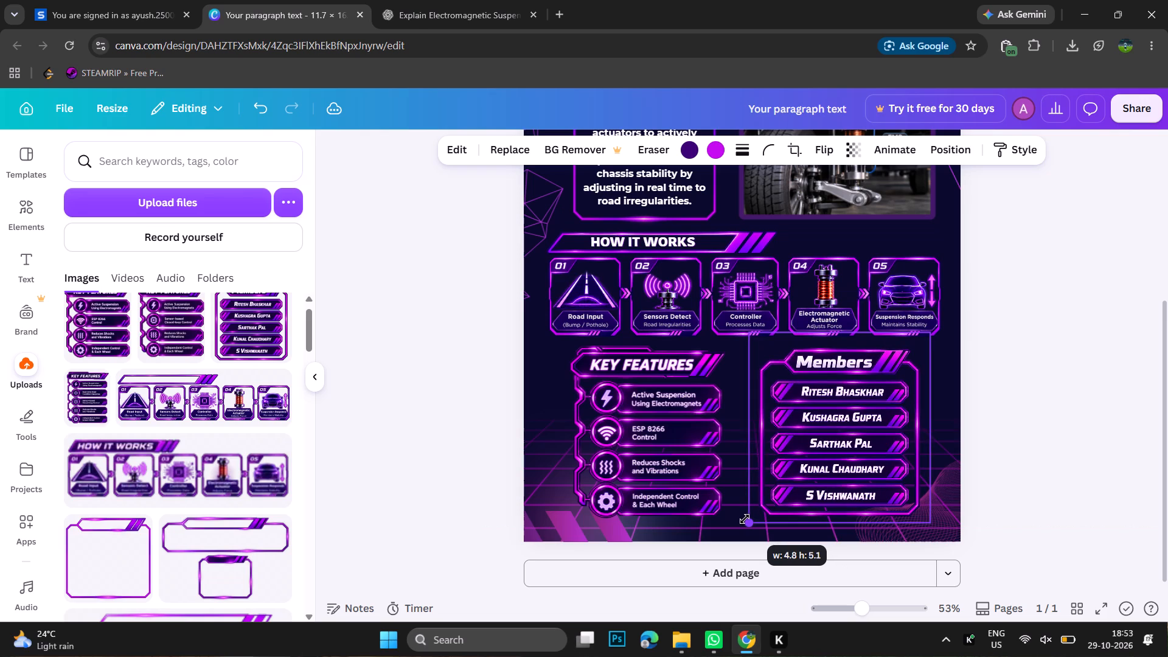
{"action": "left_click_drag", "start_coordinate": [745, 519], "coordinate": [742, 519]}
{"action": "left_click", "coordinate": [1108, 392]}
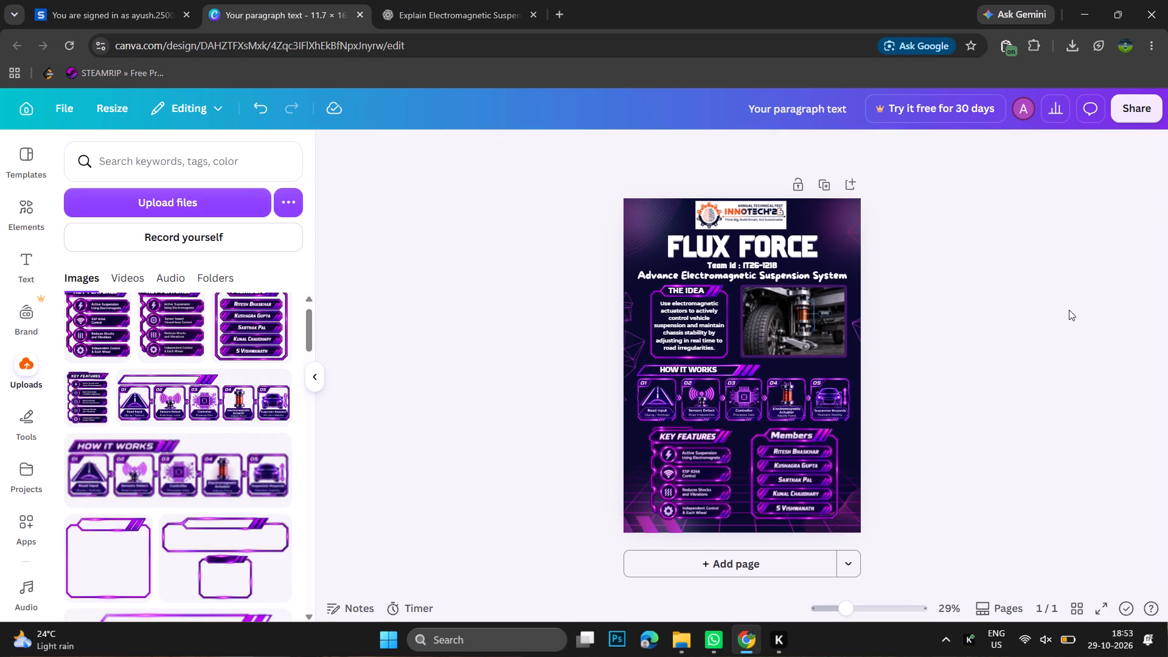
{"action": "scroll", "coordinate": [934, 319], "scroll_direction": "down", "scroll_amount": 1}
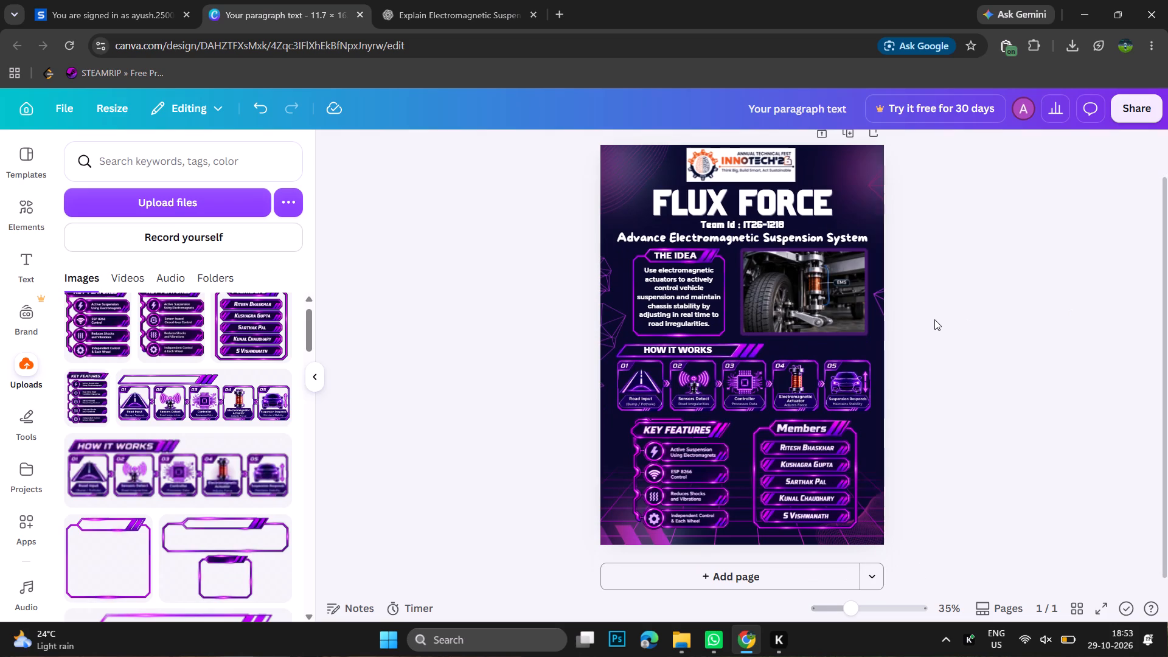
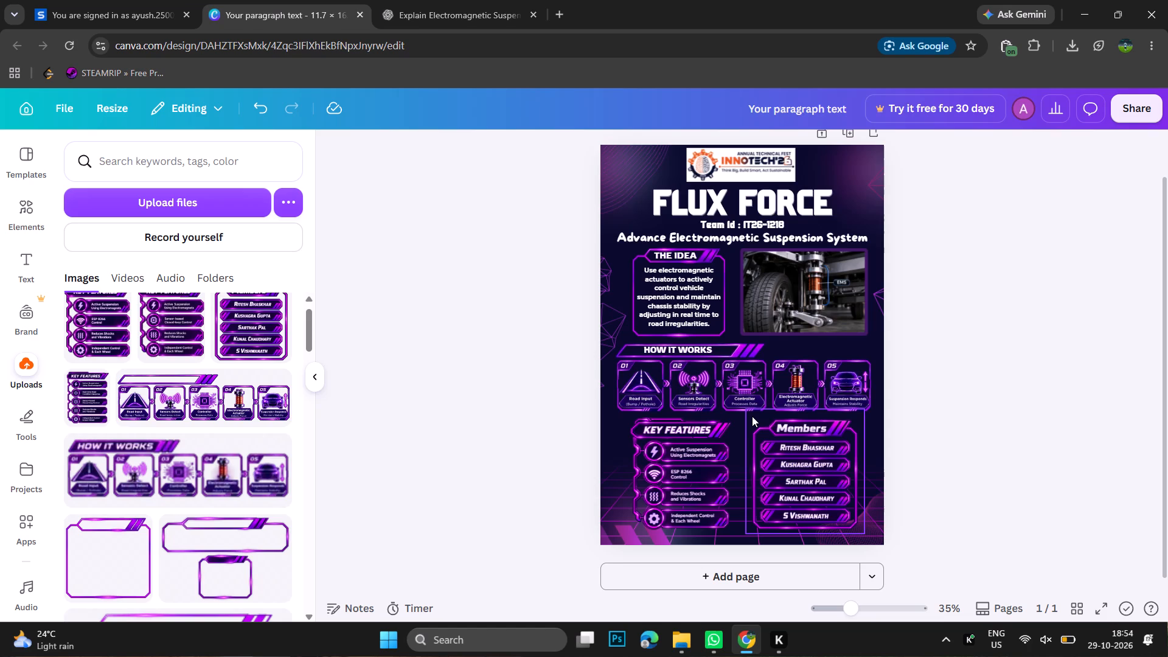
Nudge the Key Features and Members panels slightly down, away from the How It Works strip.
{"action": "left_click", "coordinate": [653, 485]}
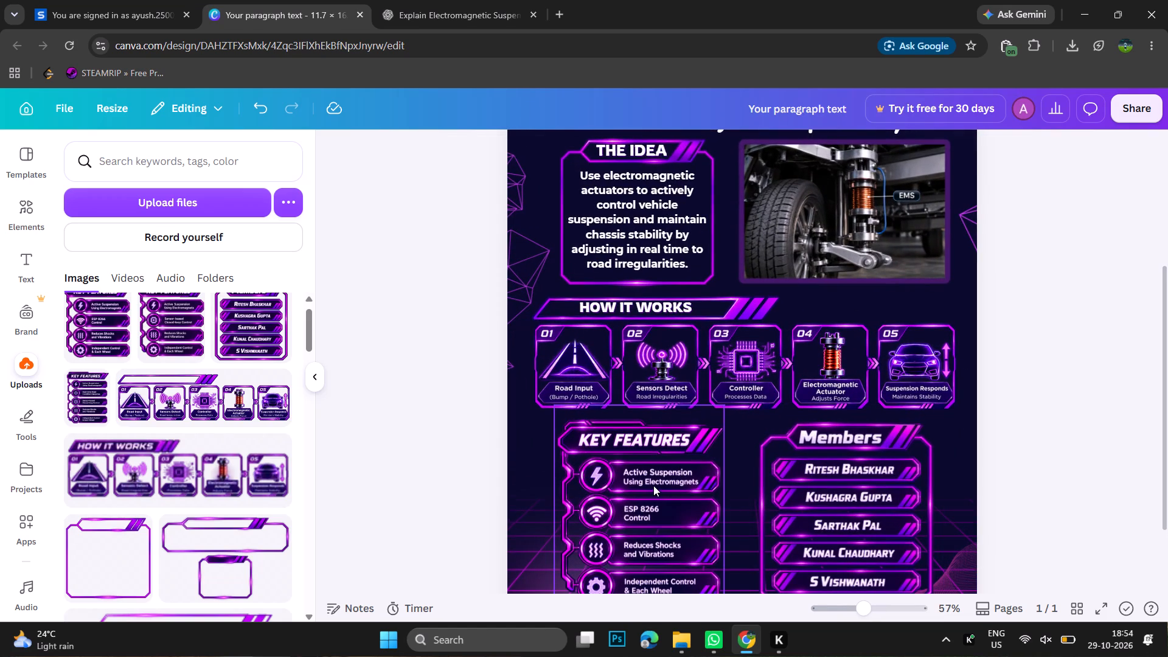
{"action": "key", "text": "alt+Down"}
{"action": "scroll", "coordinate": [653, 485], "scroll_direction": "down", "scroll_amount": 2}
{"action": "left_click", "coordinate": [812, 445]}
{"action": "key", "text": "alt+Down"}
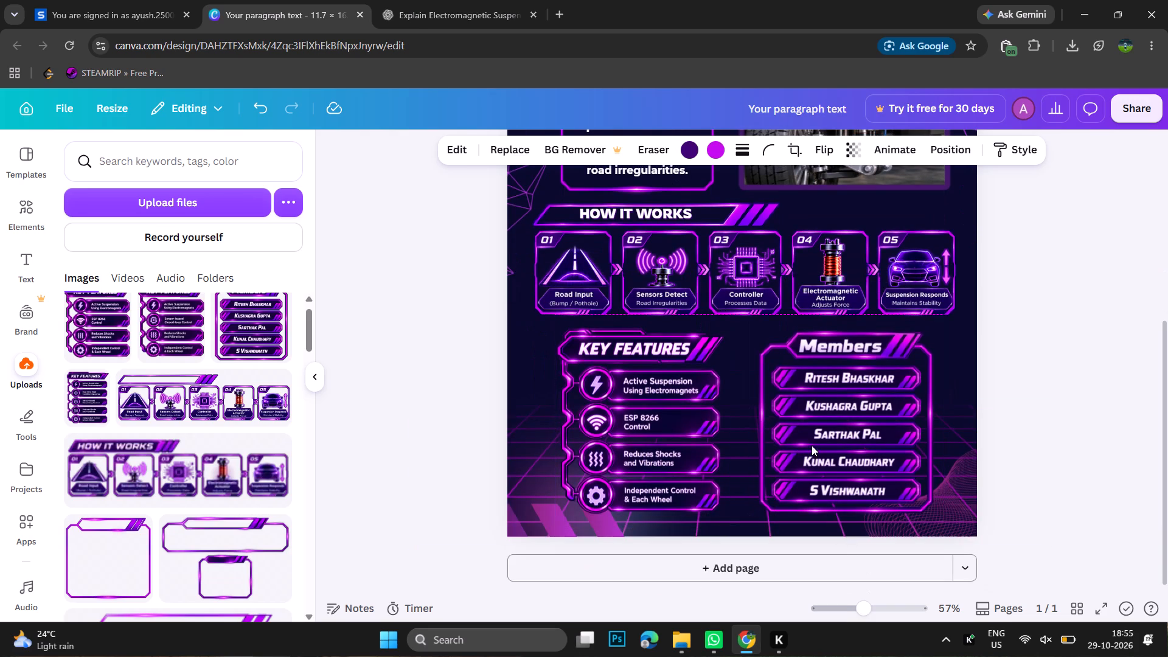
{"action": "left_click", "coordinate": [451, 414]}
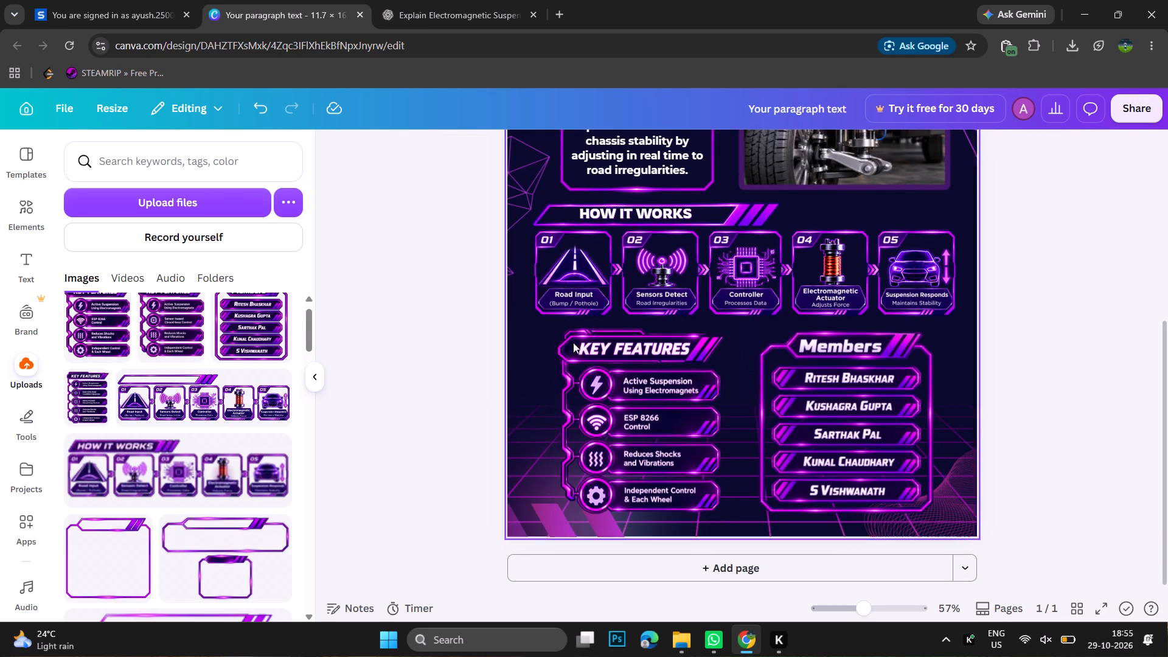
{"action": "left_click", "coordinate": [715, 266]}
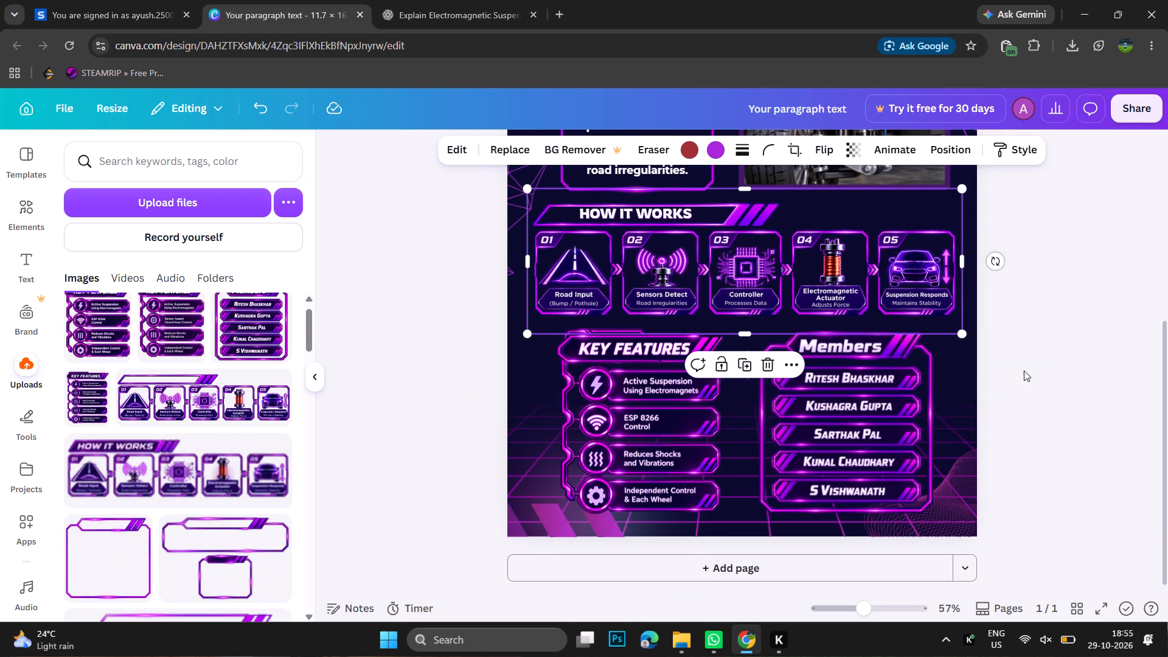
{"action": "left_click", "coordinate": [1024, 370]}
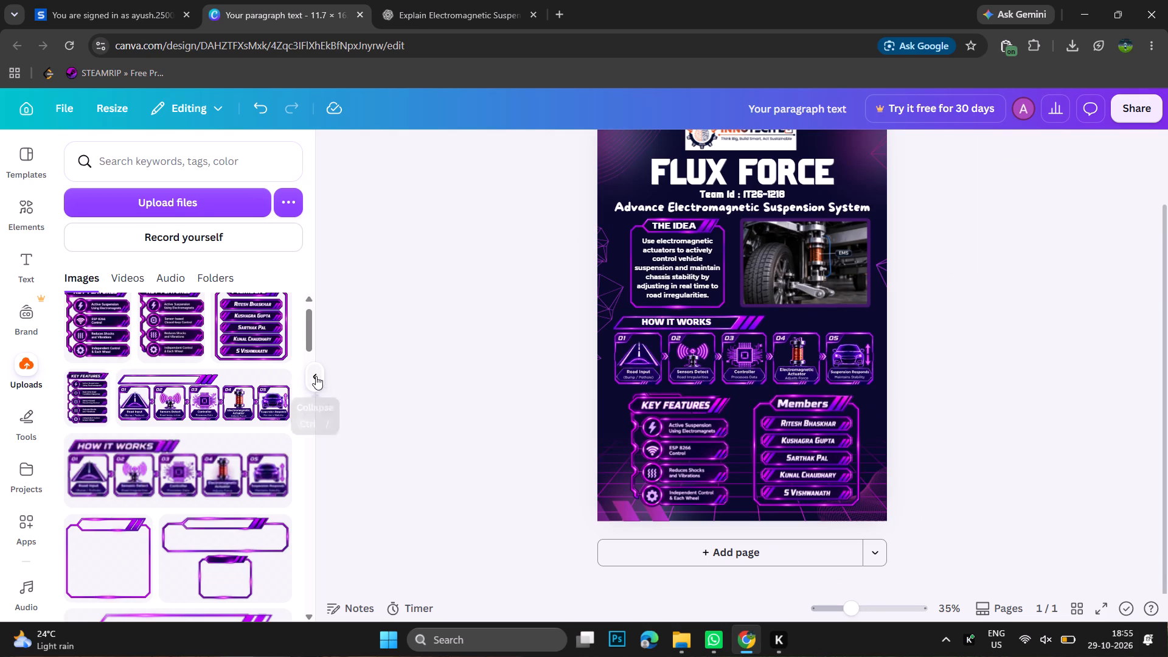
Adjust the Key Features panel image, raising its Clarity to about 50.
{"action": "left_click", "coordinate": [316, 376]}
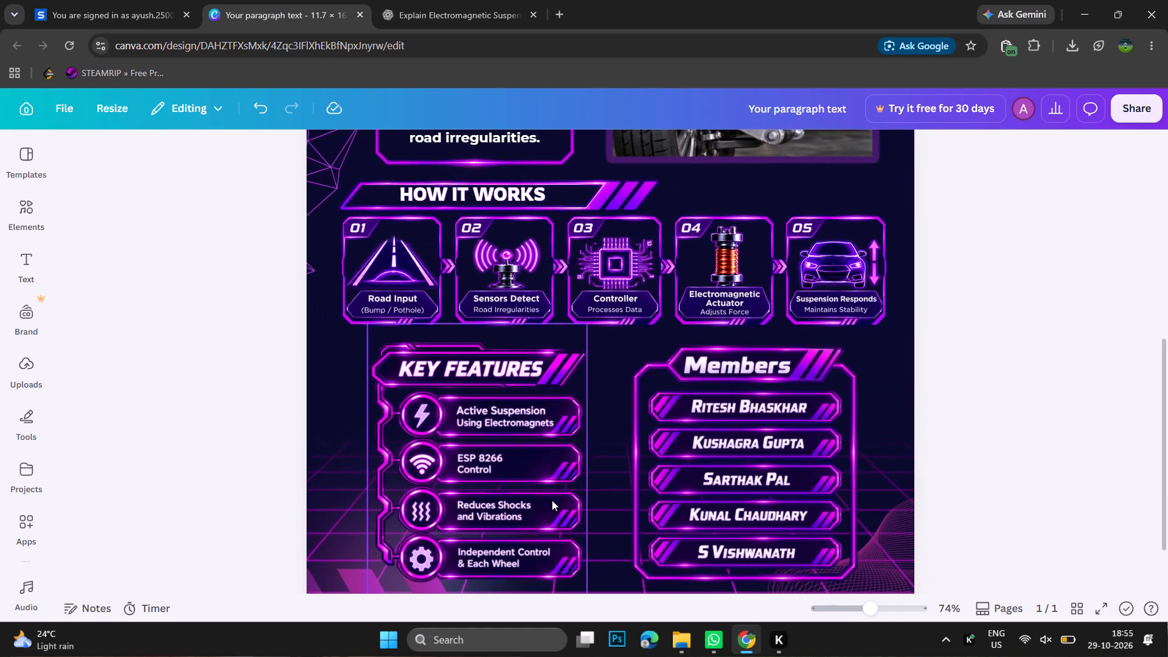
{"action": "scroll", "coordinate": [552, 500], "scroll_direction": "down", "scroll_amount": 1}
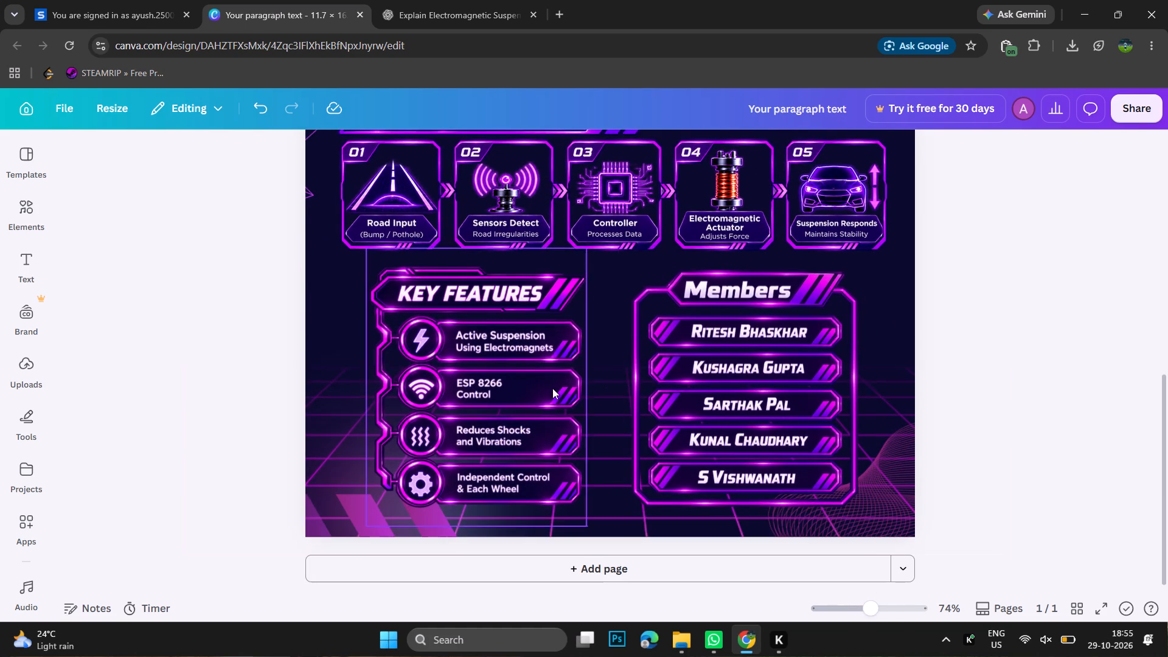
{"action": "left_click", "coordinate": [523, 413]}
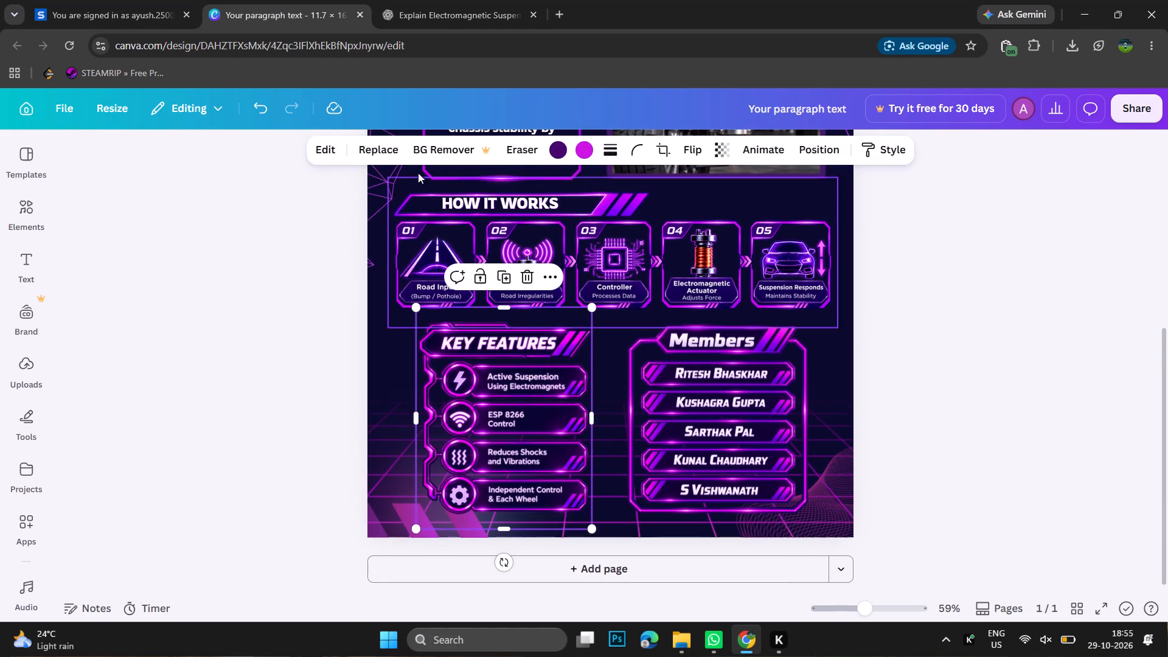
{"action": "left_click", "coordinate": [330, 155]}
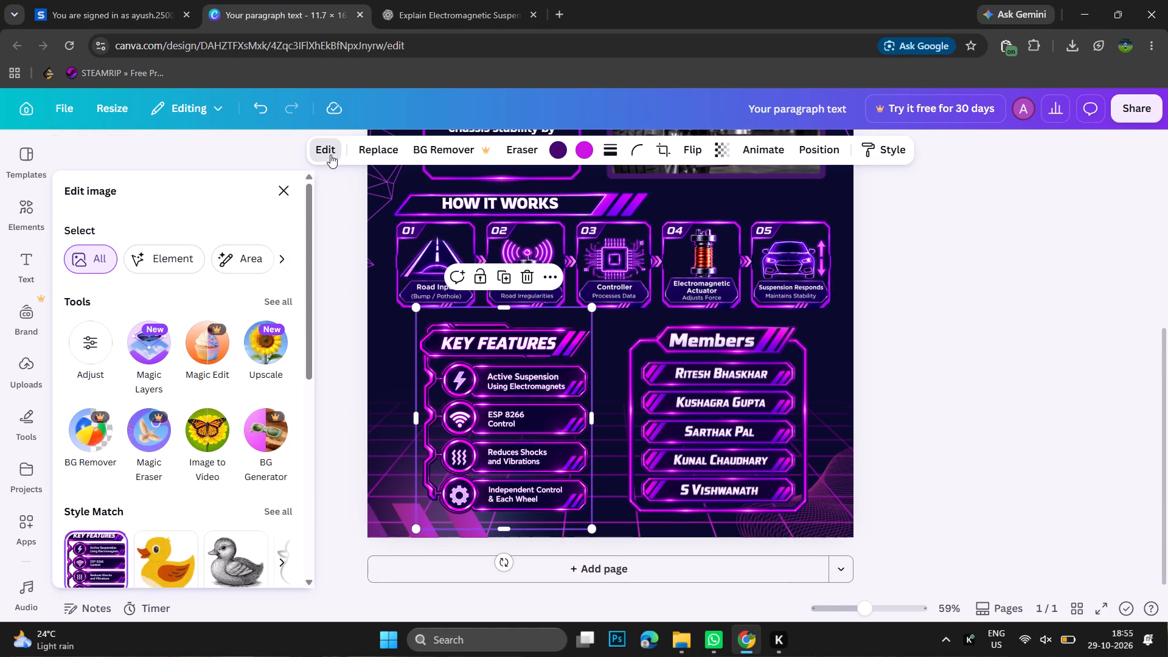
{"action": "left_click", "coordinate": [96, 349]}
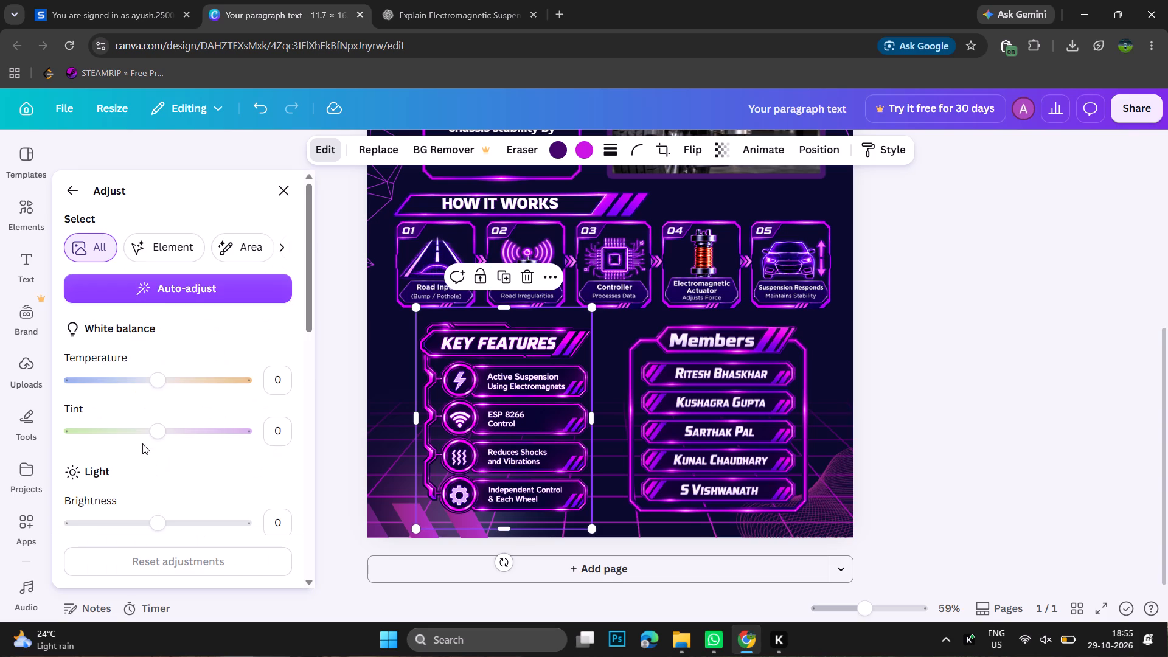
{"action": "scroll", "coordinate": [150, 474], "scroll_direction": "down", "scroll_amount": 4}
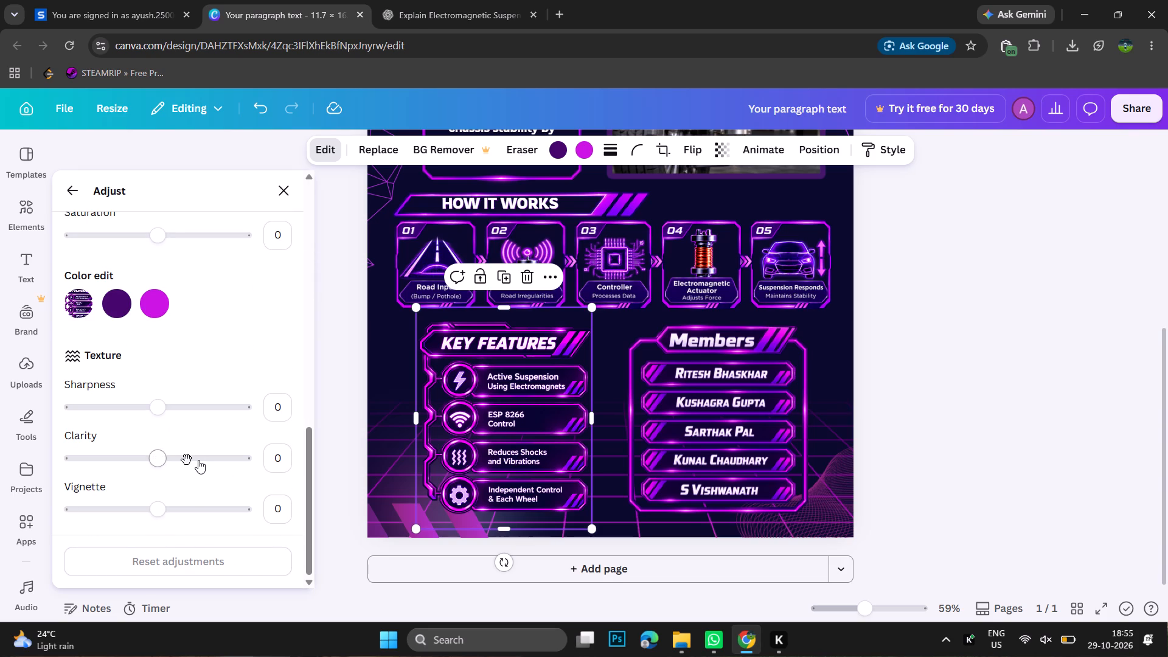
{"action": "left_click", "coordinate": [181, 462]}
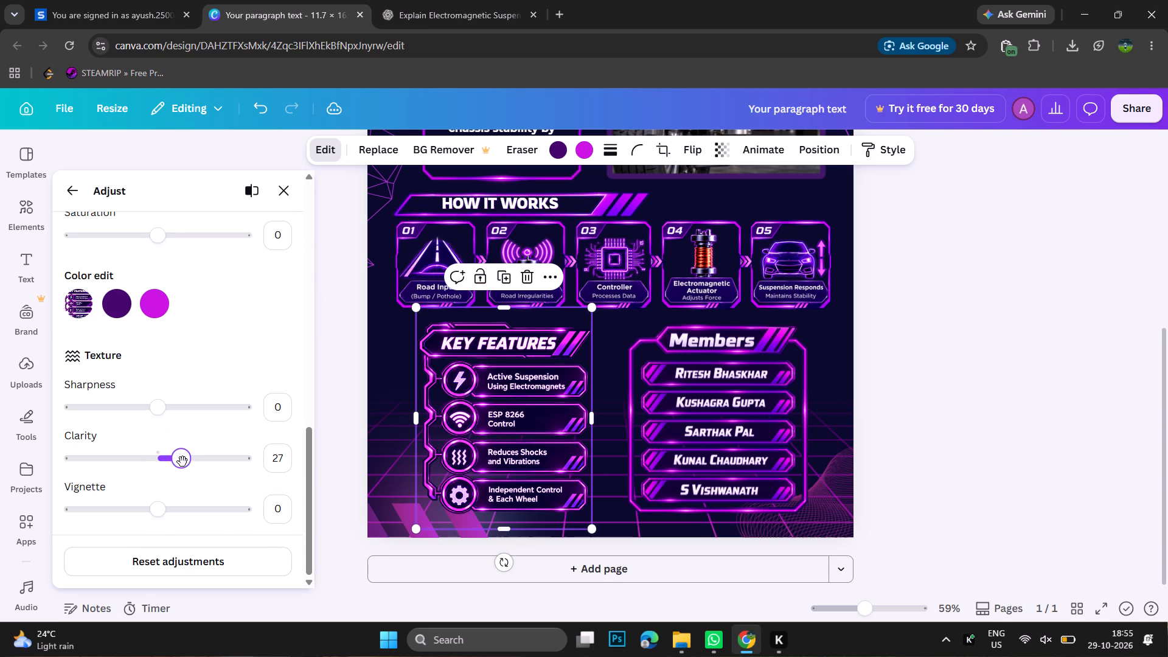
{"action": "left_click_drag", "start_coordinate": [186, 459], "coordinate": [204, 464]}
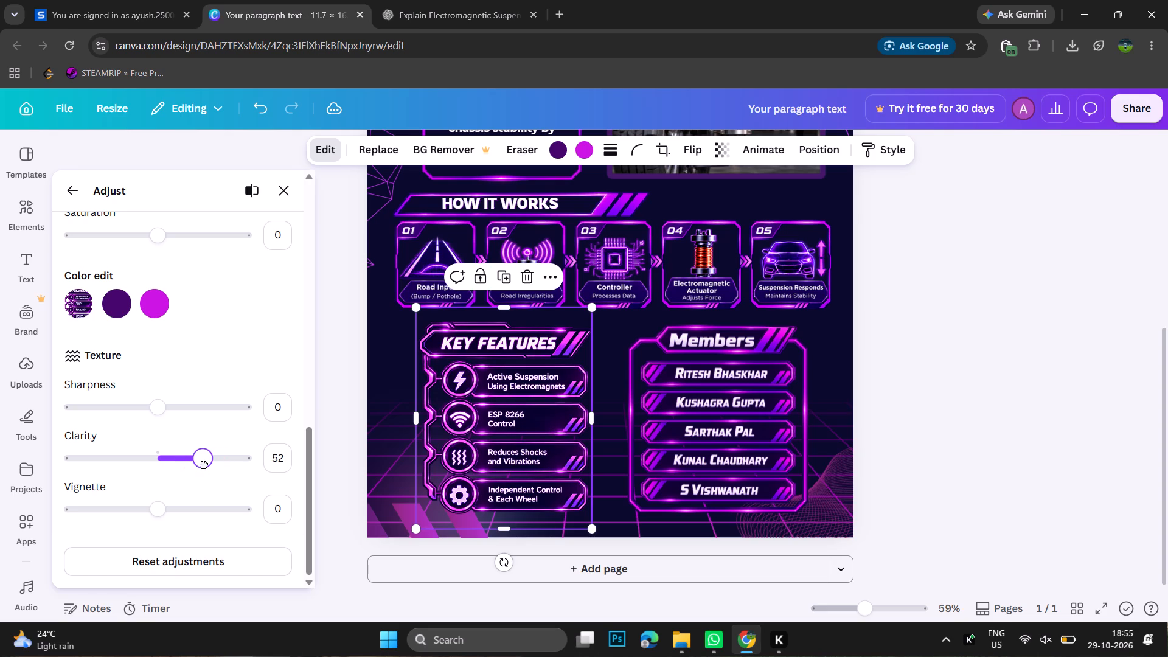
{"action": "left_click_drag", "start_coordinate": [204, 464], "coordinate": [202, 465]}
Set the Members panel image's Clarity to 50 to match the Key Features panel.
{"action": "left_click", "coordinate": [693, 395]}
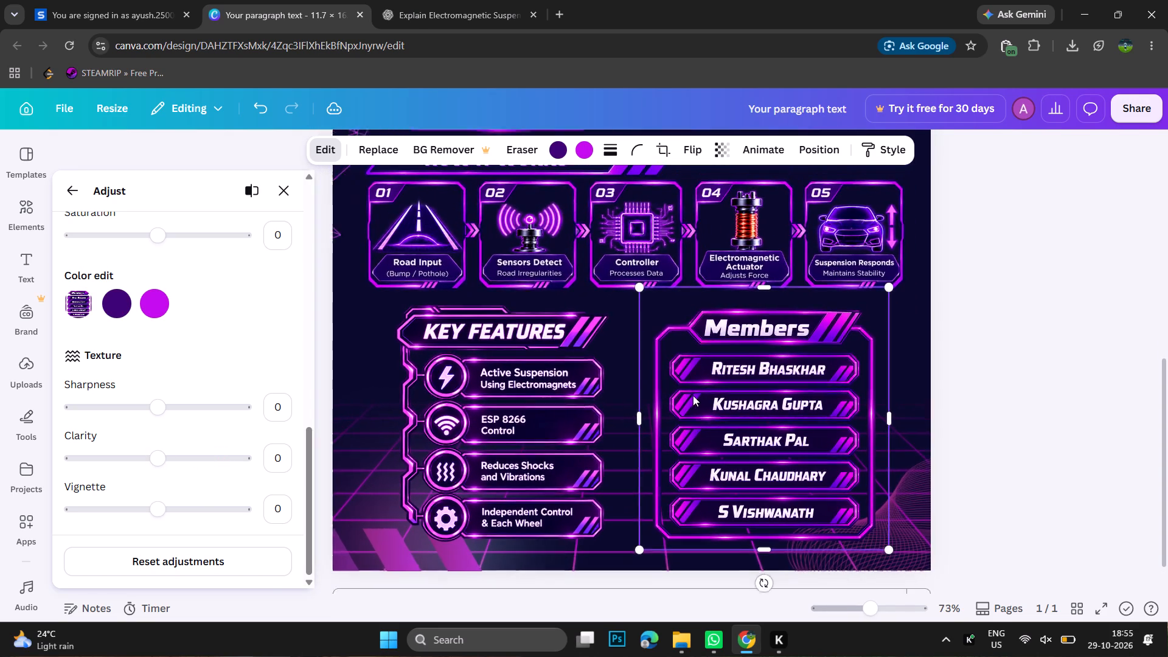
{"action": "left_click_drag", "start_coordinate": [164, 461], "coordinate": [180, 461]}
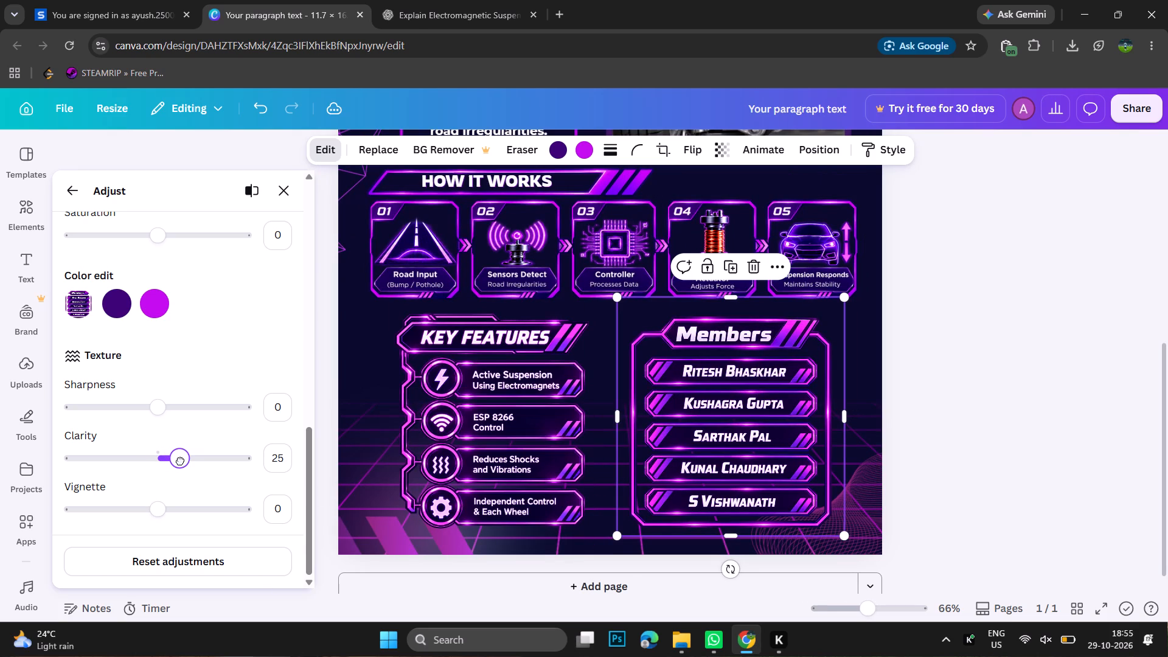
{"action": "left_click_drag", "start_coordinate": [180, 461], "coordinate": [195, 462]}
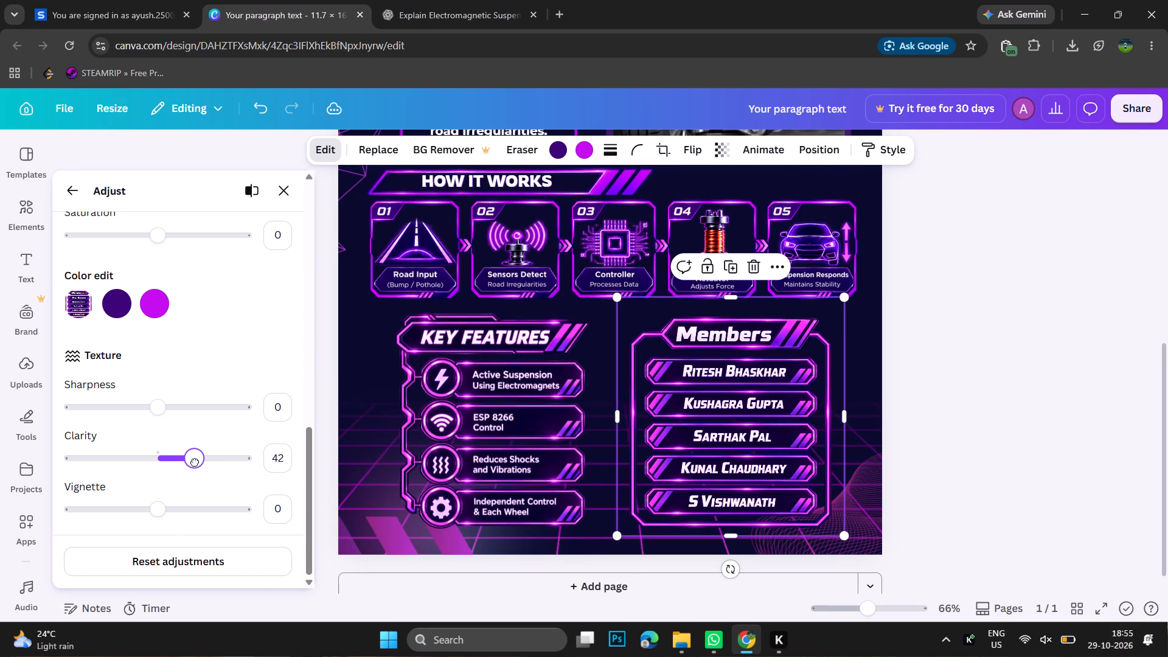
{"action": "left_click_drag", "start_coordinate": [195, 462], "coordinate": [194, 461]}
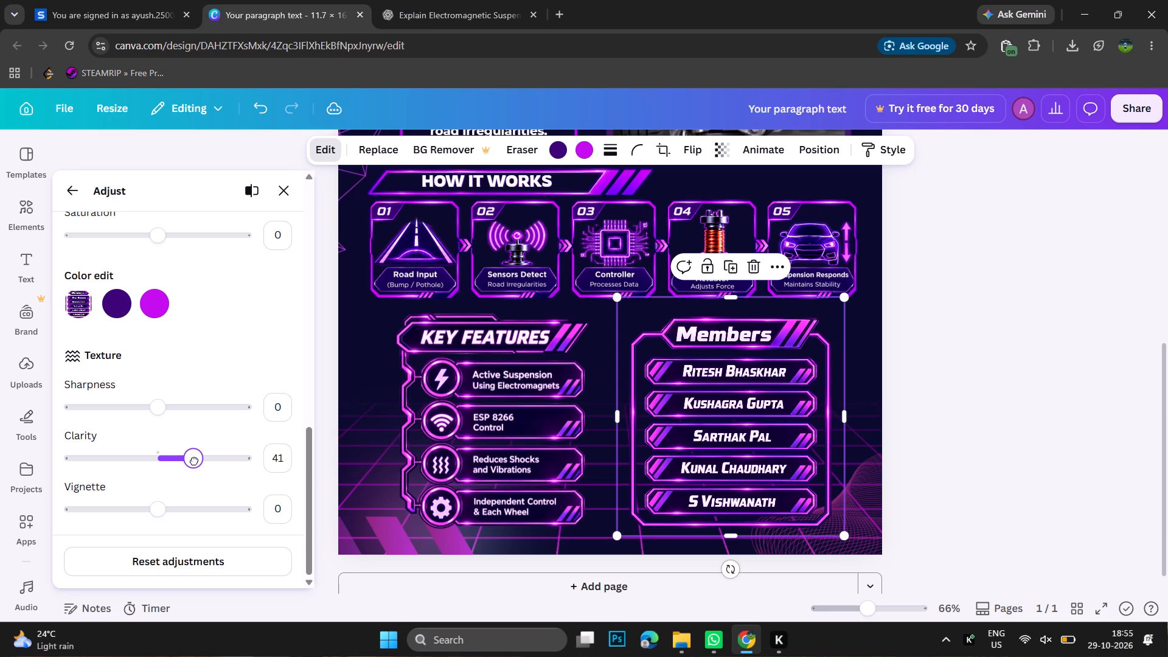
{"action": "left_click_drag", "start_coordinate": [194, 461], "coordinate": [196, 459]}
{"action": "left_click_drag", "start_coordinate": [196, 459], "coordinate": [207, 465]}
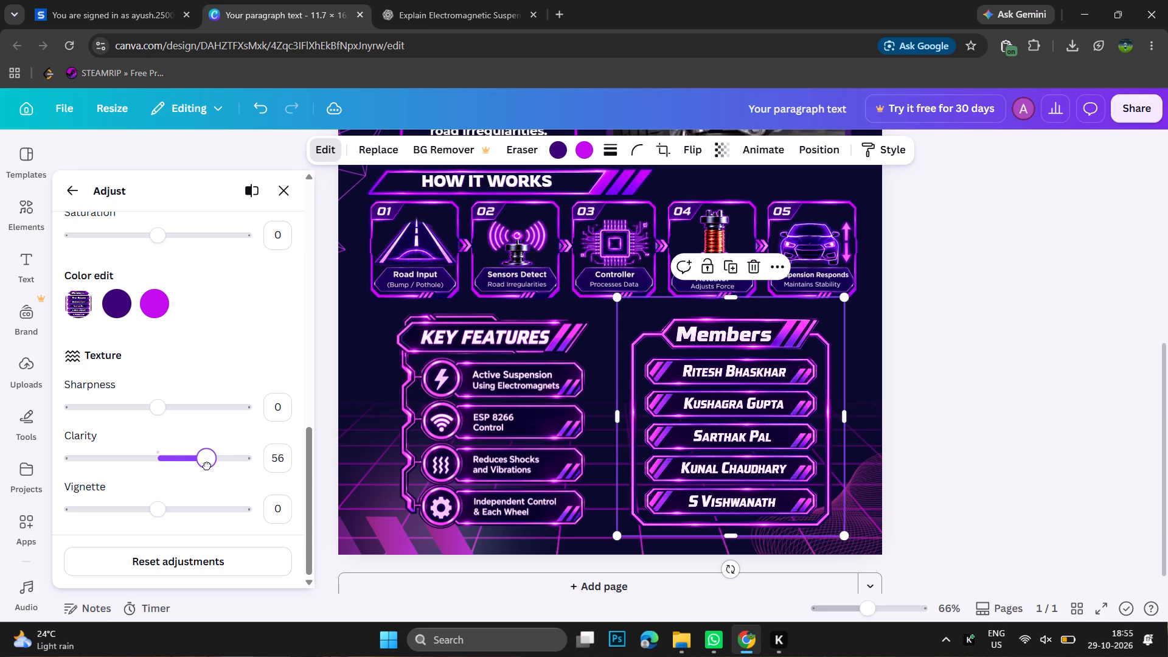
{"action": "left_click_drag", "start_coordinate": [207, 465], "coordinate": [202, 465]}
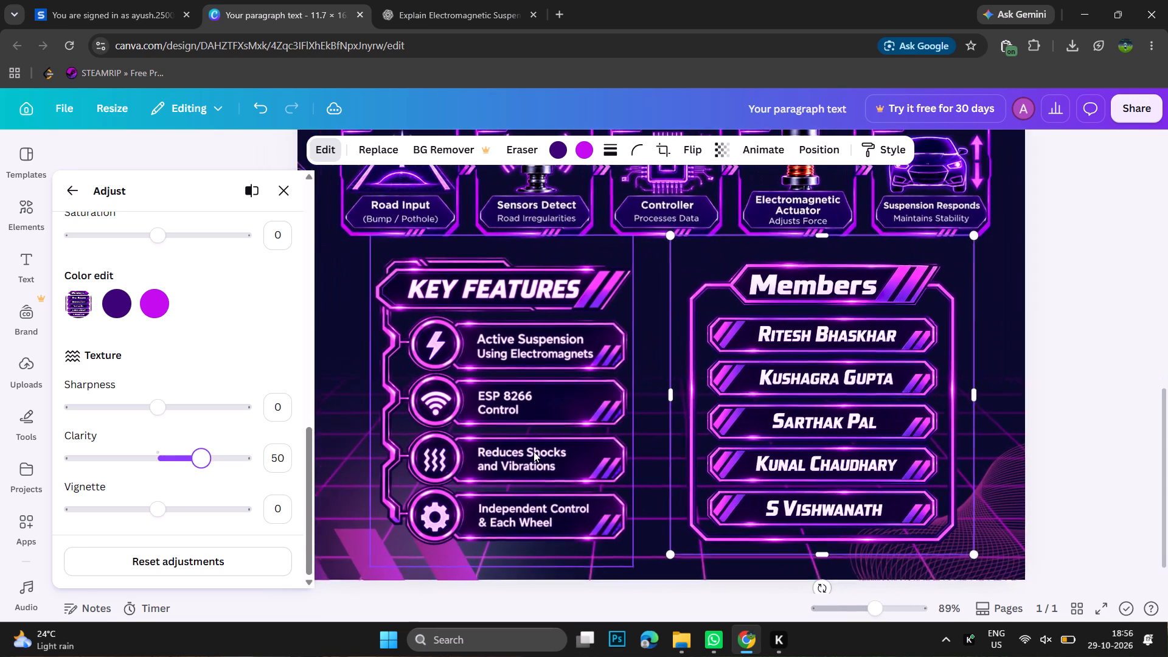
Examine the whole poster, comparing the adjusted bottom panels with the How It Works strip and the upper section.
{"action": "scroll", "coordinate": [534, 451], "scroll_direction": "up", "scroll_amount": 4}
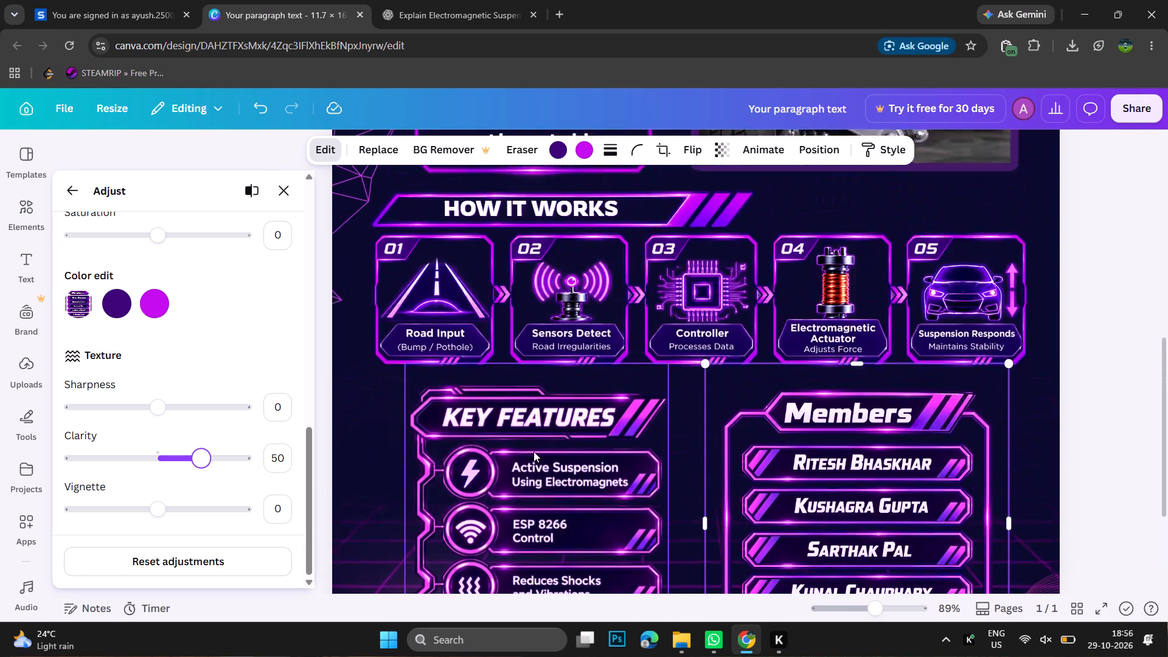
{"action": "scroll", "coordinate": [534, 451], "scroll_direction": "up", "scroll_amount": 5}
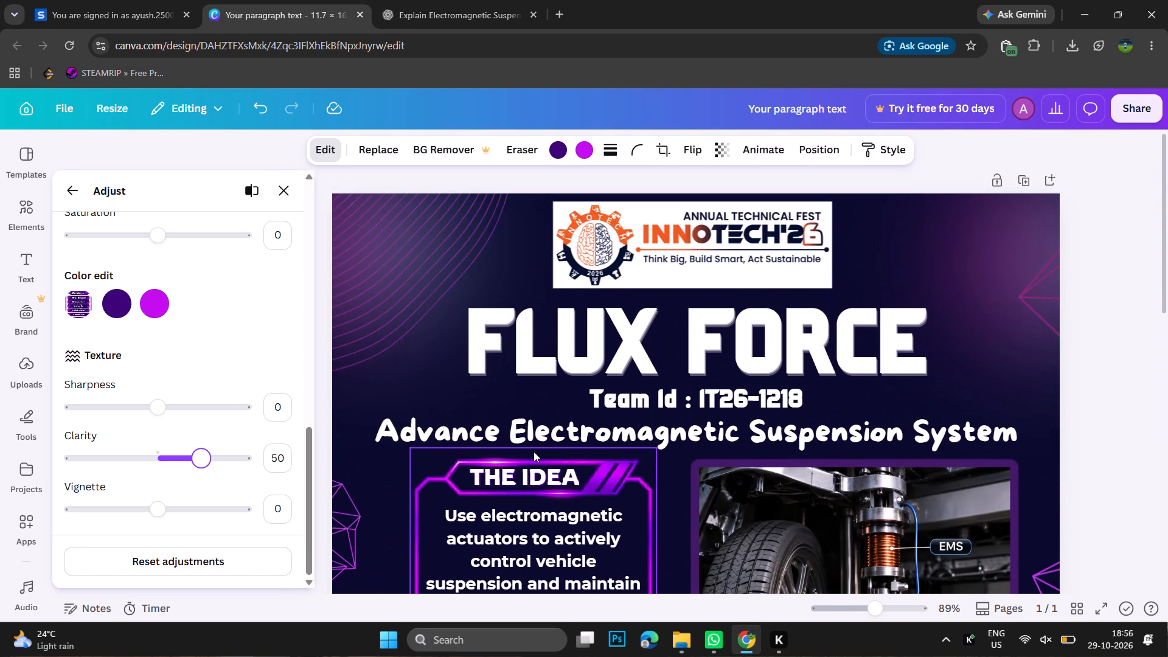
{"action": "scroll", "coordinate": [534, 451], "scroll_direction": "up", "scroll_amount": 2}
{"action": "scroll", "coordinate": [534, 451], "scroll_direction": "down", "scroll_amount": 3}
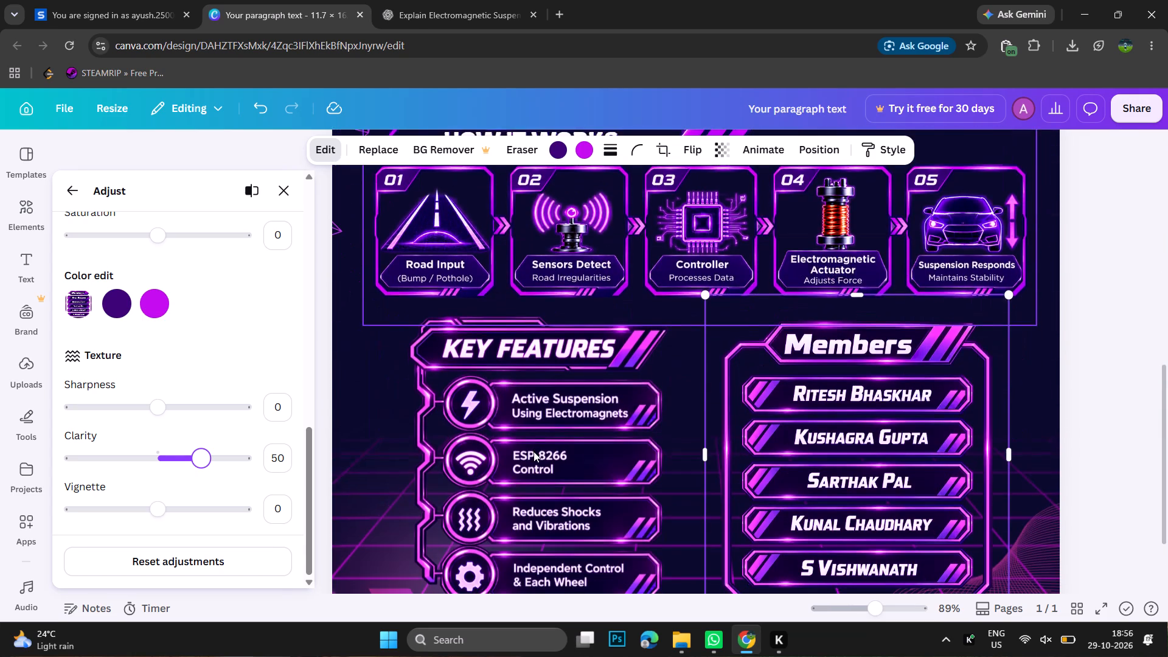
{"action": "scroll", "coordinate": [534, 451], "scroll_direction": "down", "scroll_amount": 1}
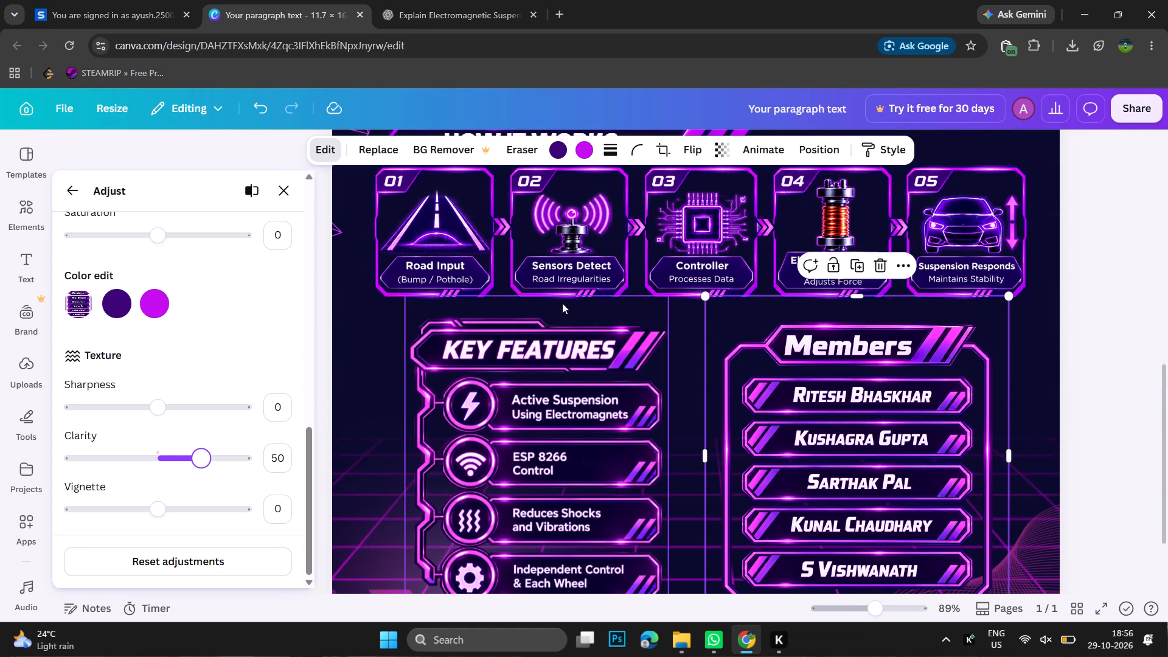
{"action": "left_click", "coordinate": [624, 205]}
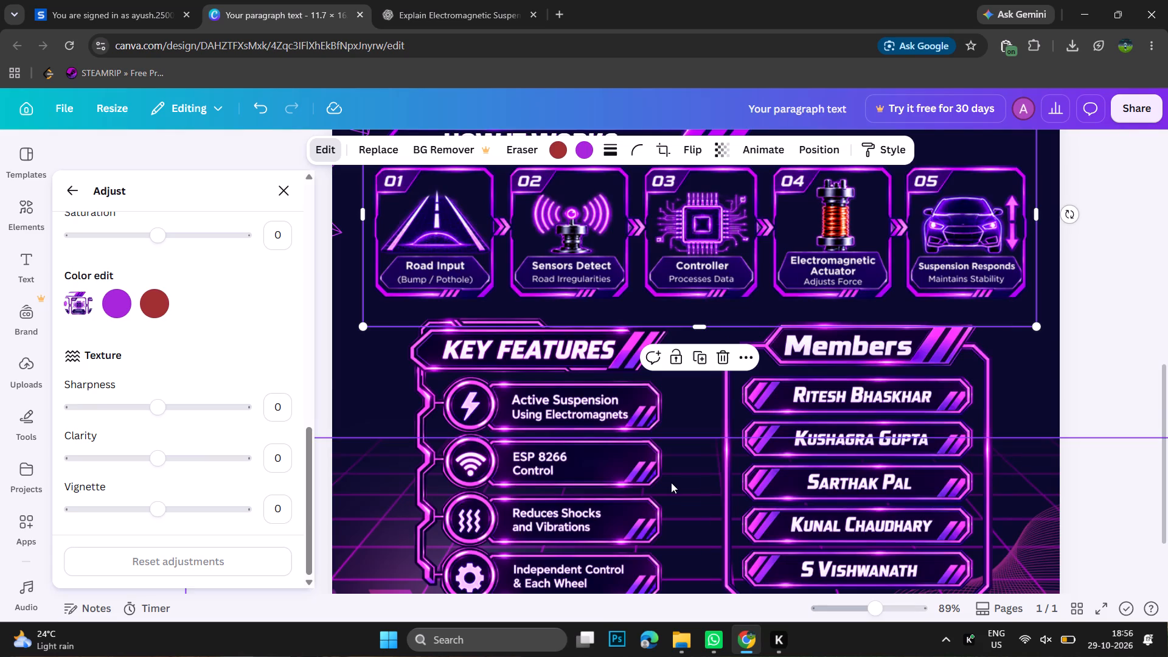
{"action": "scroll", "coordinate": [671, 482], "scroll_direction": "down", "scroll_amount": 2}
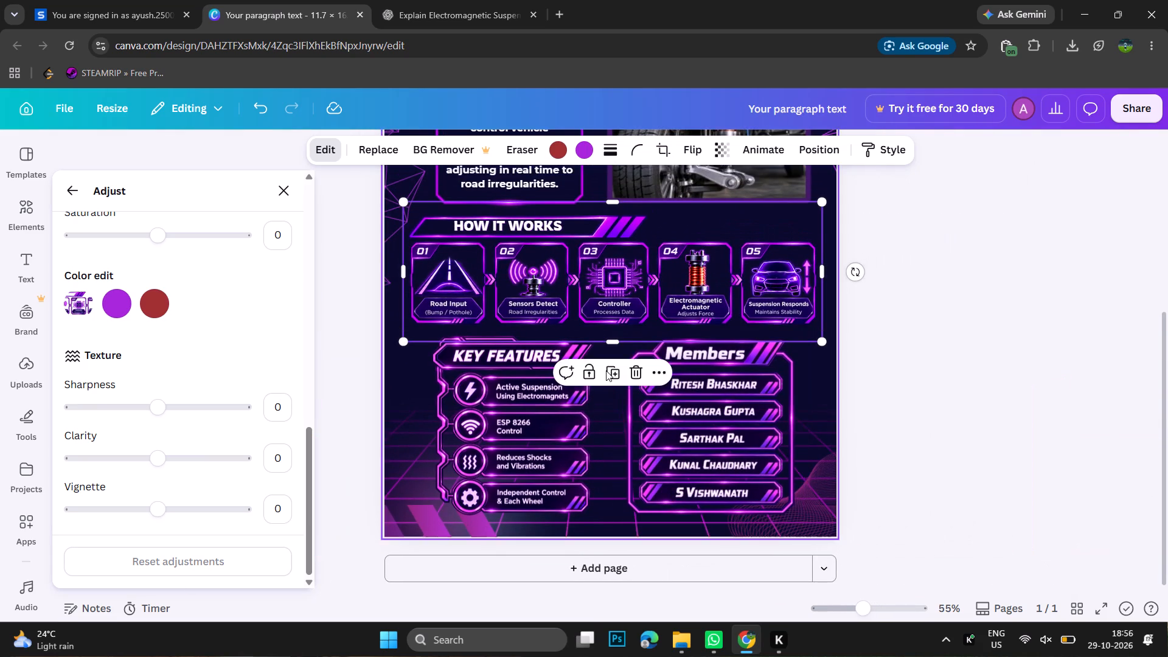
{"action": "scroll", "coordinate": [606, 370], "scroll_direction": "up", "scroll_amount": 2}
{"action": "scroll", "coordinate": [712, 445], "scroll_direction": "down", "scroll_amount": 2}
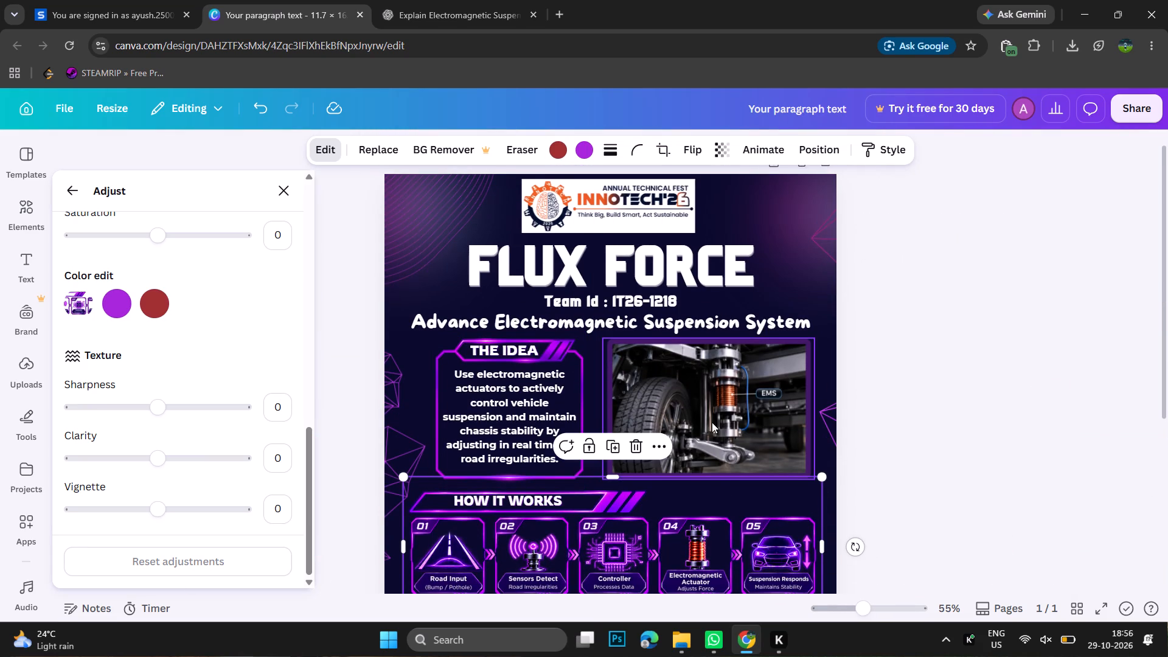
Set the Clarity of the suspension photo beside The Idea to 52 and close the image adjustments.
{"action": "scroll", "coordinate": [711, 411], "scroll_direction": "left", "scroll_amount": 1}
{"action": "left_click", "coordinate": [711, 411]}
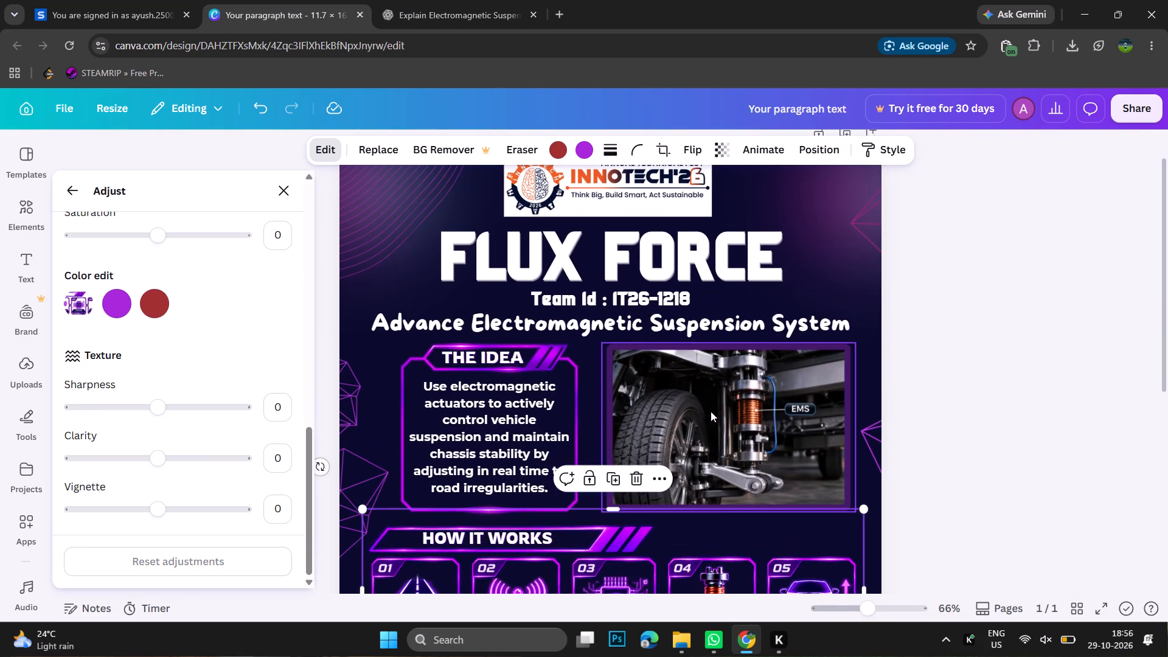
{"action": "left_click_drag", "start_coordinate": [158, 457], "coordinate": [203, 461]}
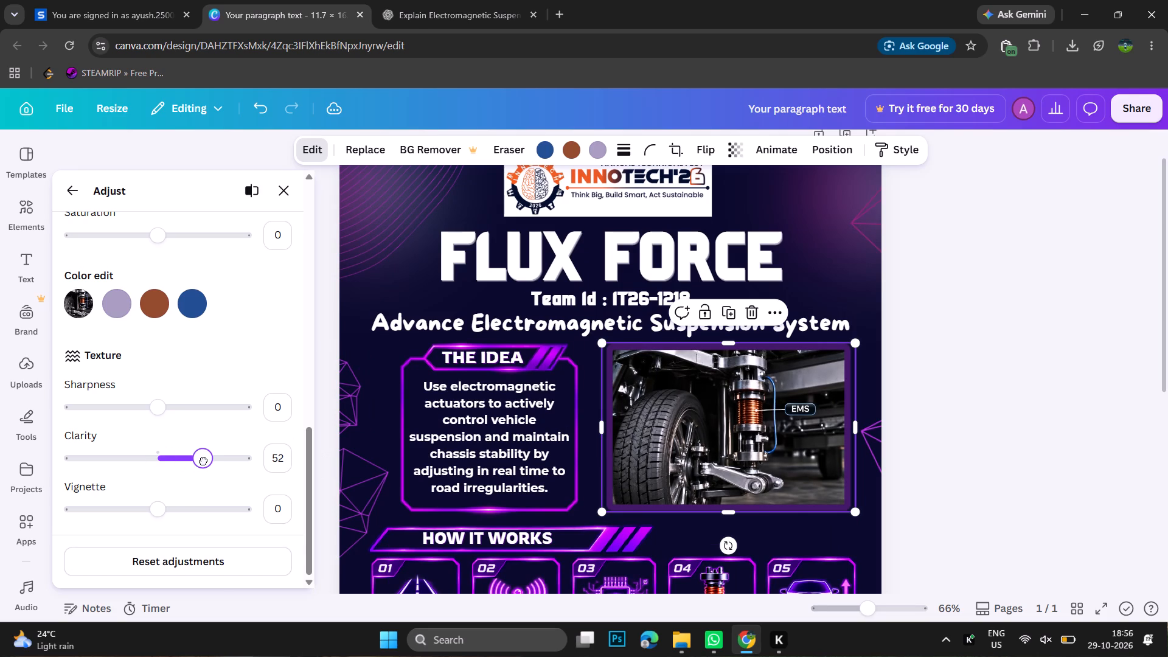
{"action": "left_click_drag", "start_coordinate": [203, 461], "coordinate": [204, 461]}
{"action": "scroll", "coordinate": [204, 461], "scroll_direction": "down", "scroll_amount": 1}
{"action": "left_click", "coordinate": [283, 190]}
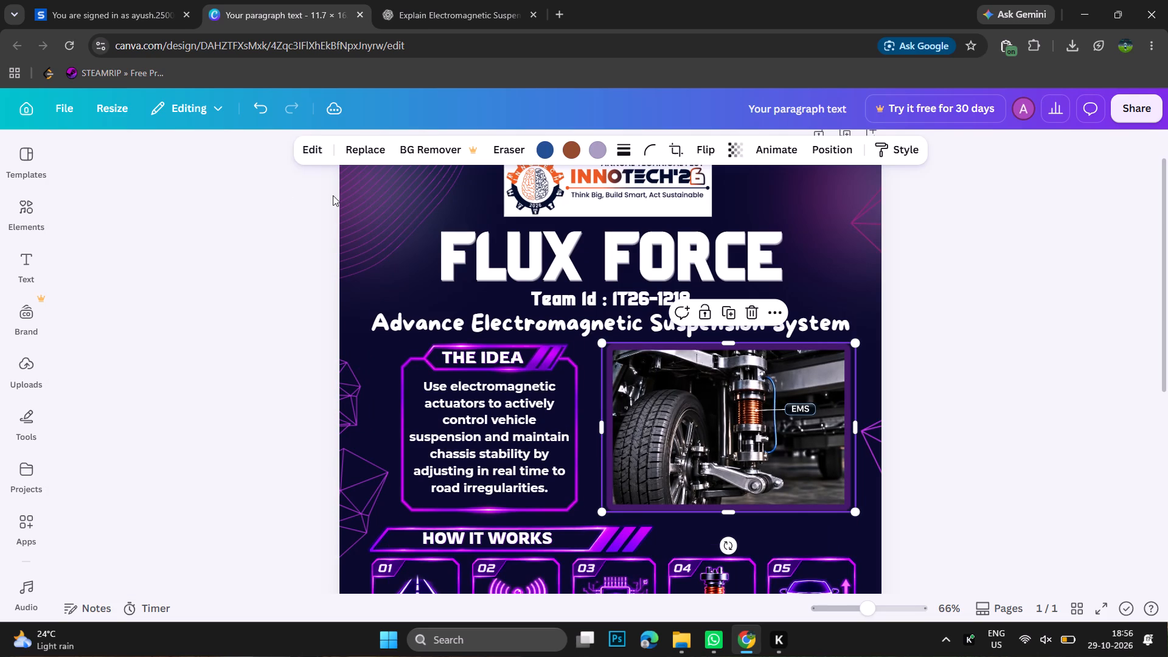
{"action": "scroll", "coordinate": [768, 347], "scroll_direction": "down", "scroll_amount": 1}
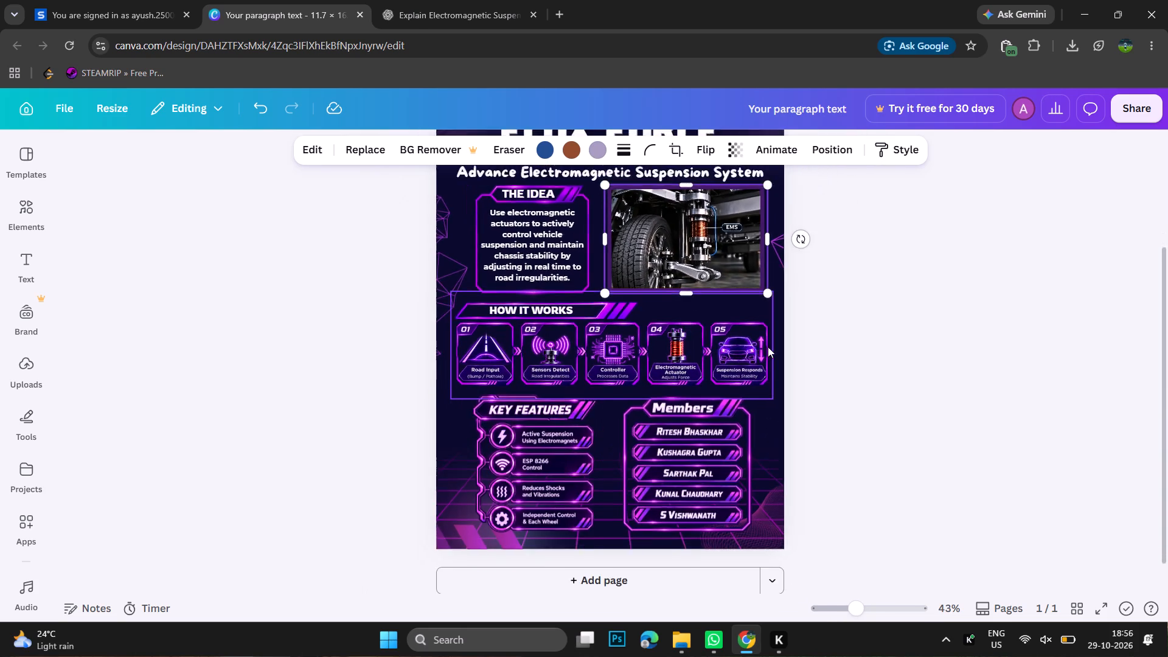
{"action": "left_click", "coordinate": [849, 347]}
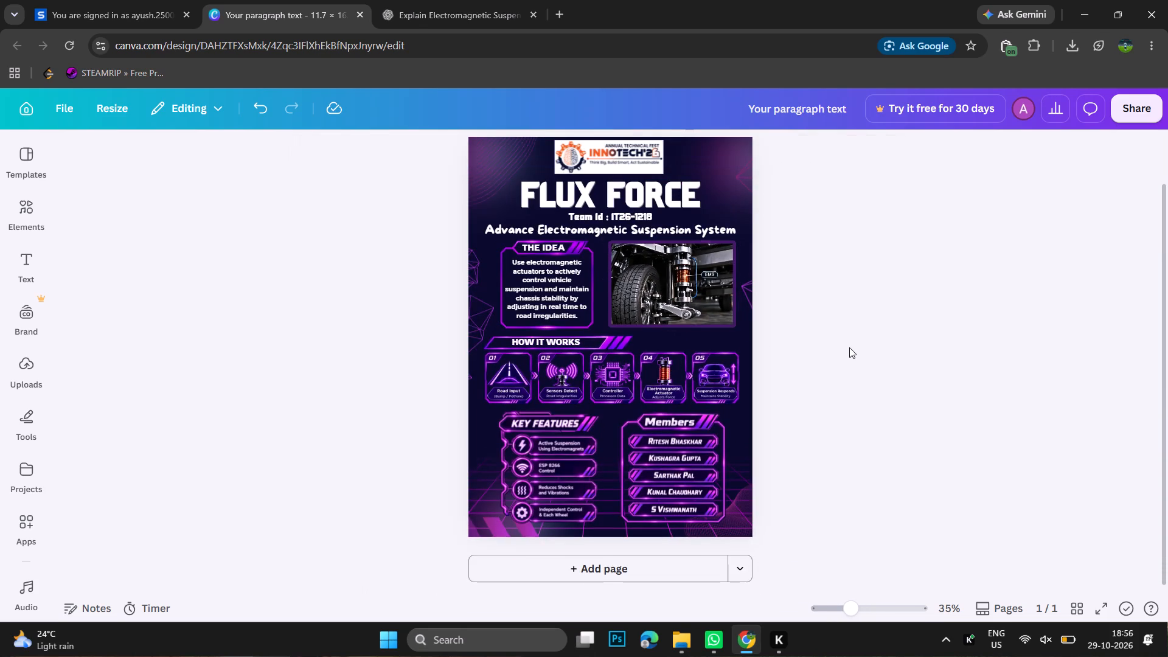
Set the Clarity of the INNOTECH'26 logo image at the top of the poster to 54 and close the image adjustments.
{"action": "left_click", "coordinate": [624, 152]}
{"action": "scroll", "coordinate": [624, 152], "scroll_direction": "up", "scroll_amount": 1}
{"action": "scroll", "coordinate": [705, 287], "scroll_direction": "up", "scroll_amount": 1}
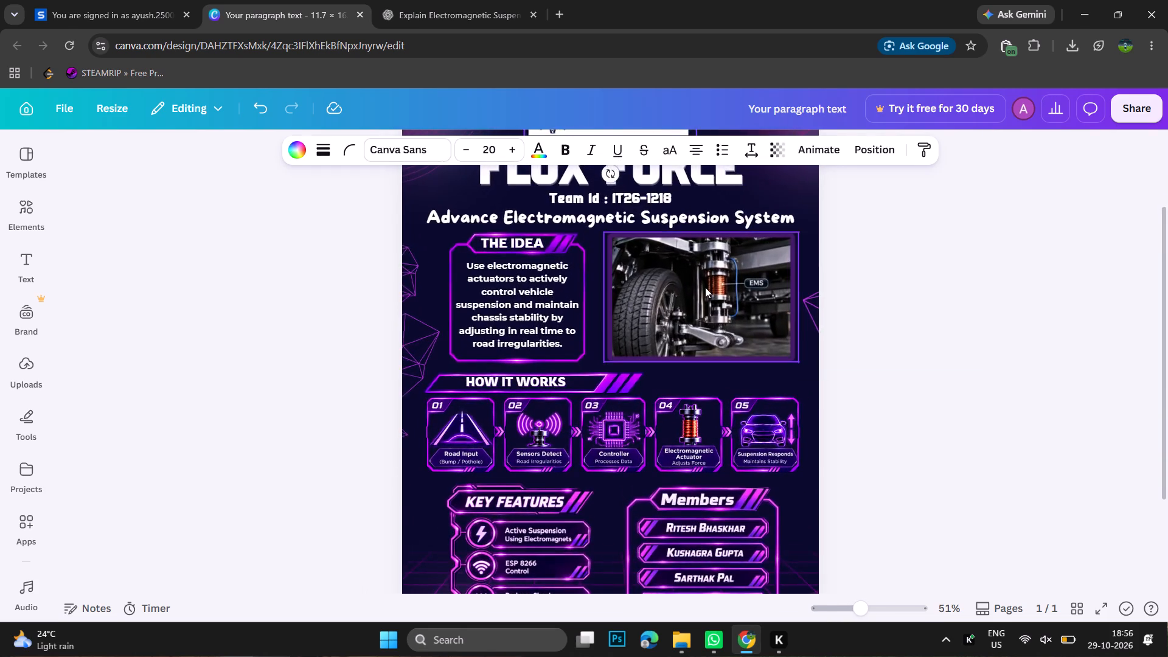
{"action": "scroll", "coordinate": [705, 287], "scroll_direction": "up", "scroll_amount": 1}
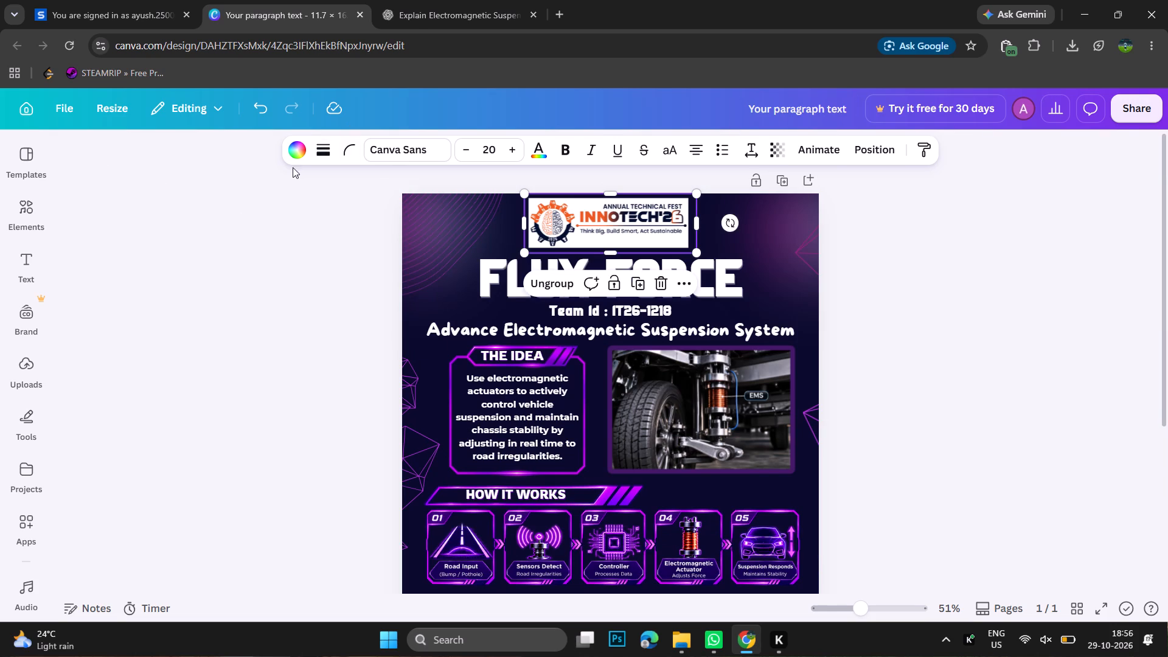
{"action": "left_click", "coordinate": [527, 215]}
{"action": "left_click", "coordinate": [582, 226]}
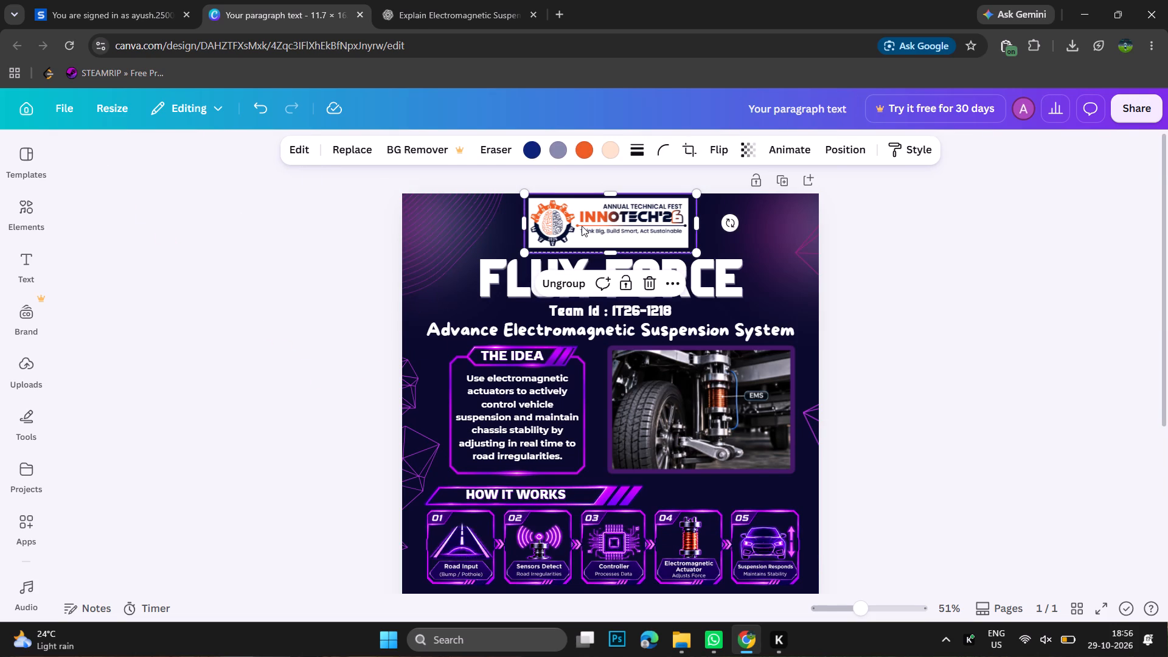
{"action": "left_click", "coordinate": [303, 150]}
{"action": "left_click", "coordinate": [89, 338]}
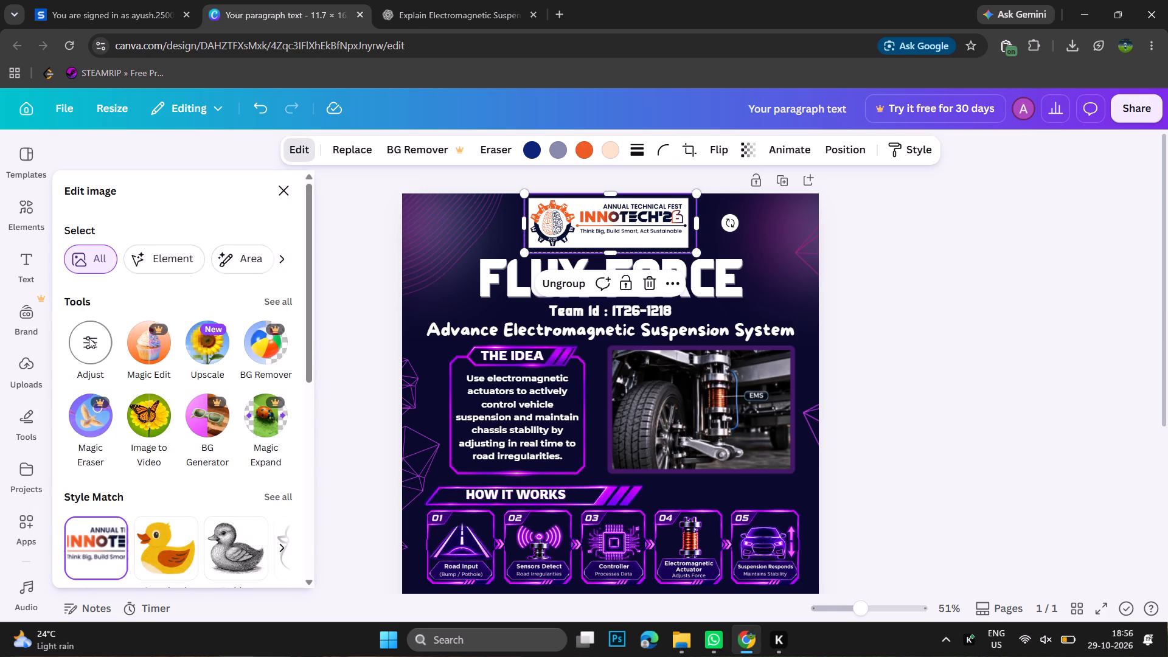
{"action": "scroll", "coordinate": [183, 413], "scroll_direction": "down", "scroll_amount": 5}
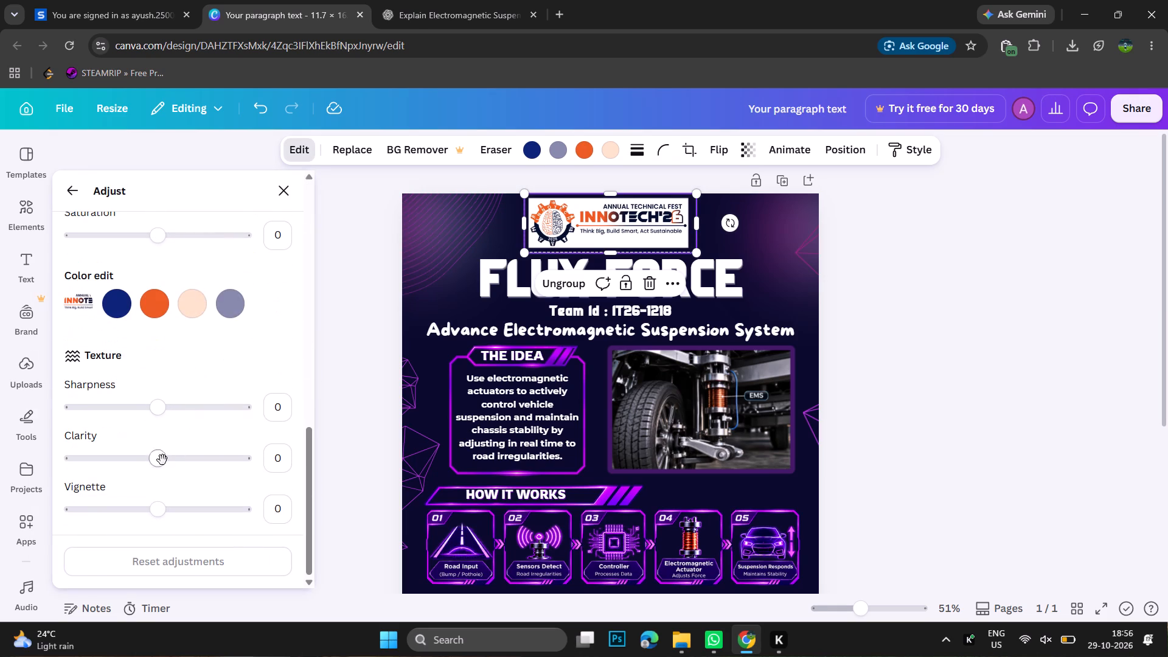
{"action": "left_click_drag", "start_coordinate": [156, 456], "coordinate": [206, 462]}
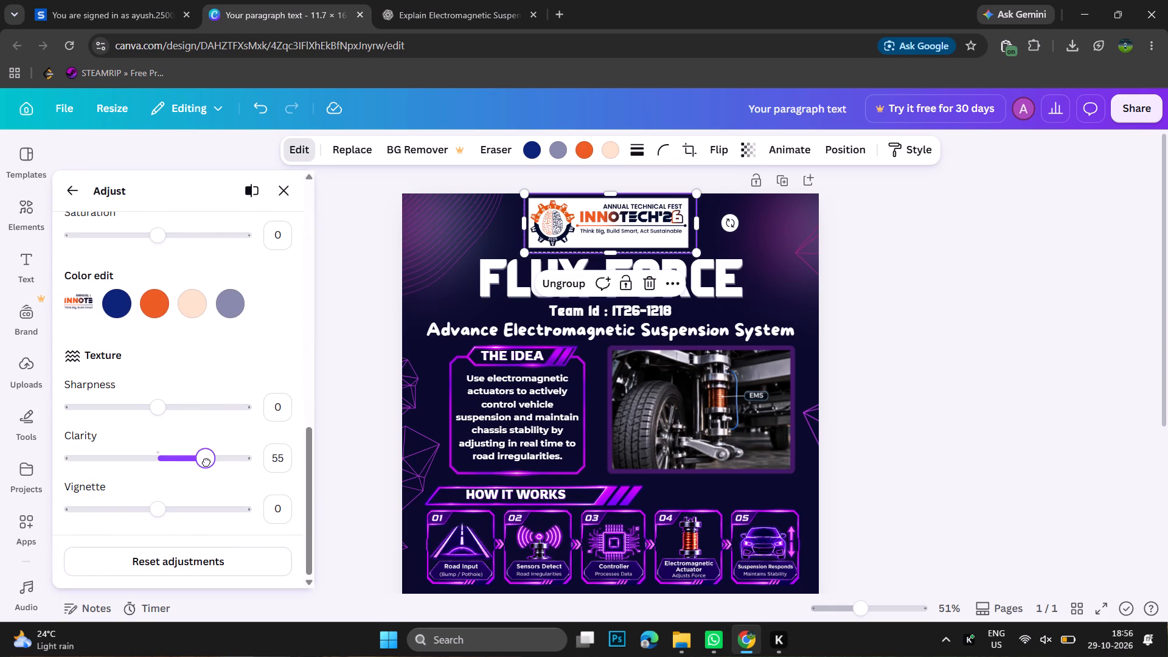
{"action": "left_click_drag", "start_coordinate": [206, 462], "coordinate": [205, 462]}
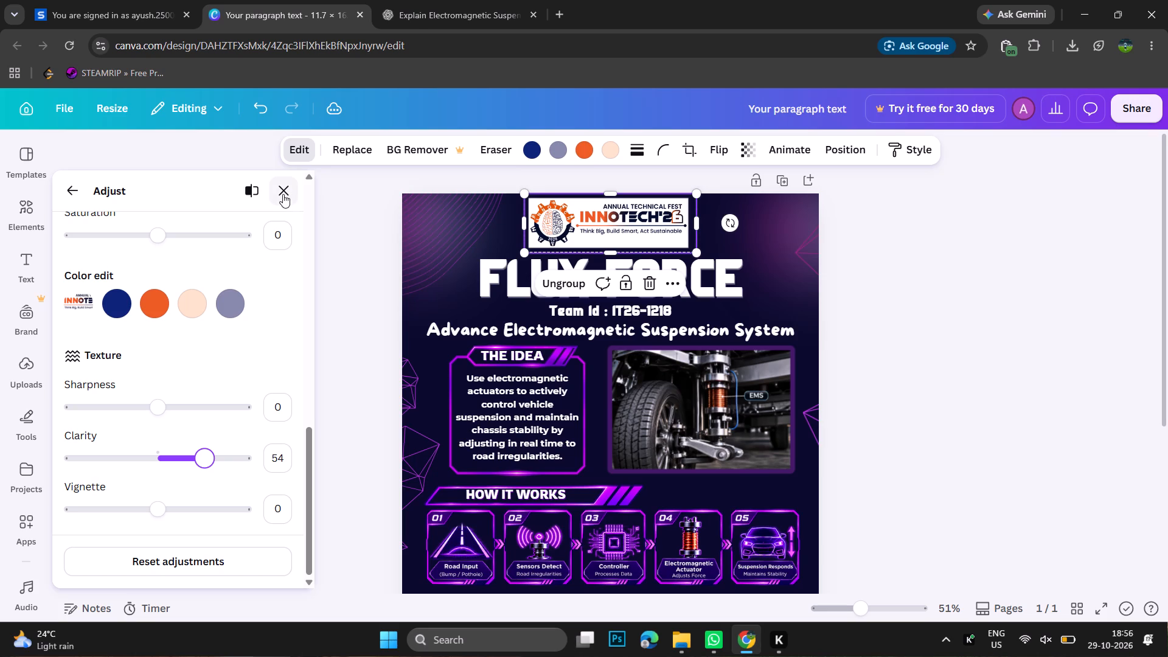
{"action": "left_click", "coordinate": [283, 194]}
{"action": "left_click", "coordinate": [298, 287]}
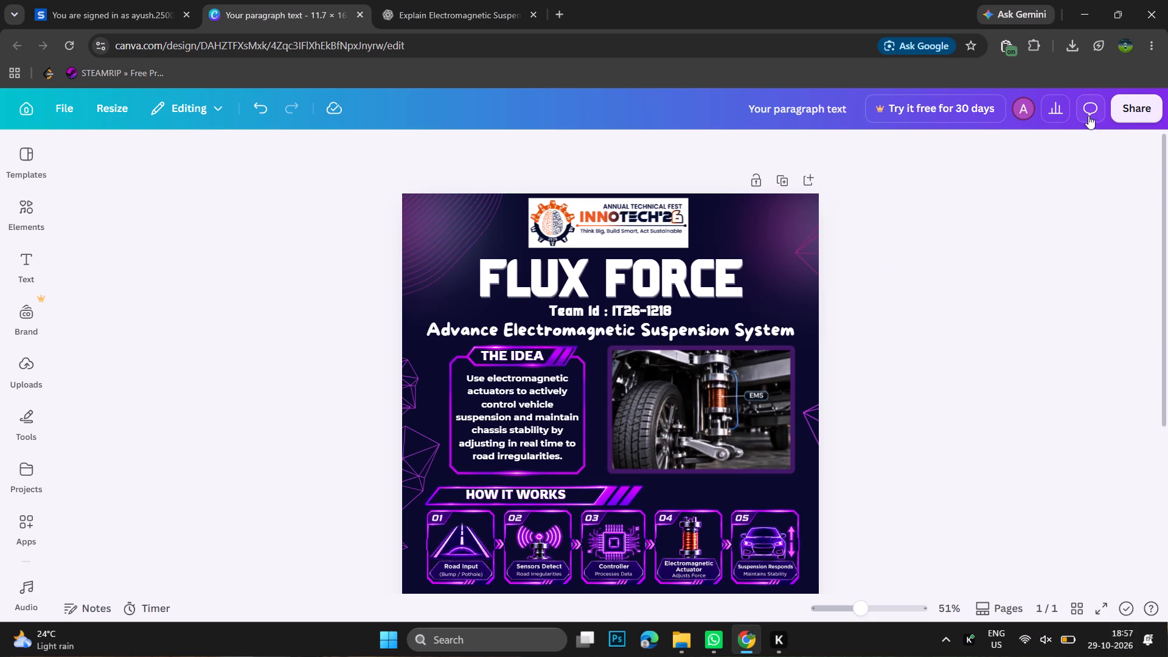
Download the poster as a PDF using the Print preset.
{"action": "left_click", "coordinate": [1130, 105]}
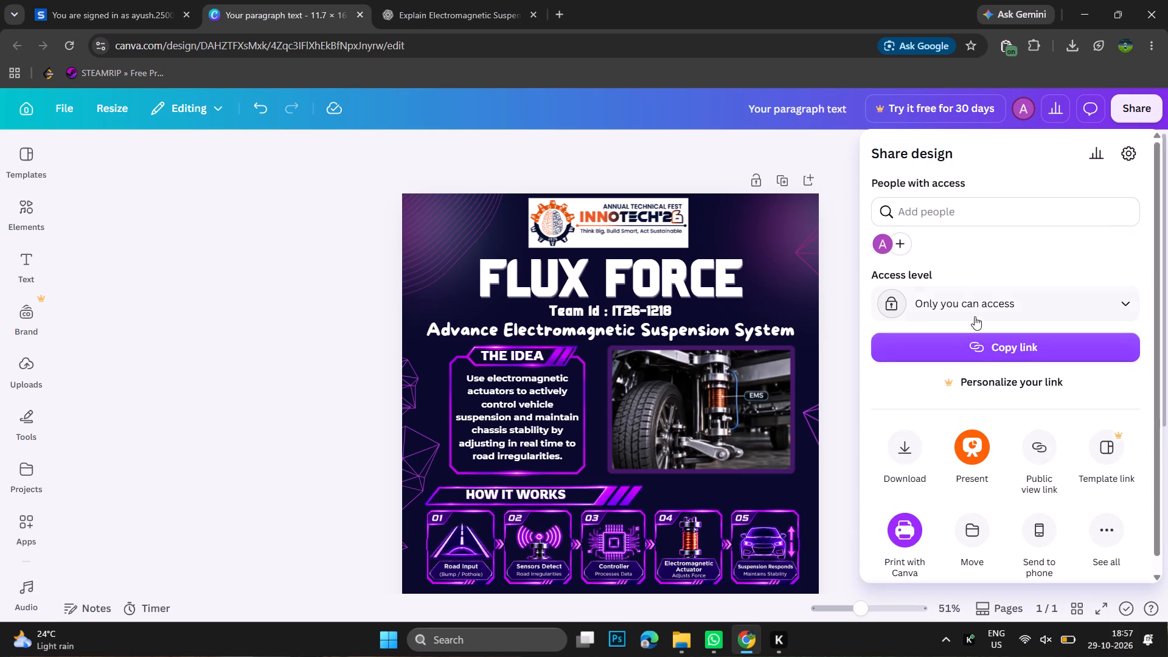
{"action": "left_click", "coordinate": [912, 439]}
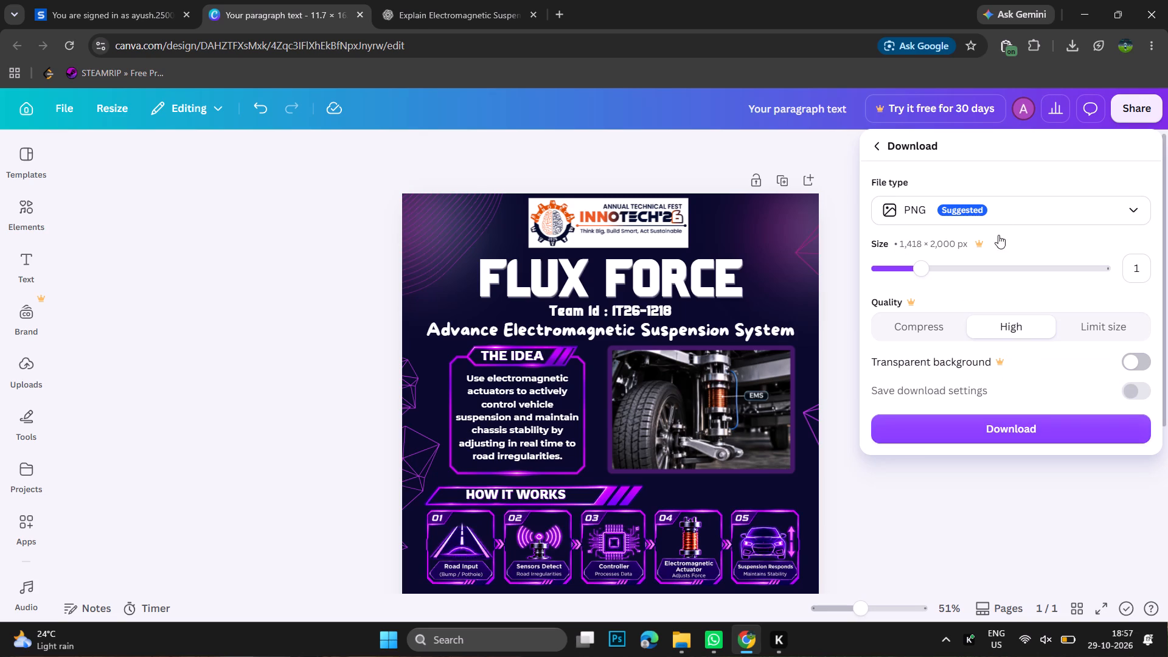
{"action": "left_click", "coordinate": [1003, 214]}
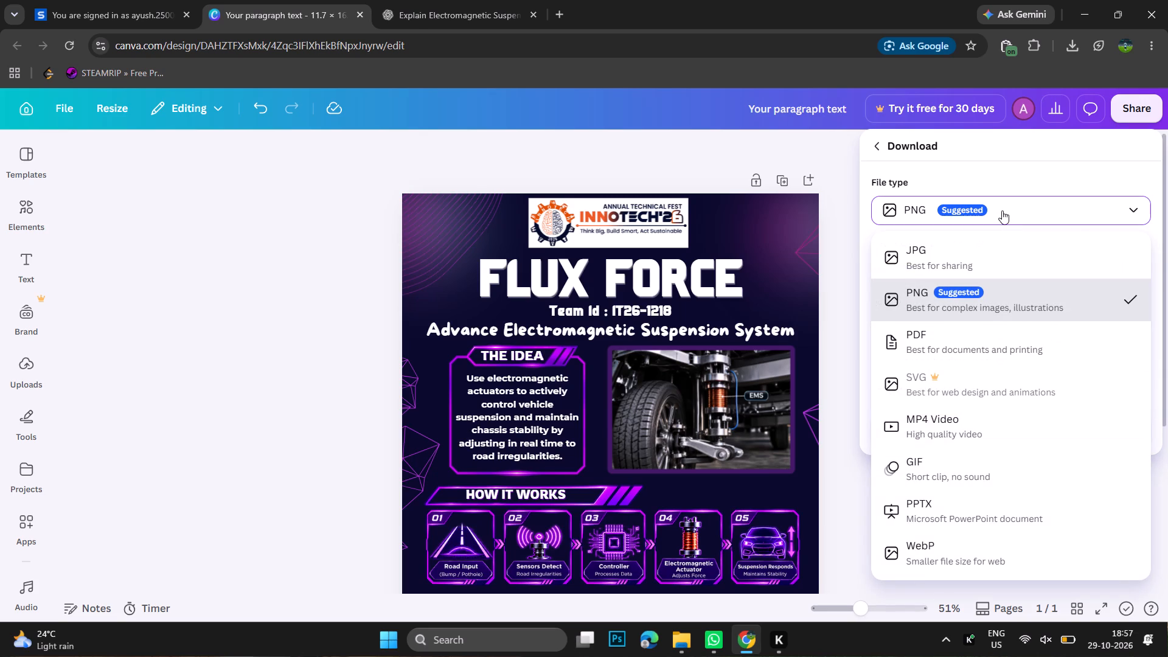
{"action": "left_click", "coordinate": [951, 346]}
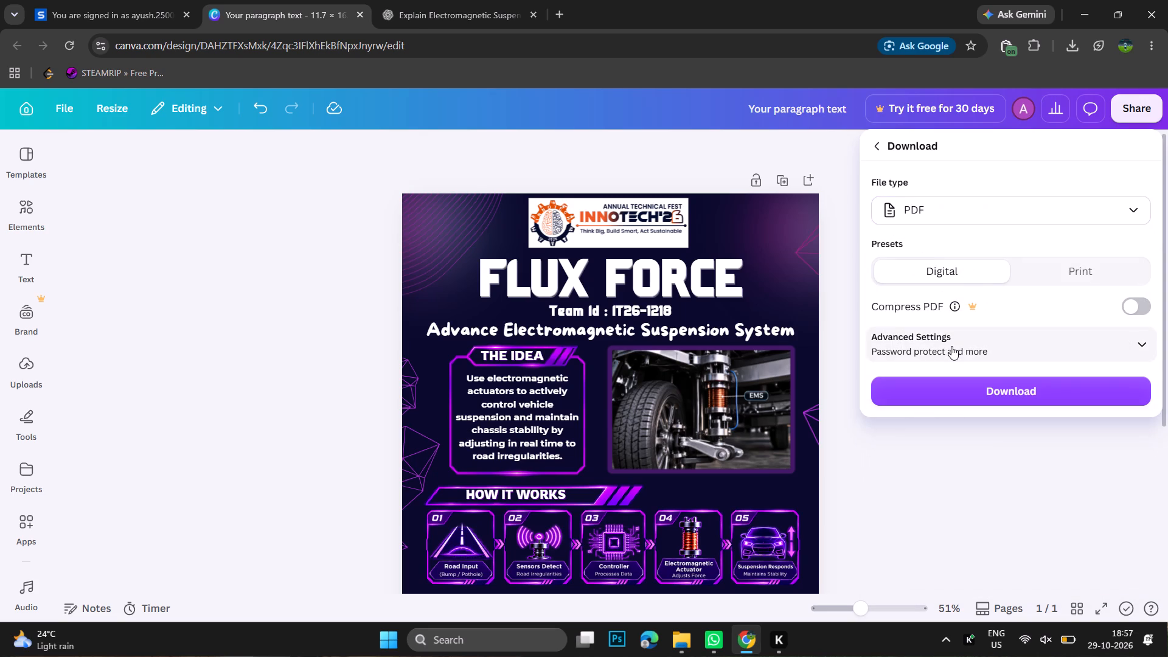
{"action": "left_click", "coordinate": [1043, 279]}
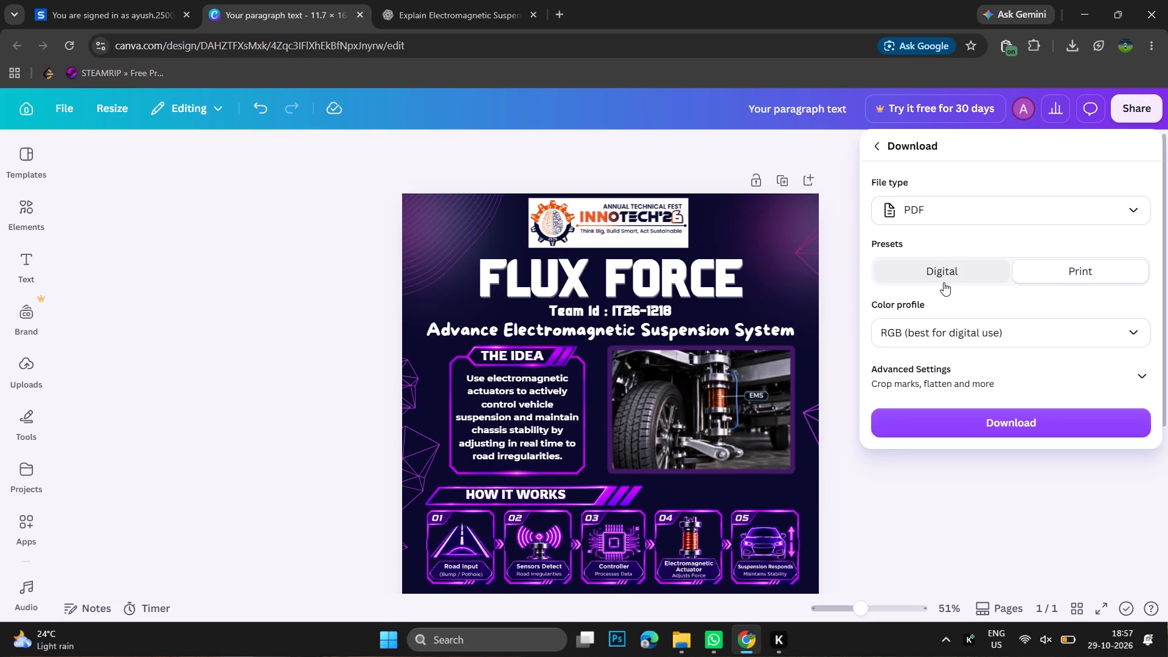
{"action": "left_click", "coordinate": [999, 425]}
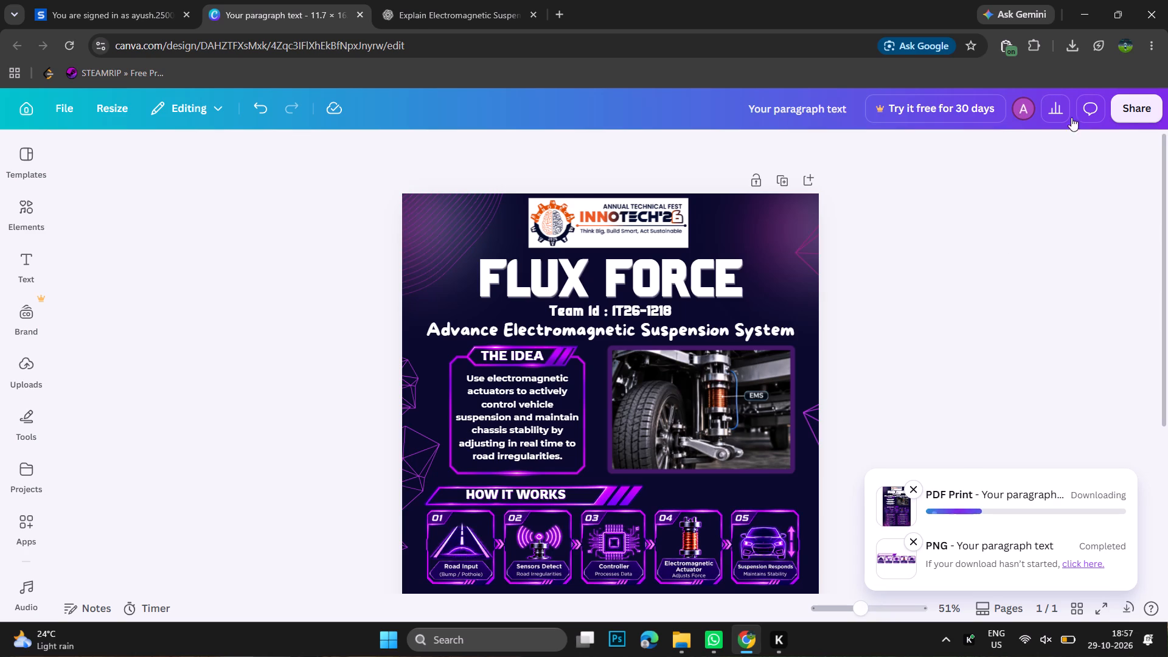
Download the poster again as a PNG image.
{"action": "left_click", "coordinate": [1124, 104]}
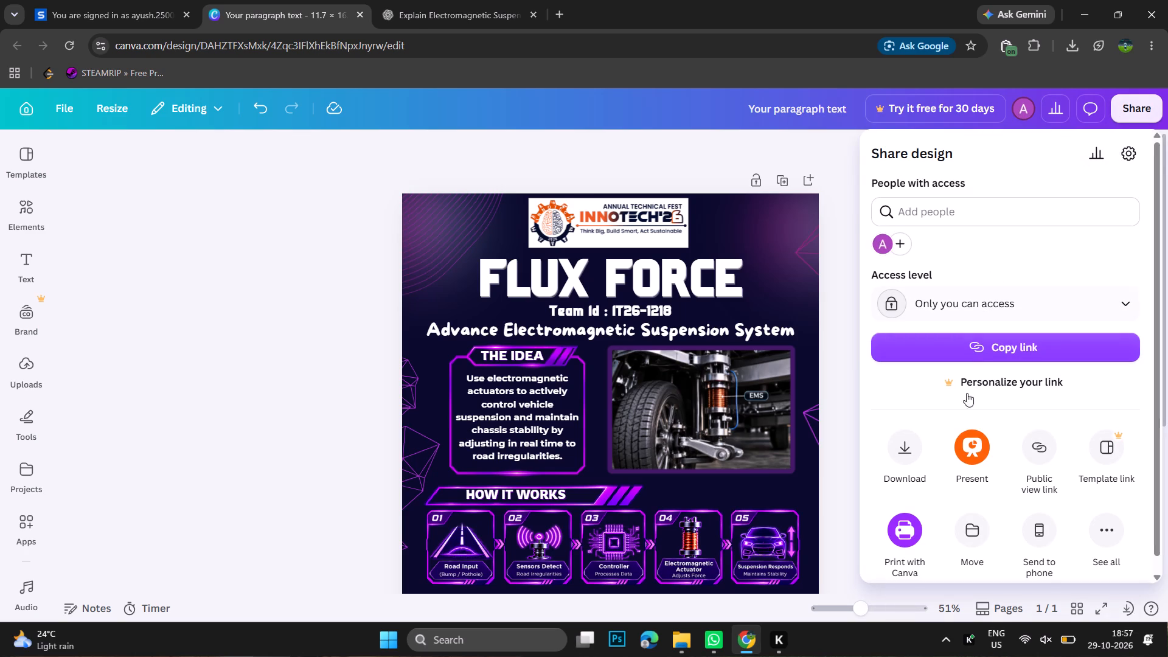
{"action": "left_click", "coordinate": [895, 448]}
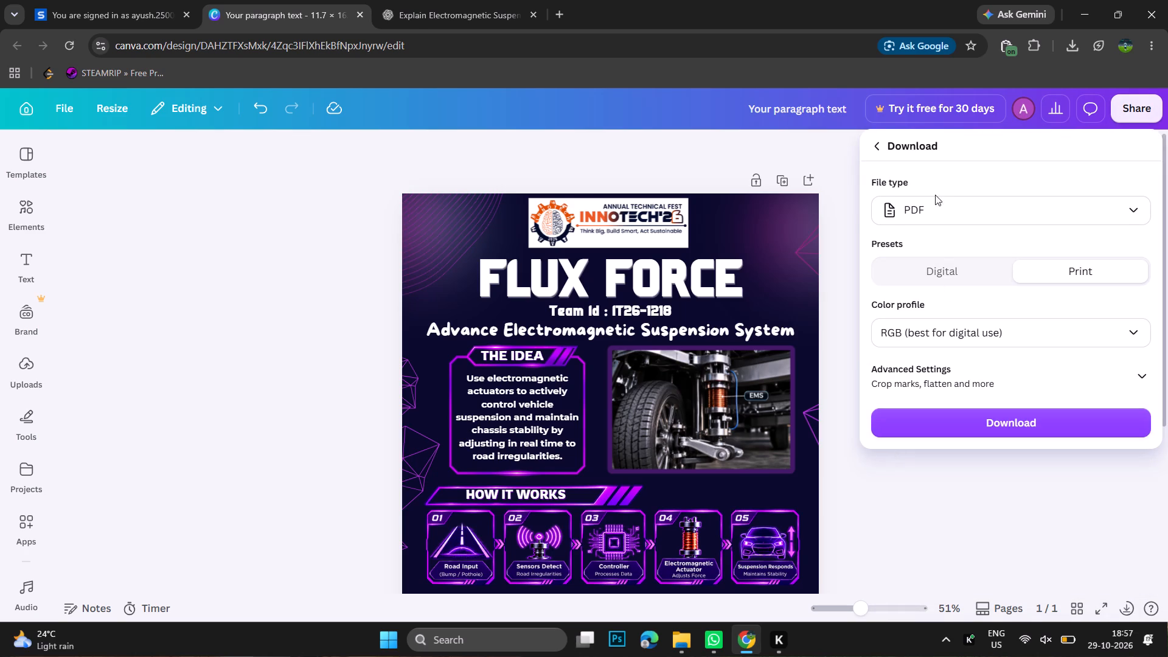
{"action": "left_click", "coordinate": [933, 203]}
{"action": "left_click", "coordinate": [919, 291]}
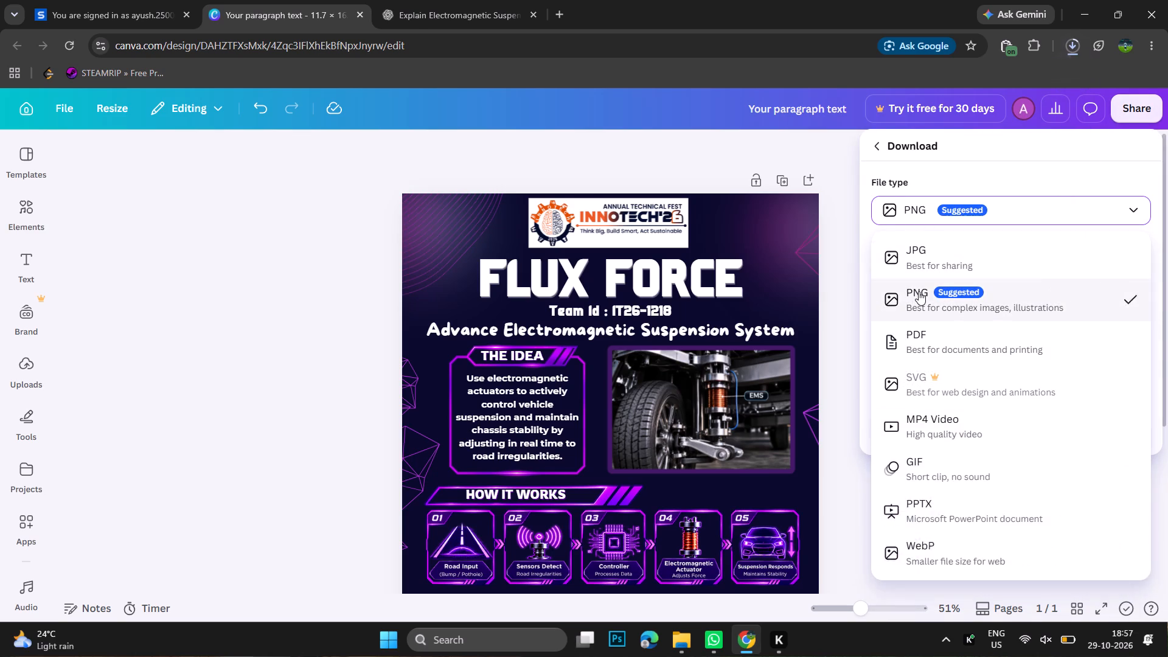
{"action": "left_click", "coordinate": [1007, 426]}
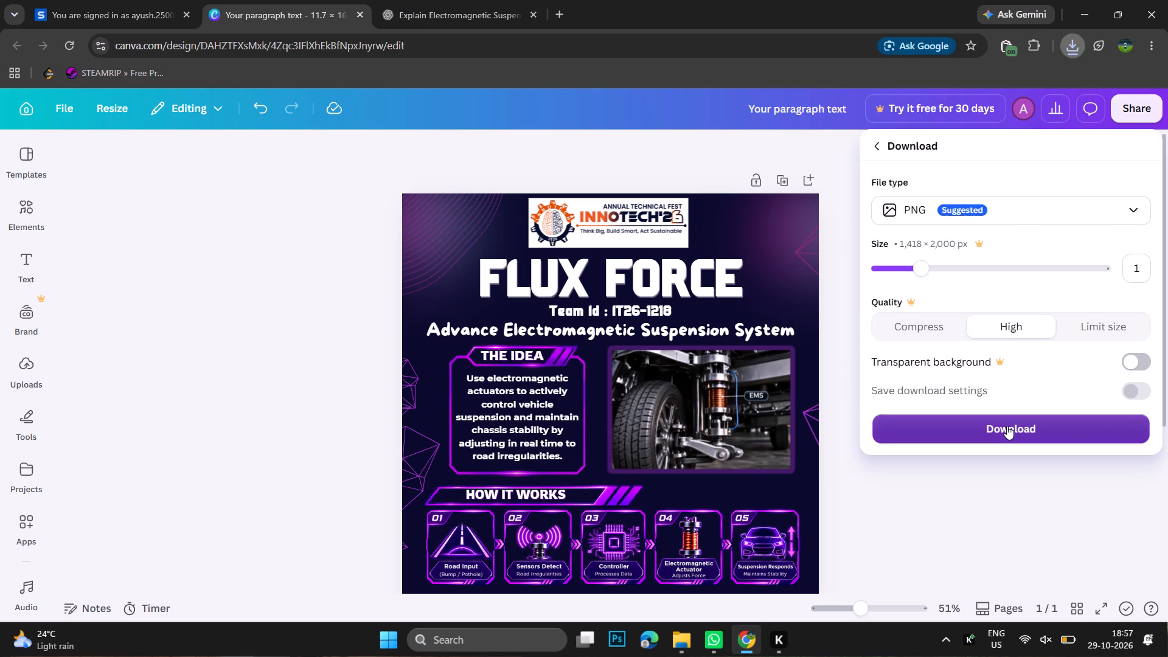
Locate the exported poster PDF in the Downloads folder and open it for viewing.
{"action": "left_click", "coordinate": [1066, 49]}
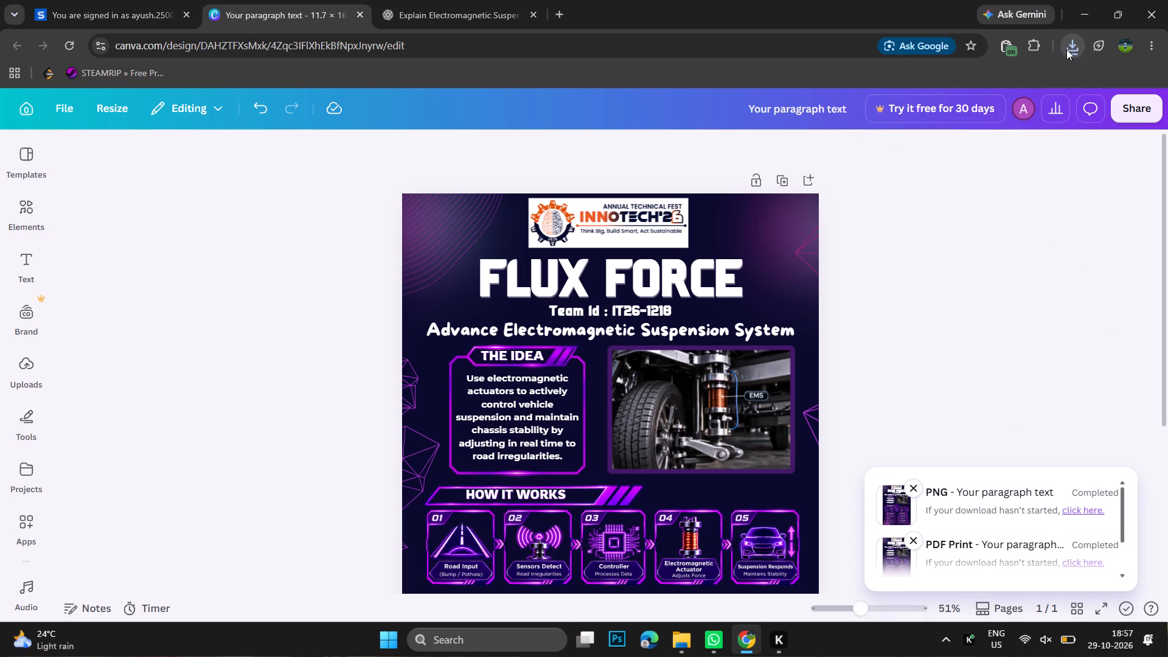
{"action": "left_click", "coordinate": [1072, 43]}
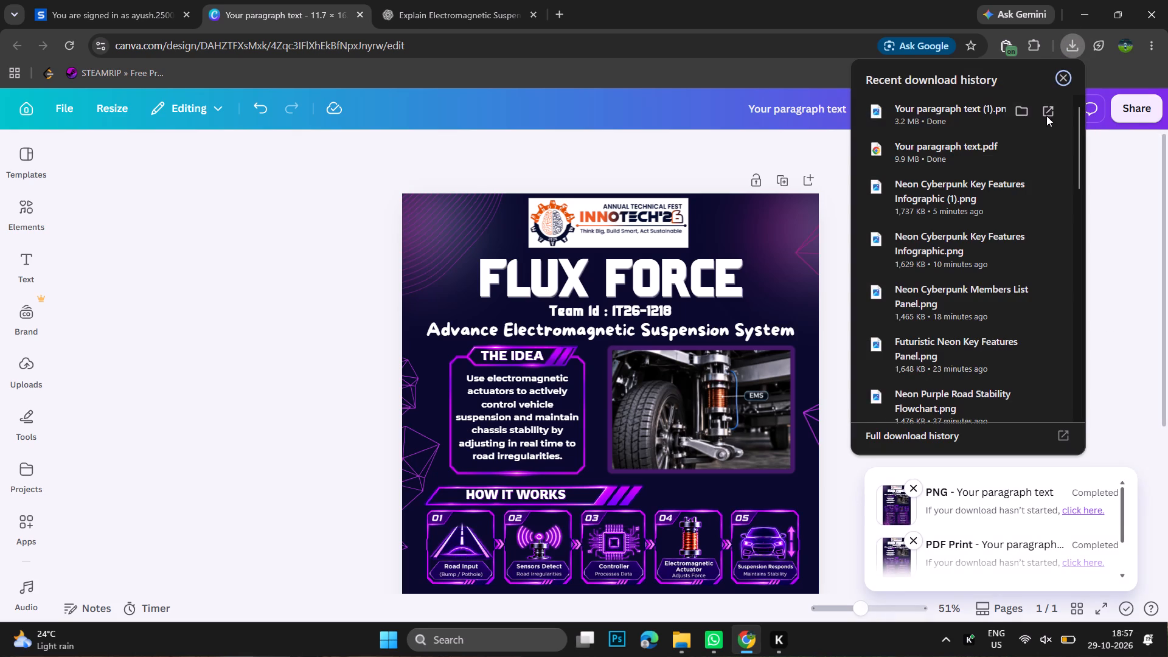
{"action": "left_click", "coordinate": [1020, 144]}
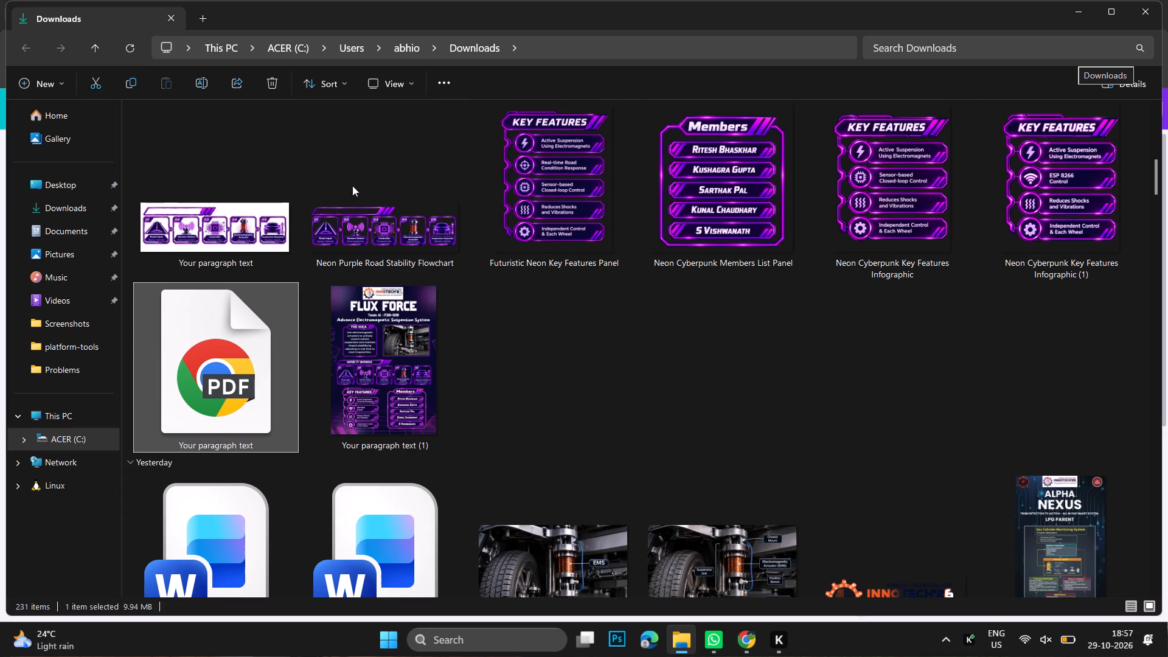
{"action": "left_click", "coordinate": [234, 380]}
{"action": "key", "text": "Return"}
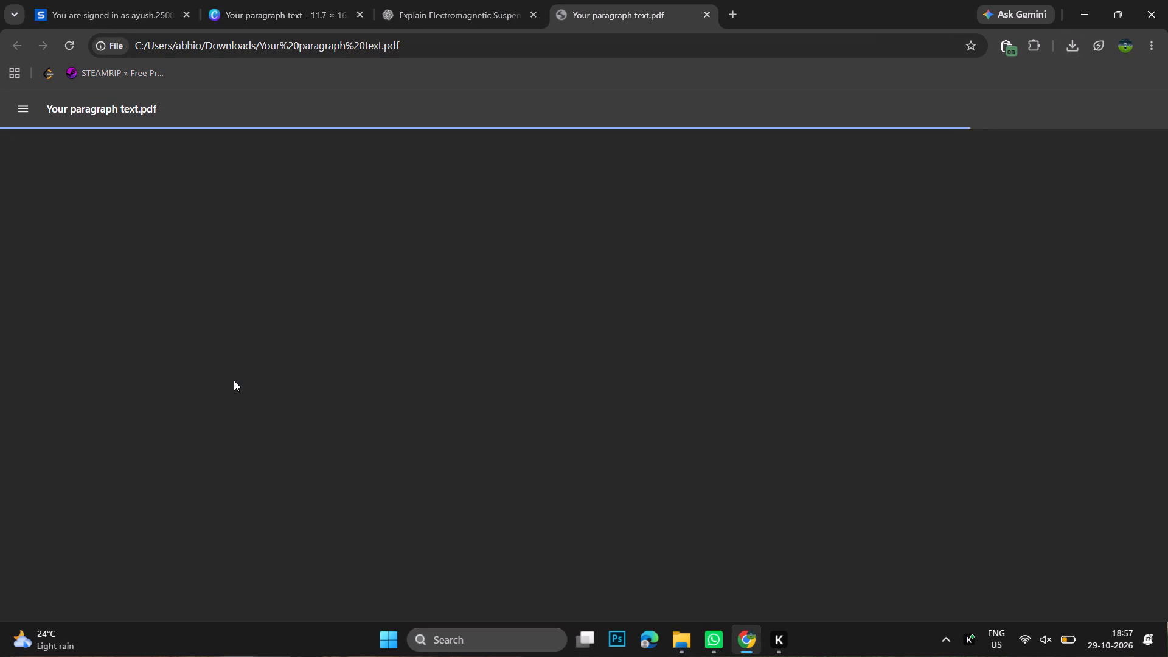
Inspect the exported poster PDF at several magnifications, checking the sharpness of the INNOTECH'26 logo, FLUX FORCE title and team ID.
{"action": "scroll", "coordinate": [609, 366], "scroll_direction": "down", "scroll_amount": 5}
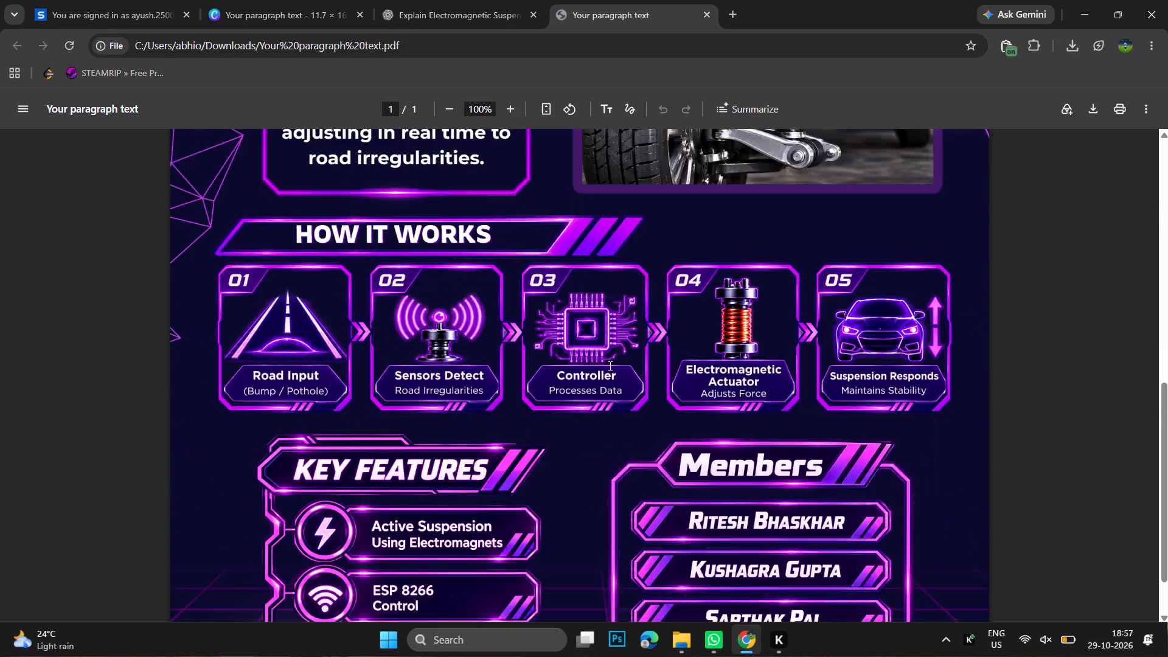
{"action": "scroll", "coordinate": [609, 366], "scroll_direction": "down", "scroll_amount": 1}
{"action": "scroll", "coordinate": [609, 366], "scroll_direction": "up", "scroll_amount": 5}
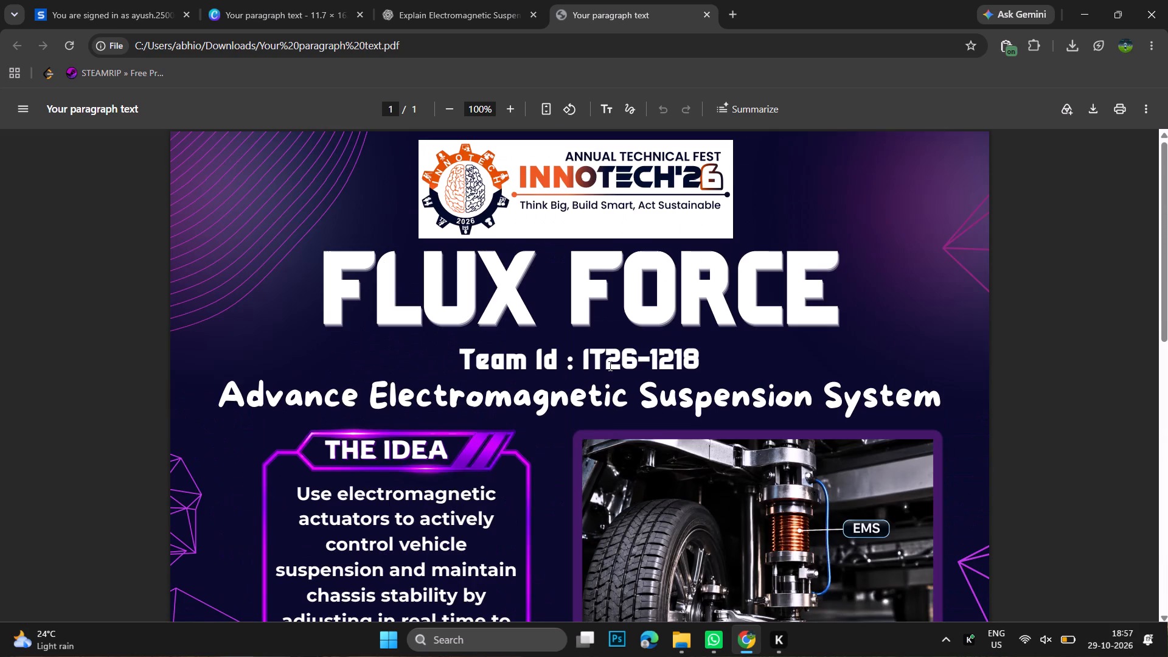
{"action": "scroll", "coordinate": [609, 366], "scroll_direction": "up", "scroll_amount": 1}
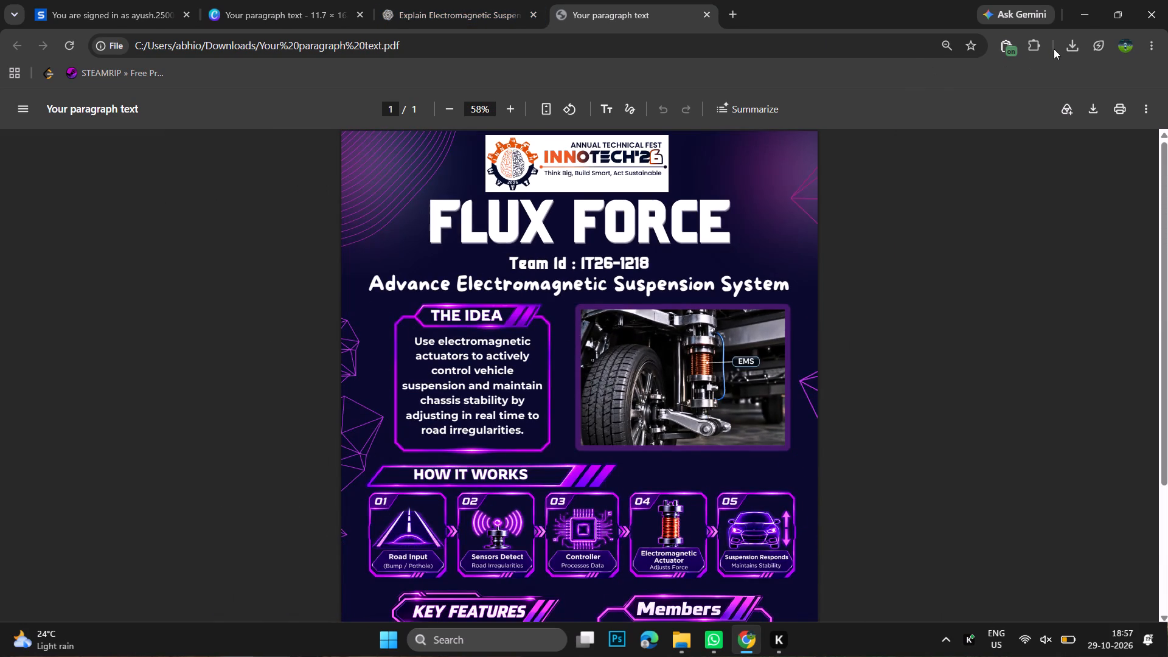
{"action": "left_click", "coordinate": [1066, 45]}
{"action": "left_click", "coordinate": [757, 235]}
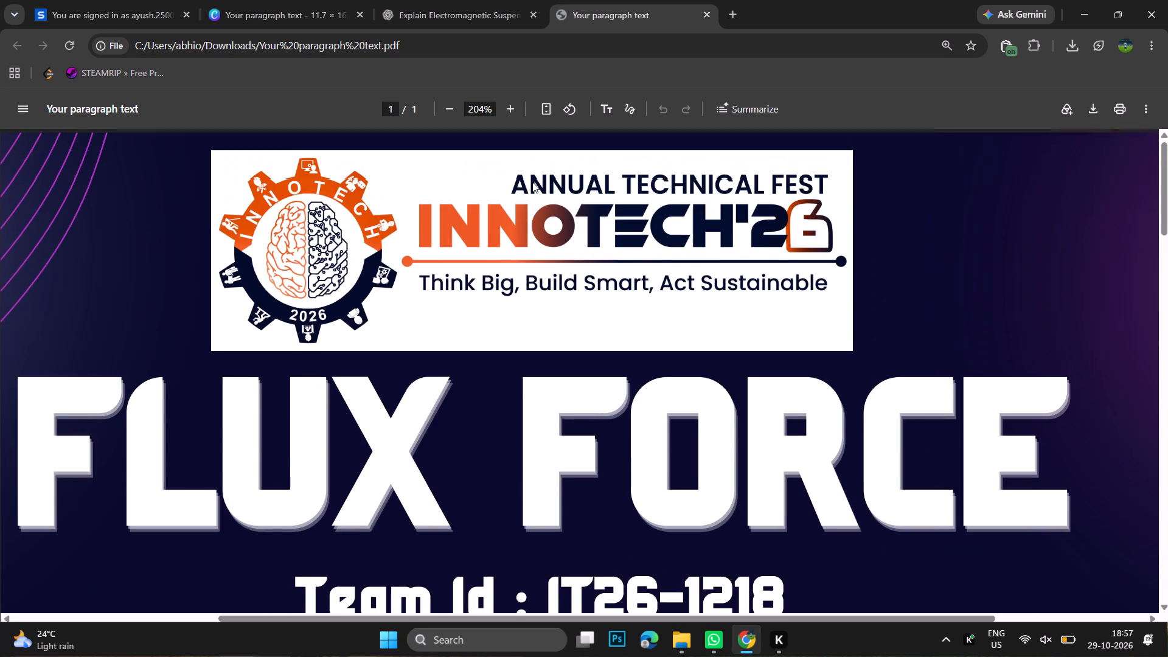
{"action": "scroll", "coordinate": [532, 182], "scroll_direction": "down", "scroll_amount": 1}
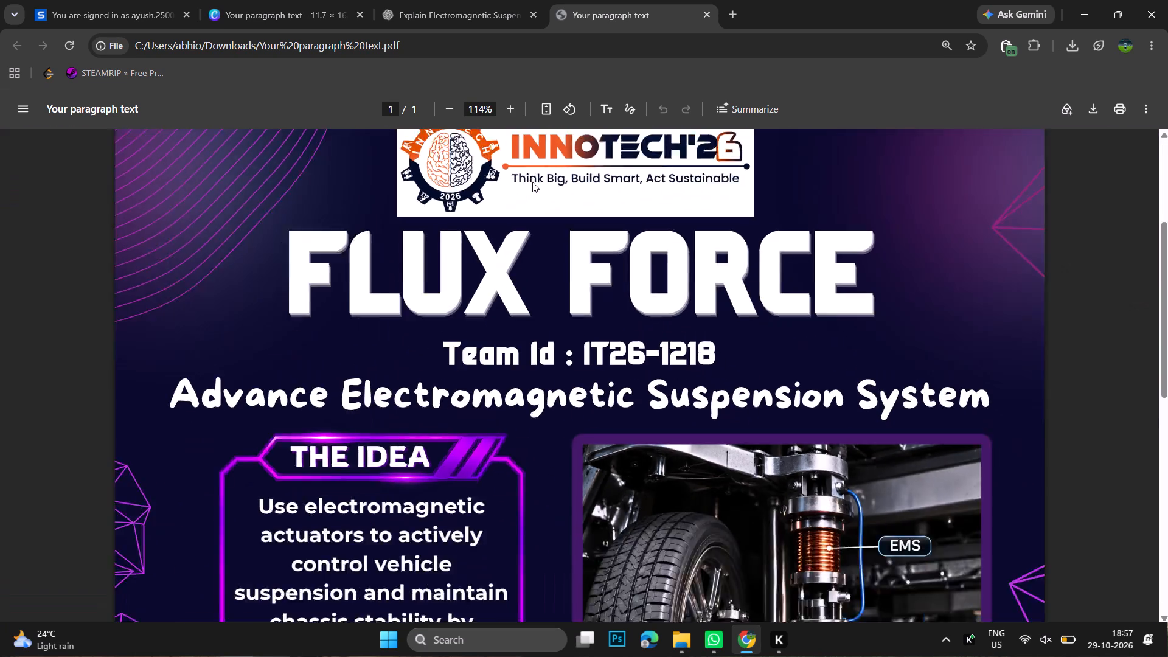
{"action": "scroll", "coordinate": [532, 182], "scroll_direction": "down", "scroll_amount": 1}
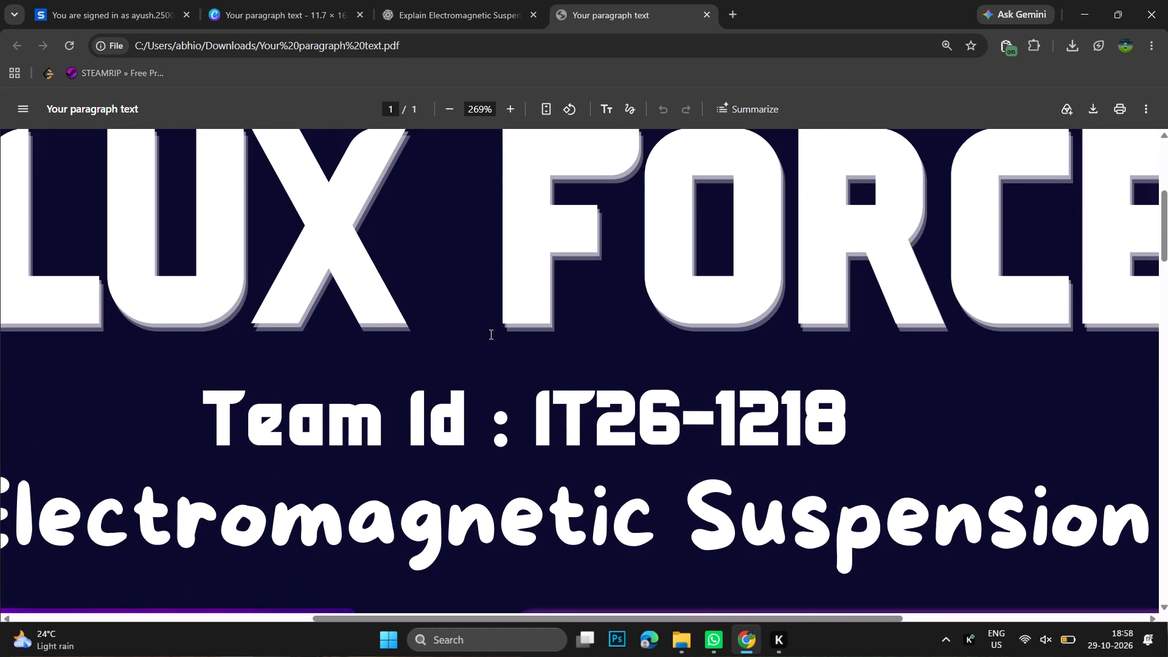
{"action": "scroll", "coordinate": [489, 338], "scroll_direction": "down", "scroll_amount": 2}
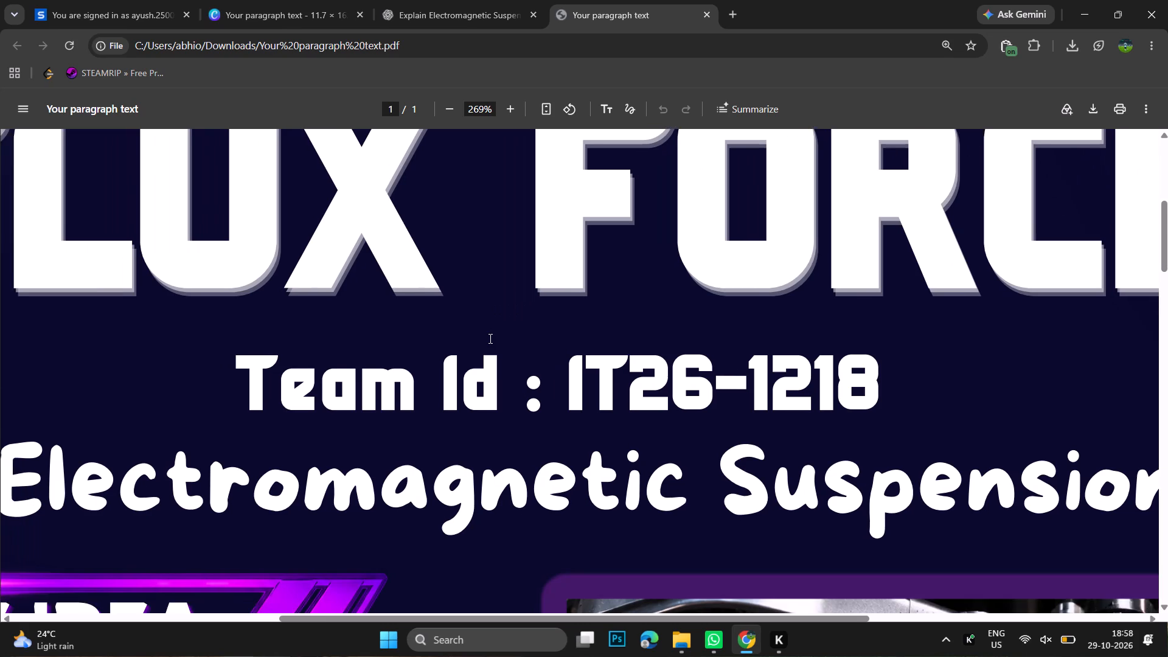
{"action": "scroll", "coordinate": [489, 338], "scroll_direction": "down", "scroll_amount": 1}
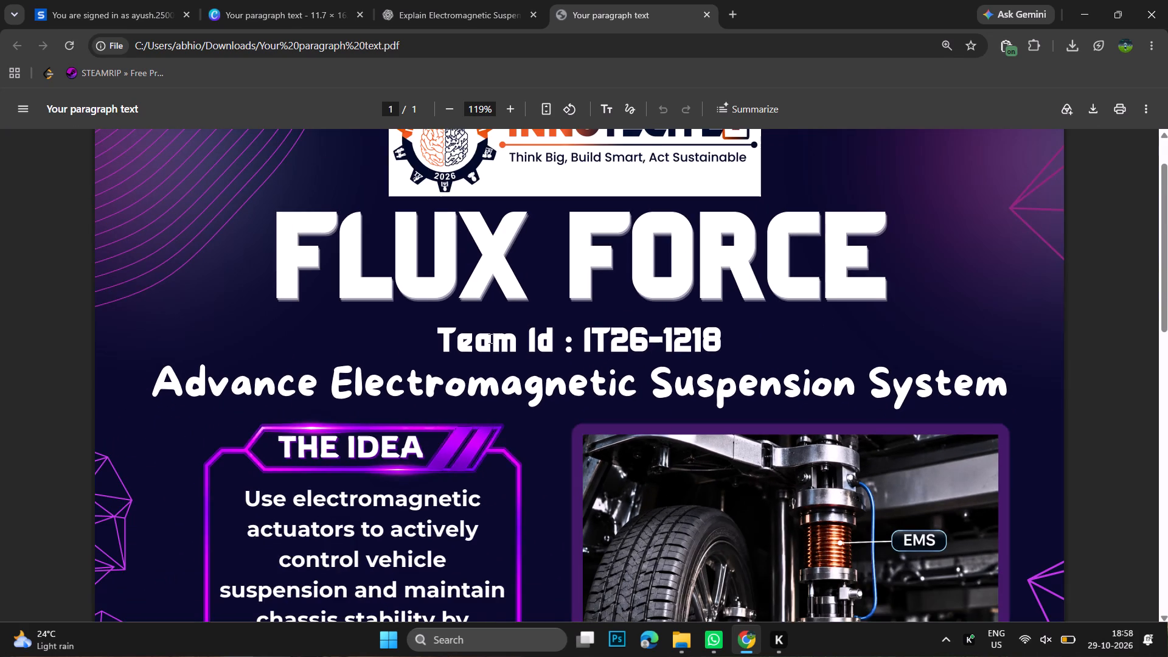
Review the rest of the PDF from The Idea through Key Features and Members, and compare the full page with the Canva design.
{"action": "scroll", "coordinate": [489, 338], "scroll_direction": "down", "scroll_amount": 3}
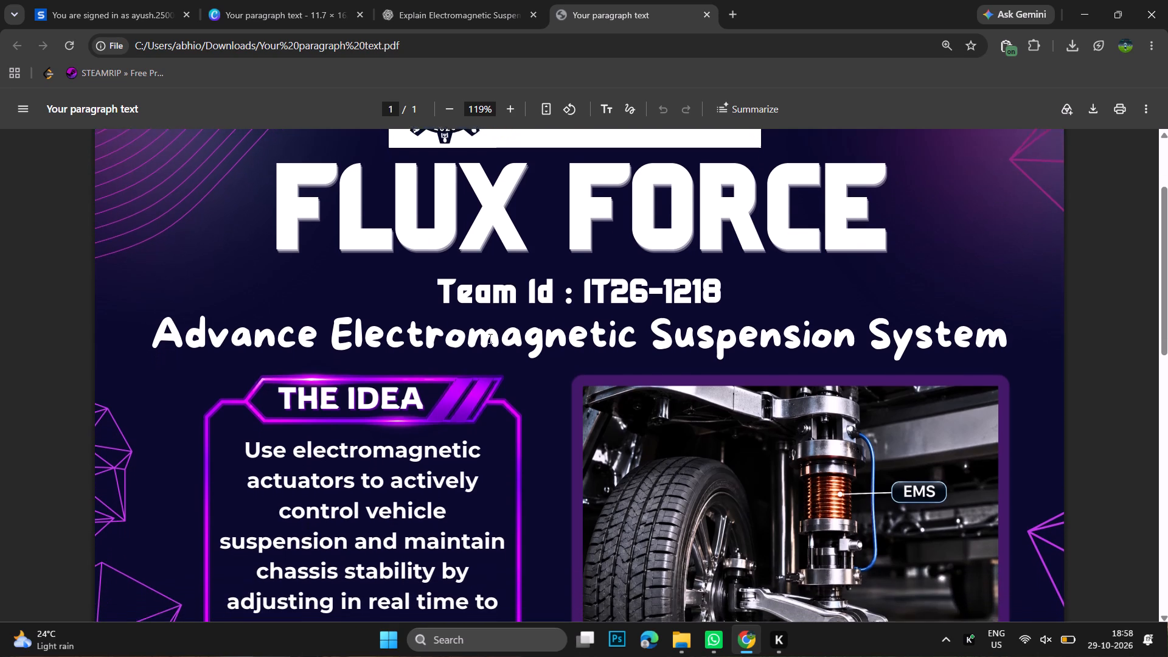
{"action": "scroll", "coordinate": [489, 338], "scroll_direction": "down", "scroll_amount": 2}
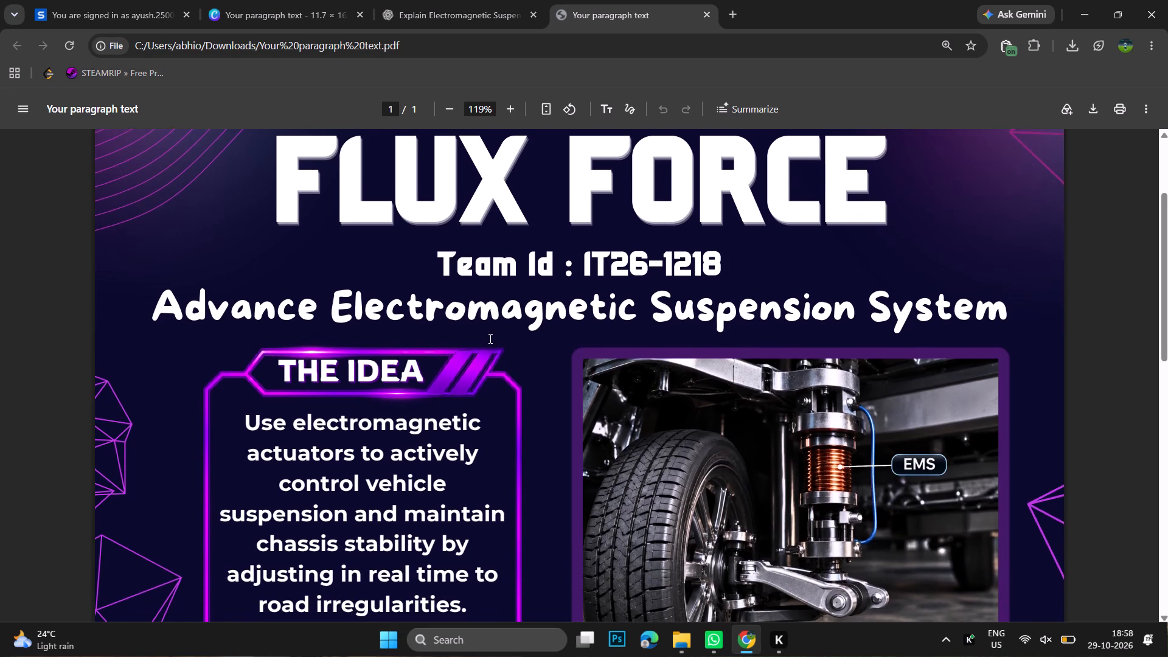
{"action": "scroll", "coordinate": [489, 338], "scroll_direction": "down", "scroll_amount": 2}
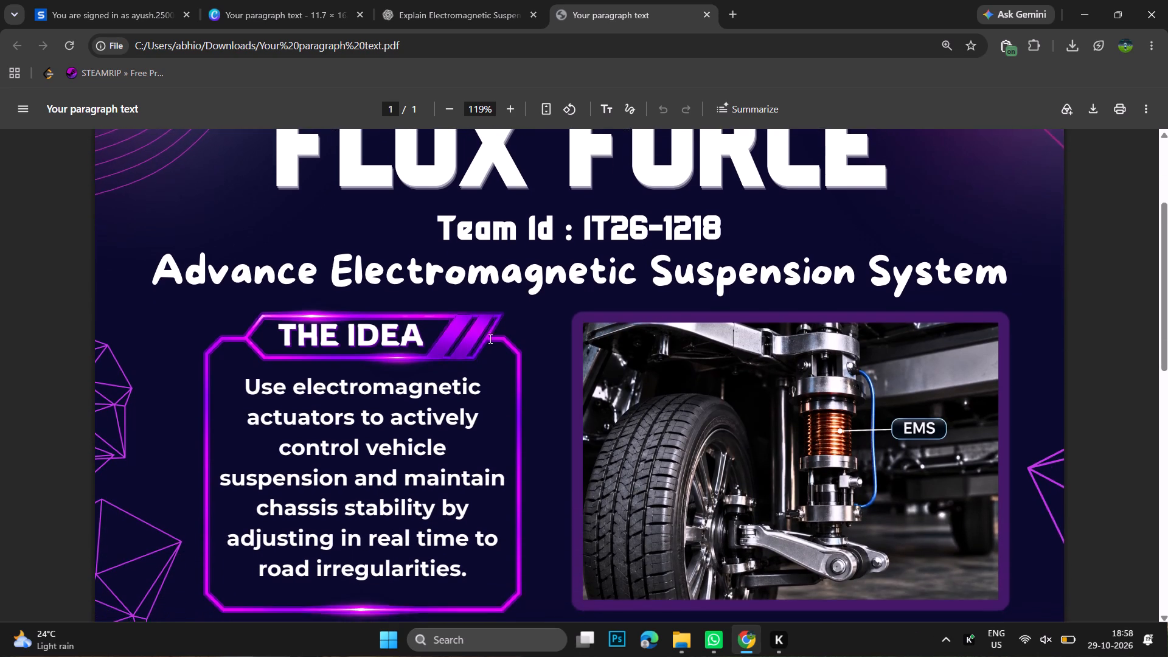
{"action": "scroll", "coordinate": [489, 338], "scroll_direction": "down", "scroll_amount": 4}
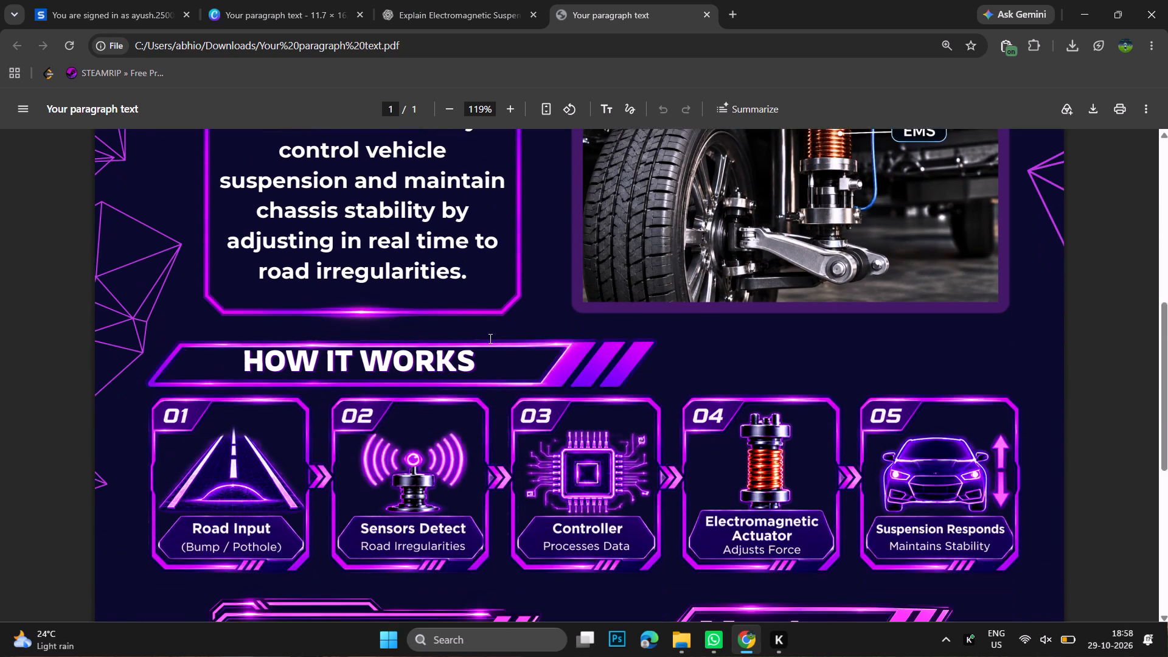
{"action": "scroll", "coordinate": [489, 338], "scroll_direction": "down", "scroll_amount": 3}
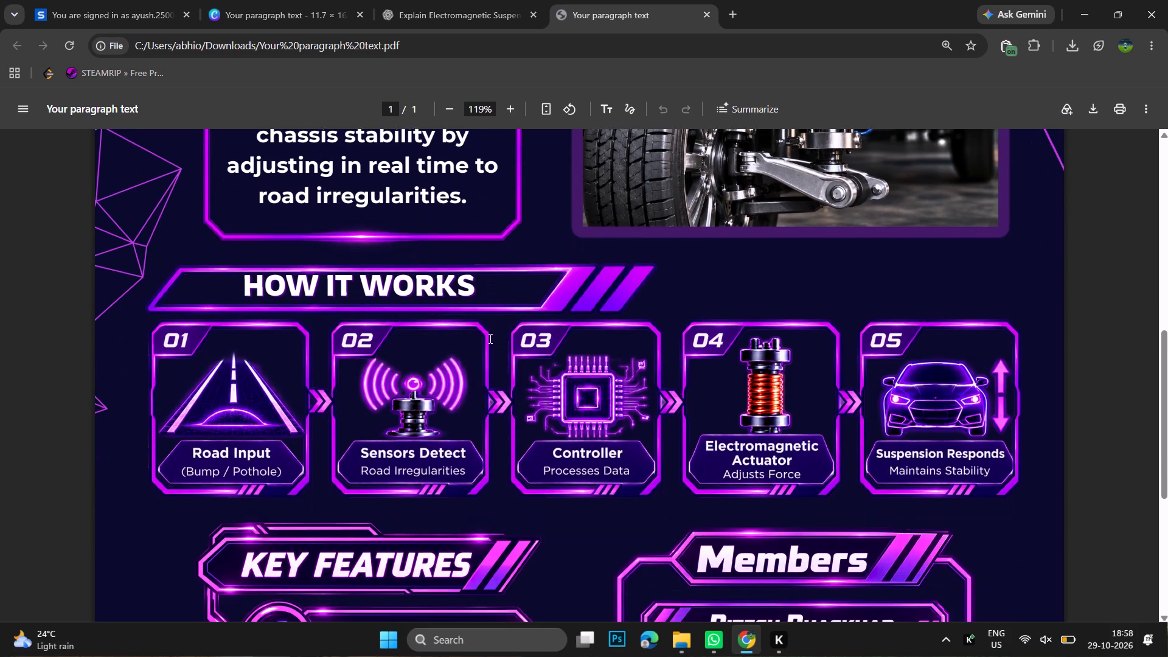
{"action": "scroll", "coordinate": [489, 338], "scroll_direction": "down", "scroll_amount": 4}
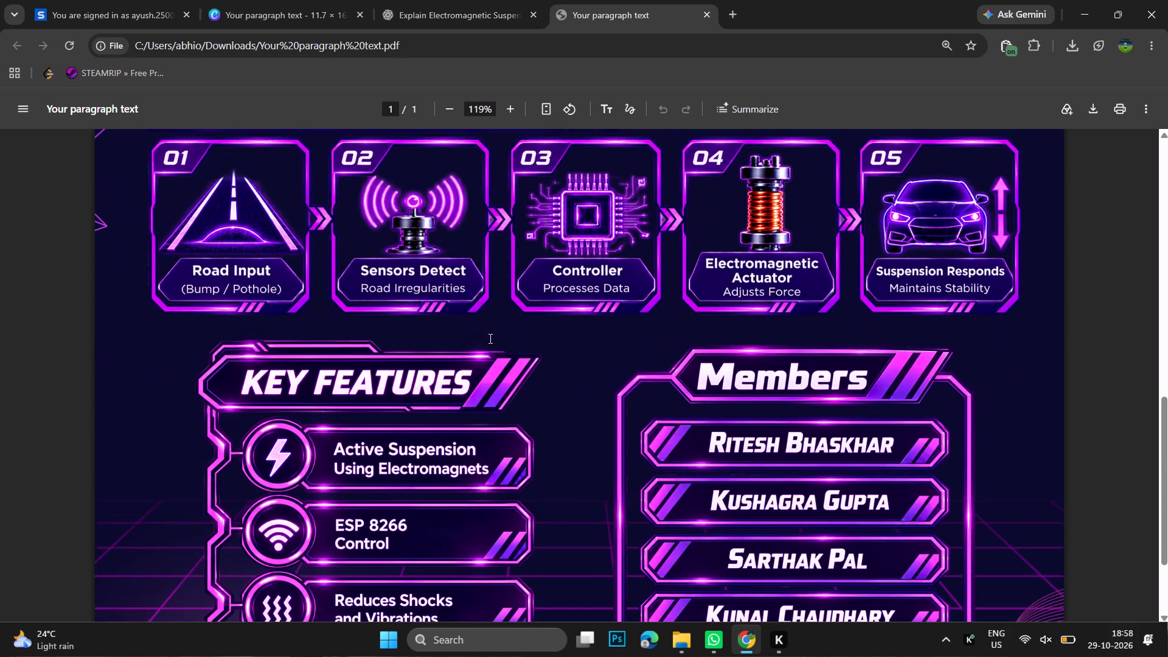
{"action": "scroll", "coordinate": [489, 338], "scroll_direction": "down", "scroll_amount": 1}
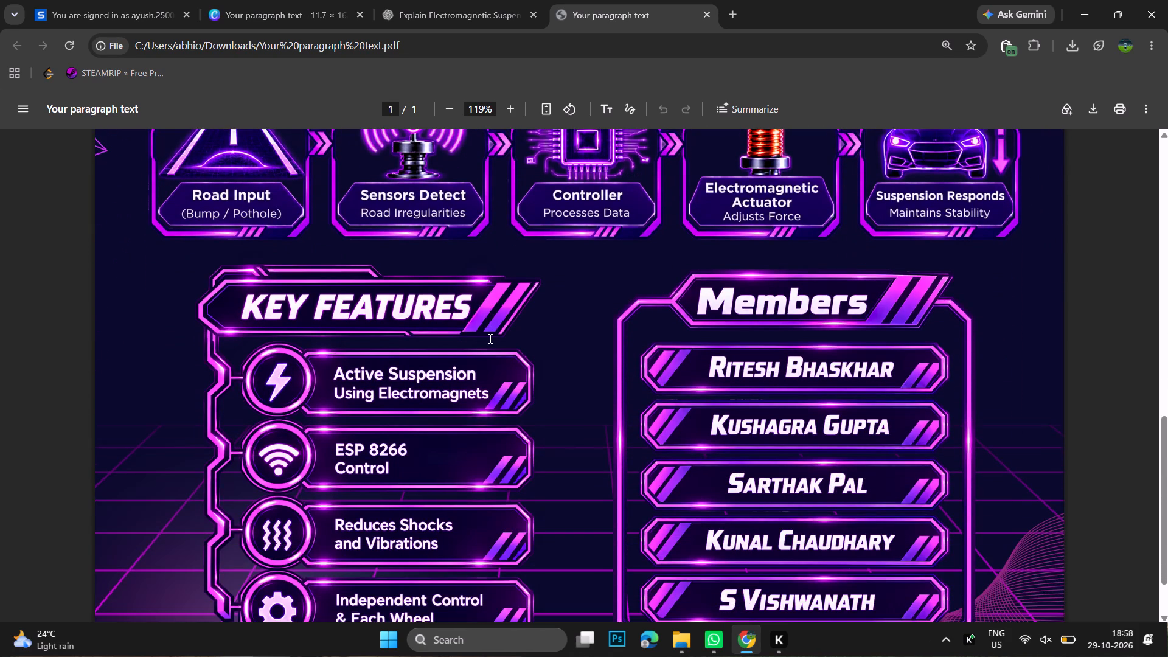
{"action": "scroll", "coordinate": [489, 338], "scroll_direction": "down", "scroll_amount": 1}
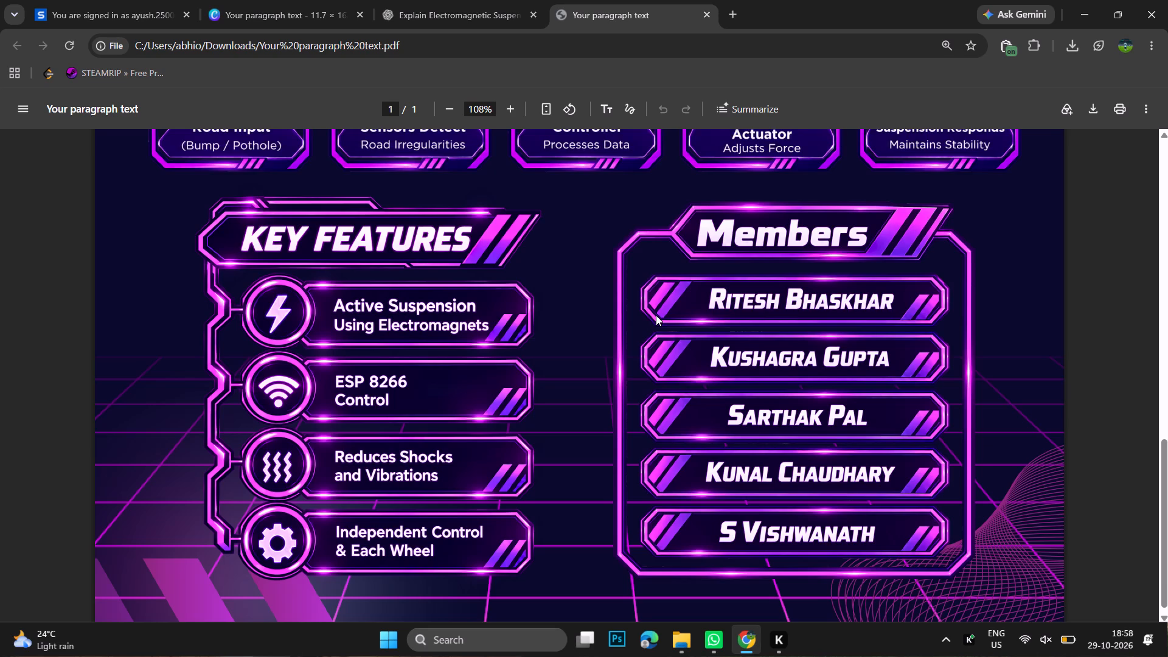
{"action": "scroll", "coordinate": [656, 315], "scroll_direction": "up", "scroll_amount": 3}
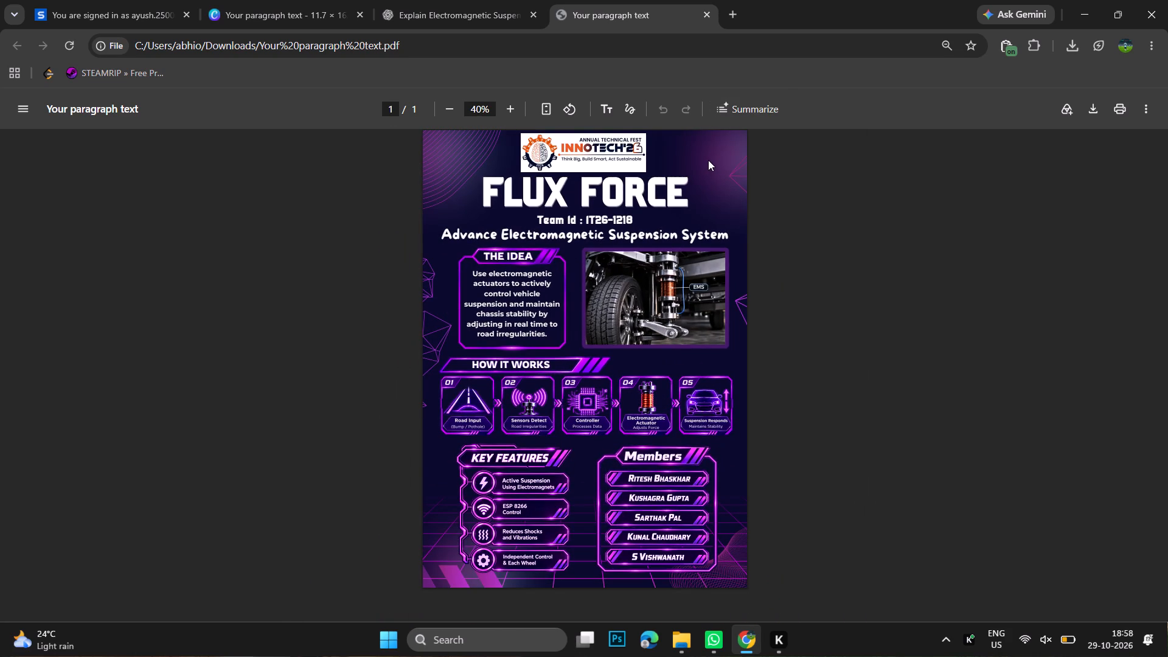
{"action": "left_click", "coordinate": [292, 0]}
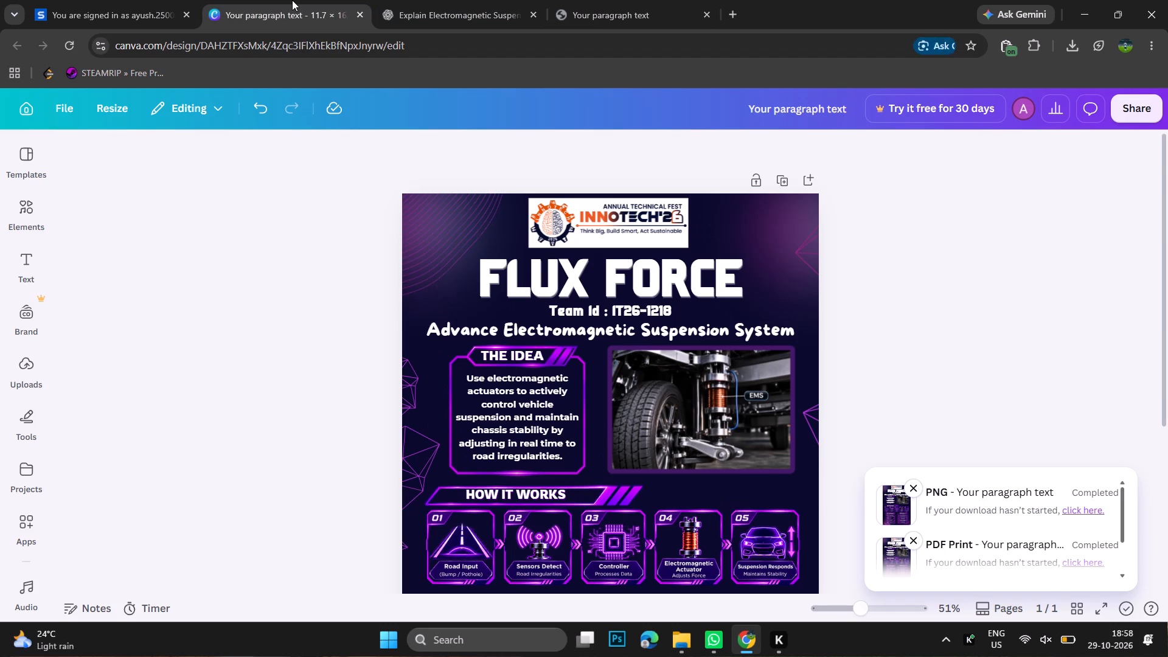
{"action": "left_click", "coordinate": [634, 0]}
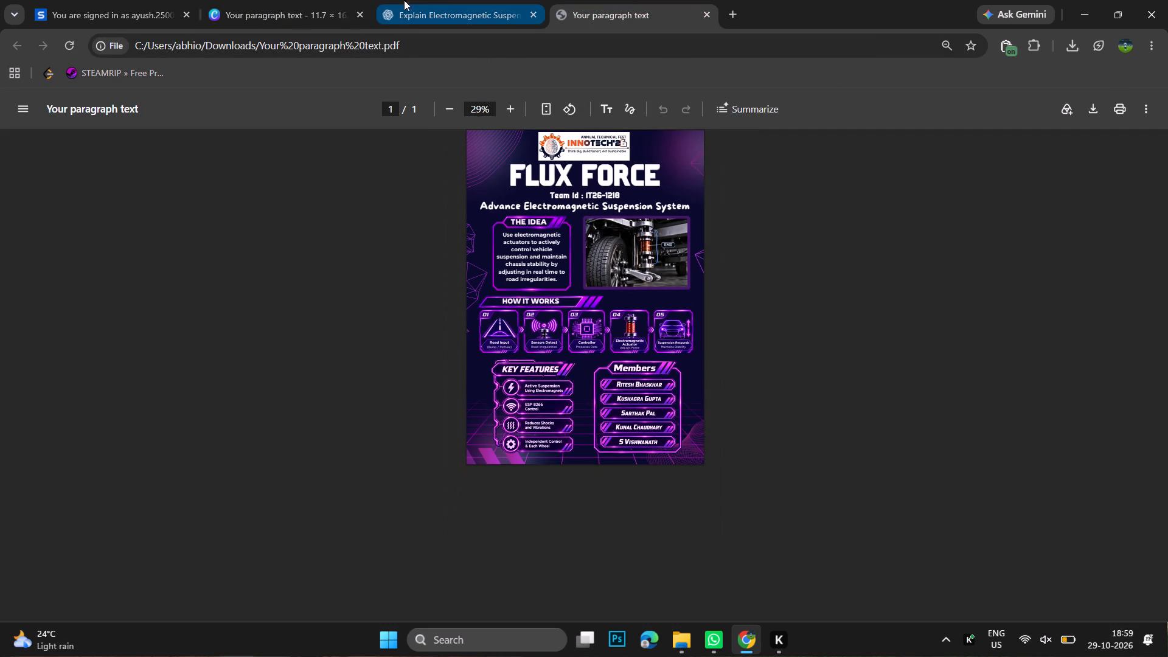
Return to the Canva design and add a text box reading 69 with font size 150.
{"action": "left_click", "coordinate": [325, 0]}
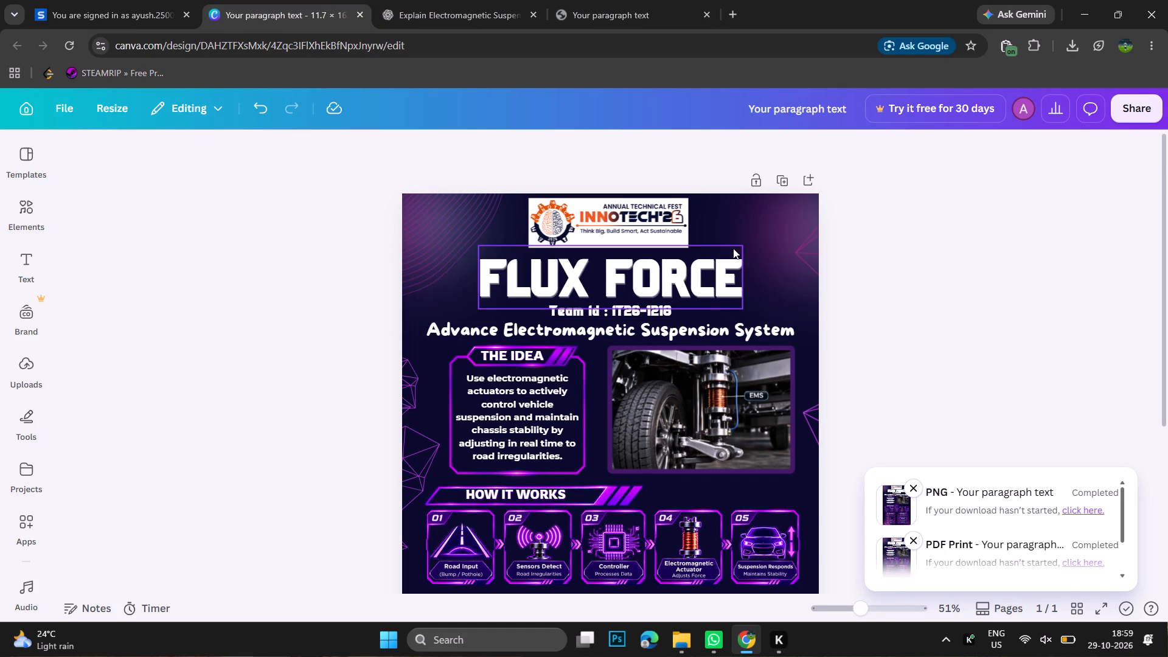
{"action": "left_click", "coordinate": [30, 262]}
{"action": "left_click", "coordinate": [169, 198]}
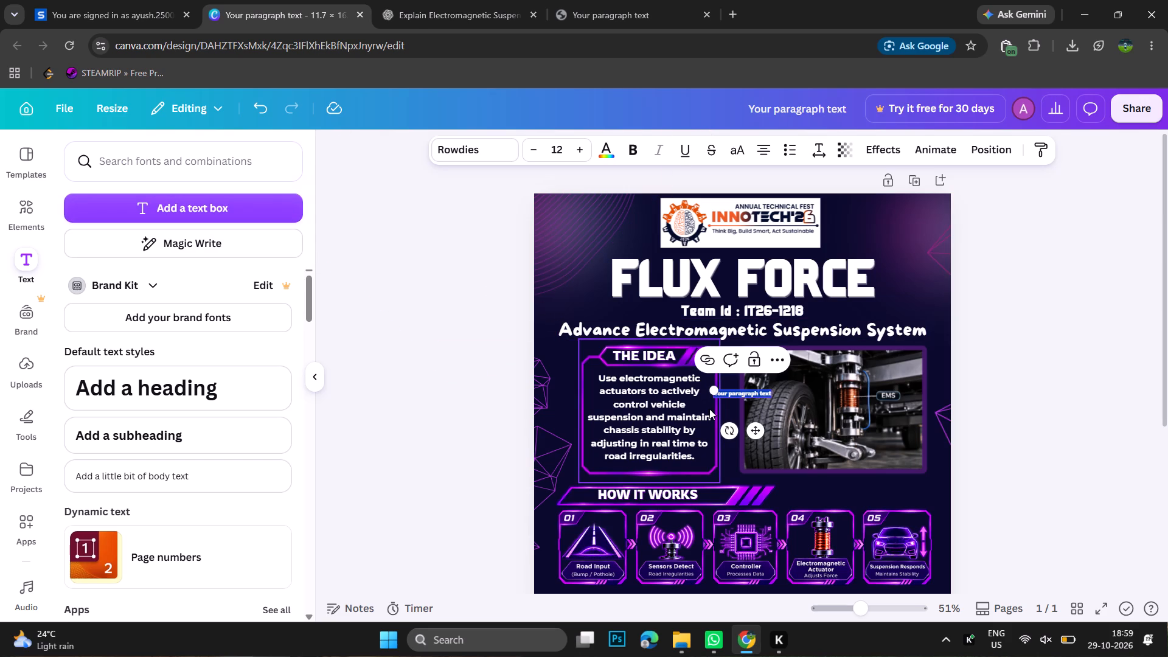
{"action": "type", "text": "69"}
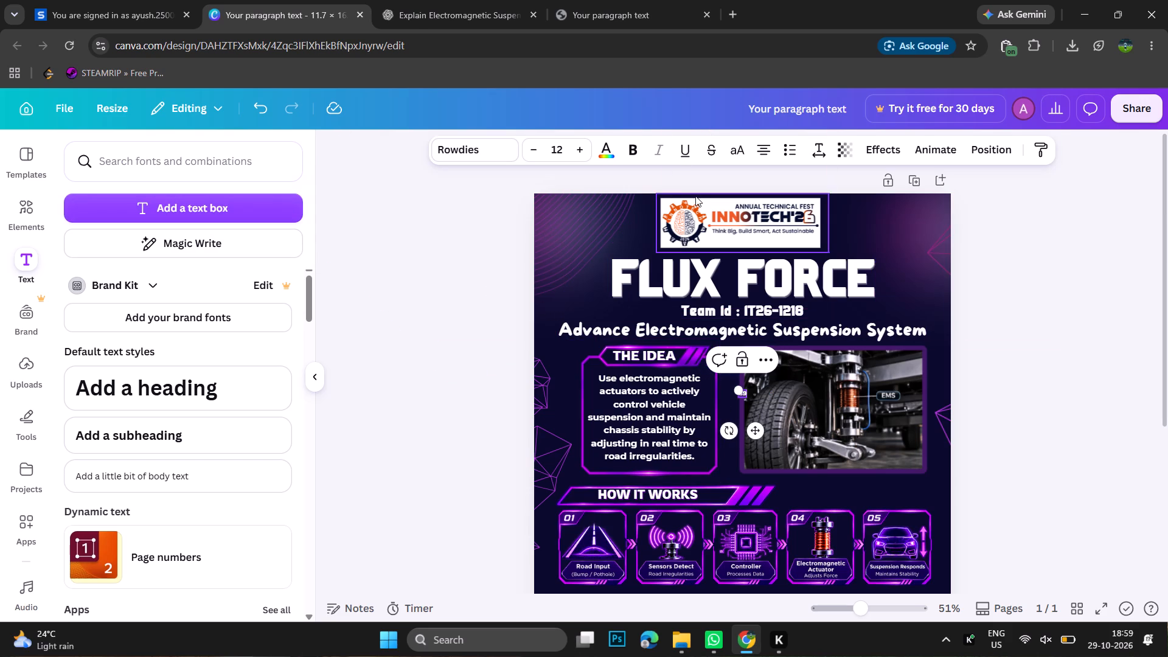
{"action": "left_click", "coordinate": [568, 144]}
{"action": "type", "text": "150"}
{"action": "key", "text": "Return"}
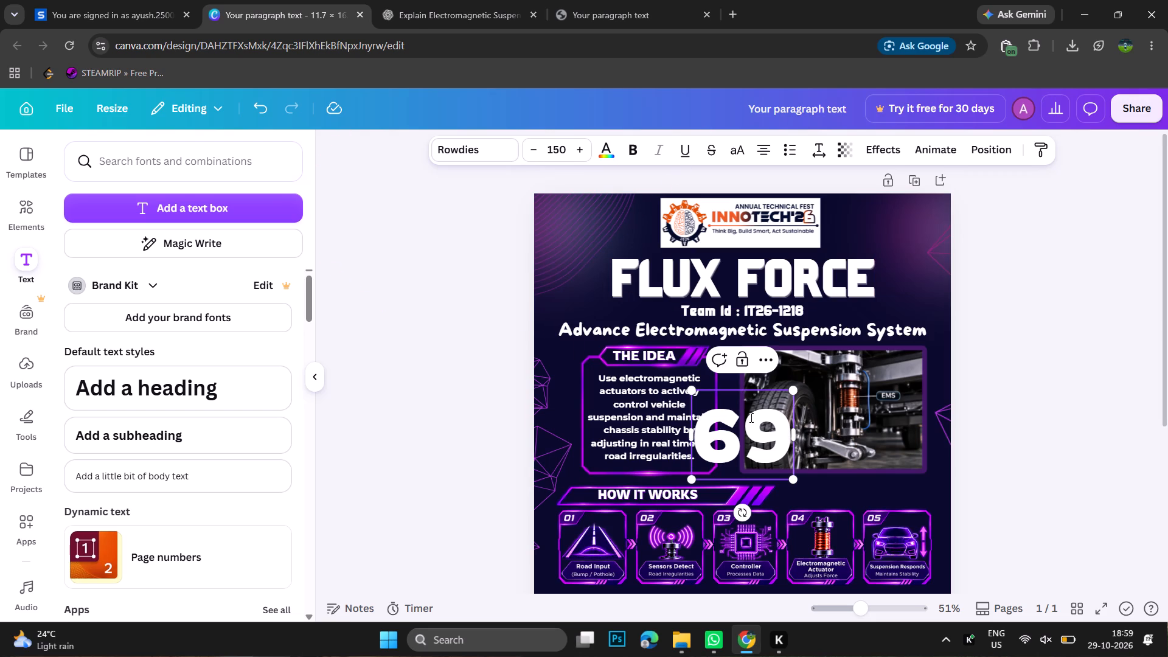
Move the 69 text box to the poster's upper-left corner, beside the INNOTECH'26 logo.
{"action": "left_click_drag", "start_coordinate": [754, 423], "coordinate": [707, 358]}
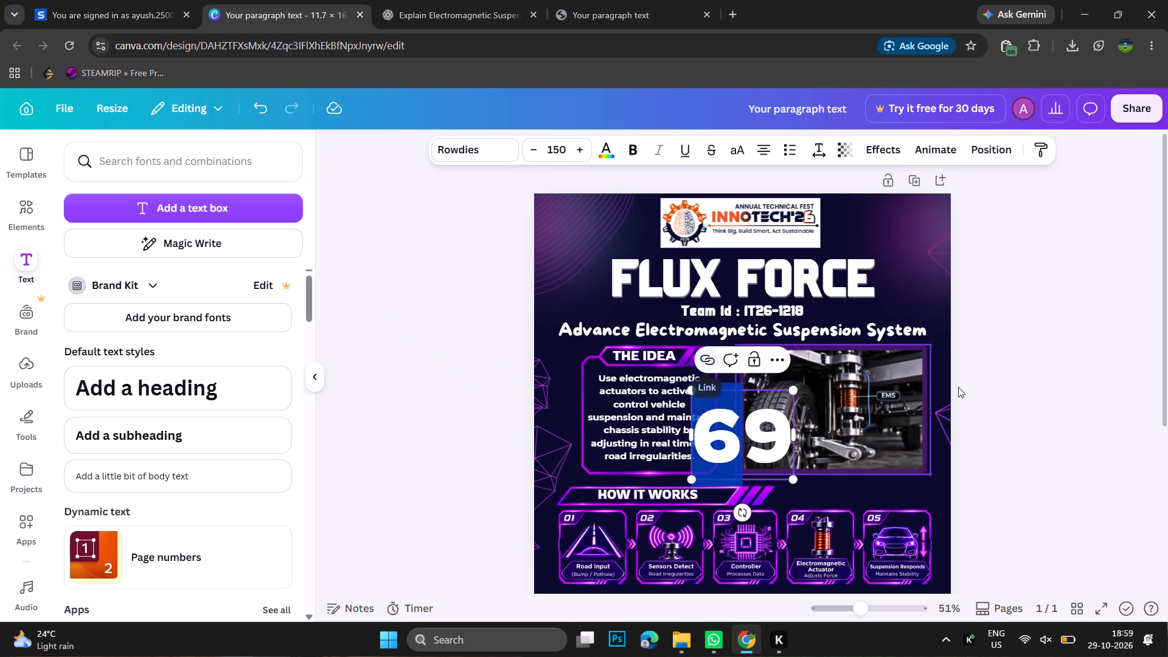
{"action": "left_click", "coordinate": [1060, 363]}
{"action": "left_click", "coordinate": [760, 432]}
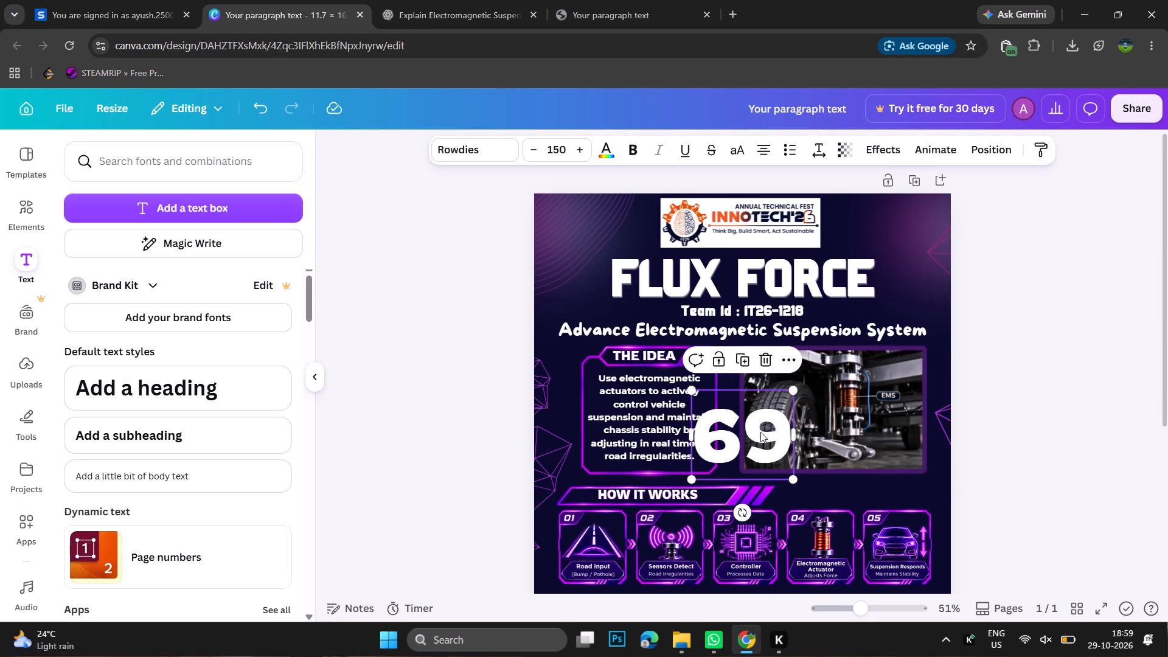
{"action": "left_click_drag", "start_coordinate": [749, 439], "coordinate": [730, 412]}
{"action": "left_click_drag", "start_coordinate": [730, 412], "coordinate": [596, 248]}
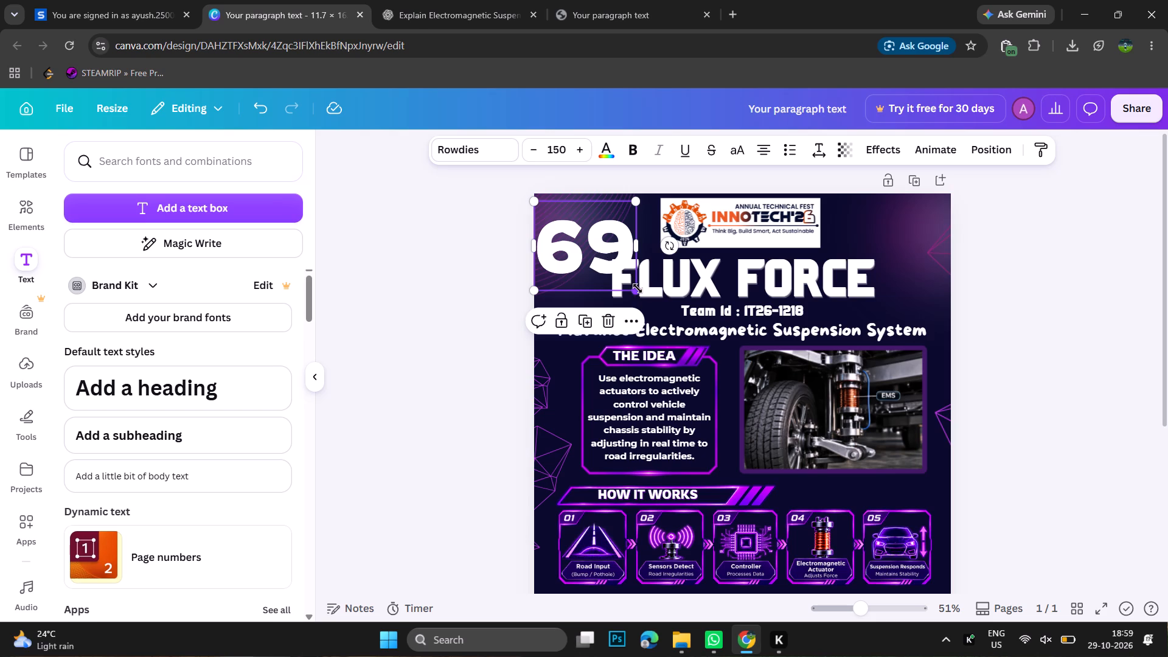
Scale the 69 text down to a font size of about 66.8 and inset it slightly from the poster's upper-left corner.
{"action": "left_click_drag", "start_coordinate": [638, 288], "coordinate": [583, 257]}
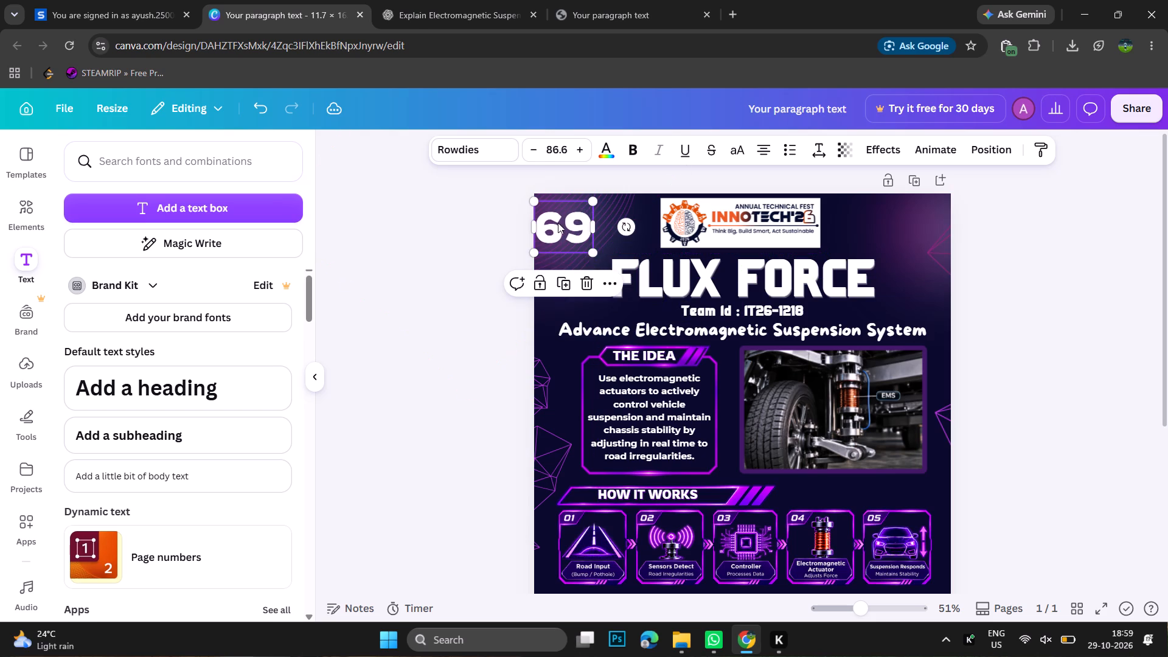
{"action": "left_click_drag", "start_coordinate": [557, 223], "coordinate": [563, 223]}
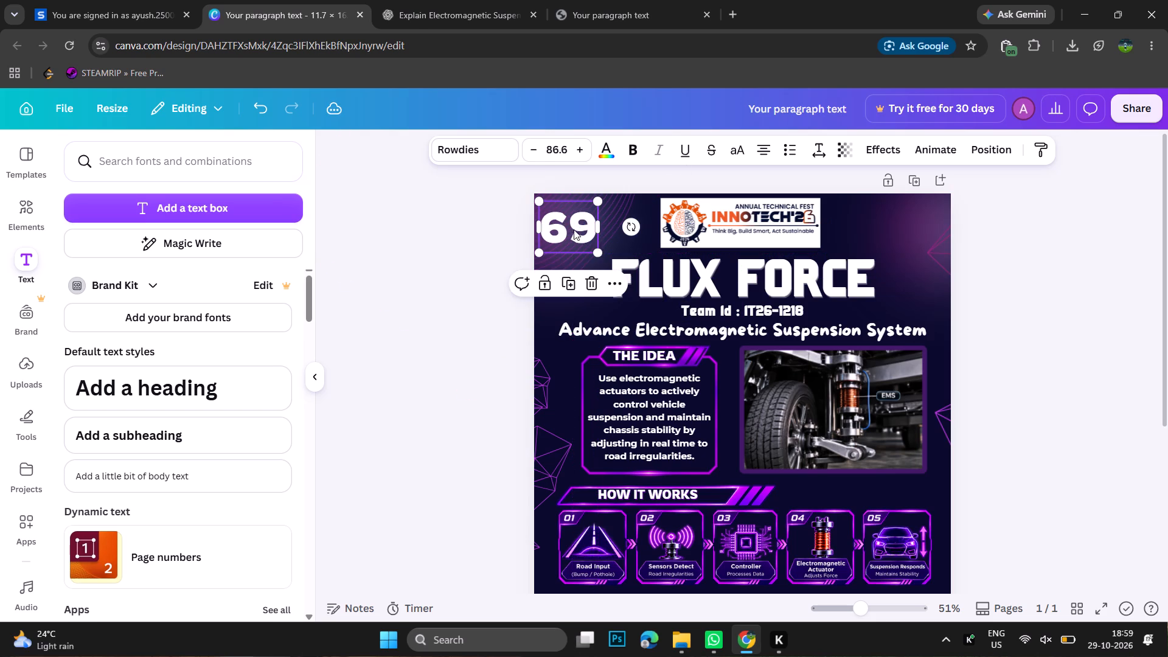
{"action": "left_click_drag", "start_coordinate": [598, 252], "coordinate": [575, 237]}
{"action": "left_click_drag", "start_coordinate": [564, 221], "coordinate": [570, 224]}
{"action": "left_click_drag", "start_coordinate": [587, 241], "coordinate": [589, 242]}
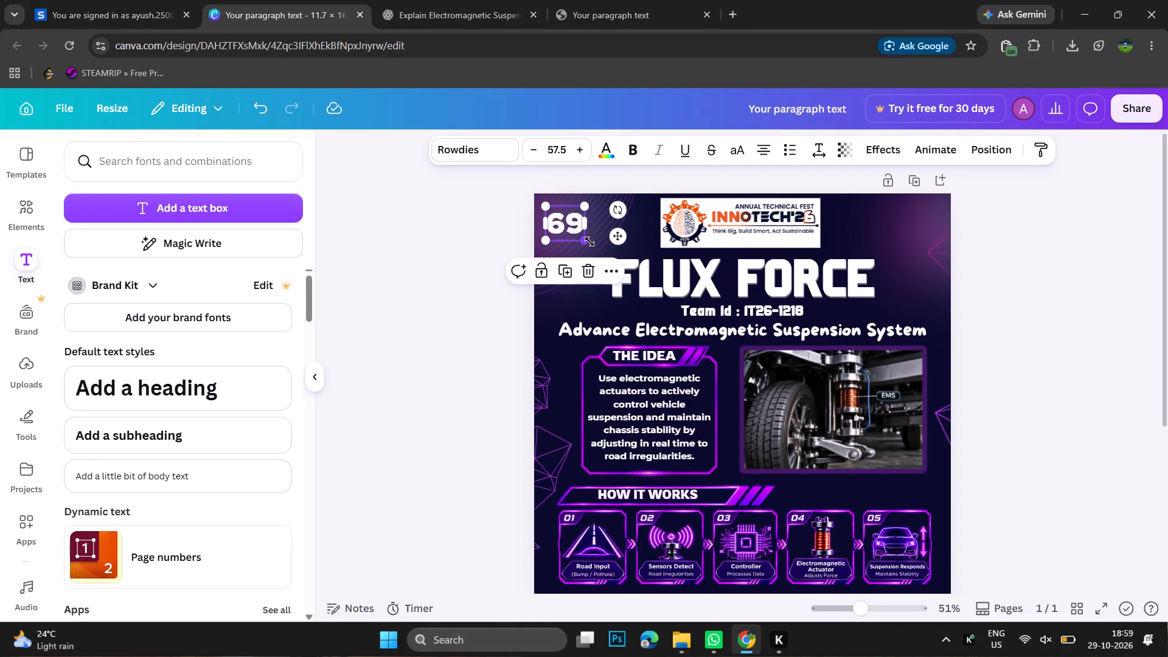
{"action": "left_click_drag", "start_coordinate": [589, 242], "coordinate": [595, 243]}
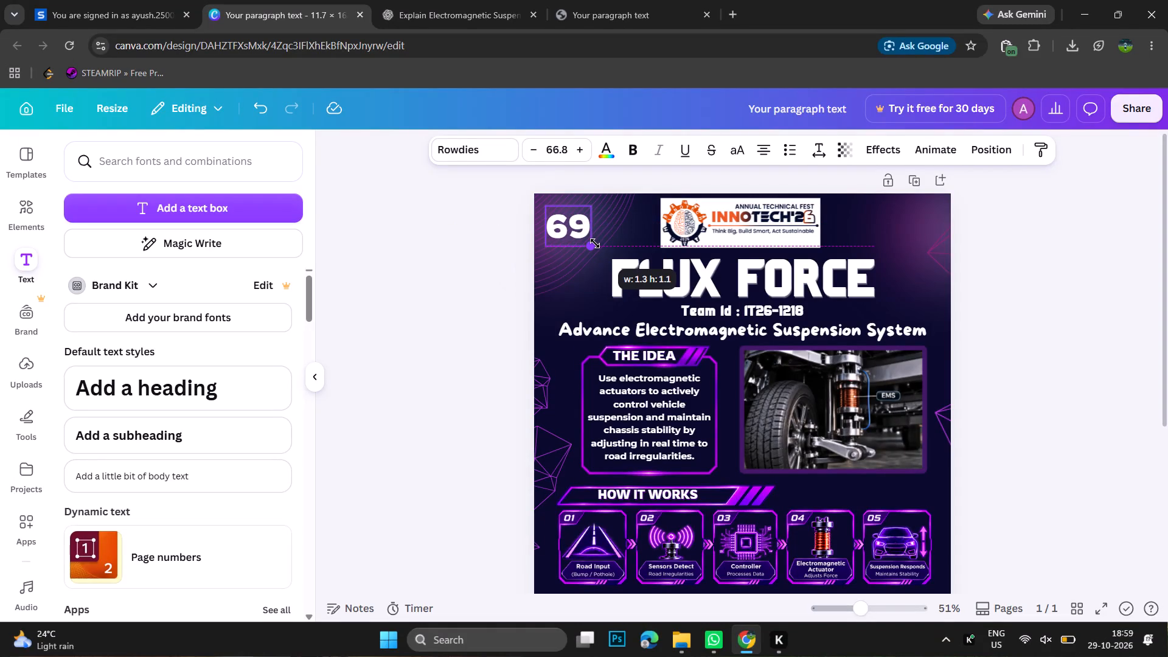
{"action": "left_click_drag", "start_coordinate": [595, 243], "coordinate": [594, 243]}
{"action": "left_click", "coordinate": [495, 238]}
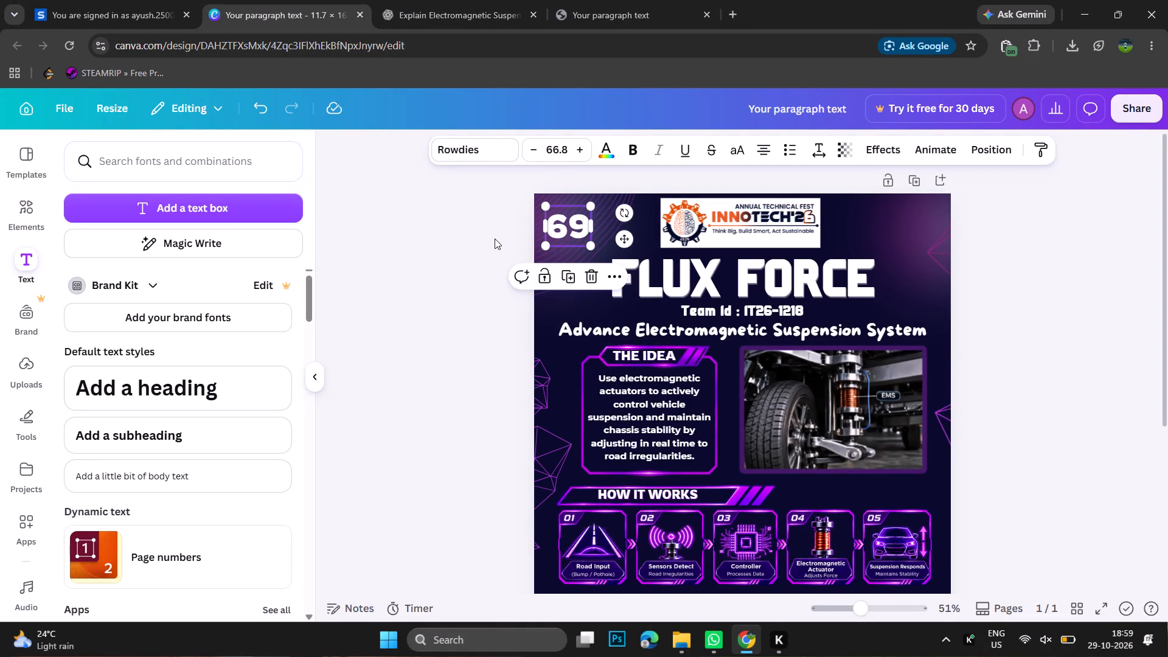
Add a text box reading STALL NO with font size 60.
{"action": "left_click", "coordinate": [236, 204]}
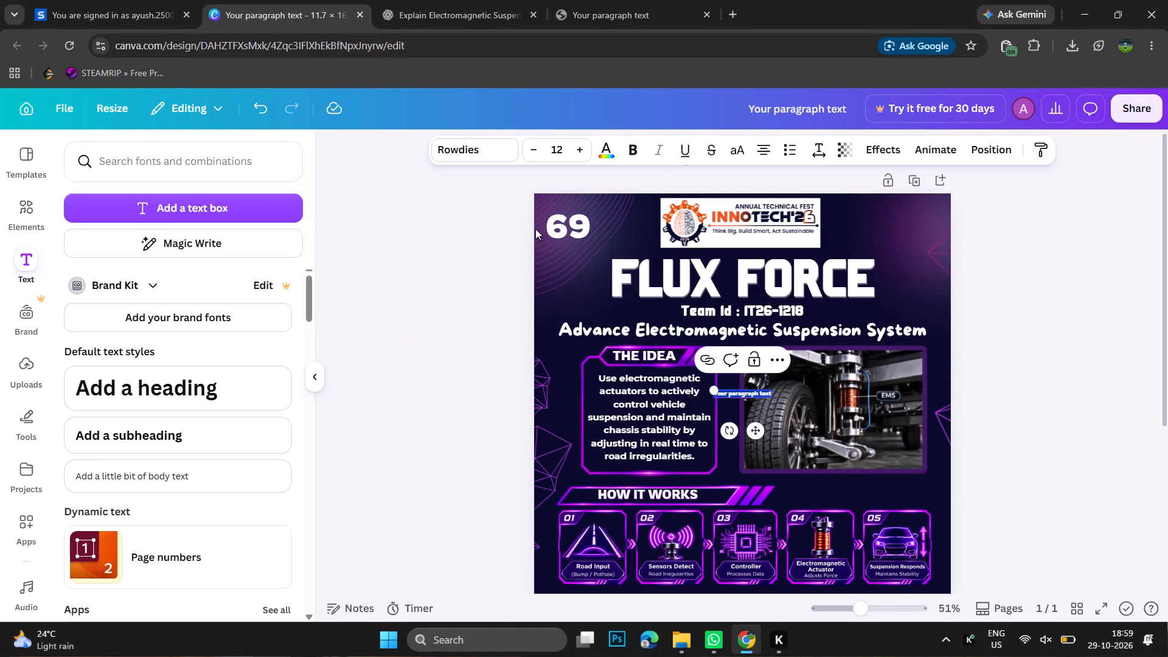
{"action": "type", "text": "Te"}
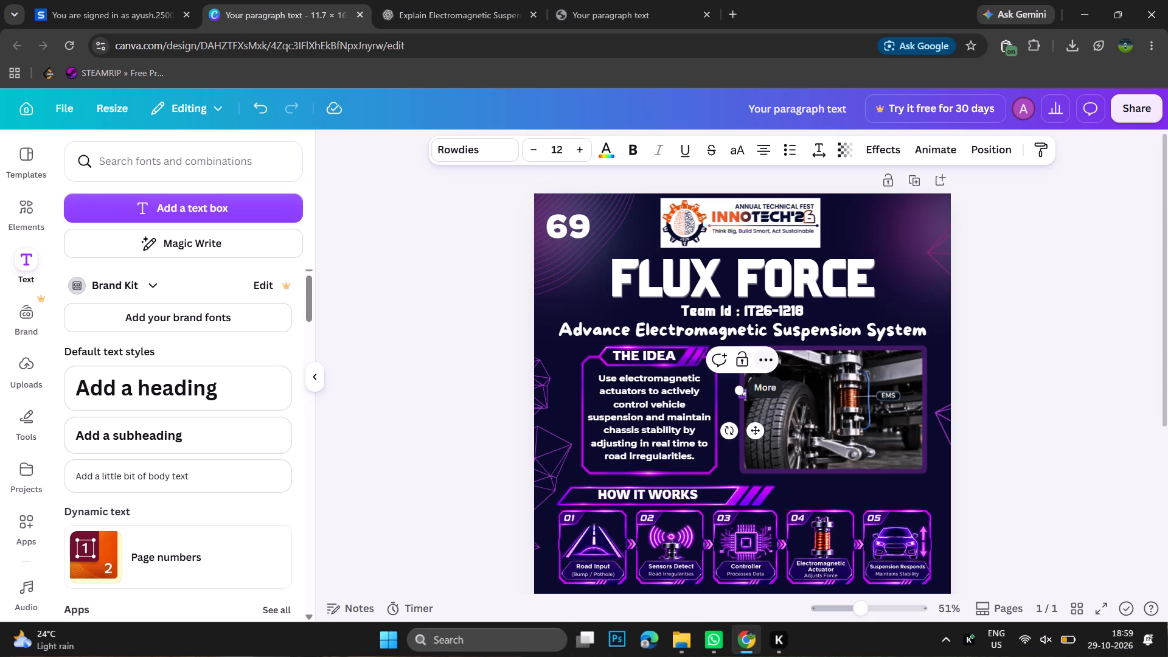
{"action": "key", "text": "shift+BackSpace"}
{"action": "type", "text": "STALL NO"}
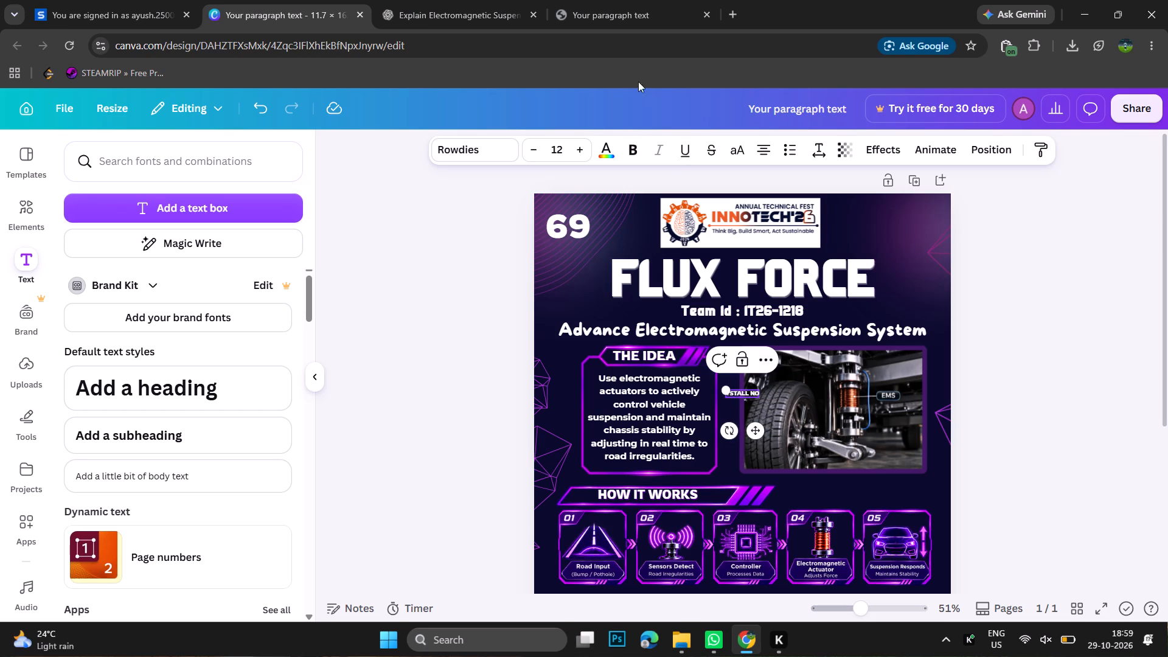
{"action": "left_click", "coordinate": [560, 146]}
{"action": "left_click", "coordinate": [560, 146]}
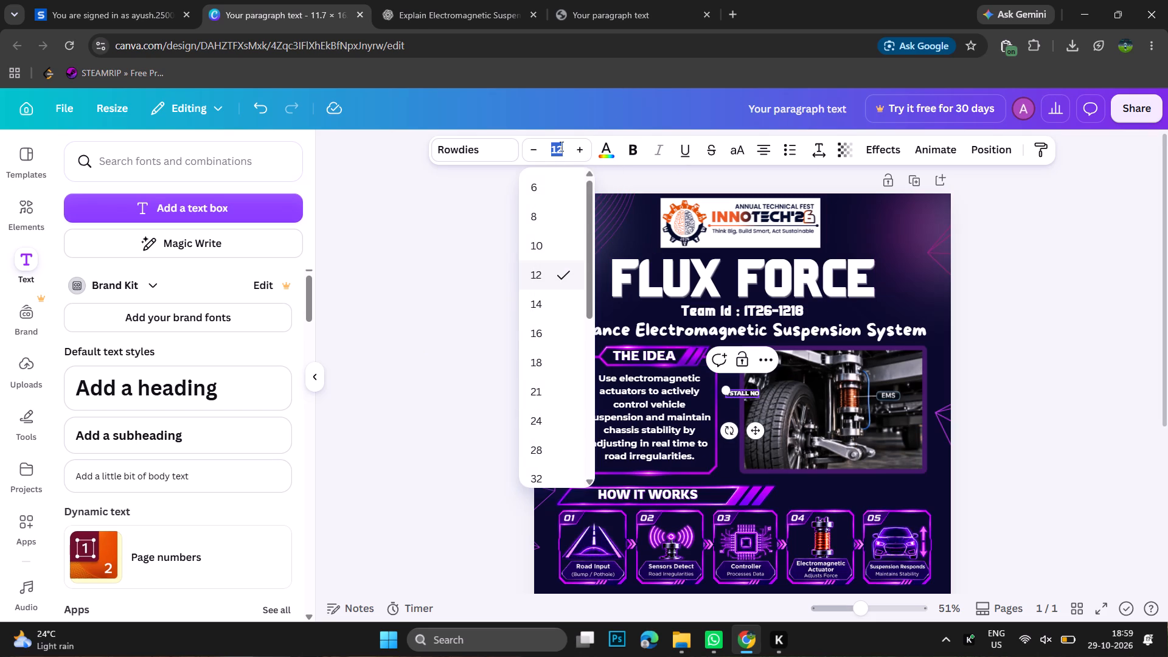
{"action": "type", "text": "60"}
{"action": "key", "text": "Return"}
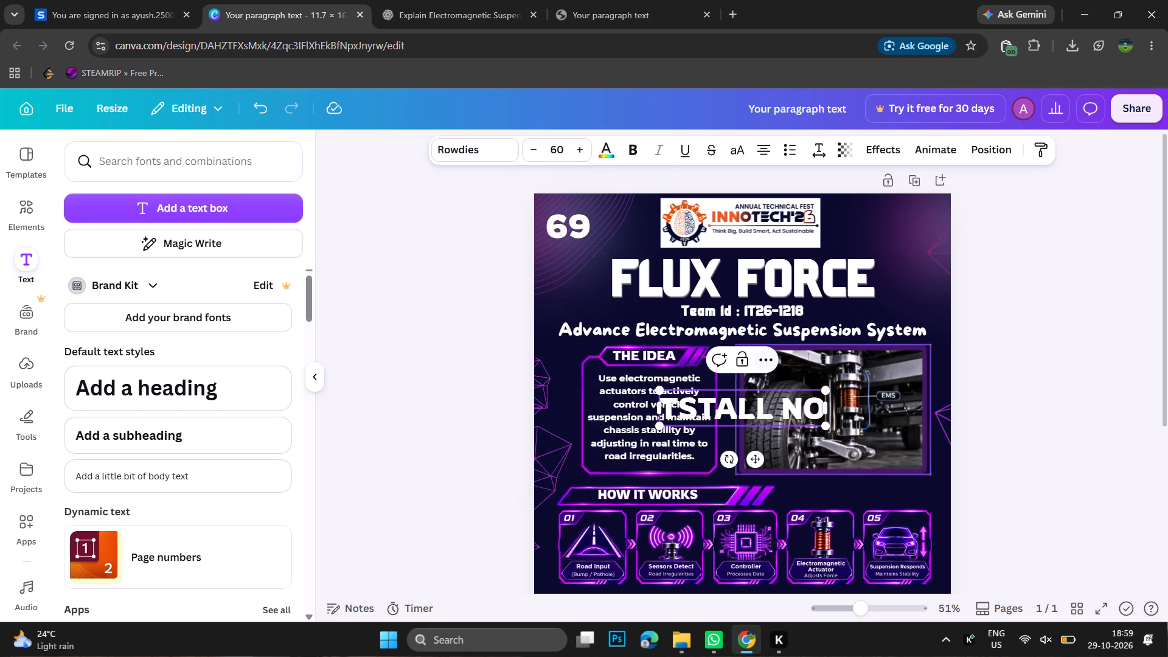
{"action": "left_click_drag", "start_coordinate": [755, 420], "coordinate": [716, 431]}
{"action": "left_click", "coordinate": [678, 412]}
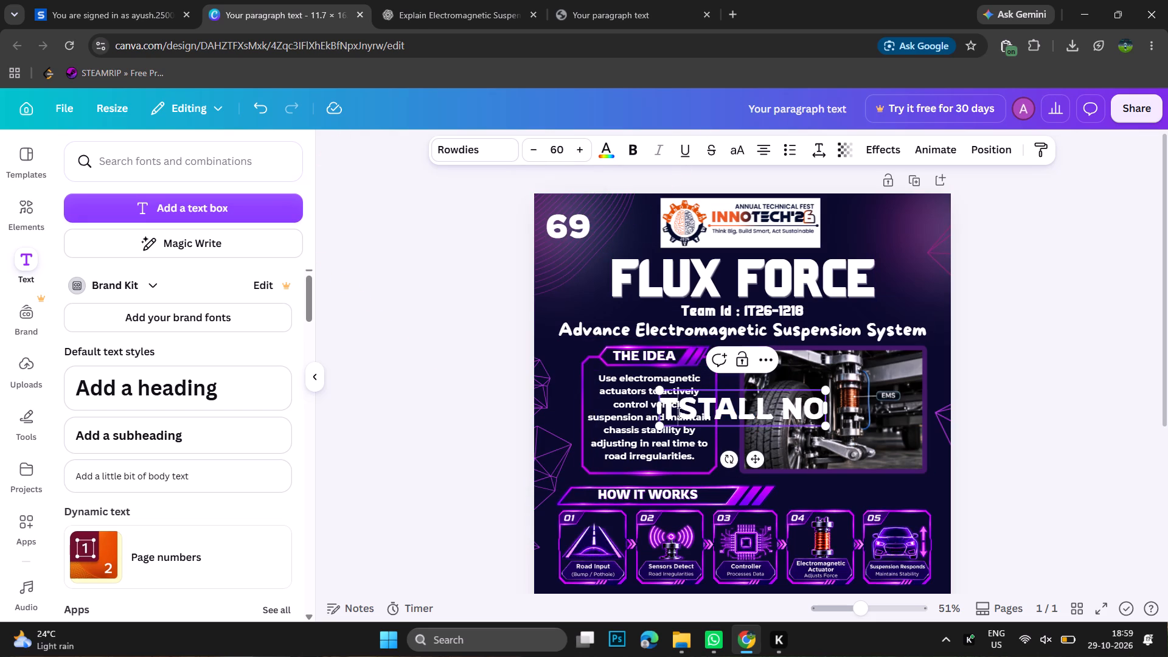
{"action": "key", "text": "BackSpace"}
Move the STALL NO text to the poster's upper-left corner above the 69, with font size 20.
{"action": "left_click_drag", "start_coordinate": [756, 457], "coordinate": [746, 441]}
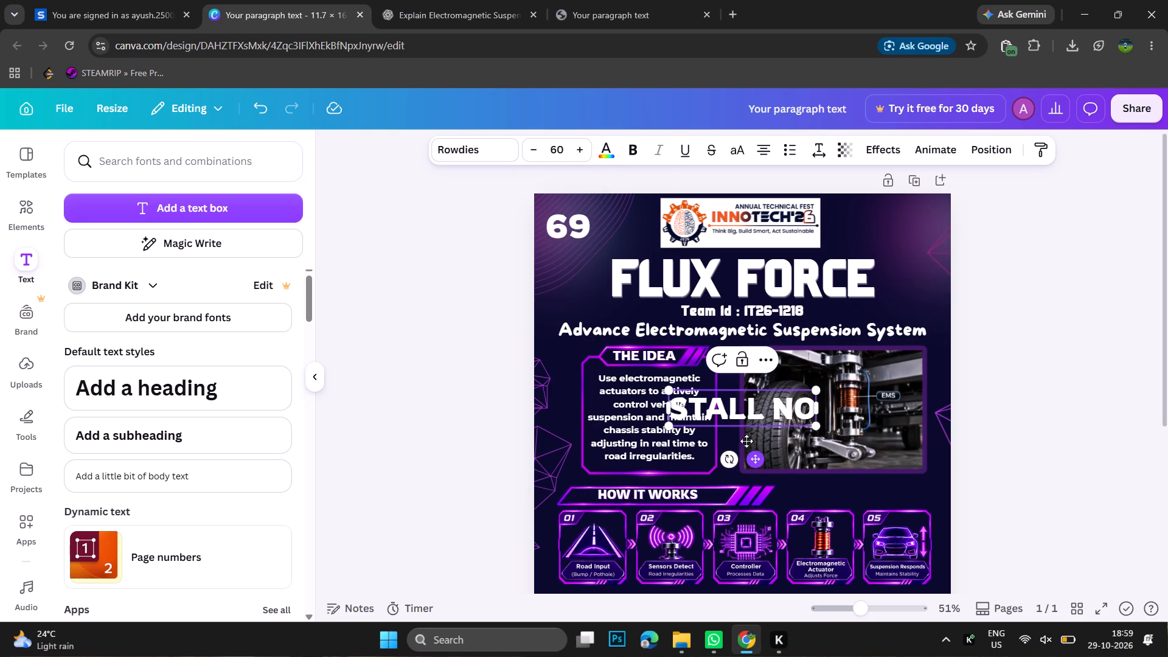
{"action": "left_click_drag", "start_coordinate": [746, 441], "coordinate": [611, 260]}
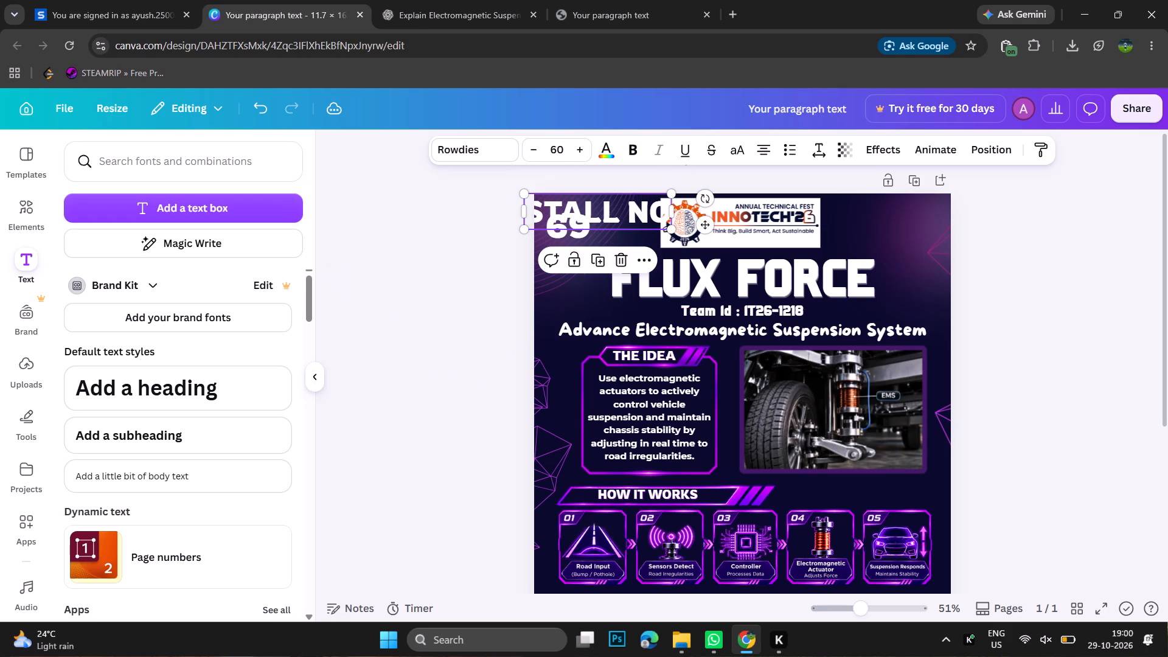
{"action": "triple_click", "coordinate": [532, 144]}
{"action": "double_click", "coordinate": [532, 144]}
{"action": "left_click", "coordinate": [558, 148]}
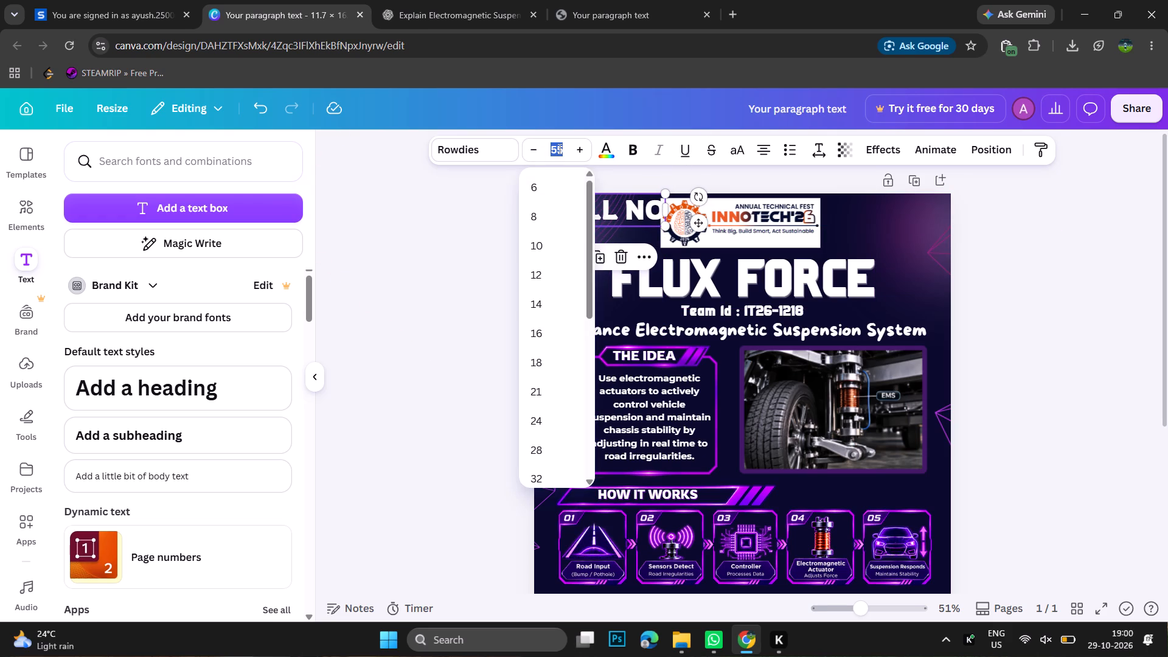
{"action": "type", "text": "20"}
{"action": "key", "text": "Return"}
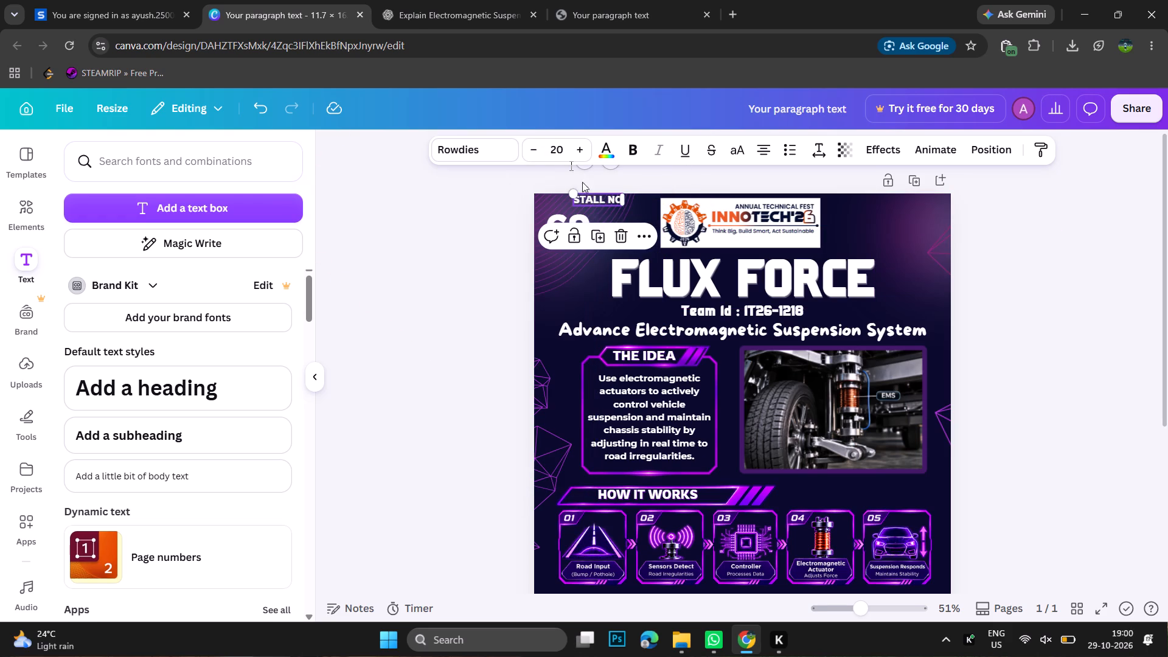
{"action": "left_click_drag", "start_coordinate": [557, 193], "coordinate": [516, 201]}
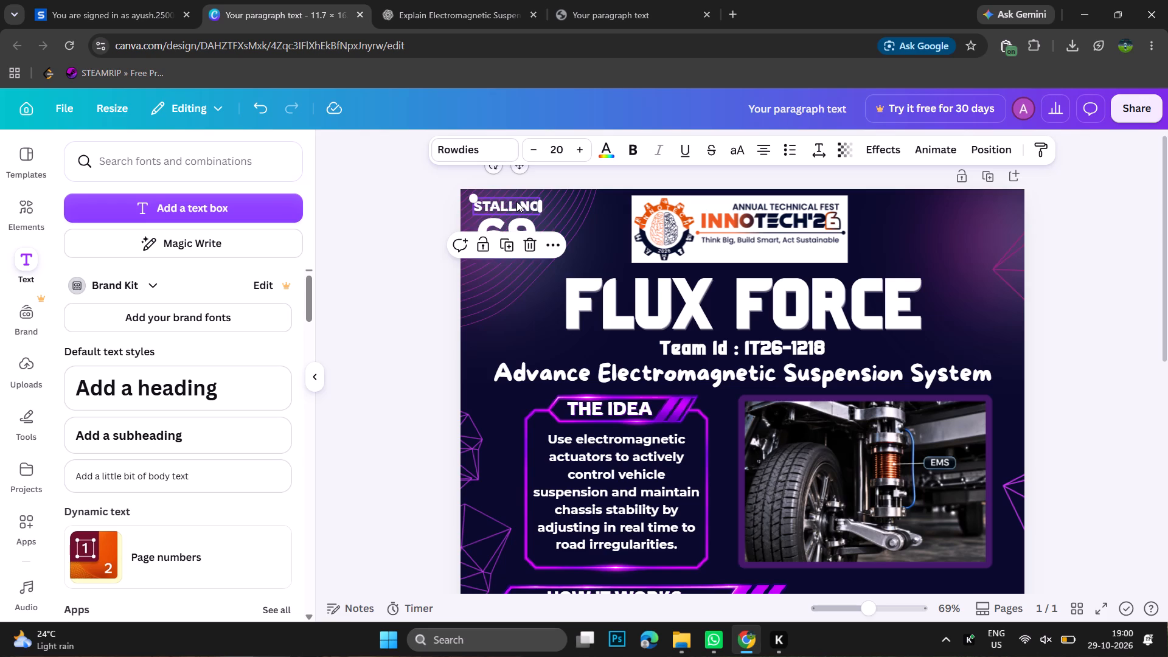
{"action": "left_click", "coordinate": [422, 458]}
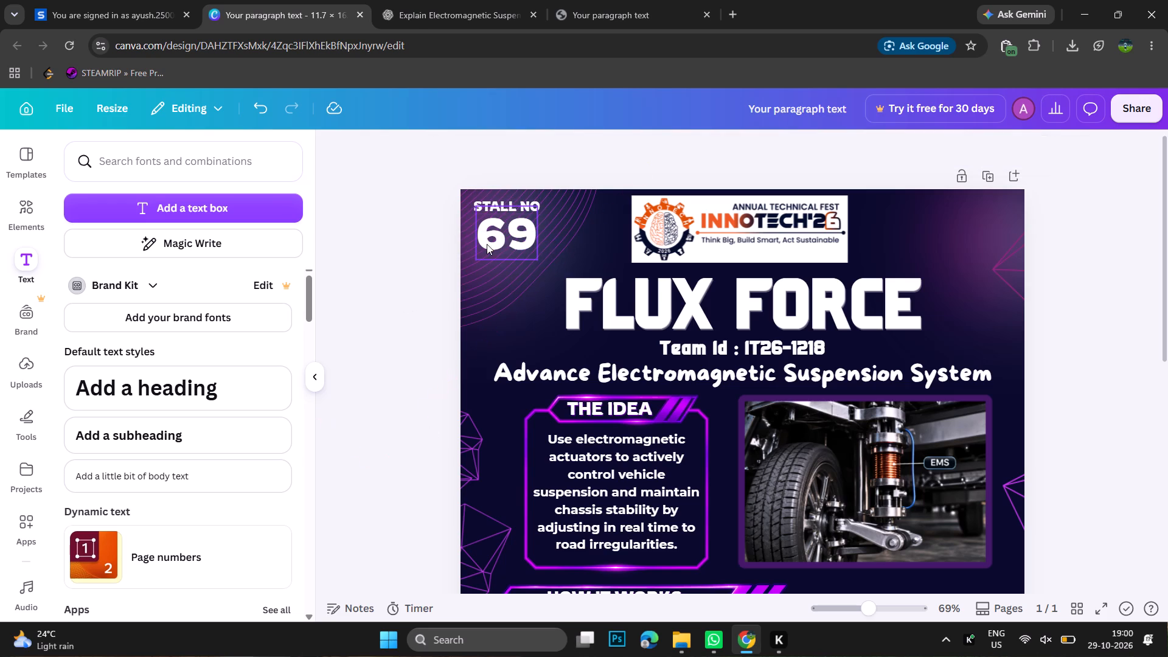
Lower the 69 slightly and align the STALL NO text centred directly above it.
{"action": "left_click_drag", "start_coordinate": [500, 237], "coordinate": [499, 248]}
{"action": "left_click", "coordinate": [509, 207]}
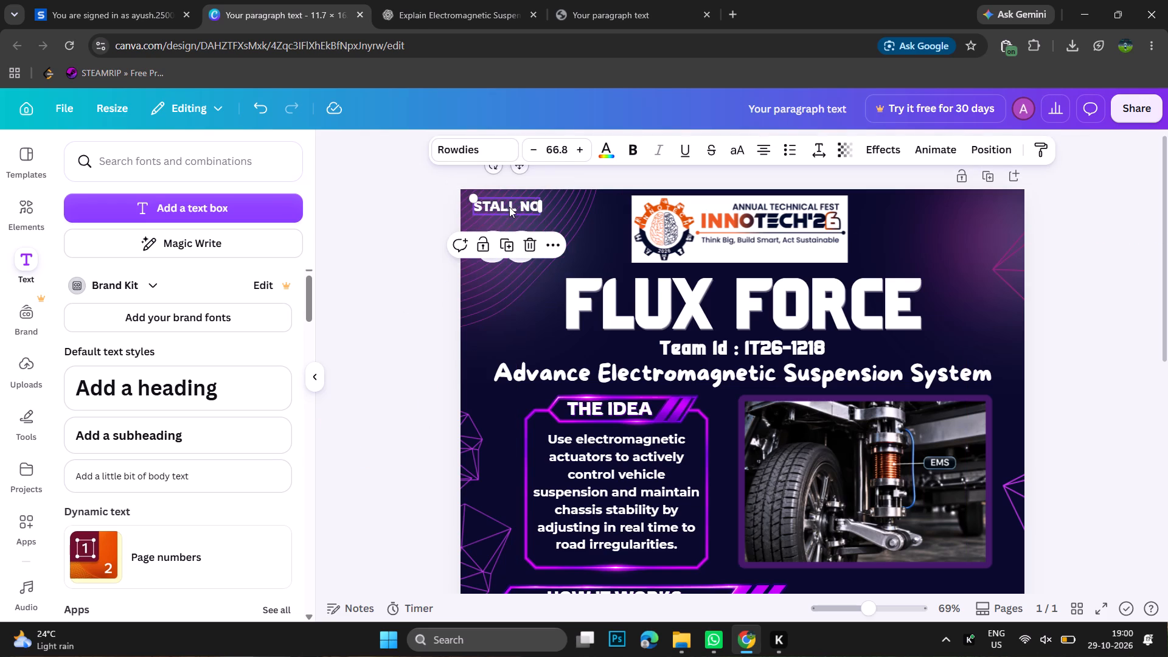
{"action": "left_click_drag", "start_coordinate": [509, 207], "coordinate": [509, 217]}
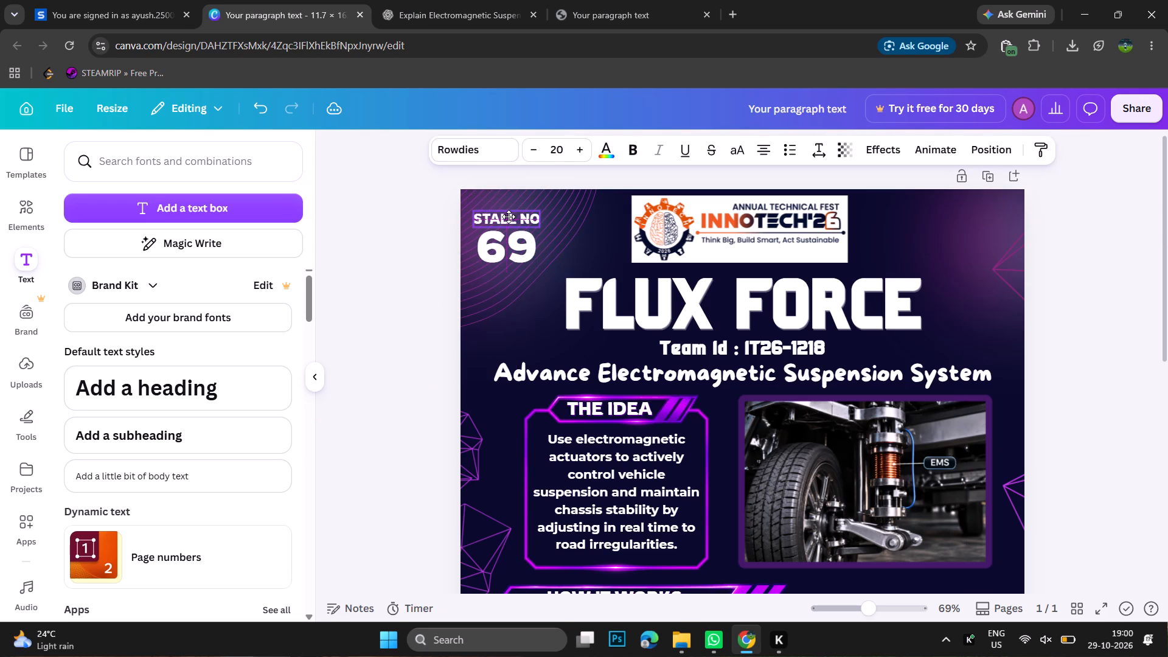
{"action": "left_click_drag", "start_coordinate": [509, 217], "coordinate": [507, 217]}
{"action": "left_click_drag", "start_coordinate": [507, 217], "coordinate": [509, 217]}
Increase the STALL NO text's font size to 23.
{"action": "triple_click", "coordinate": [577, 147]}
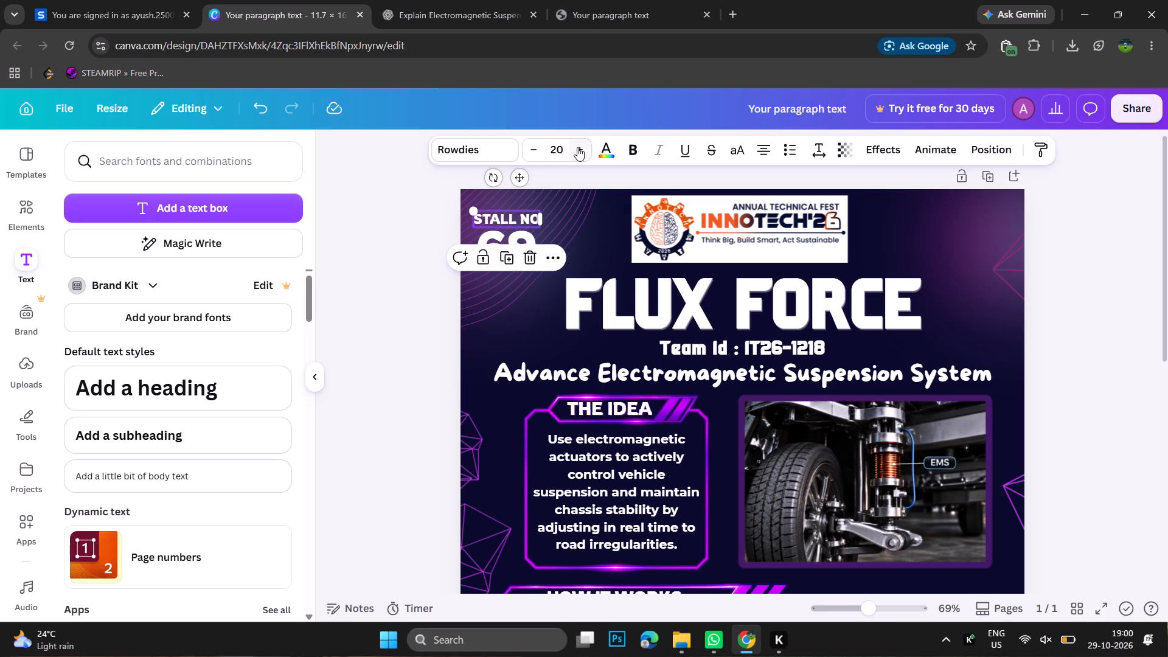
{"action": "left_click", "coordinate": [396, 212]}
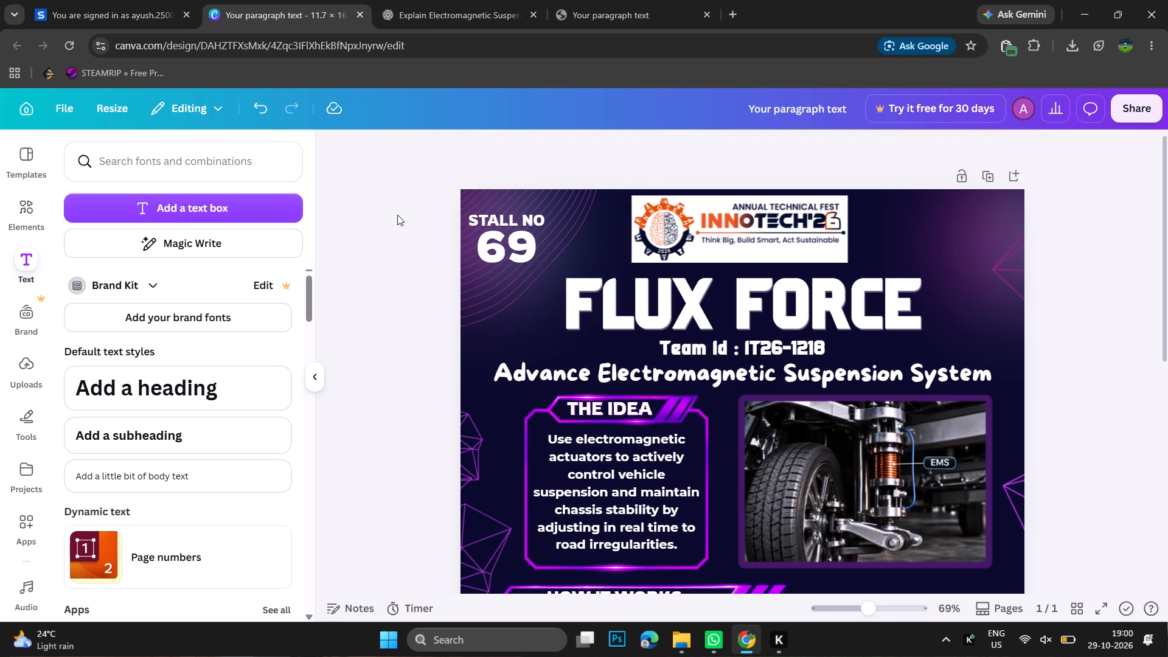
Shift STALL NO up closer to the poster's upper edge and place the 69 centred just beneath it.
{"action": "left_click_drag", "start_coordinate": [530, 223], "coordinate": [530, 215]}
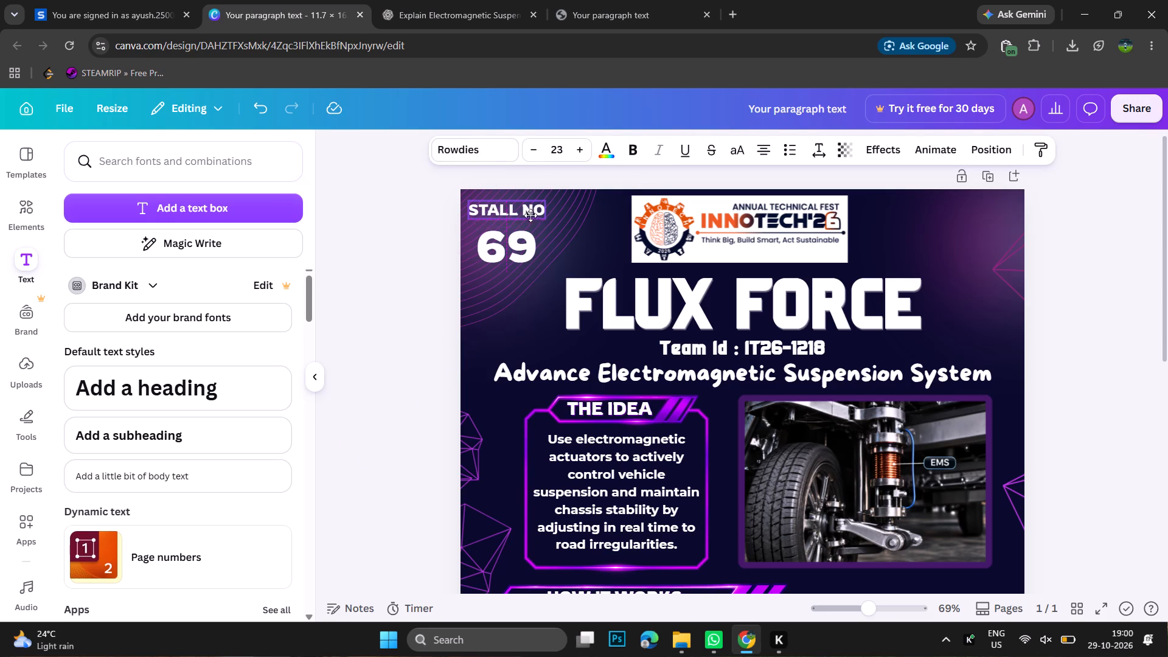
{"action": "left_click_drag", "start_coordinate": [530, 215], "coordinate": [532, 216]}
{"action": "left_click", "coordinate": [411, 298]}
{"action": "left_click_drag", "start_coordinate": [499, 252], "coordinate": [501, 246]}
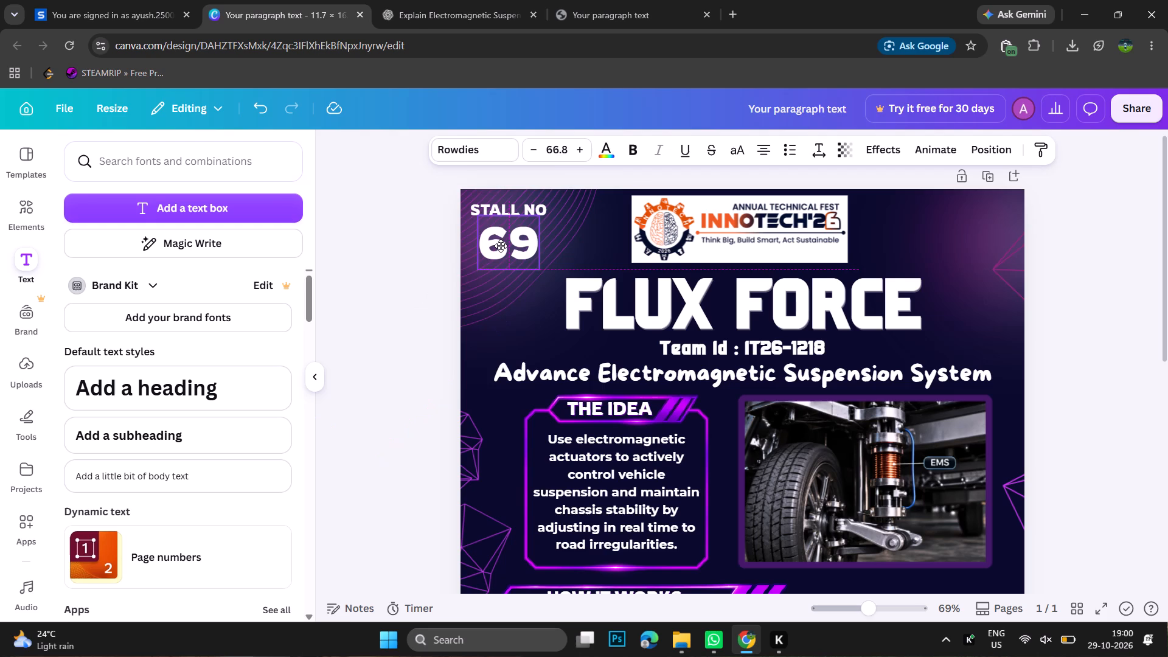
{"action": "left_click_drag", "start_coordinate": [501, 246], "coordinate": [501, 243]}
{"action": "left_click", "coordinate": [397, 242]}
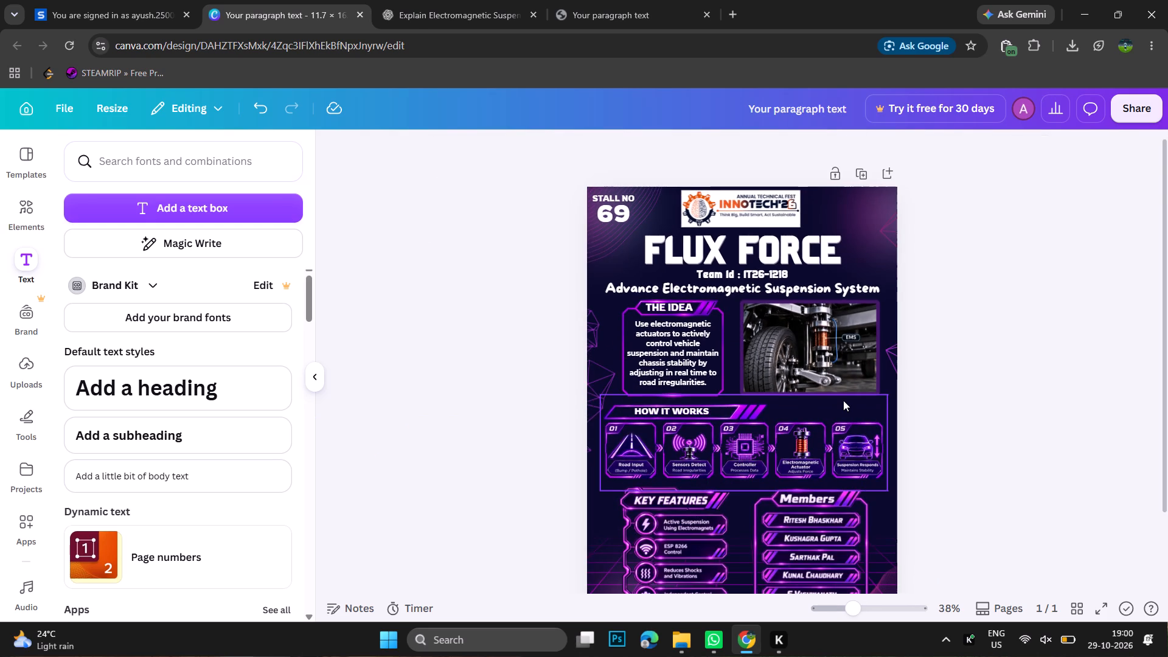
Check the whole poster and download it as a PDF with the Print preset.
{"action": "scroll", "coordinate": [843, 400], "scroll_direction": "down", "scroll_amount": 1}
{"action": "scroll", "coordinate": [843, 400], "scroll_direction": "up", "scroll_amount": 1}
{"action": "scroll", "coordinate": [843, 400], "scroll_direction": "down", "scroll_amount": 1}
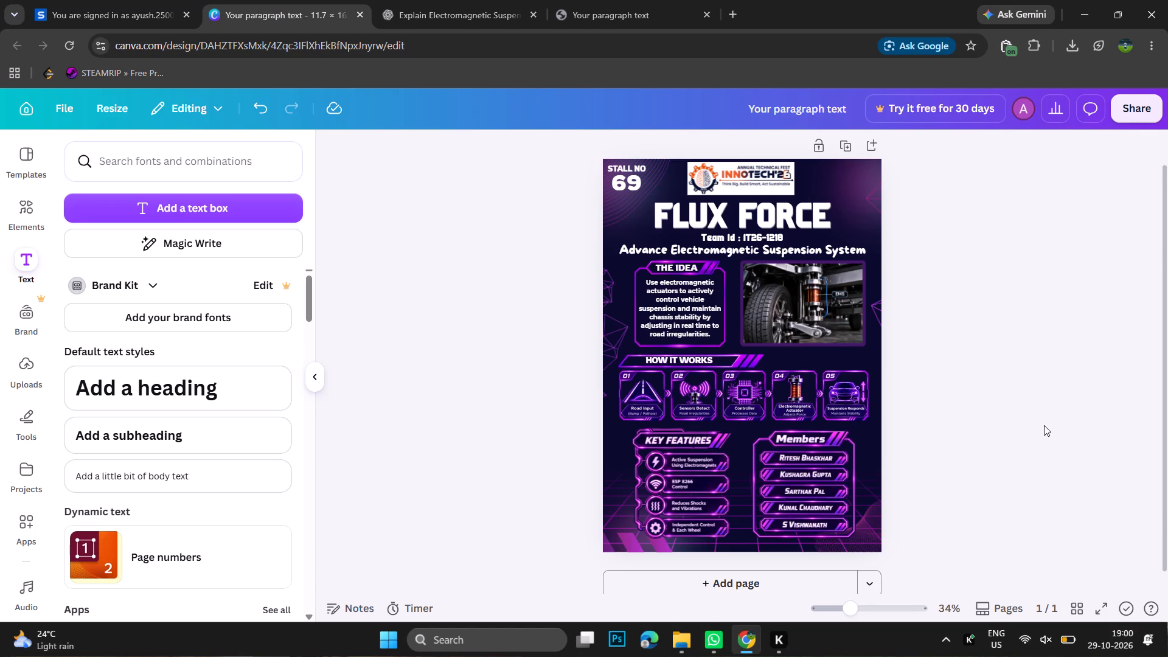
{"action": "left_click", "coordinate": [1123, 102]}
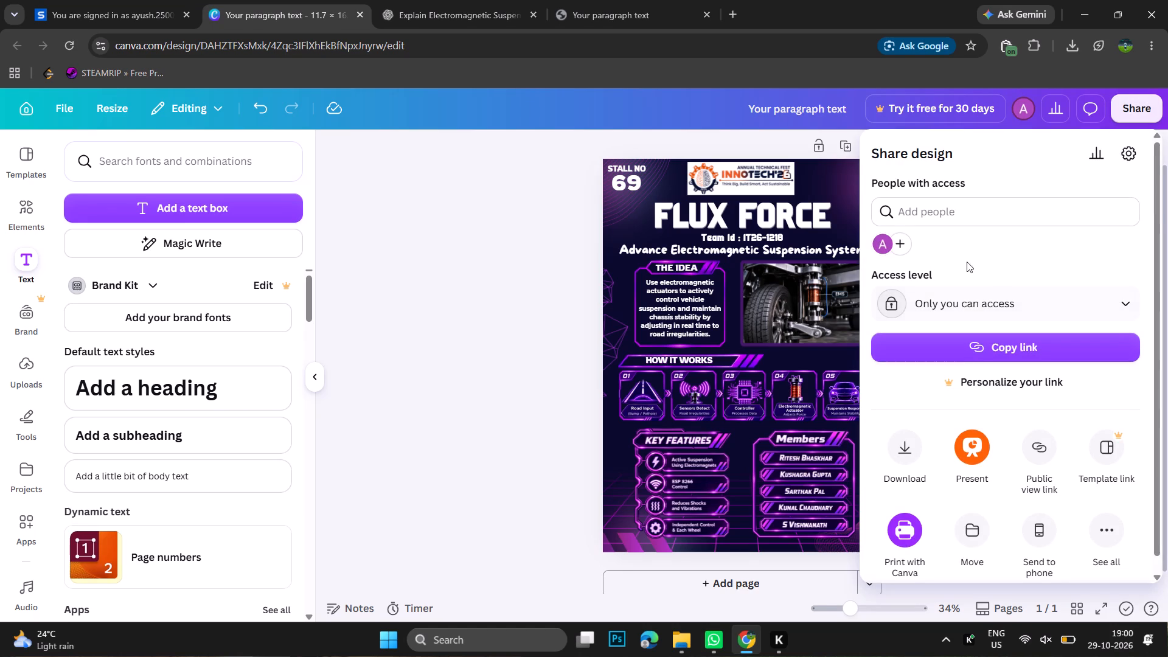
{"action": "left_click", "coordinate": [908, 456]}
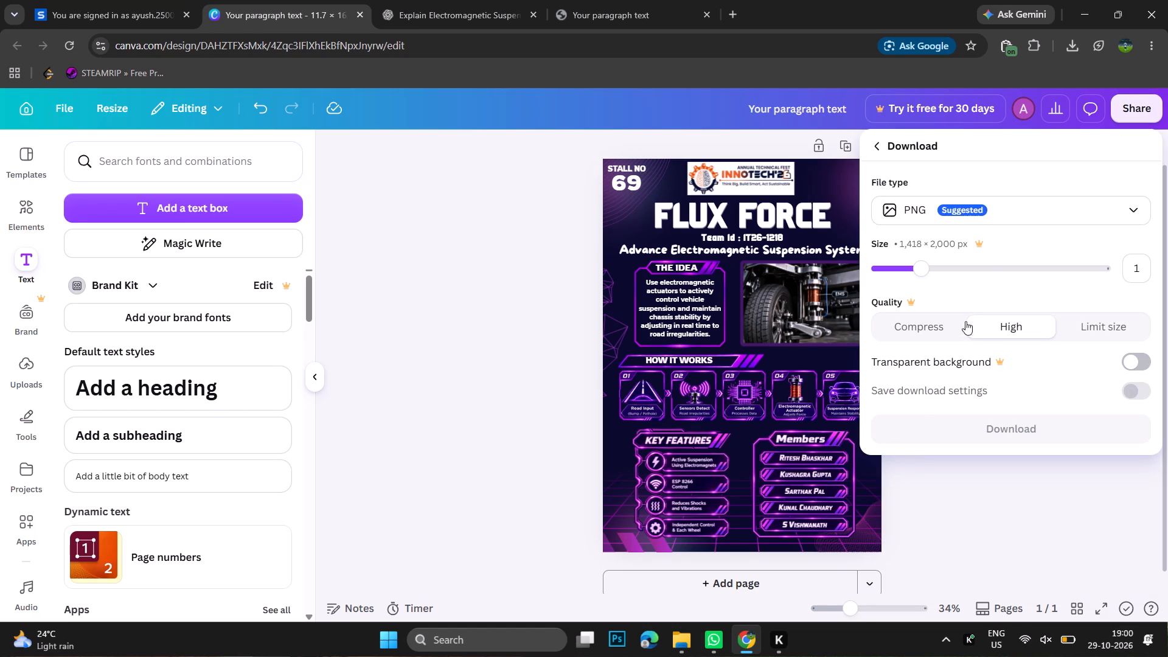
{"action": "left_click", "coordinate": [998, 217]}
{"action": "left_click", "coordinate": [929, 348]}
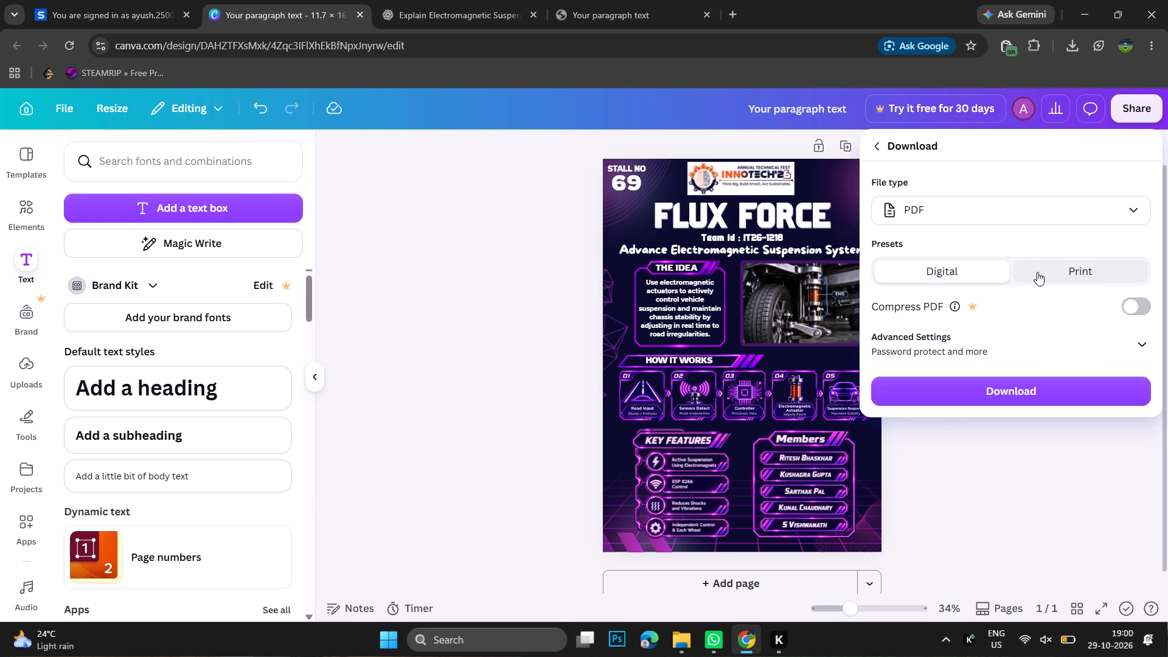
{"action": "left_click", "coordinate": [1037, 272]}
{"action": "left_click", "coordinate": [975, 421]}
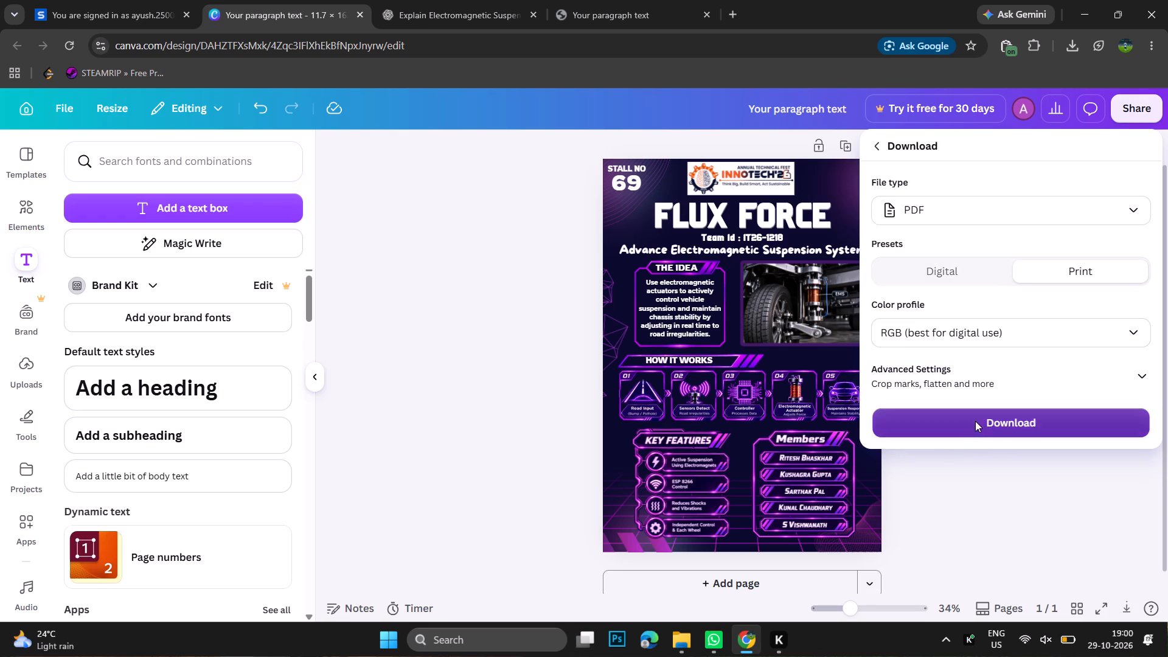
Switch to the Downloads folder in File Explorer.
{"action": "left_click", "coordinate": [681, 638]}
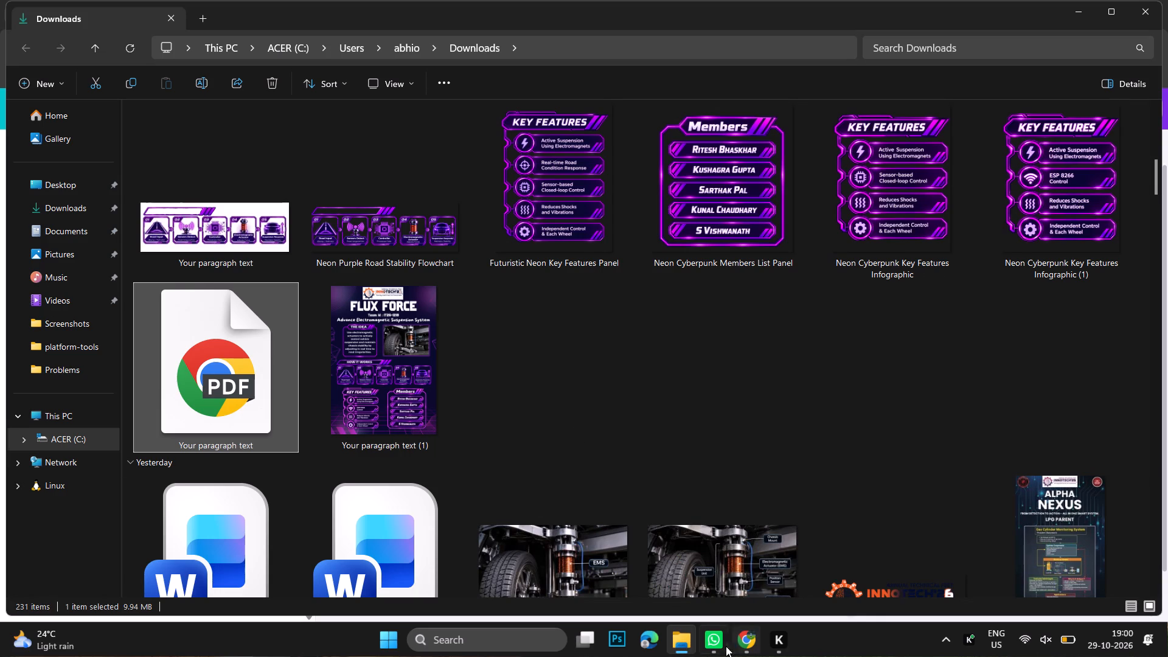
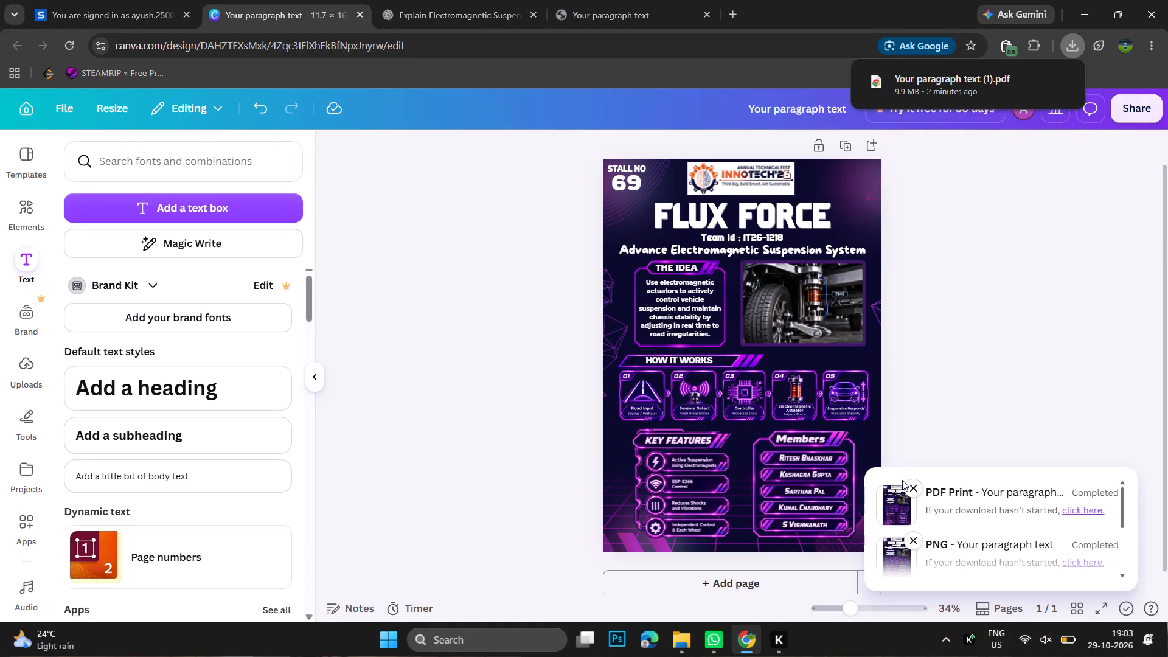
Dismiss all the completed download notifications covering the poster canvas.
{"action": "left_click", "coordinate": [916, 490]}
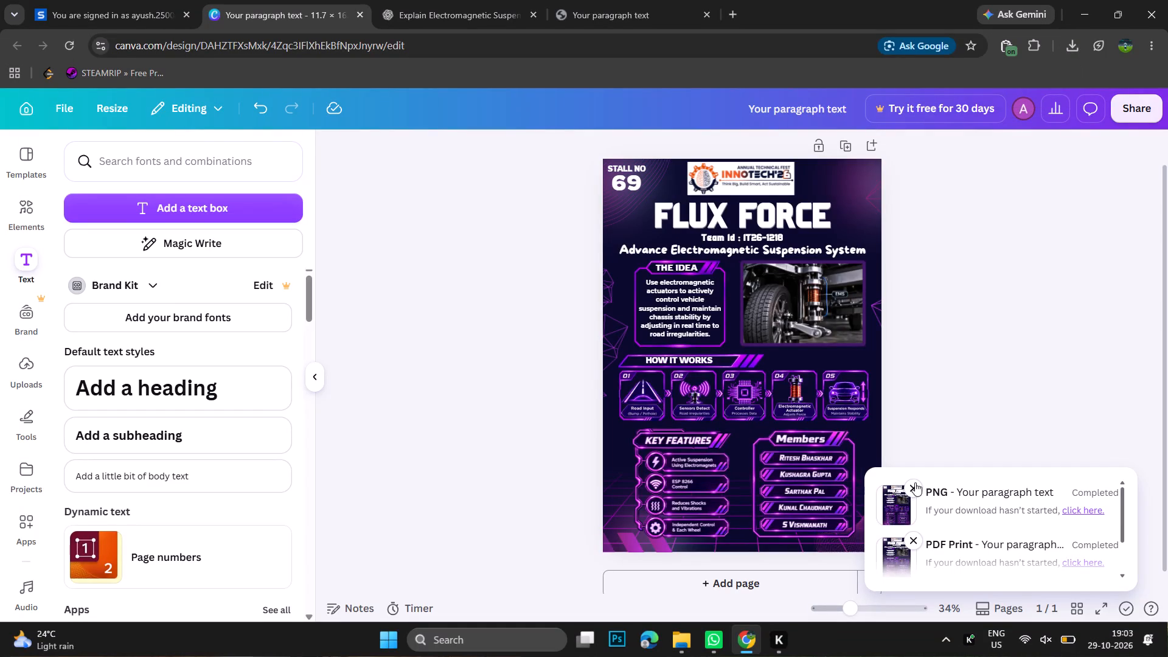
{"action": "left_click", "coordinate": [915, 482]}
{"action": "left_click", "coordinate": [914, 485]}
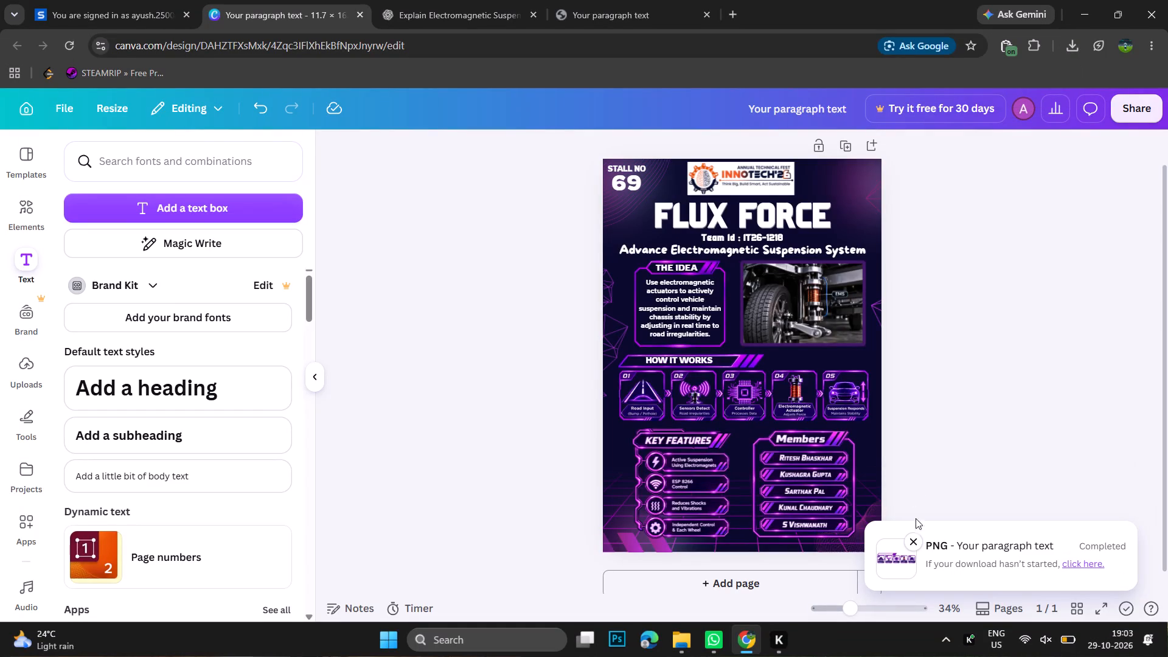
{"action": "left_click", "coordinate": [916, 537]}
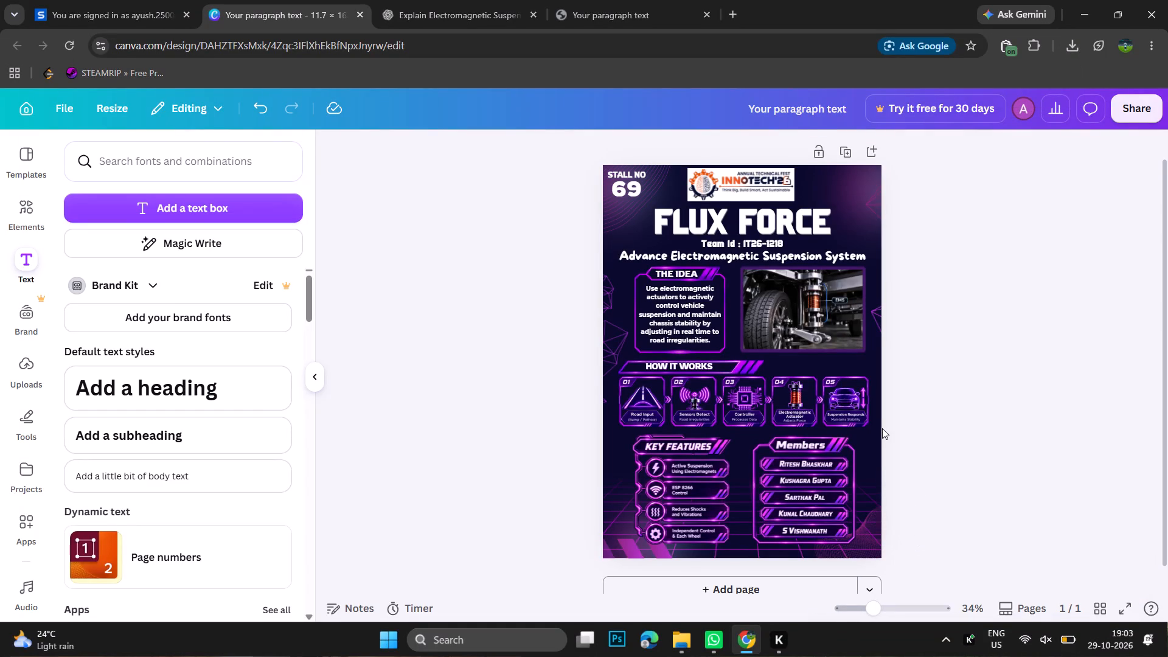
Examine the poster's lower sections and header up close, and check the browser's recent downloads.
{"action": "scroll", "coordinate": [882, 428], "scroll_direction": "down", "scroll_amount": 1}
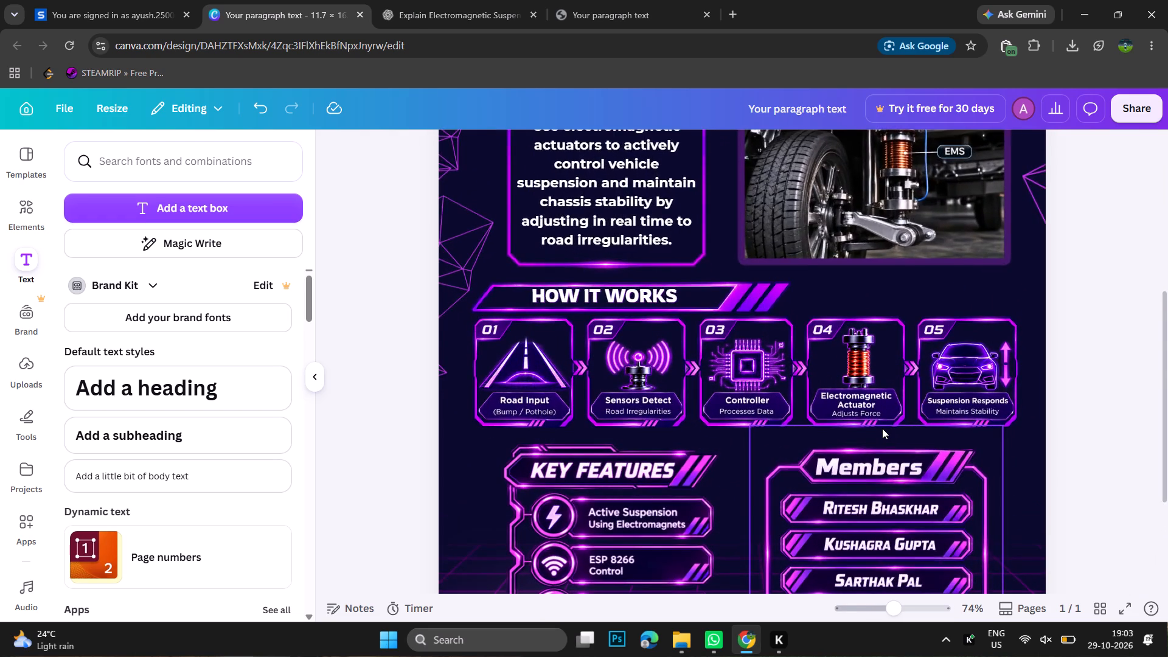
{"action": "scroll", "coordinate": [882, 428], "scroll_direction": "down", "scroll_amount": 1}
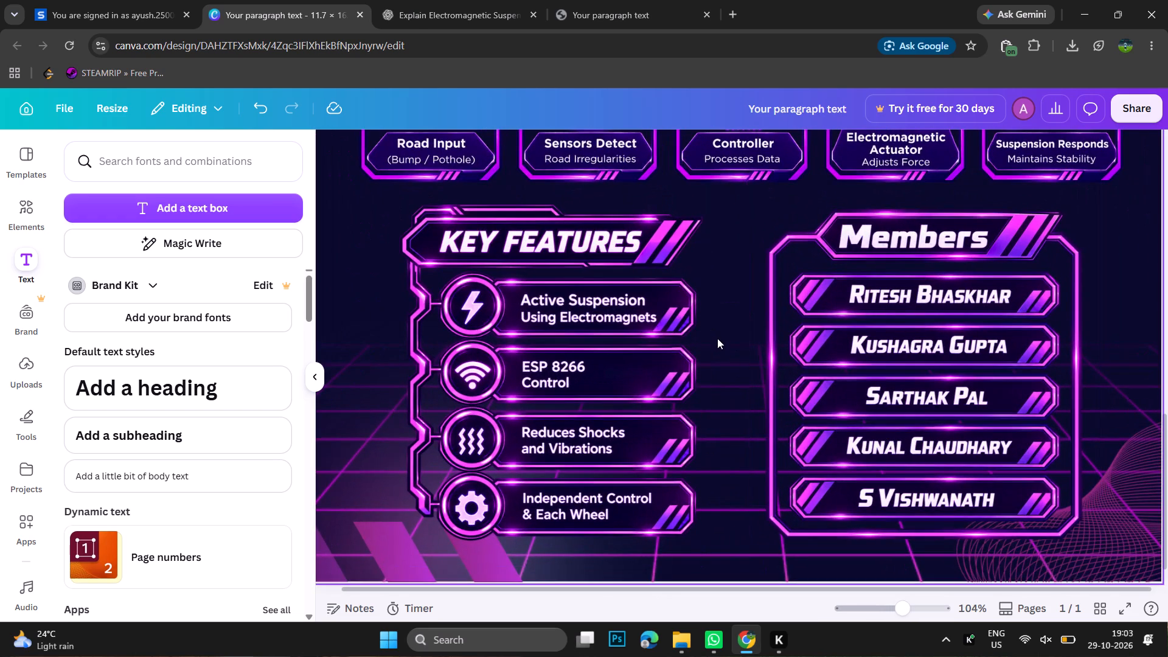
{"action": "scroll", "coordinate": [717, 338], "scroll_direction": "up", "scroll_amount": 2}
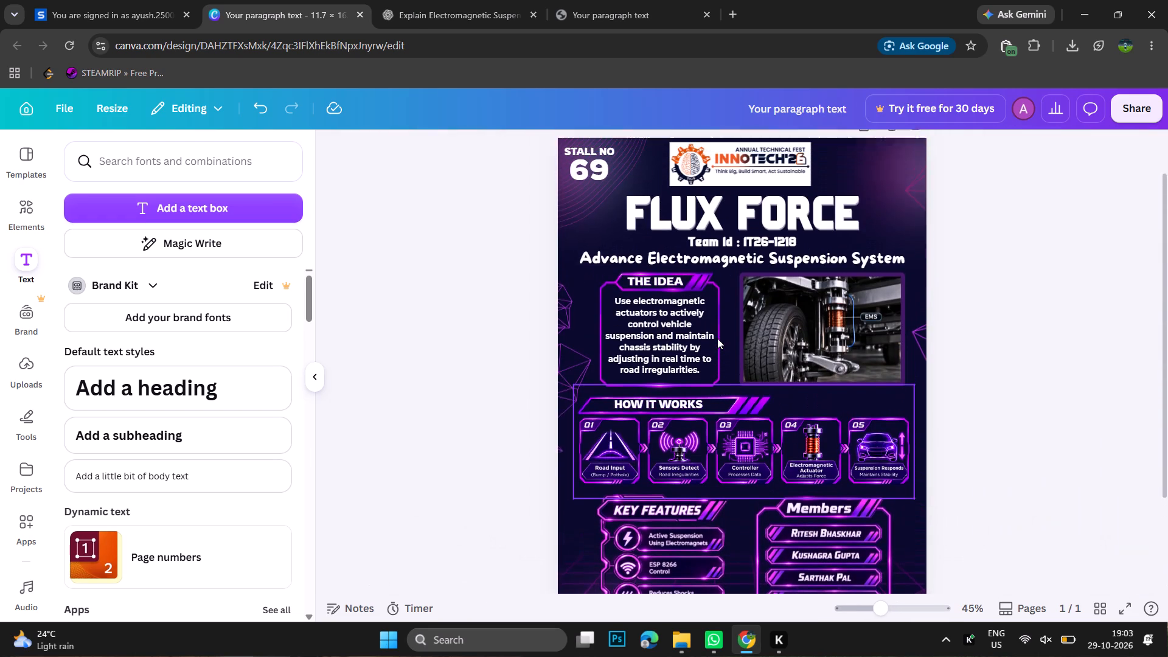
{"action": "scroll", "coordinate": [717, 338], "scroll_direction": "up", "scroll_amount": 1}
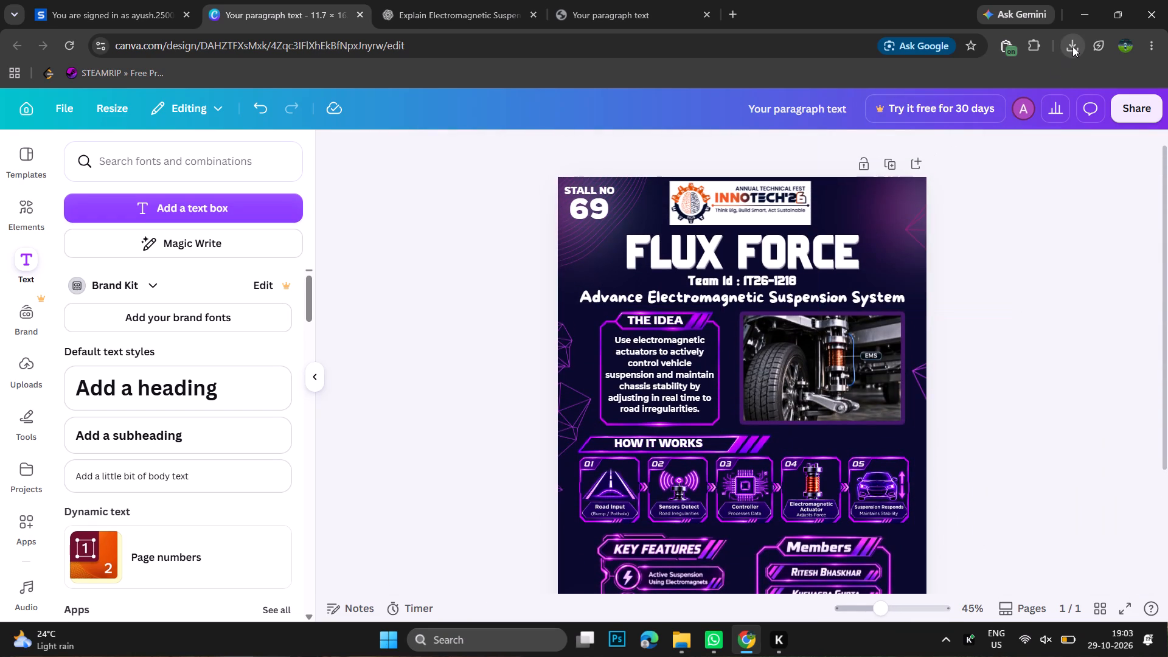
{"action": "left_click", "coordinate": [1072, 46]}
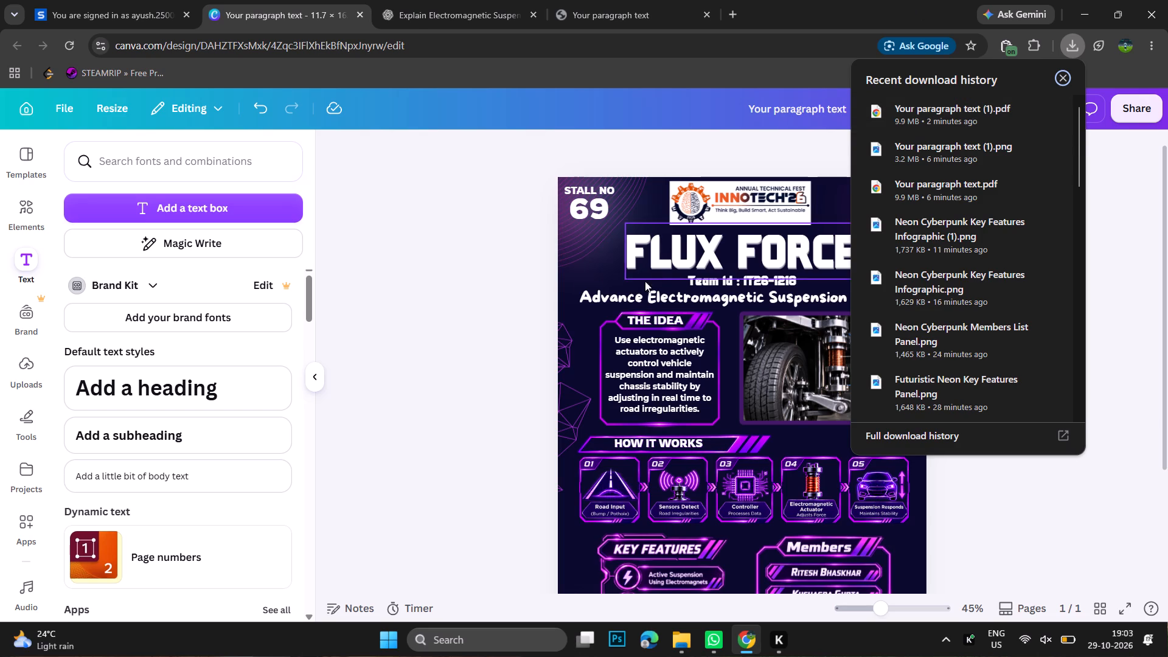
Change the Advance Electromagnetic Suspension System subtitle's font to Playfair Display and make it bold.
{"action": "left_click", "coordinate": [633, 299]}
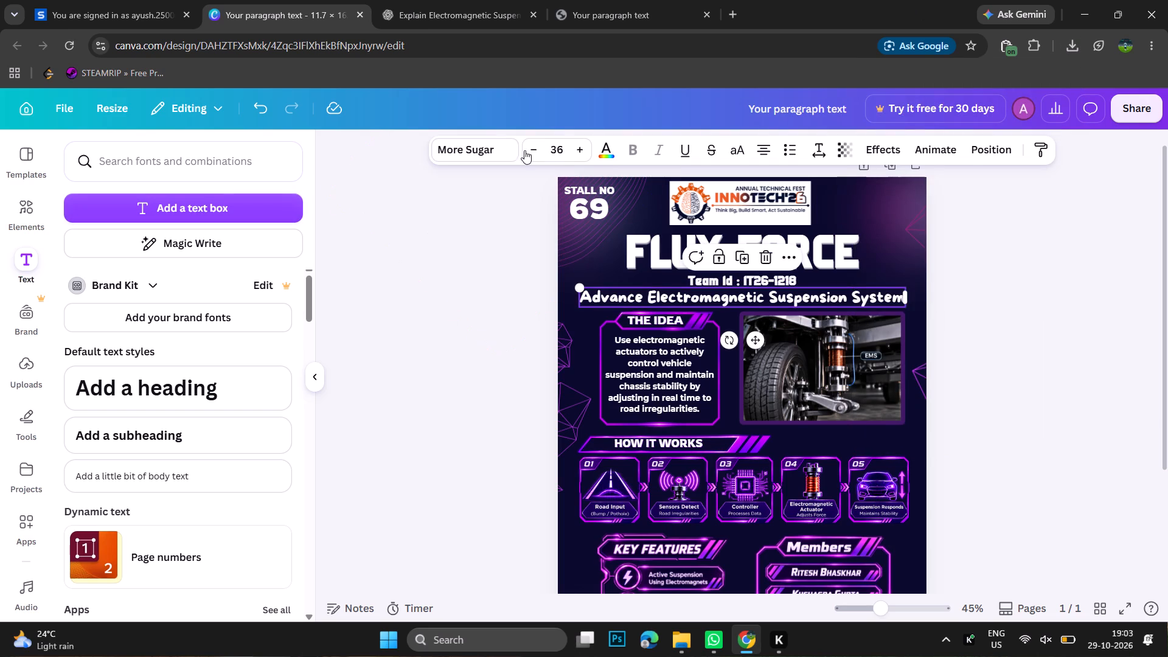
{"action": "left_click", "coordinate": [473, 149]}
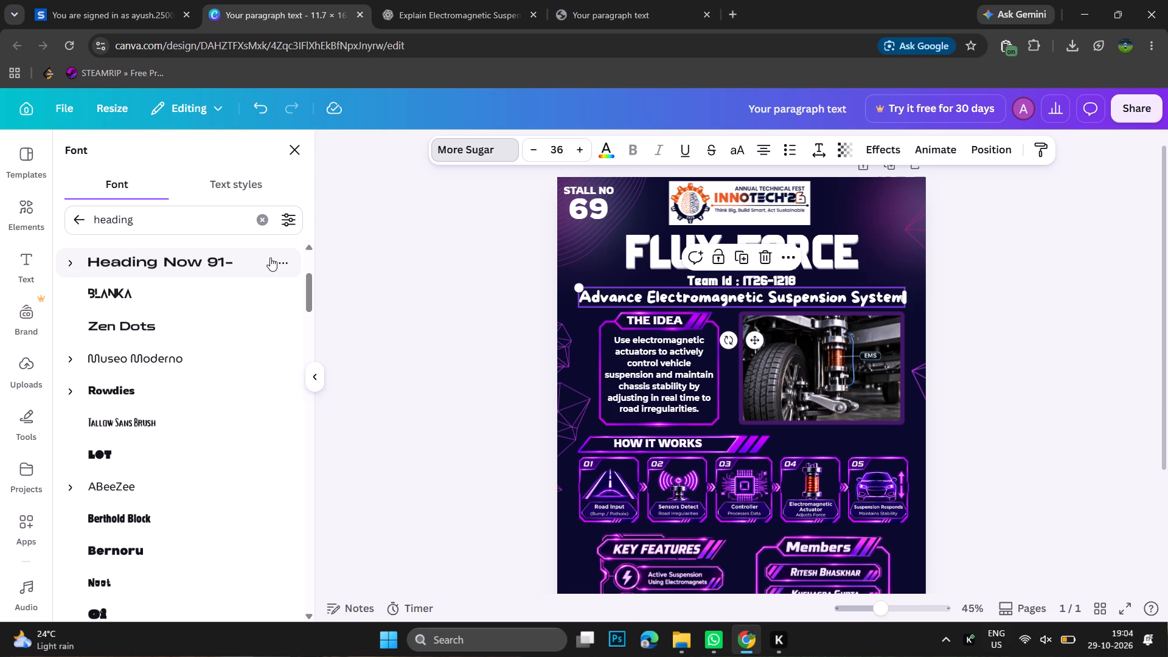
{"action": "left_click", "coordinate": [259, 216]}
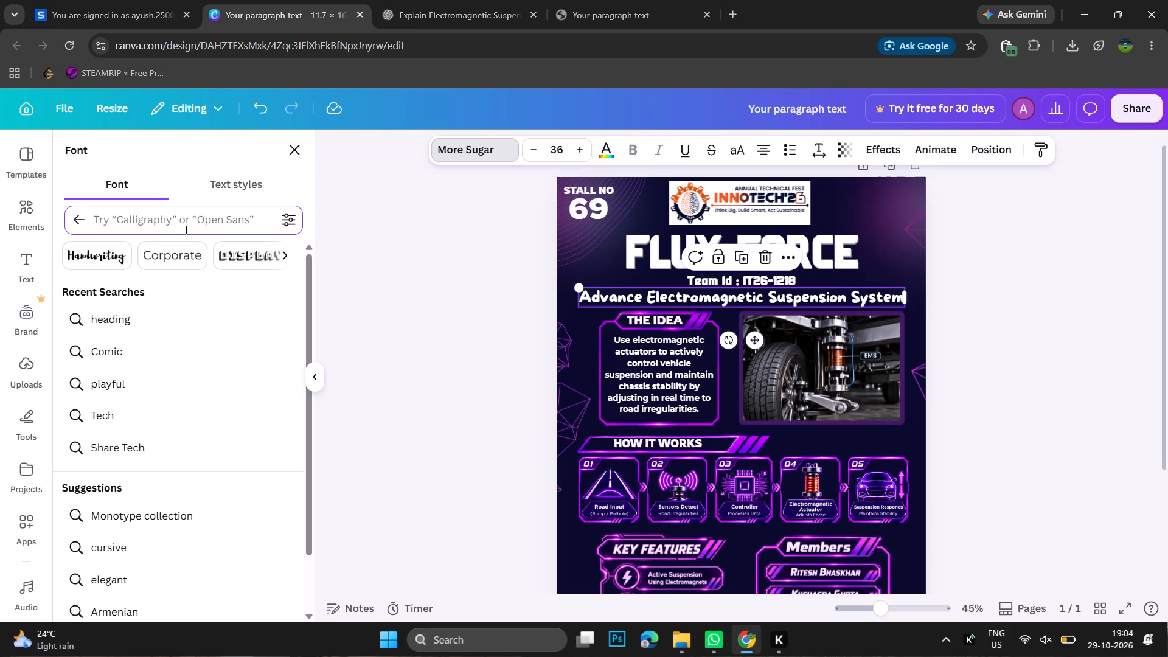
{"action": "type", "text": "play"}
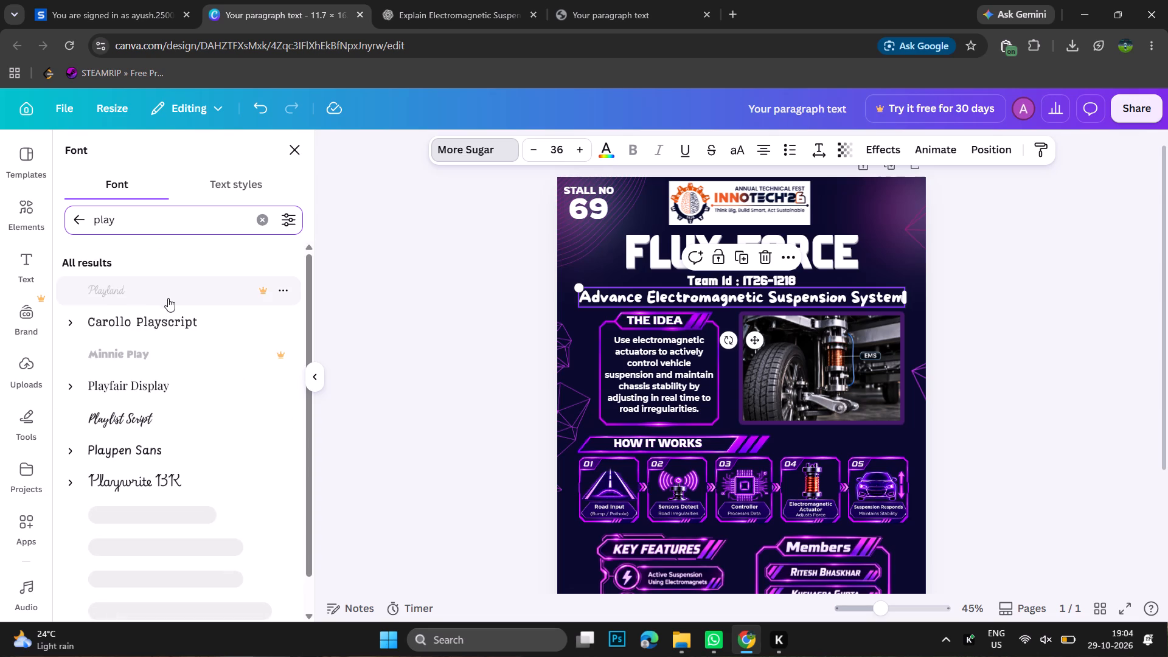
{"action": "left_click", "coordinate": [156, 383]}
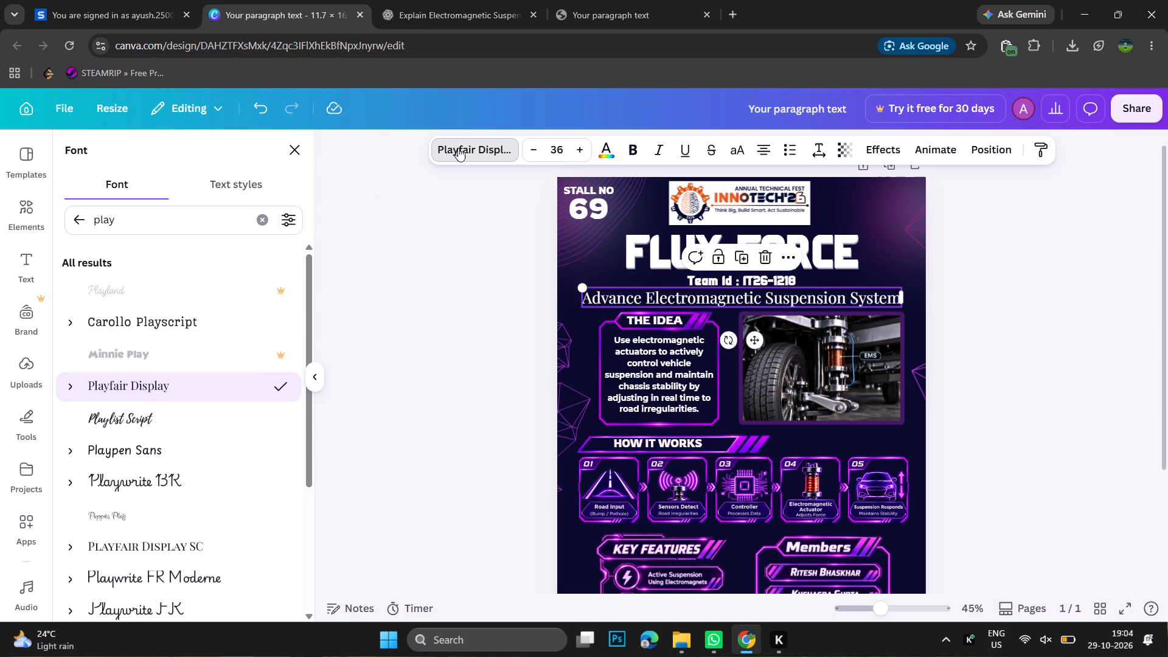
{"action": "left_click", "coordinate": [629, 150]}
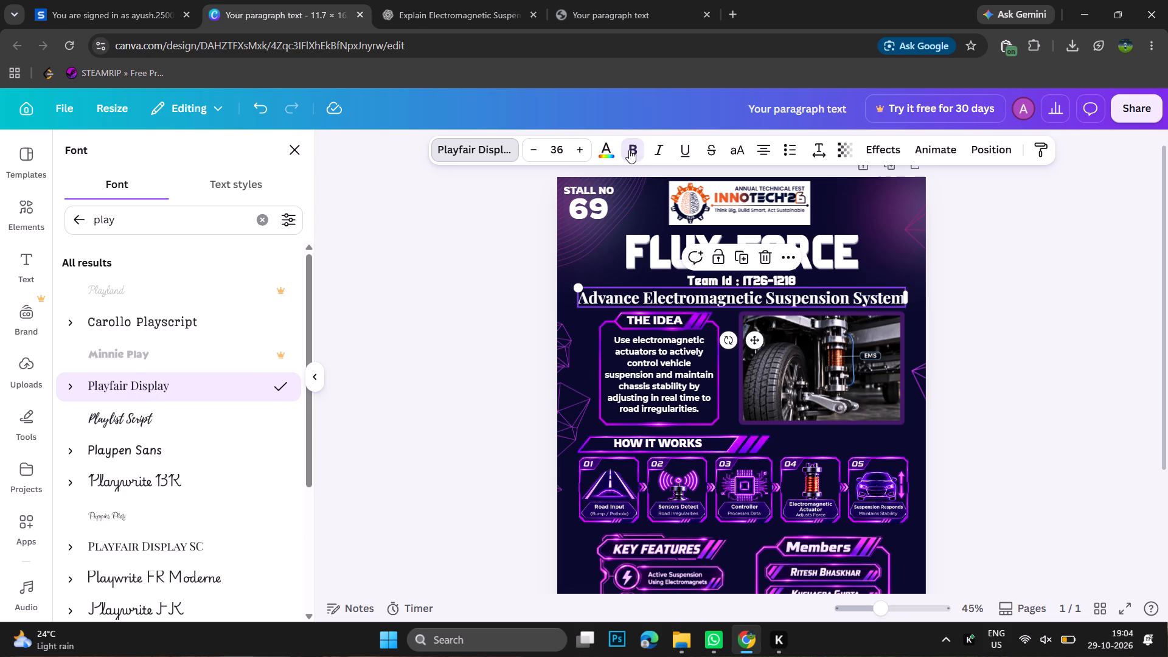
{"action": "left_click", "coordinate": [492, 246]}
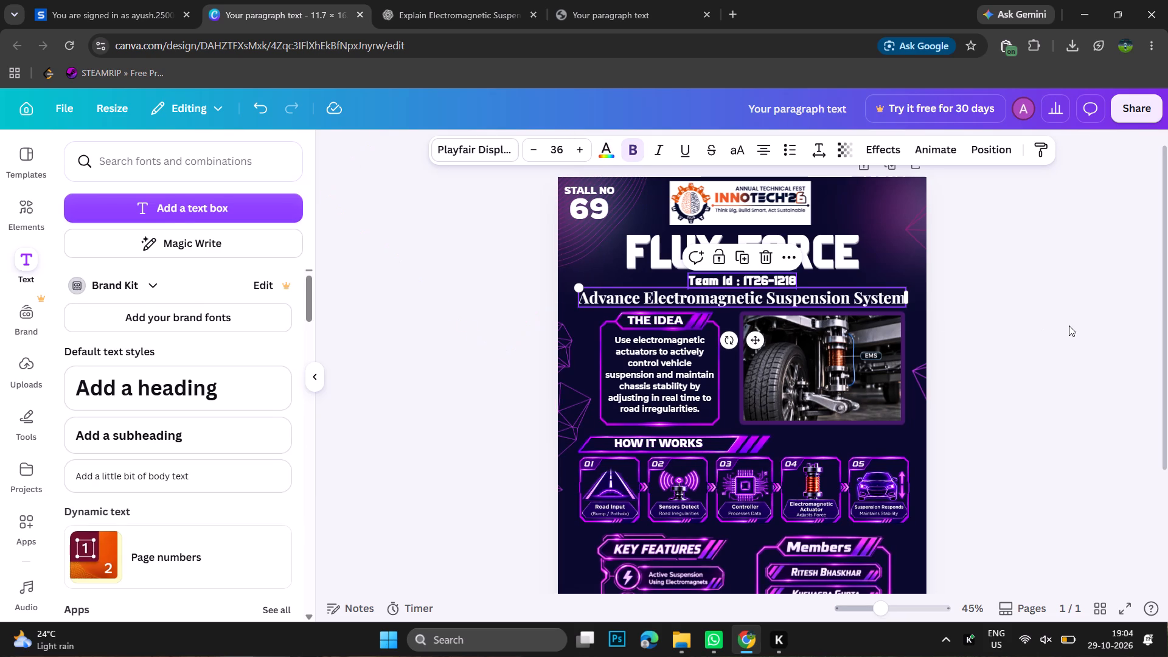
{"action": "left_click", "coordinate": [1069, 325]}
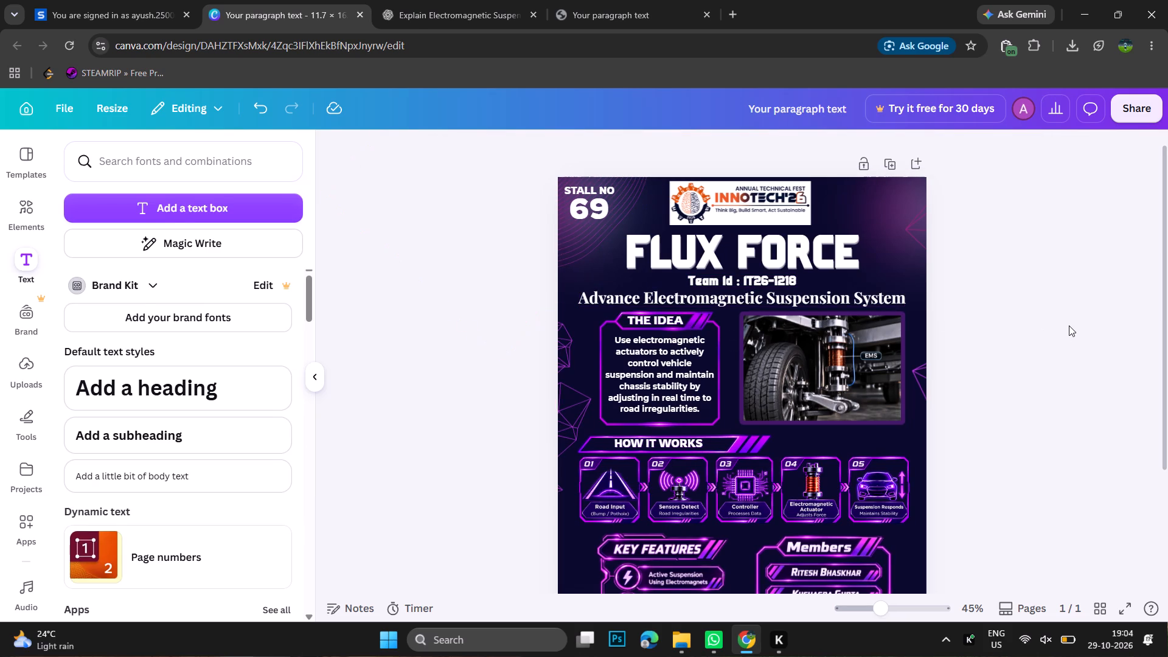
Download the revised poster as a PDF with the Print preset and RGB colour profile.
{"action": "left_click", "coordinate": [1143, 113]}
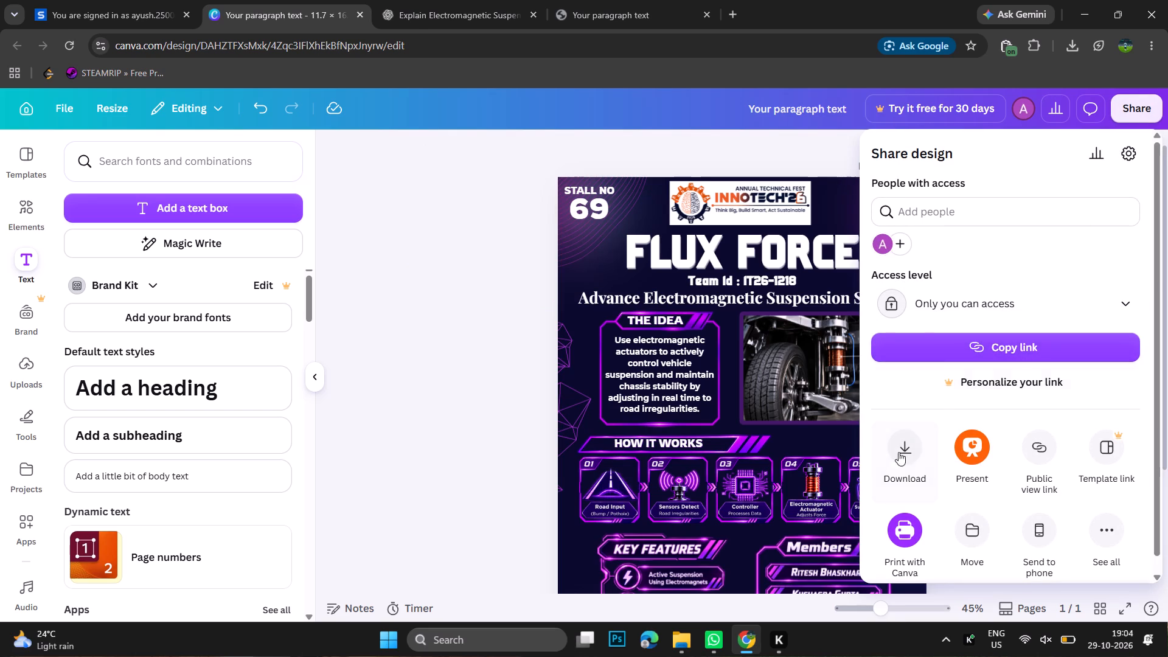
{"action": "left_click", "coordinate": [895, 457]}
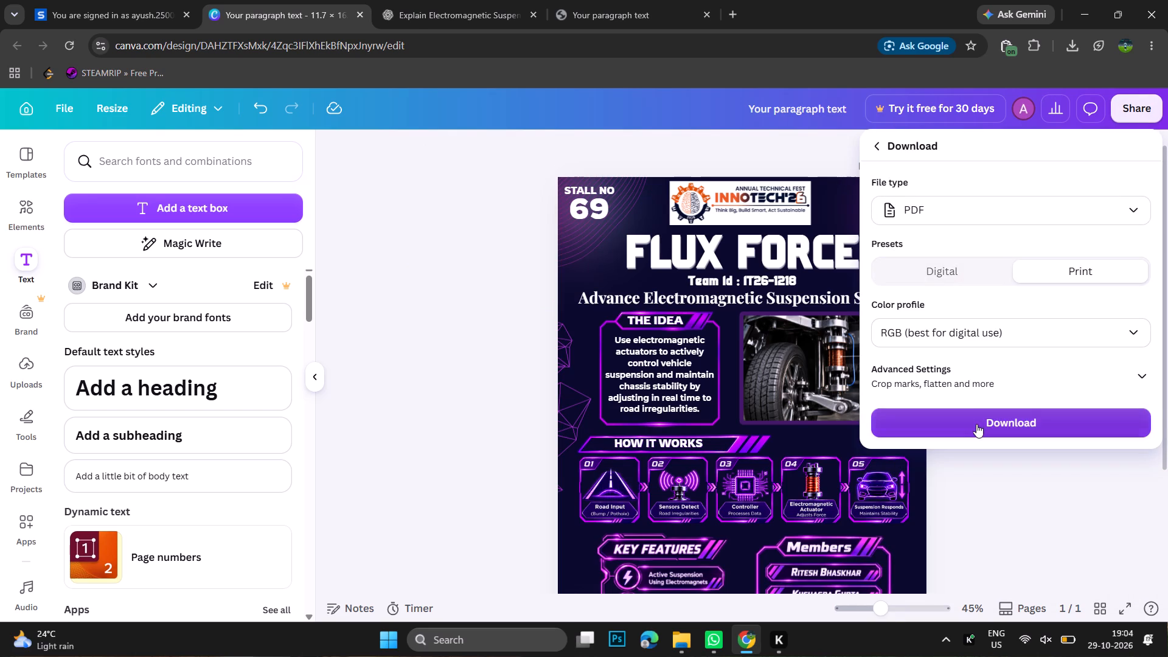
{"action": "left_click", "coordinate": [976, 424]}
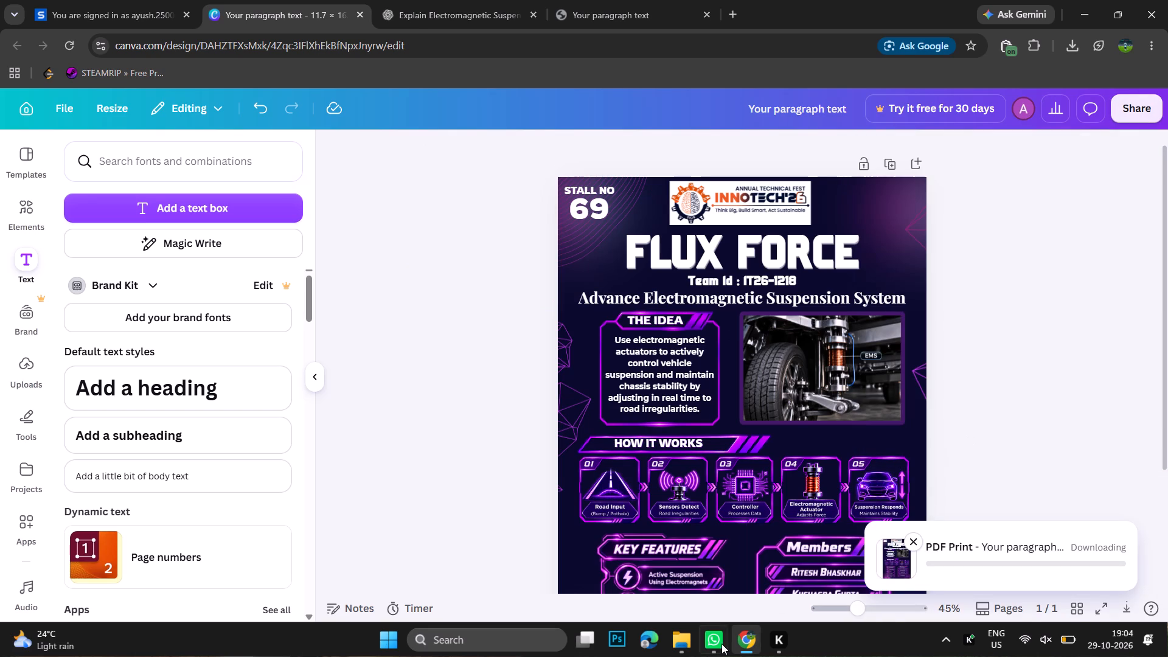
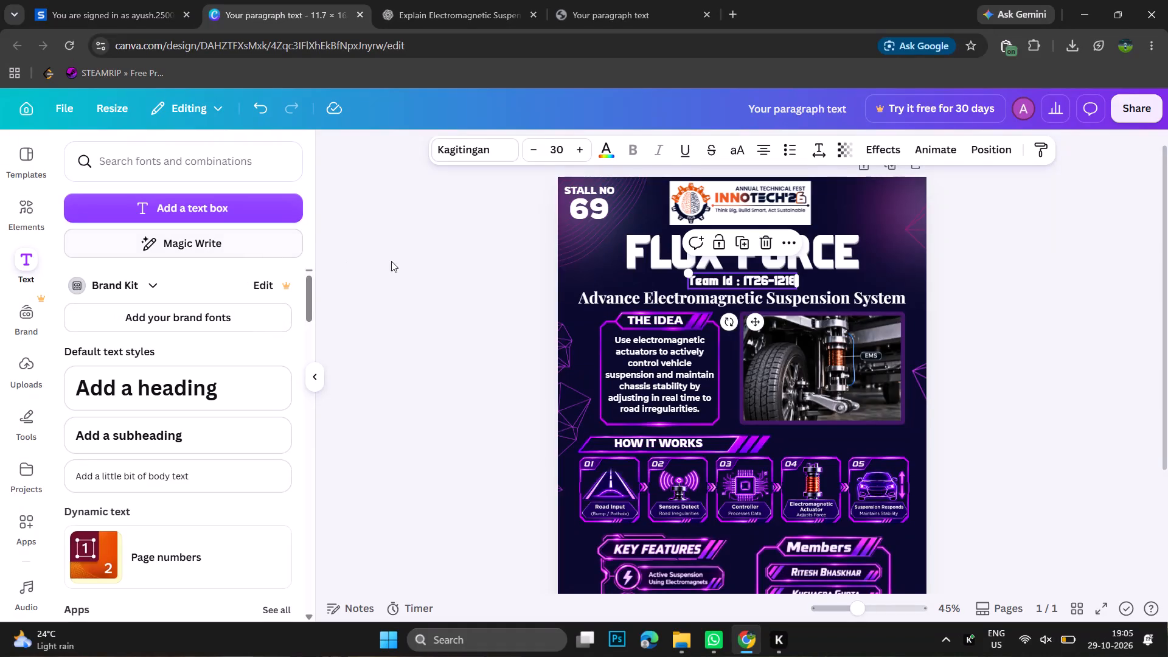
Change the Team Id line's font to Poppins and make it bold.
{"action": "left_click", "coordinate": [484, 144]}
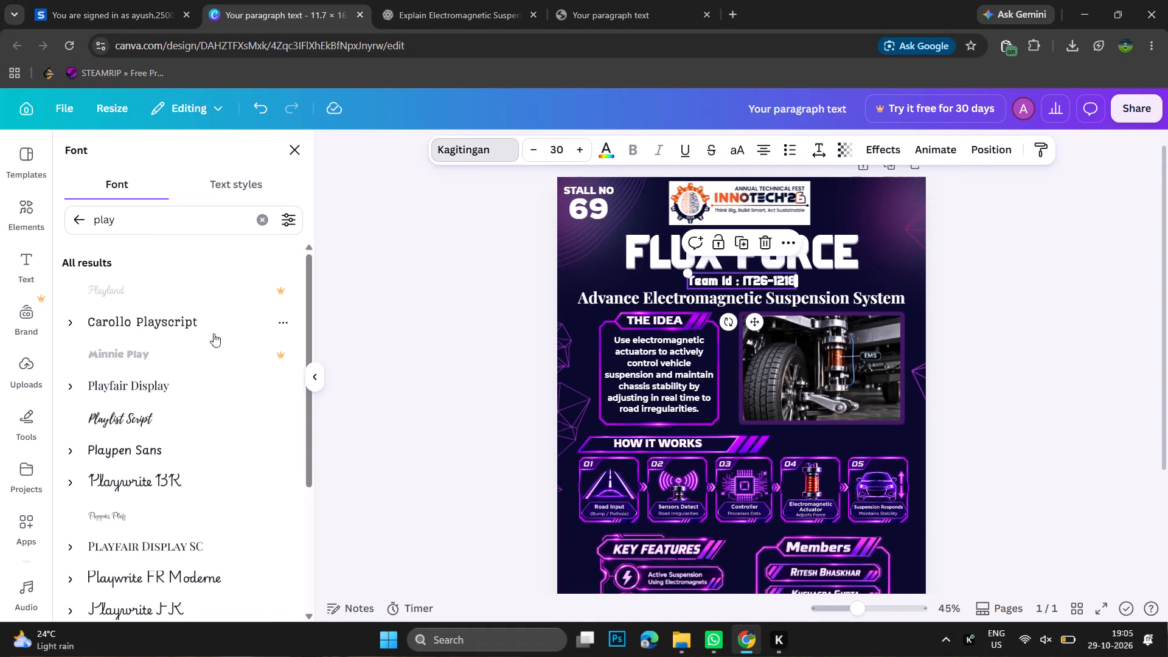
{"action": "left_click", "coordinate": [257, 221]}
{"action": "type", "text": "pop"}
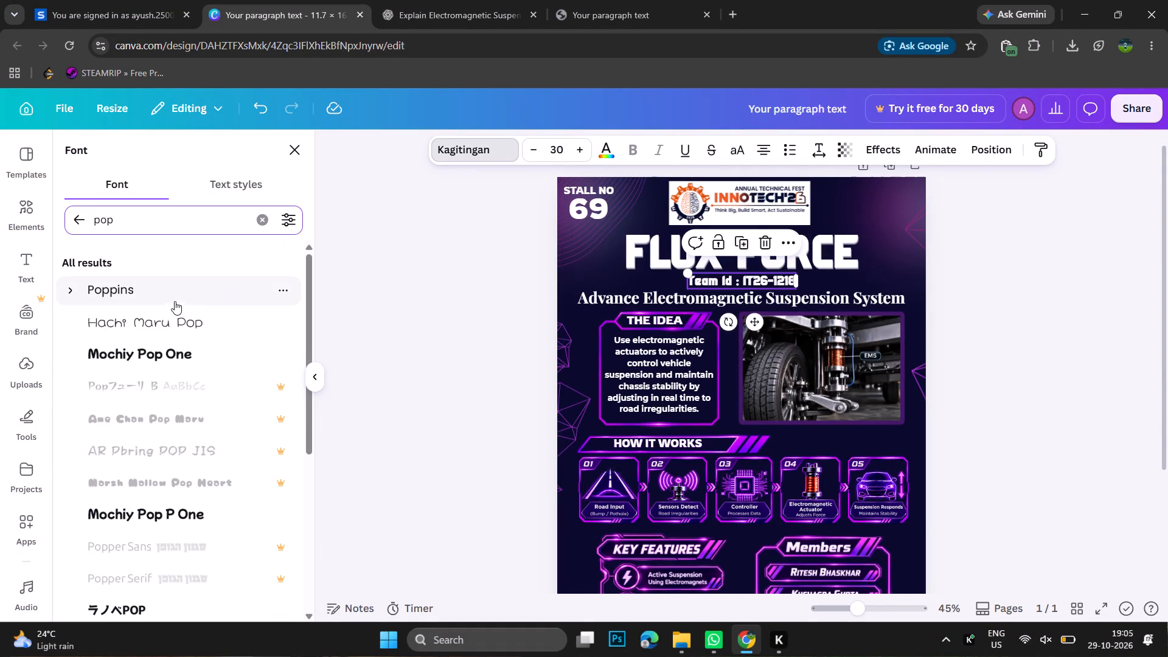
{"action": "left_click", "coordinate": [167, 299]}
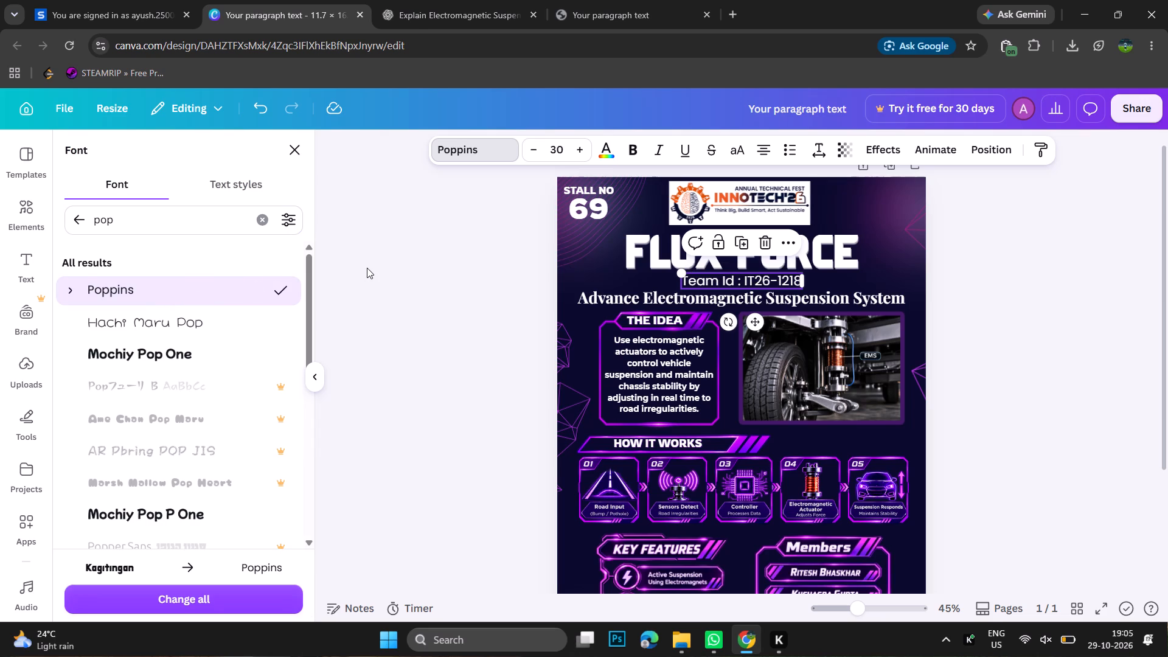
{"action": "left_click", "coordinate": [365, 267]}
{"action": "left_click", "coordinate": [638, 147]}
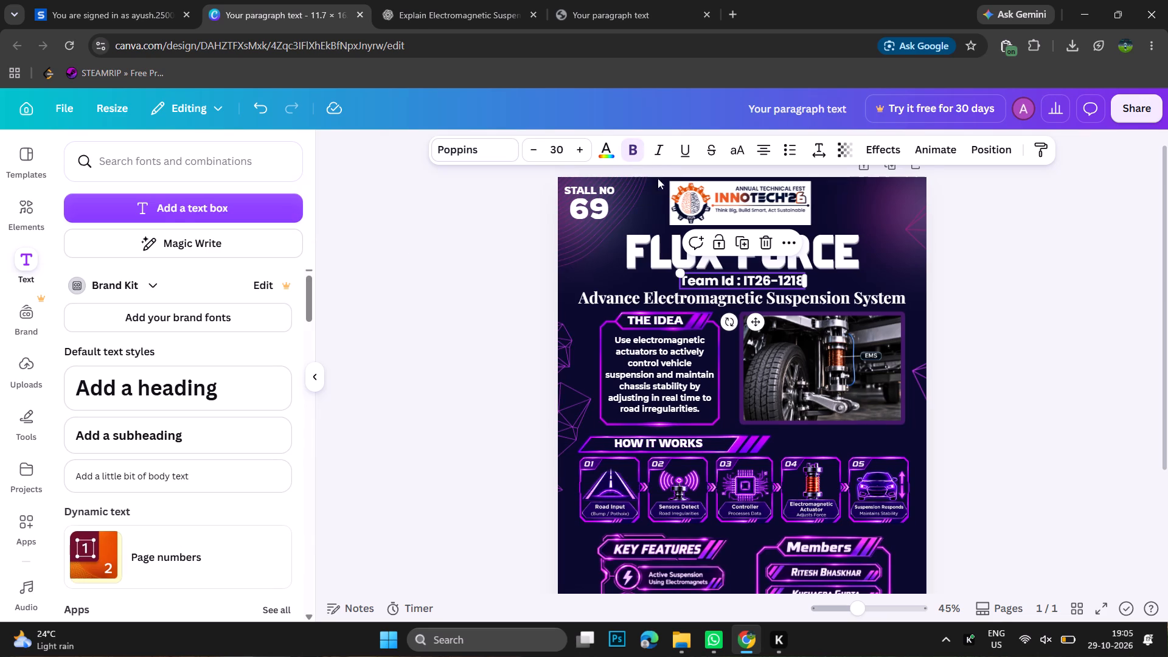
{"action": "left_click", "coordinate": [1090, 338]}
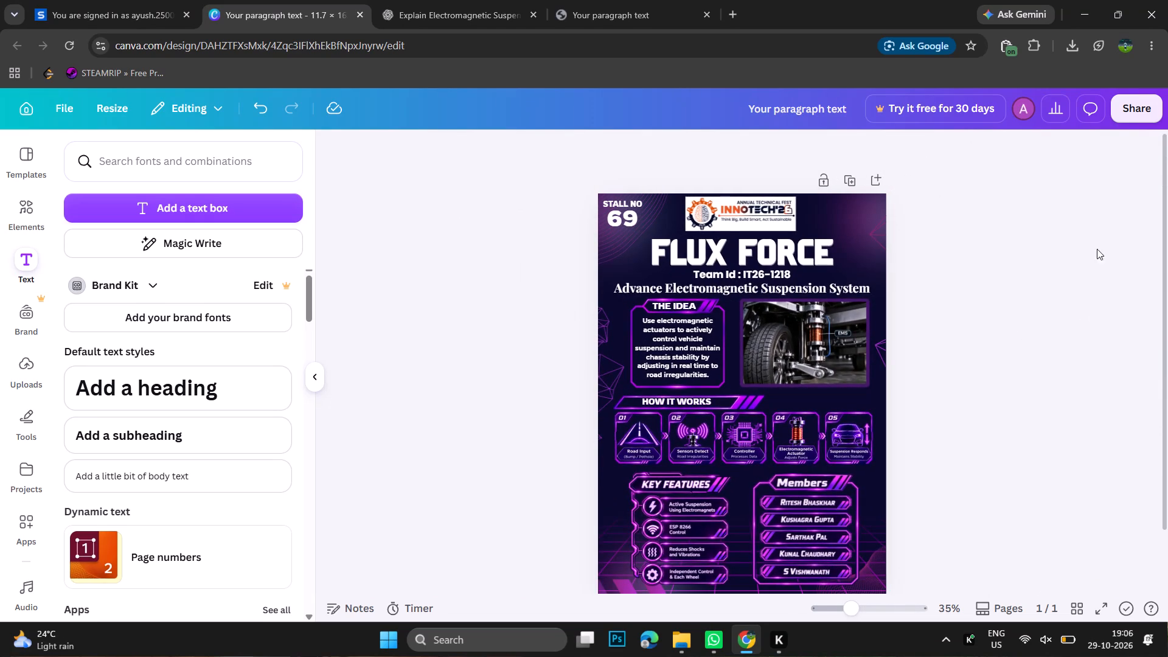
Download the updated poster as a PDF with the Print preset and RGB colour profile.
{"action": "left_click", "coordinate": [1135, 102]}
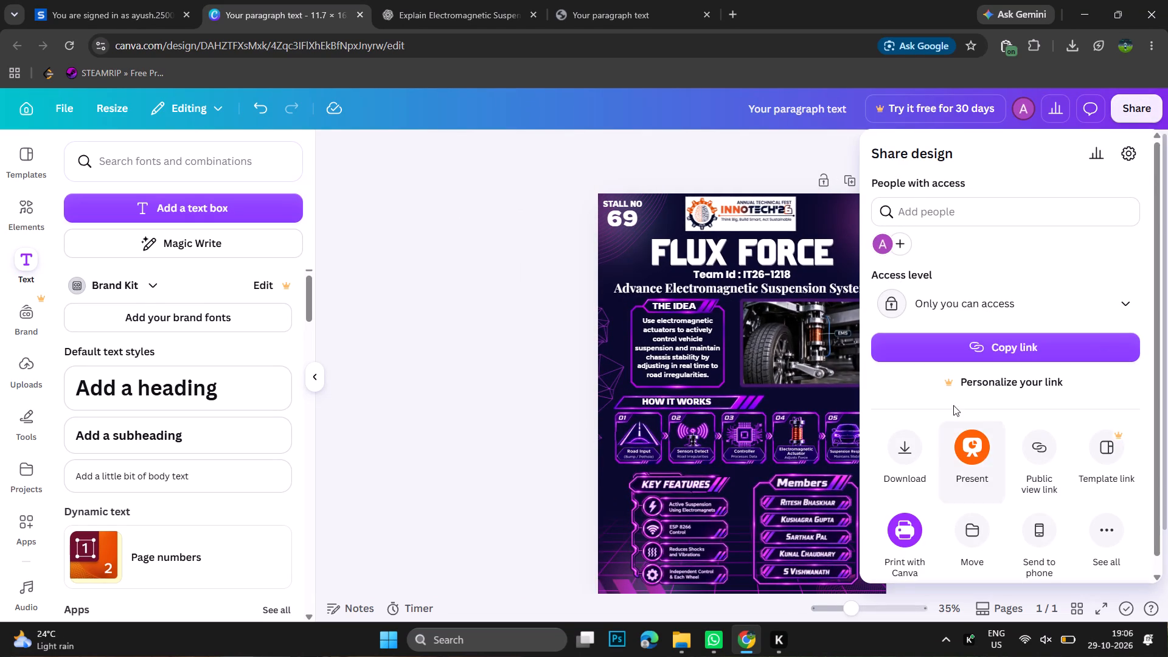
{"action": "left_click", "coordinate": [909, 447]}
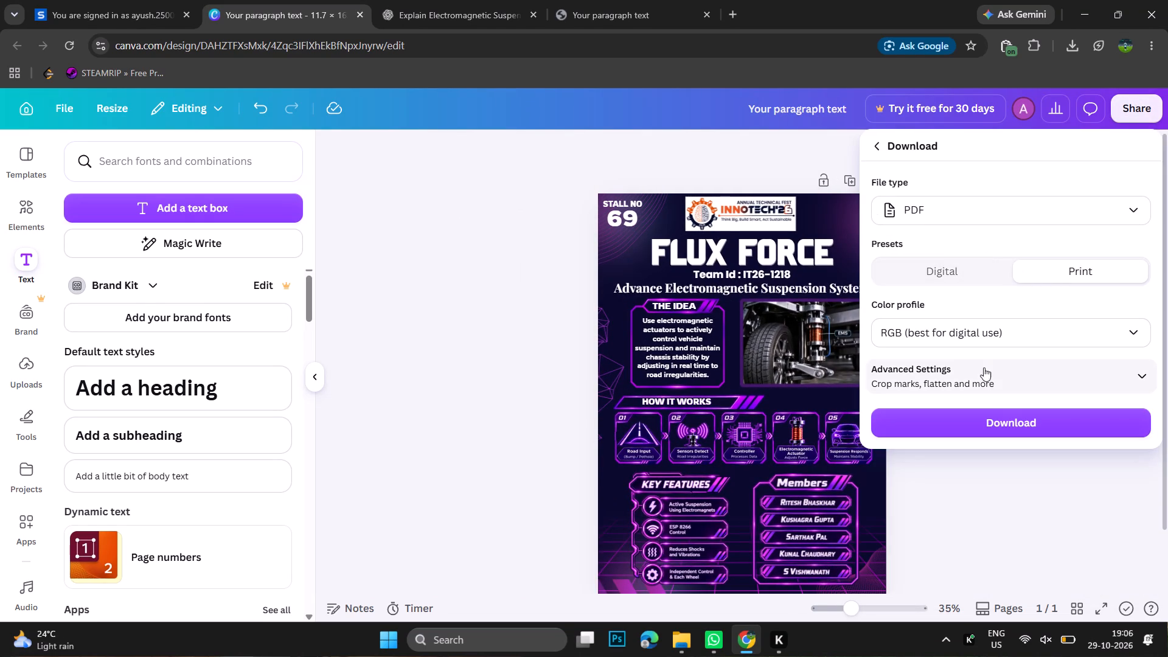
{"action": "left_click", "coordinate": [1002, 413]}
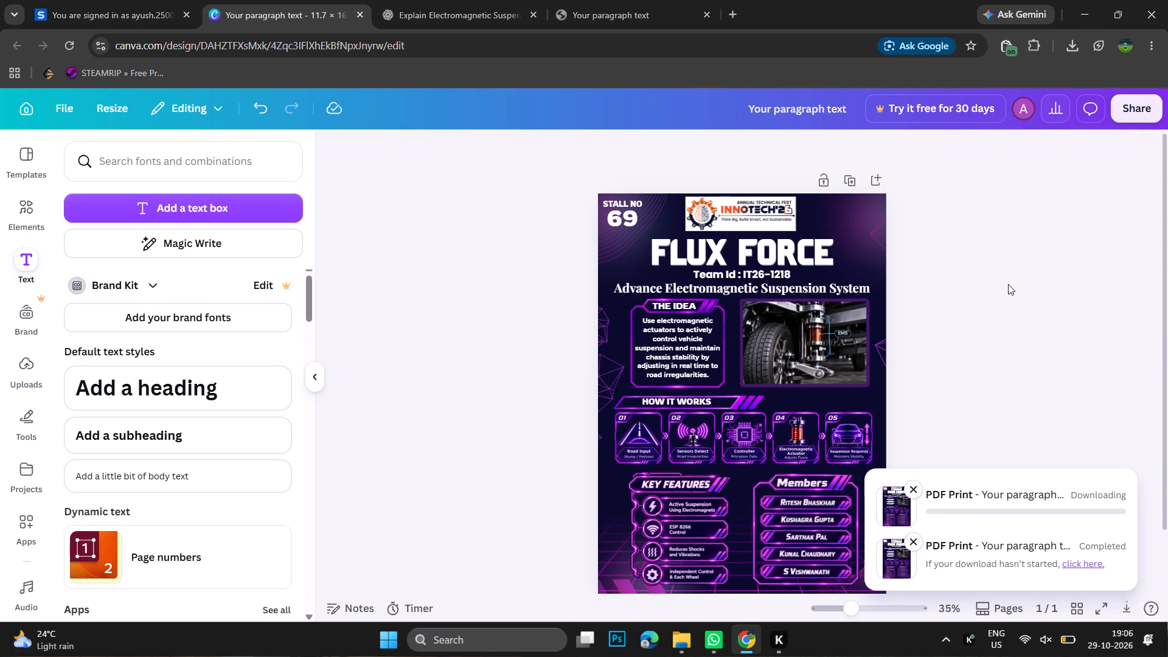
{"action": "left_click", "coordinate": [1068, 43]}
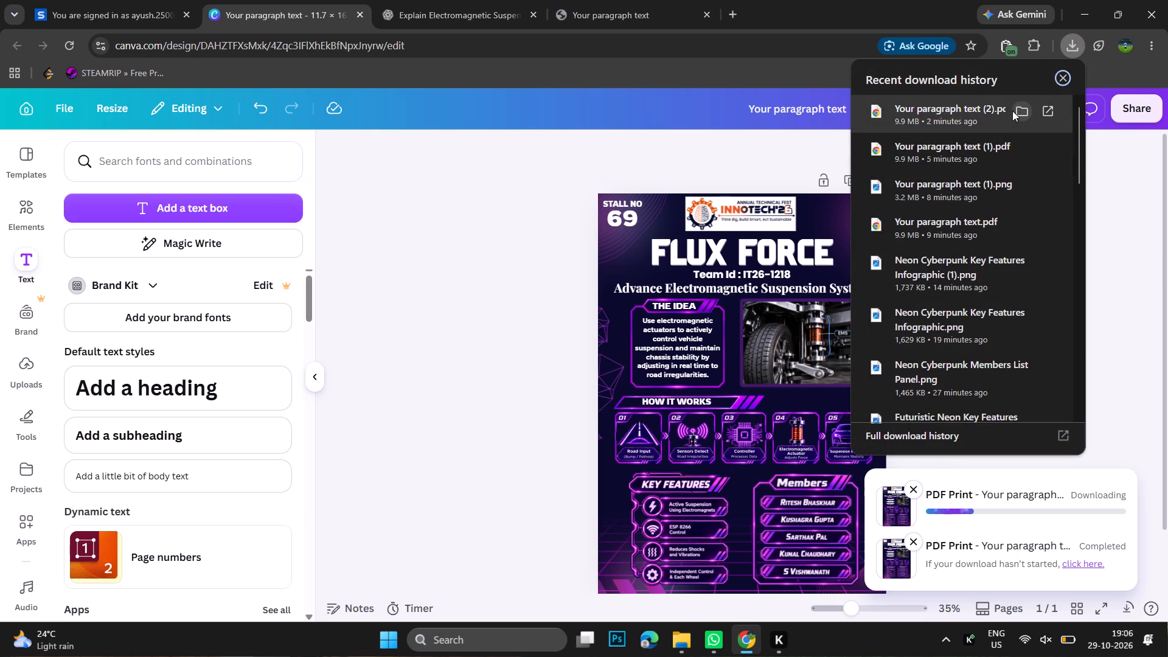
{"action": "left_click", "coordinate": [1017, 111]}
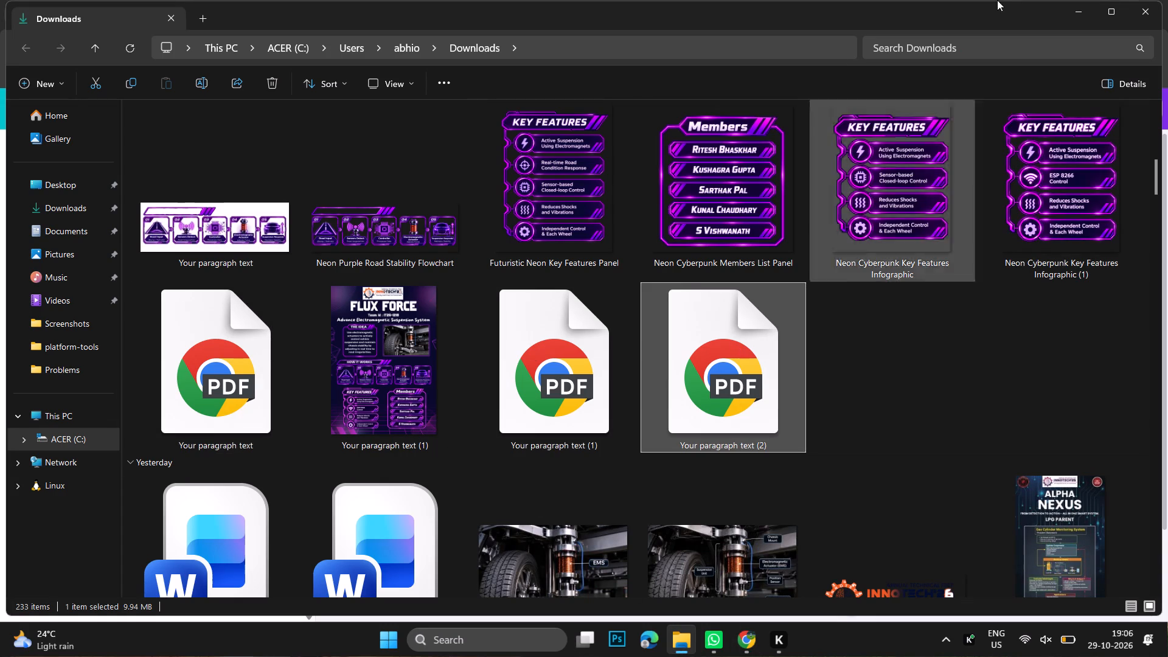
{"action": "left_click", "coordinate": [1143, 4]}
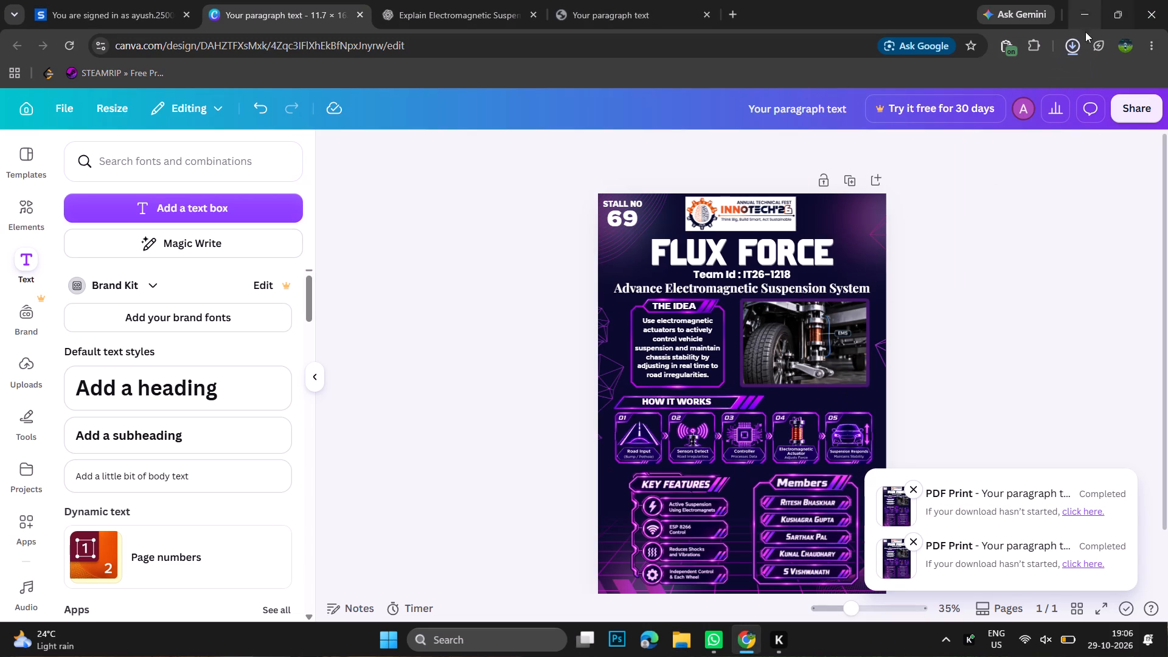
Locate the newly downloaded "Your paragraph text (3)" PDF in the Downloads folder and rename it as final.
{"action": "left_click", "coordinate": [1074, 42]}
{"action": "left_click", "coordinate": [1069, 37]}
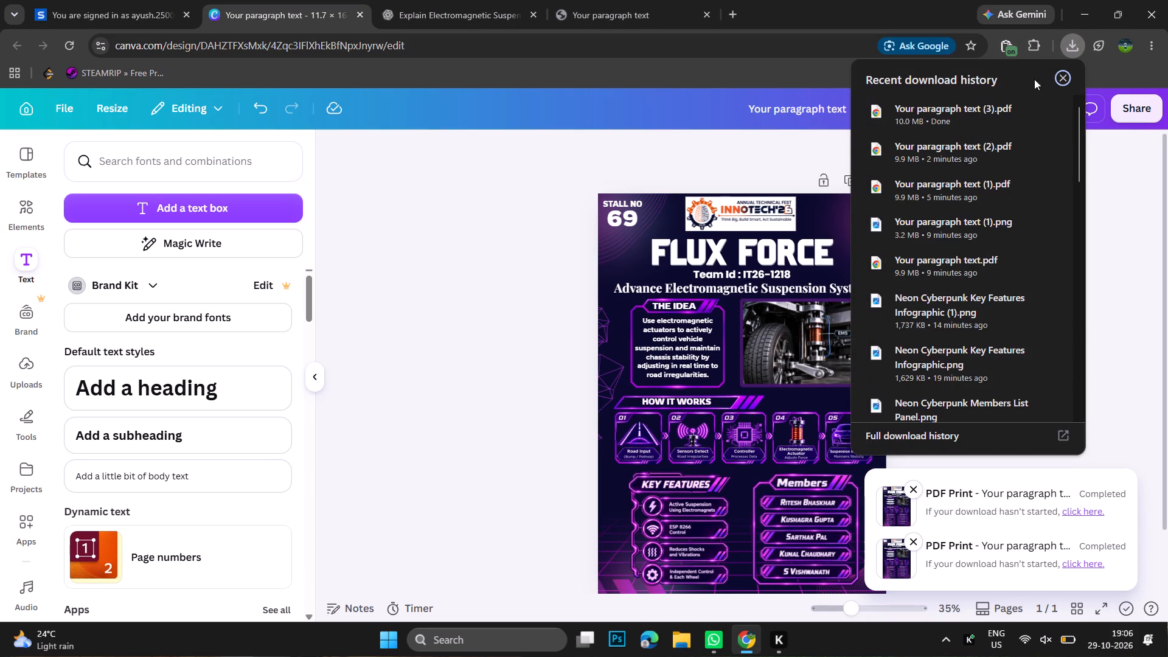
{"action": "left_click", "coordinate": [1021, 112]}
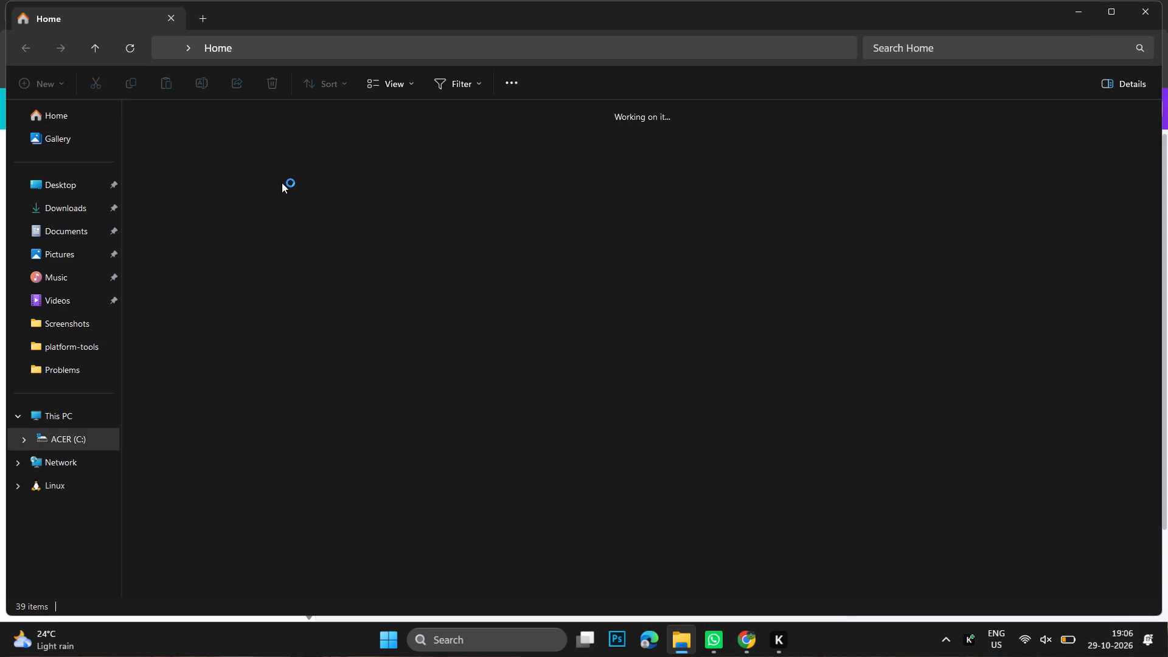
{"action": "left_click", "coordinate": [192, 261]}
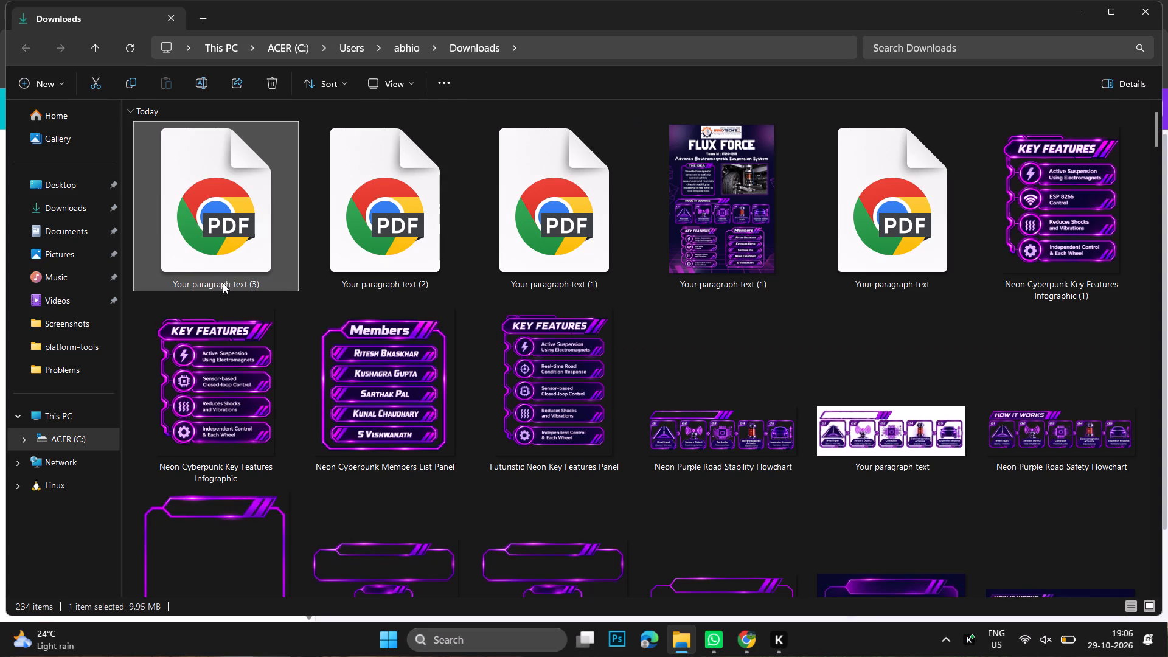
{"action": "left_click", "coordinate": [223, 283]}
{"action": "type", "text": "final"}
{"action": "key", "text": "Return"}
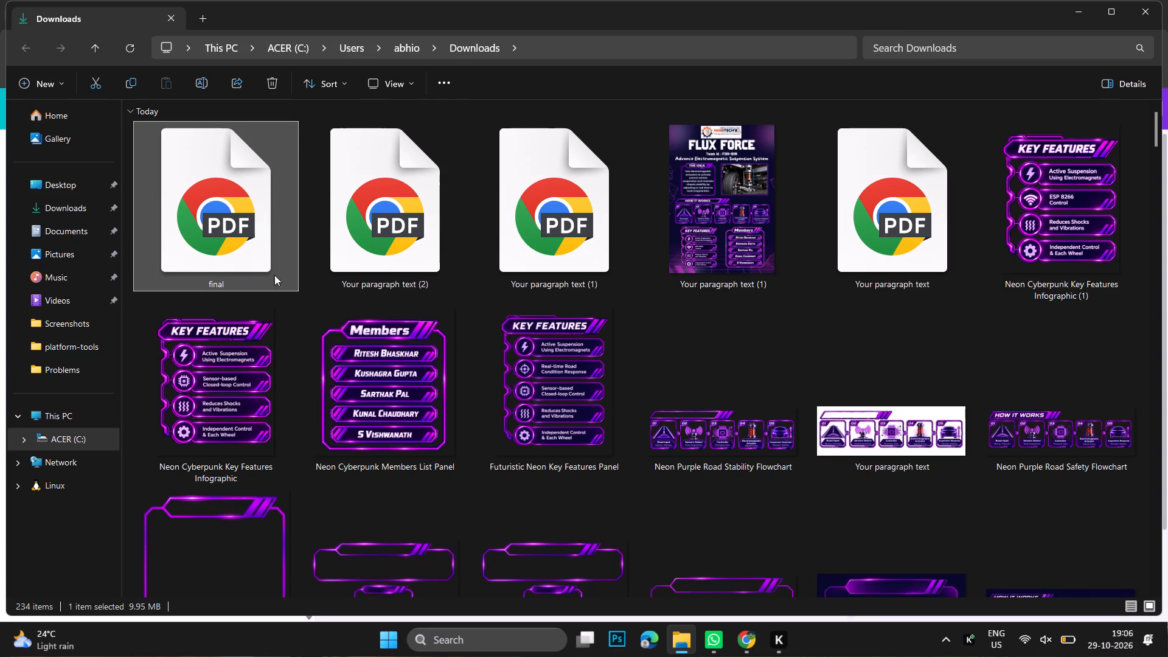
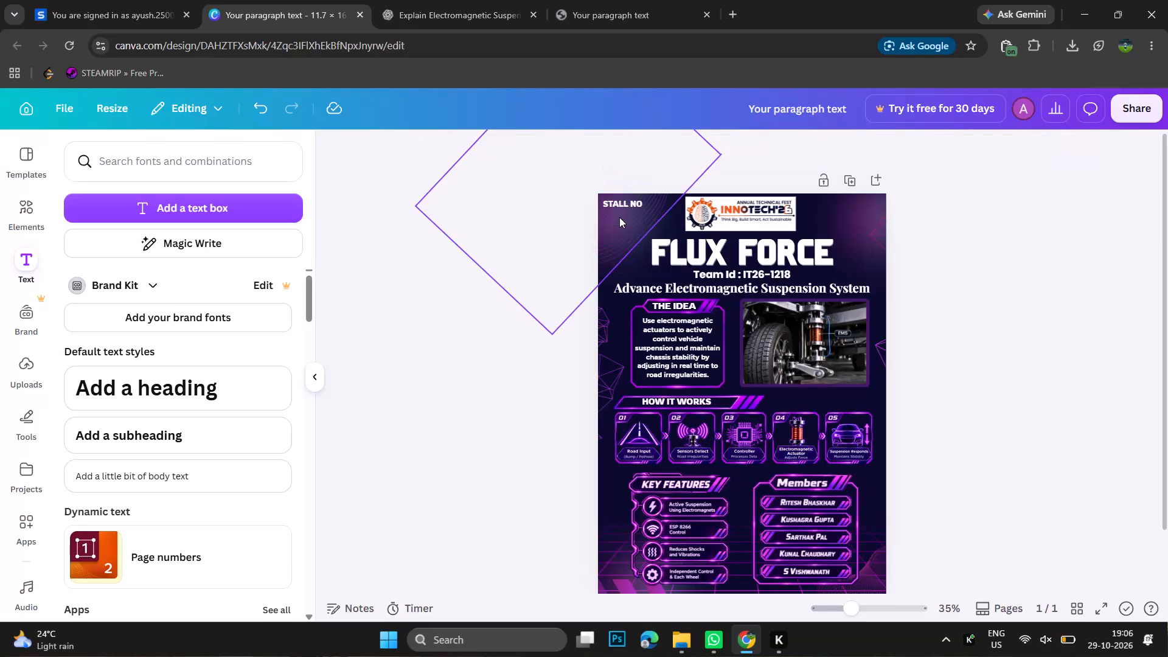
Delete the STALL NO text from the poster's upper corner.
{"action": "left_click", "coordinate": [617, 205]}
{"action": "key", "text": "Delete"}
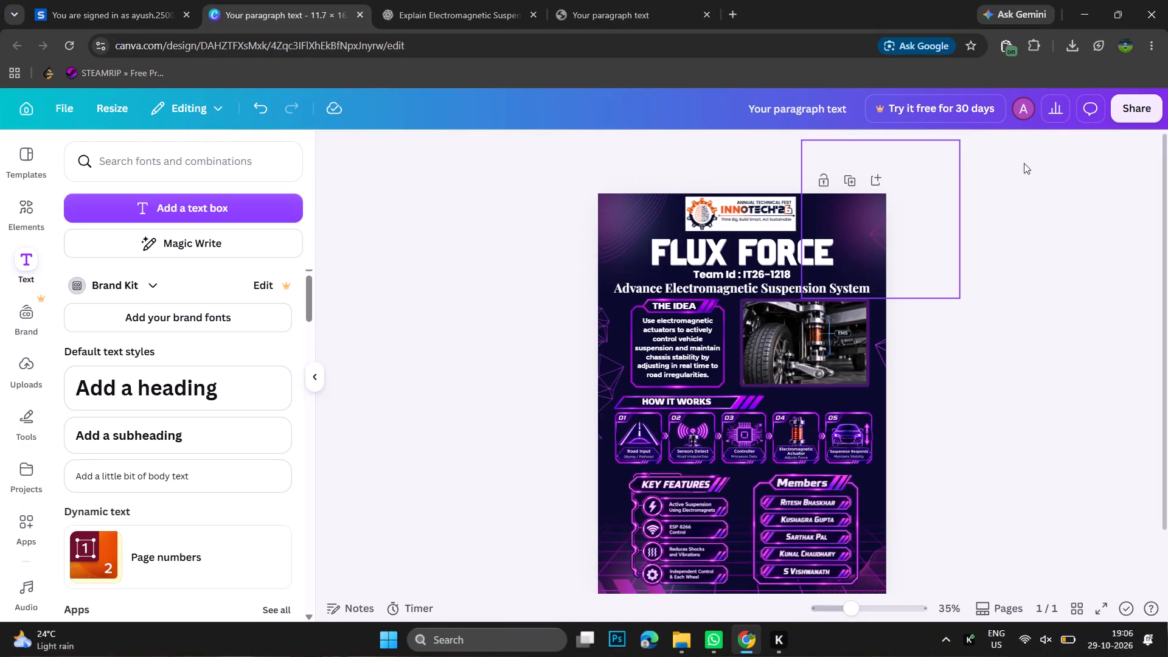
Download the poster without the stall label as a PDF with the Print preset and RGB colour profile.
{"action": "left_click", "coordinate": [1148, 114]}
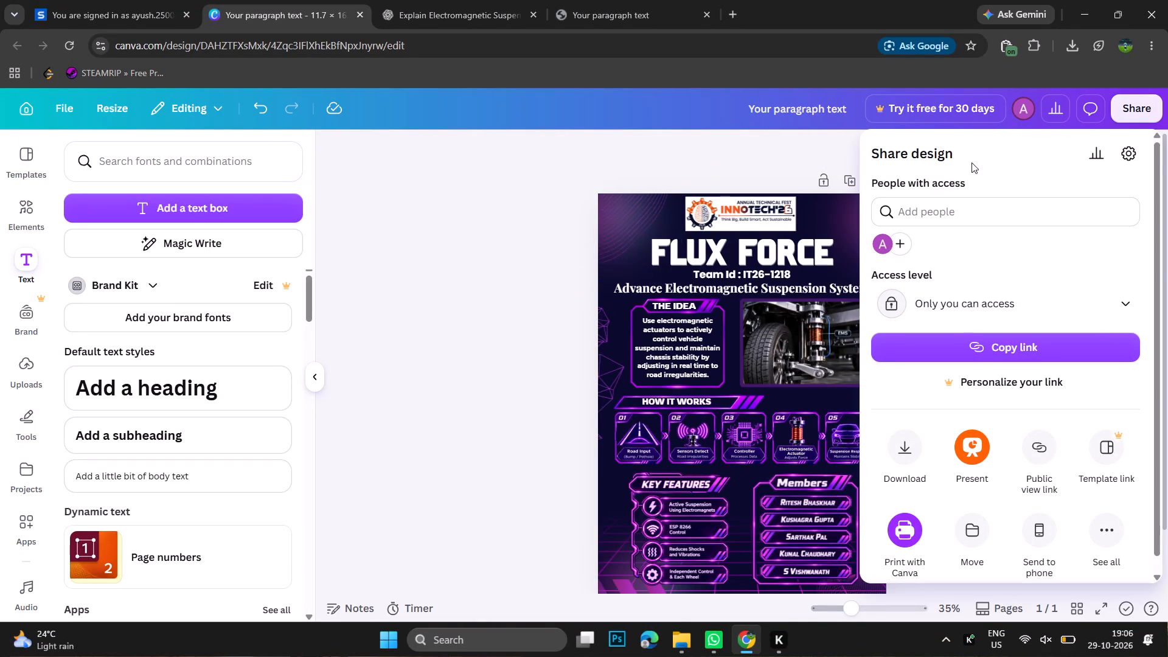
{"action": "left_click", "coordinate": [903, 442]}
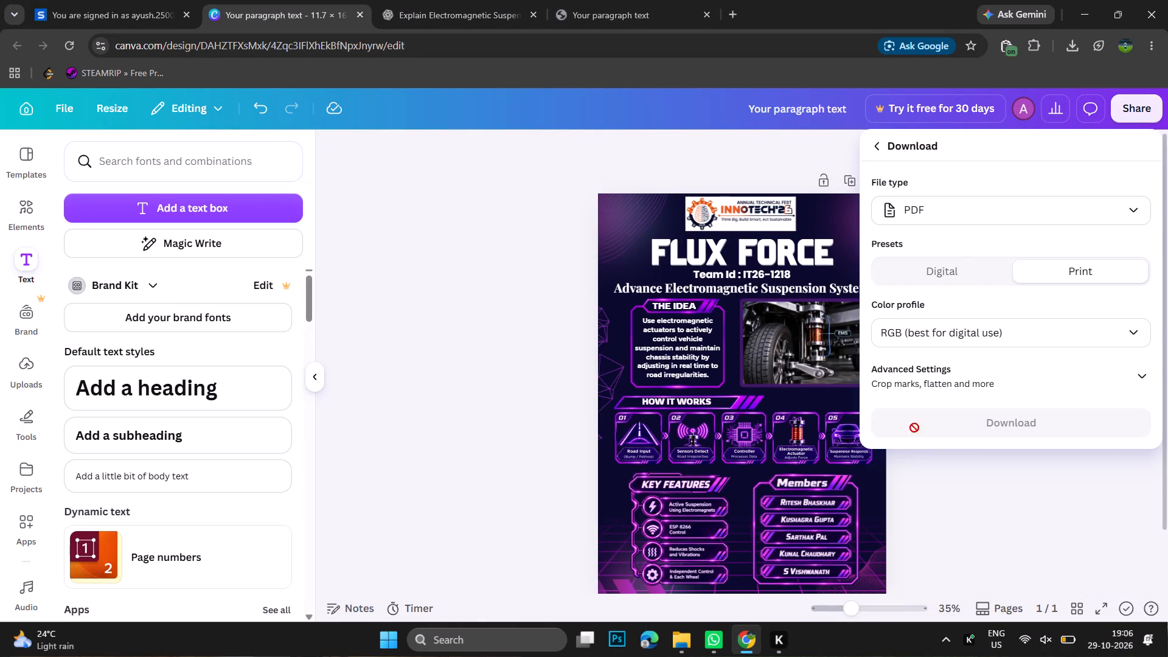
{"action": "left_click", "coordinate": [1017, 416]}
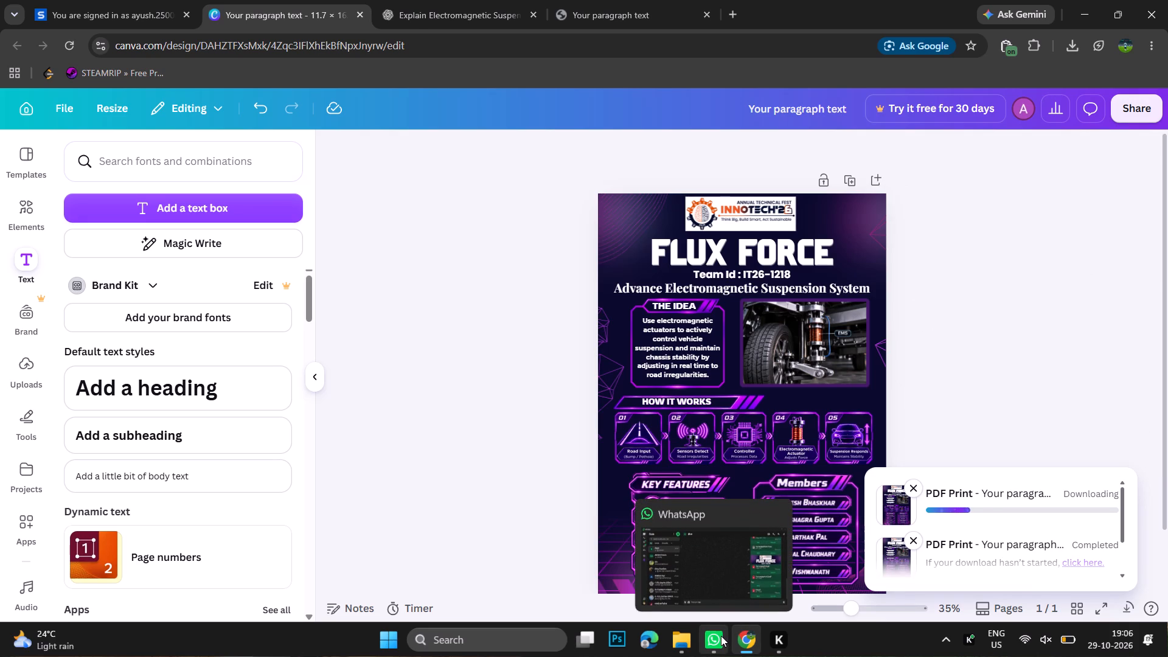
{"action": "left_click", "coordinate": [1079, 42]}
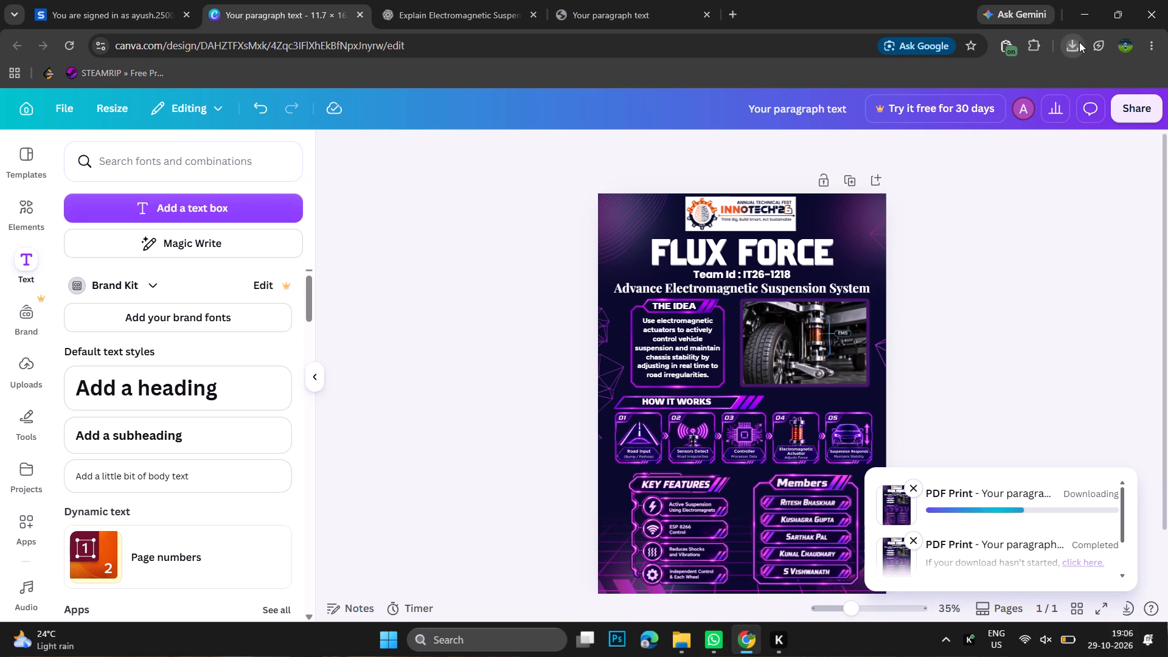
{"action": "left_click", "coordinate": [1136, 267]}
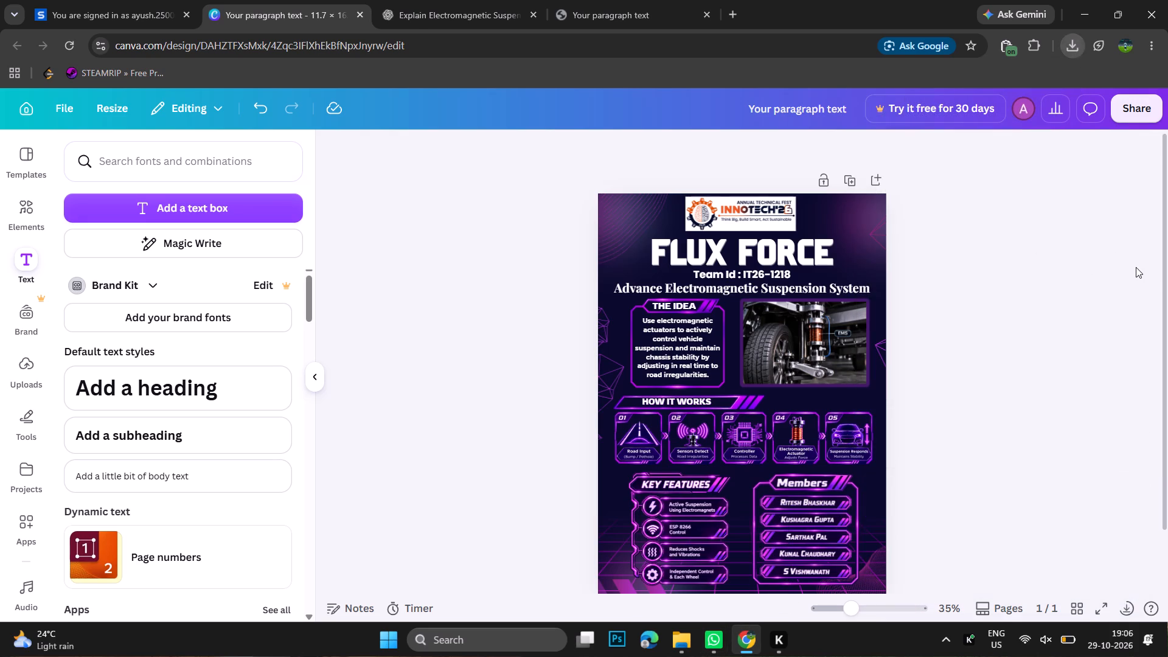
{"action": "left_click", "coordinate": [1136, 267]}
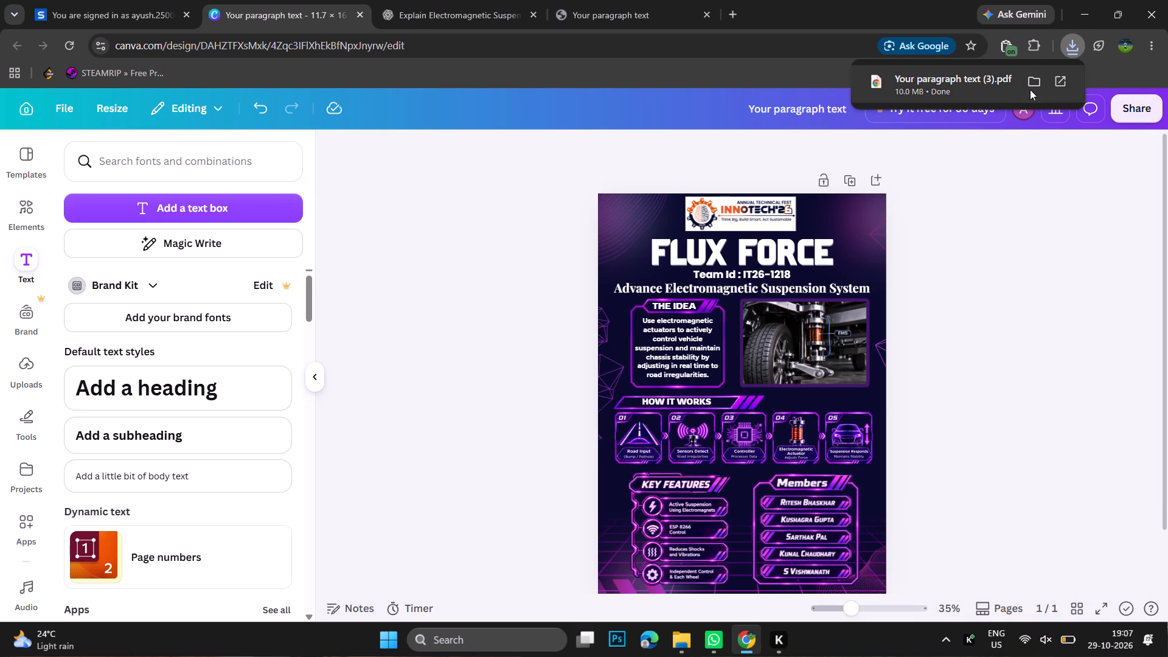
Show the newly downloaded "Your paragraph text (3)" PDF in the Downloads folder and rename it as final 1.
{"action": "left_click", "coordinate": [1032, 83]}
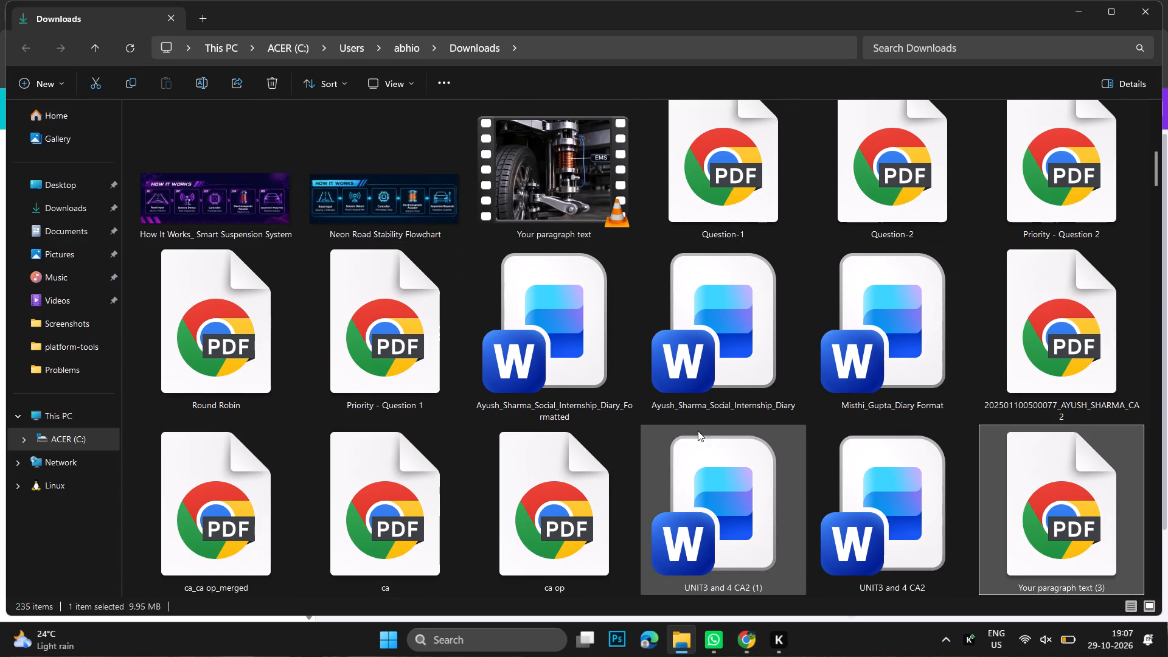
{"action": "left_click", "coordinate": [1075, 443]}
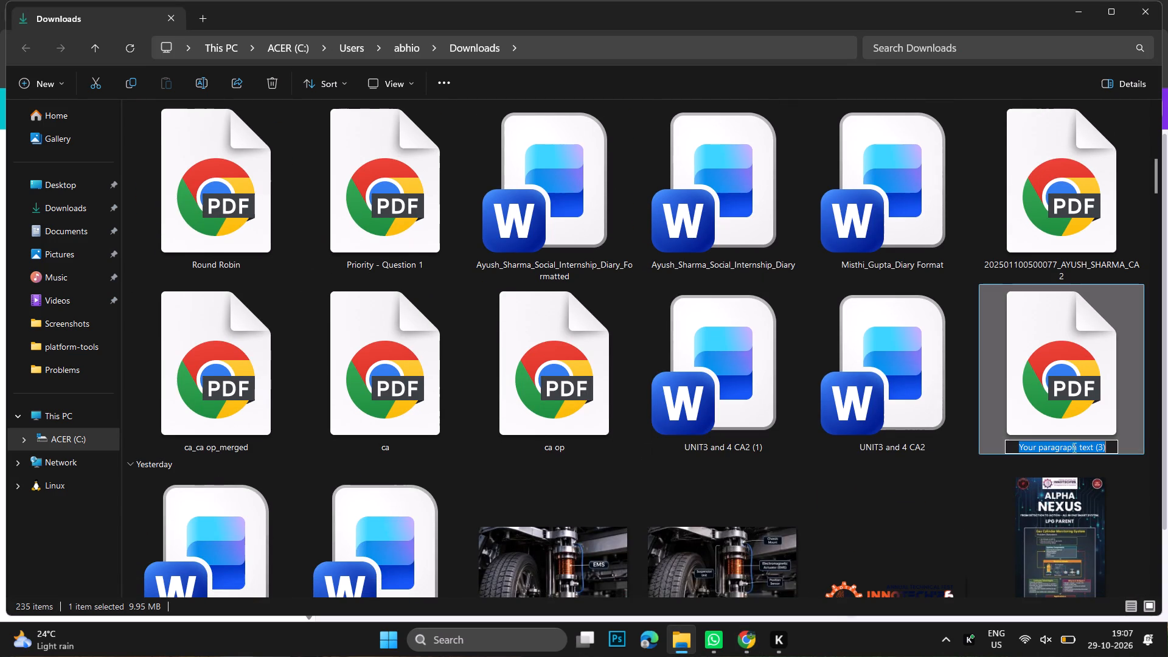
{"action": "type", "text": "final 1"}
{"action": "key", "text": "Return"}
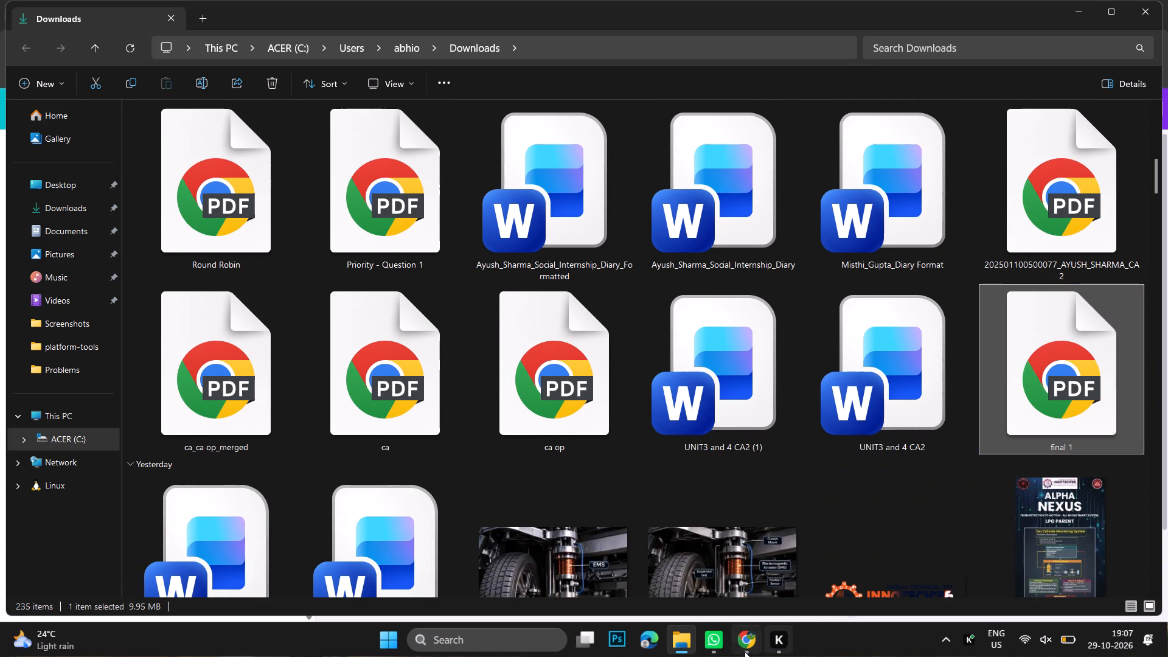